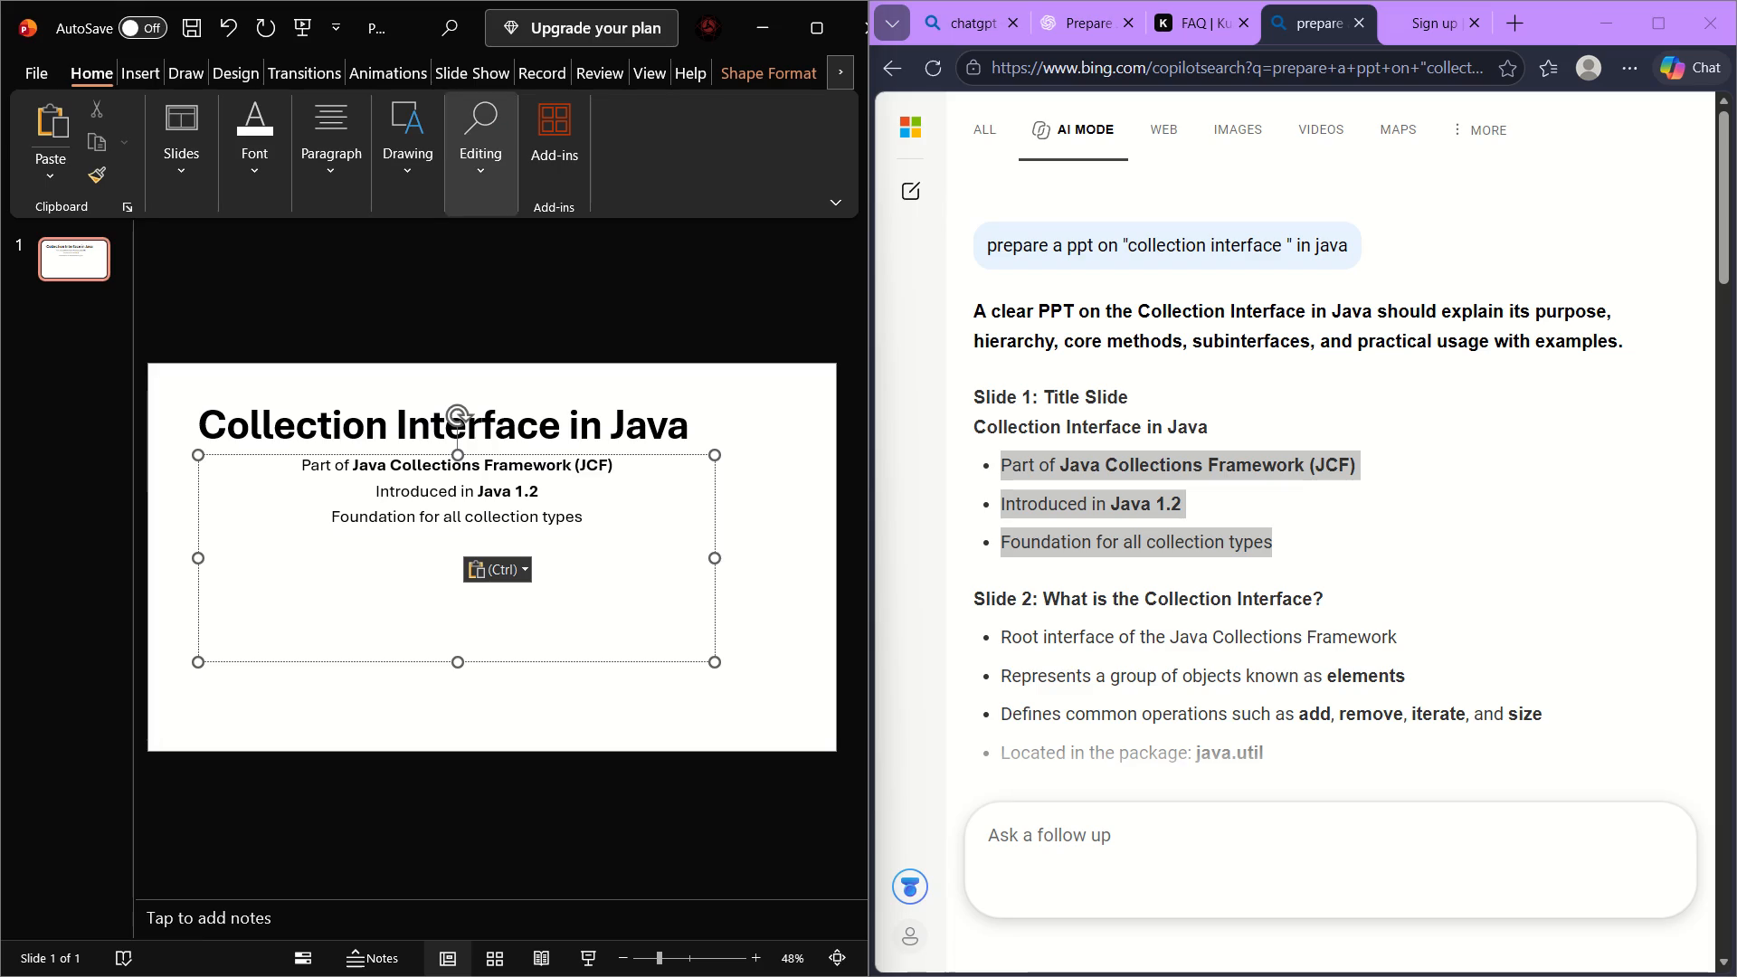
Maximize the PowerPoint window and apply bullets to the three lines in the subtitle box.
left_click(784, 23)
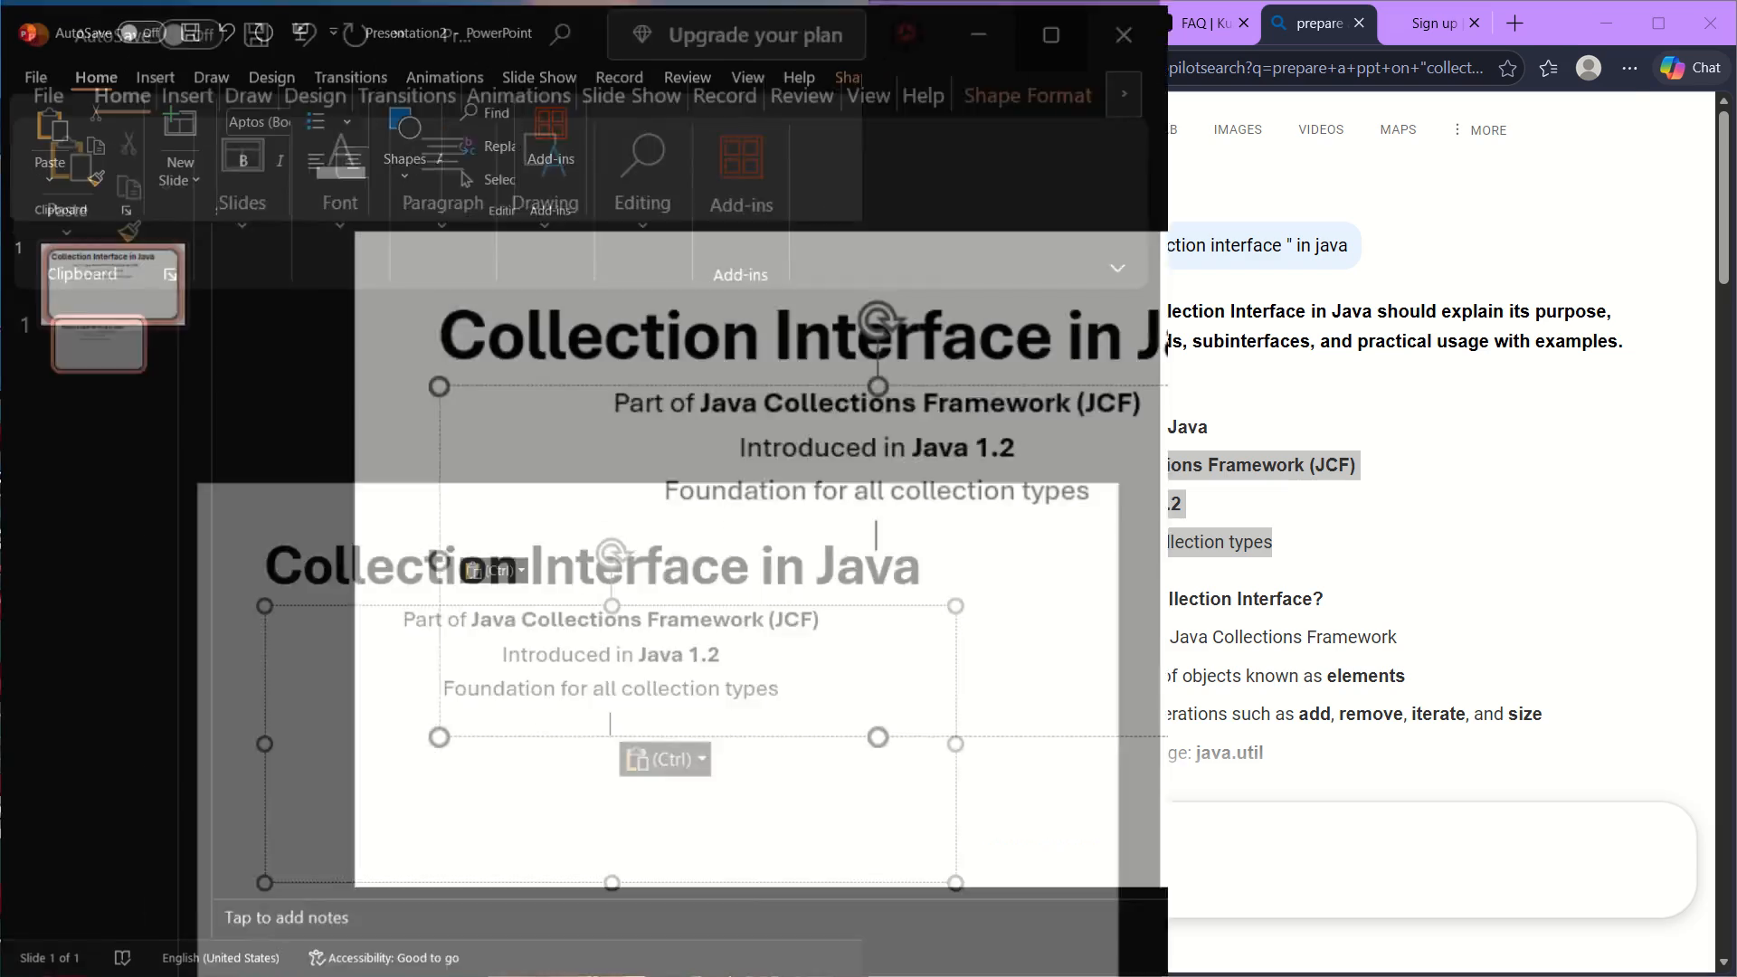
left_click(775, 117)
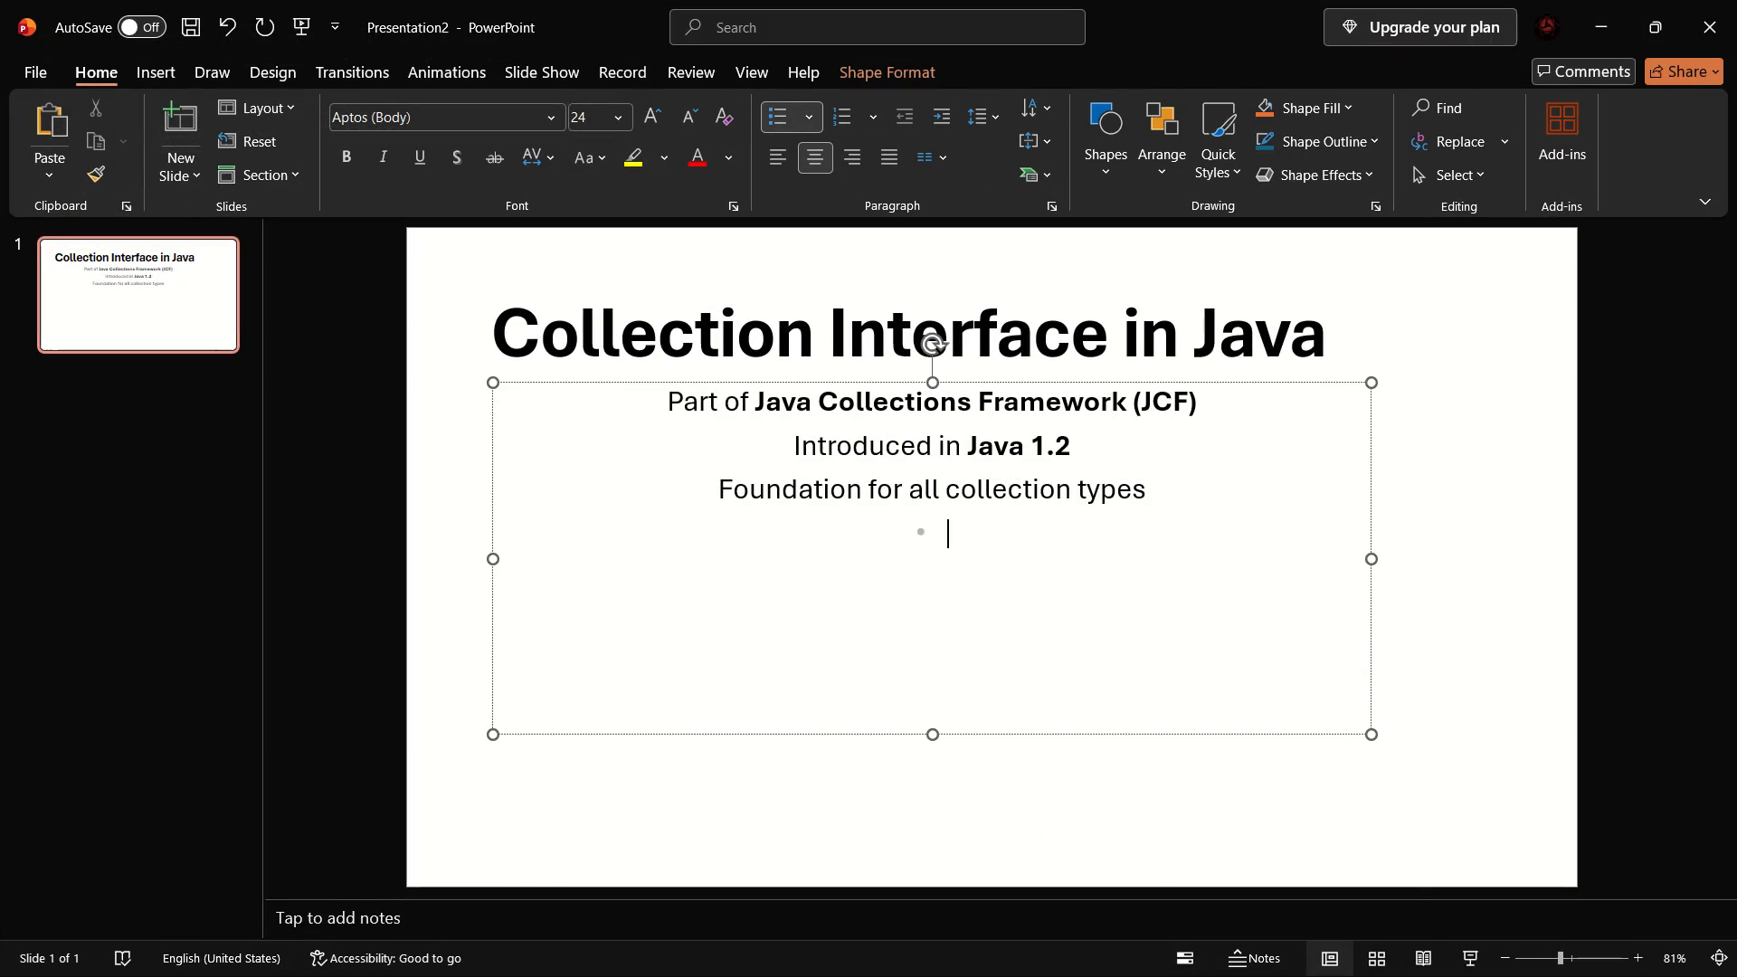
left_click(678, 409)
left_click_drag(649, 400, 951, 517)
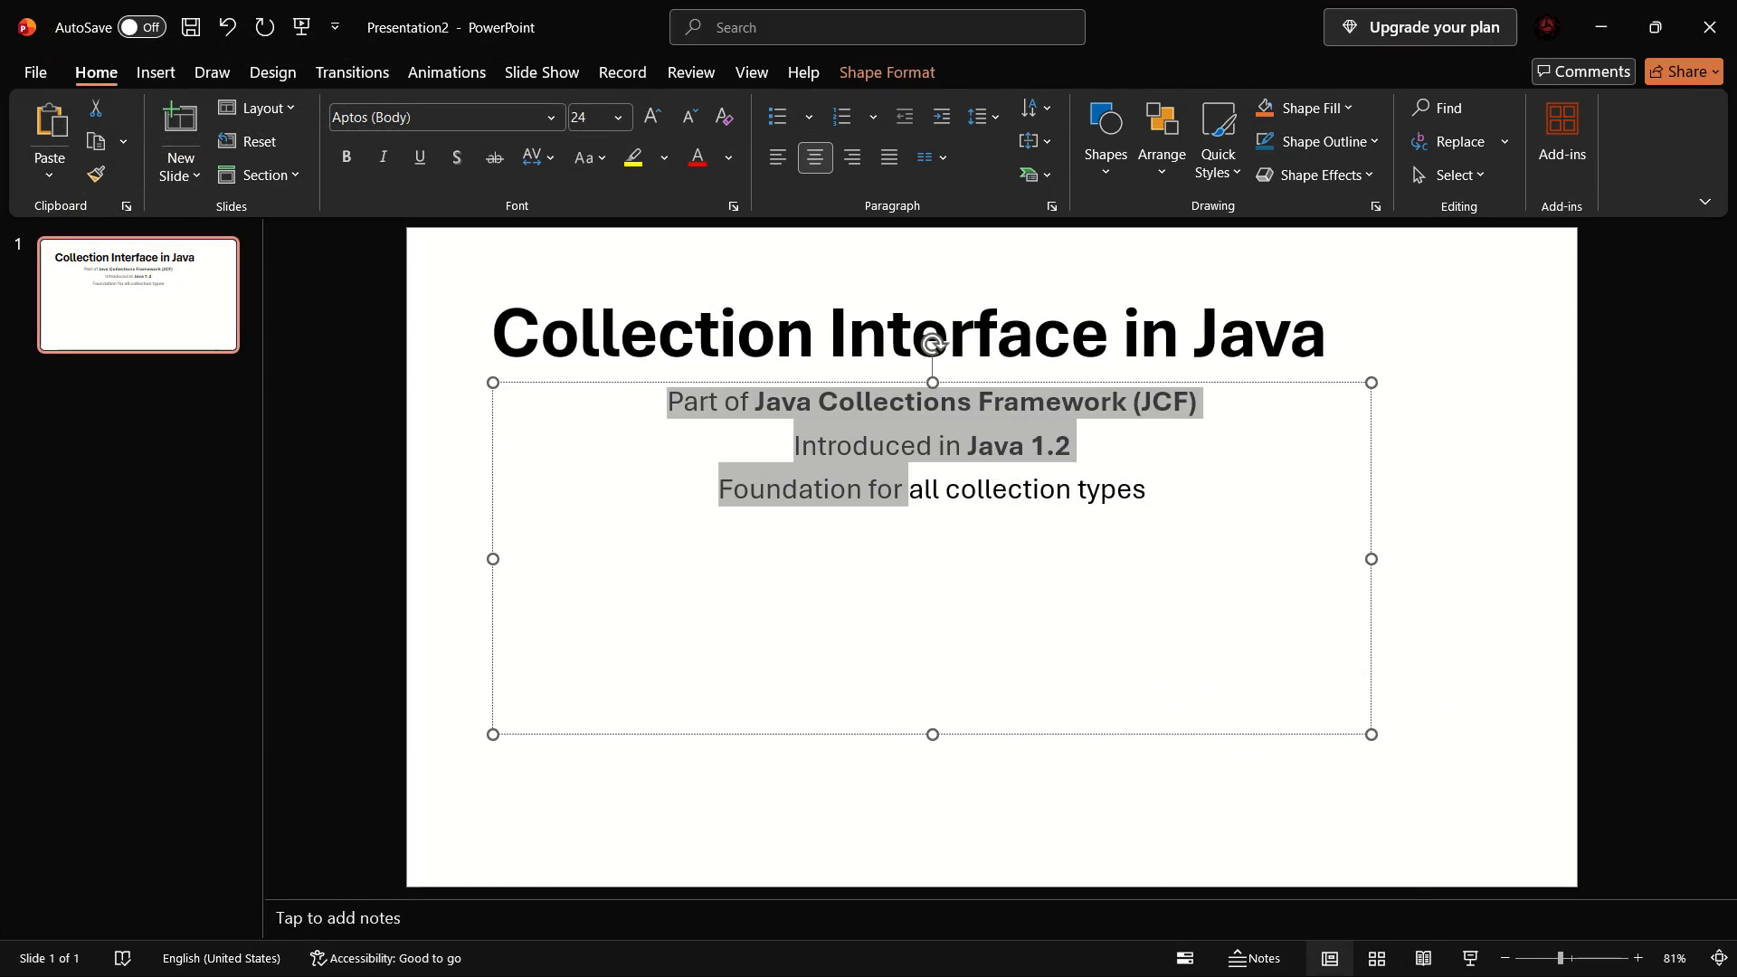
left_click_drag(951, 517, 981, 529)
left_click(786, 128)
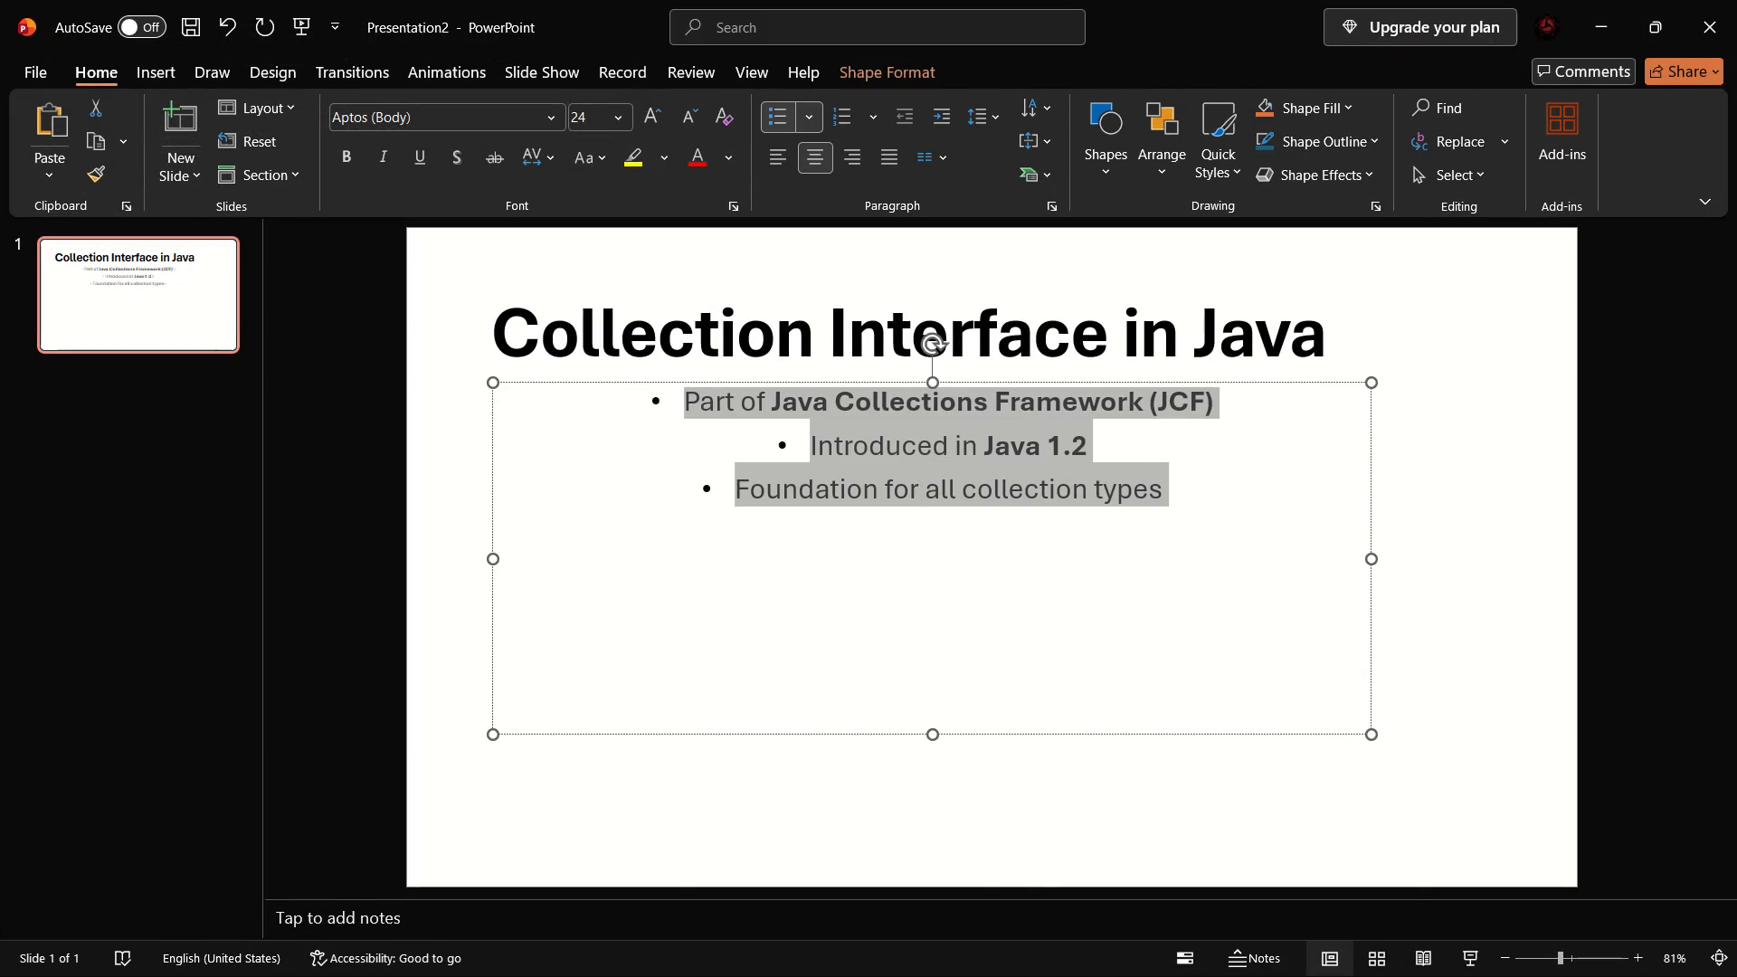
Remove the bullet from the line "Part of Java Collections Framework (JCF)" in the subtitle box.
left_click(653, 479)
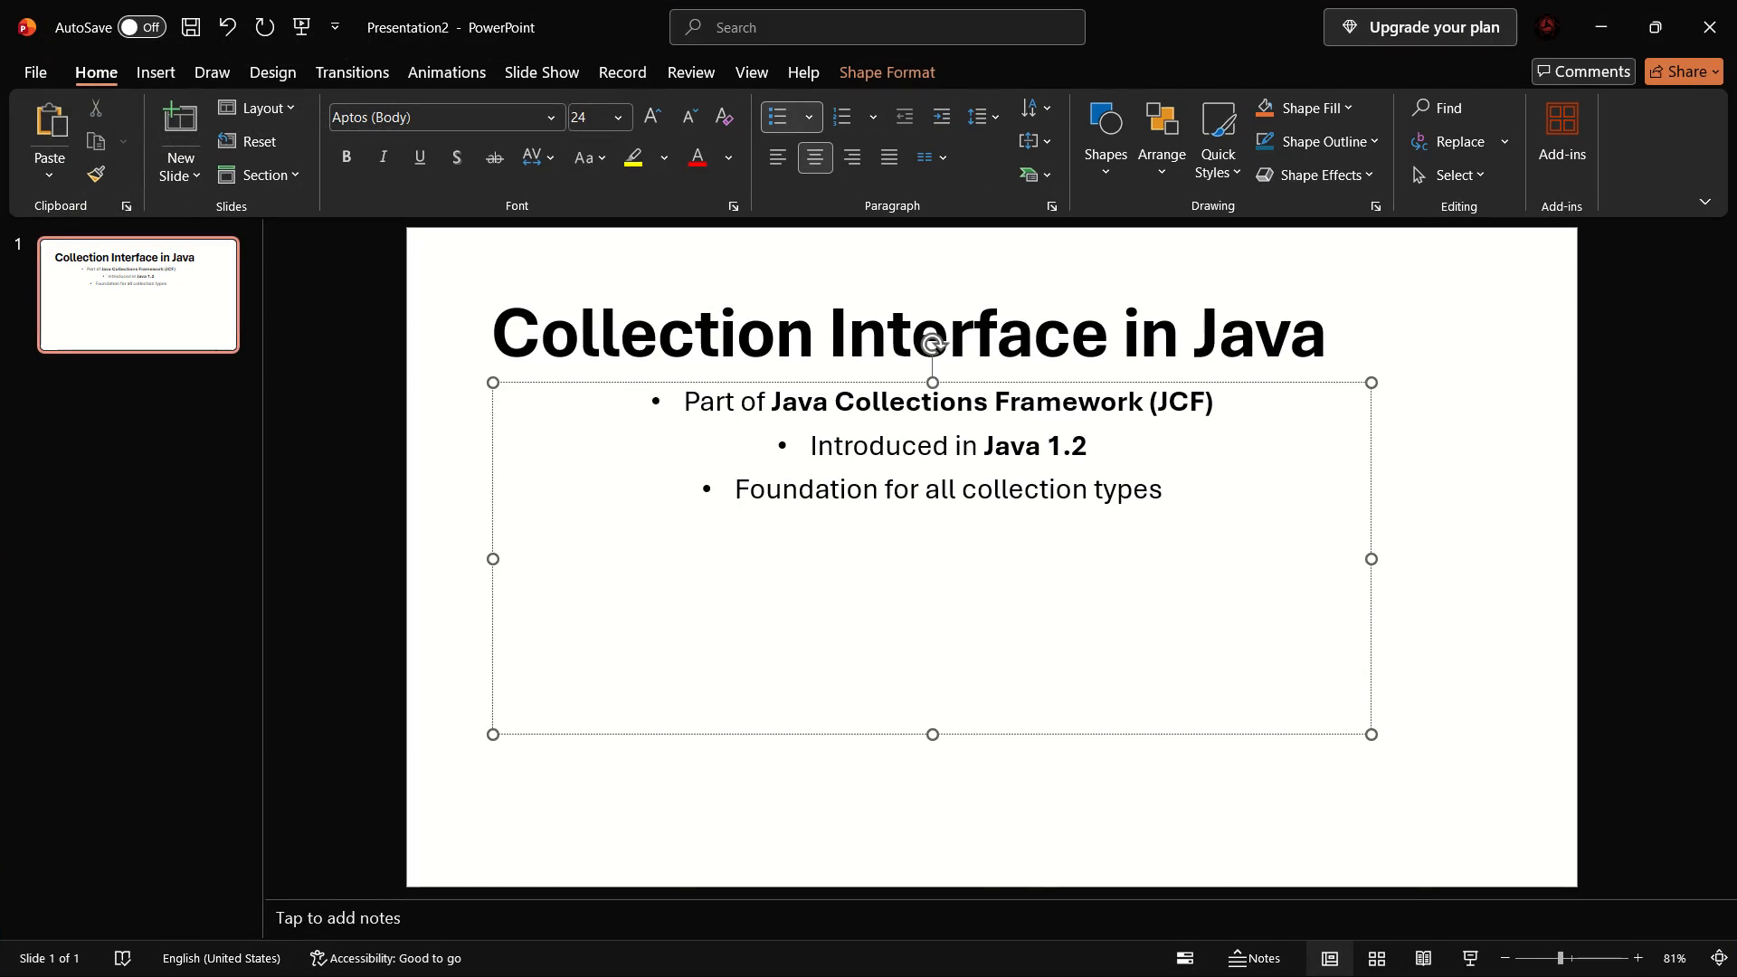
left_click(647, 411)
key("BackSpace")
key("BackSpace")
key("BackSpace")
key("BackSpace")
key("BackSpace")
key("BackSpace")
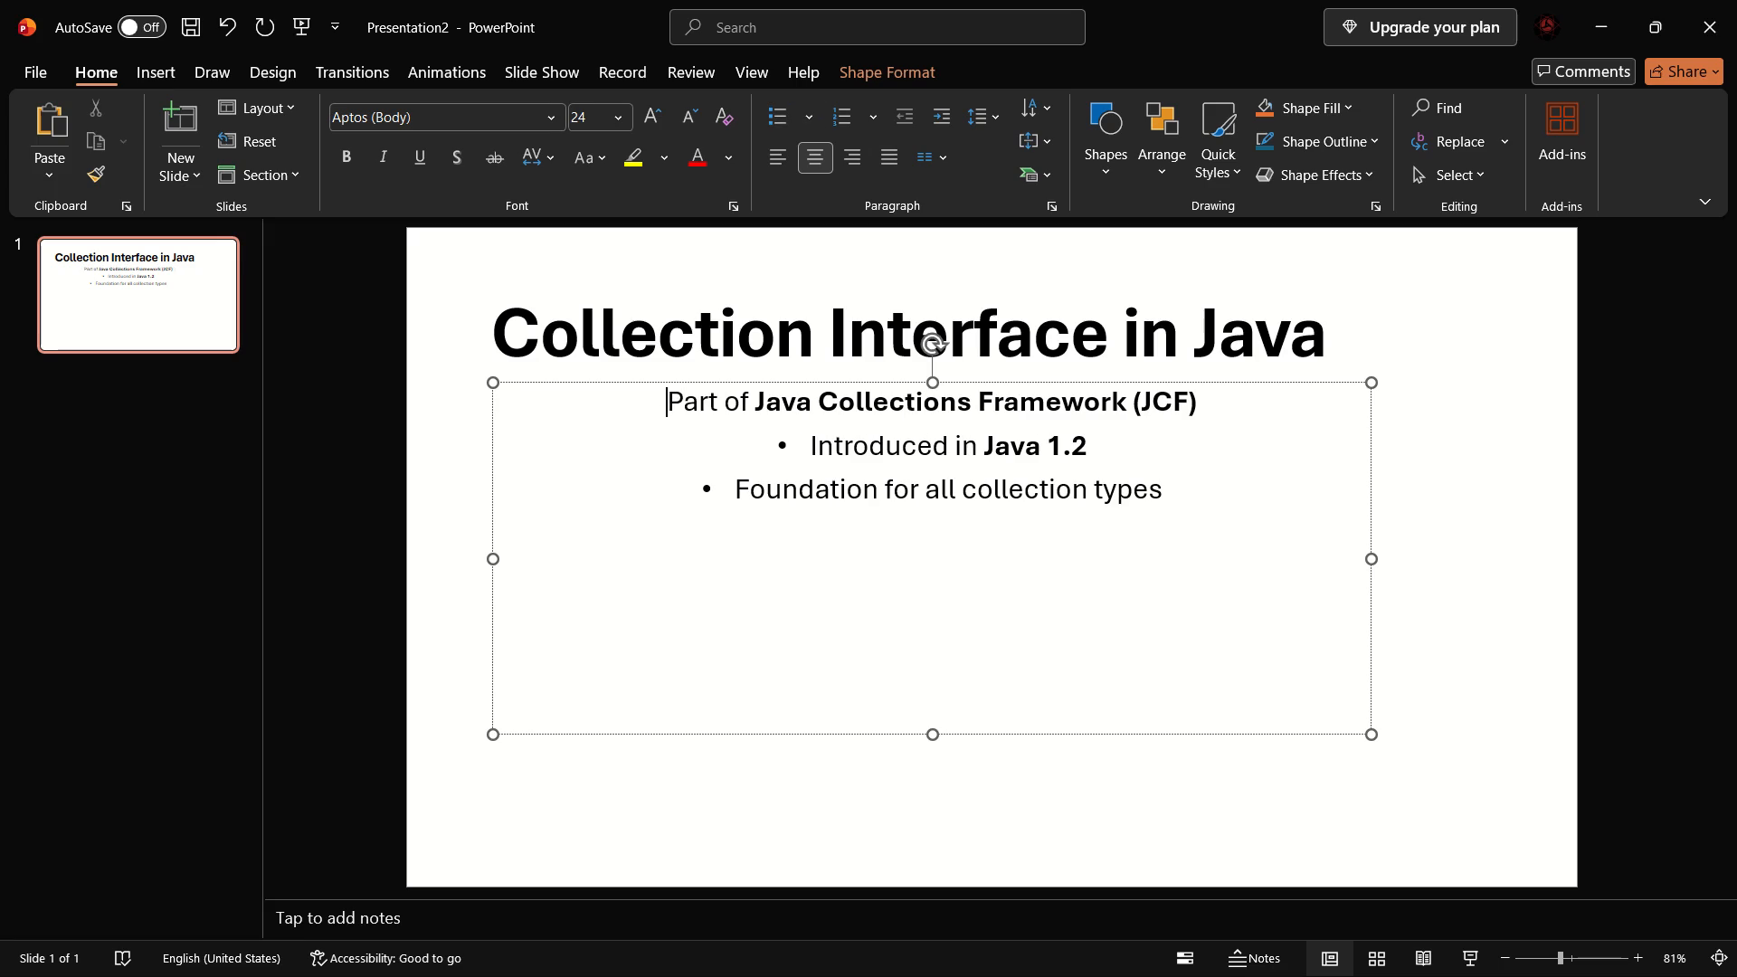
key("BackSpace")
key("BackSpace")
key("BackSpace")
key("BackSpace")
key("BackSpace")
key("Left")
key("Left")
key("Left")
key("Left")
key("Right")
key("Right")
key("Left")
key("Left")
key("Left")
Narrow the subtitle box from its left edge and move it back under the start of the title.
left_click_drag(489, 558, 797, 557)
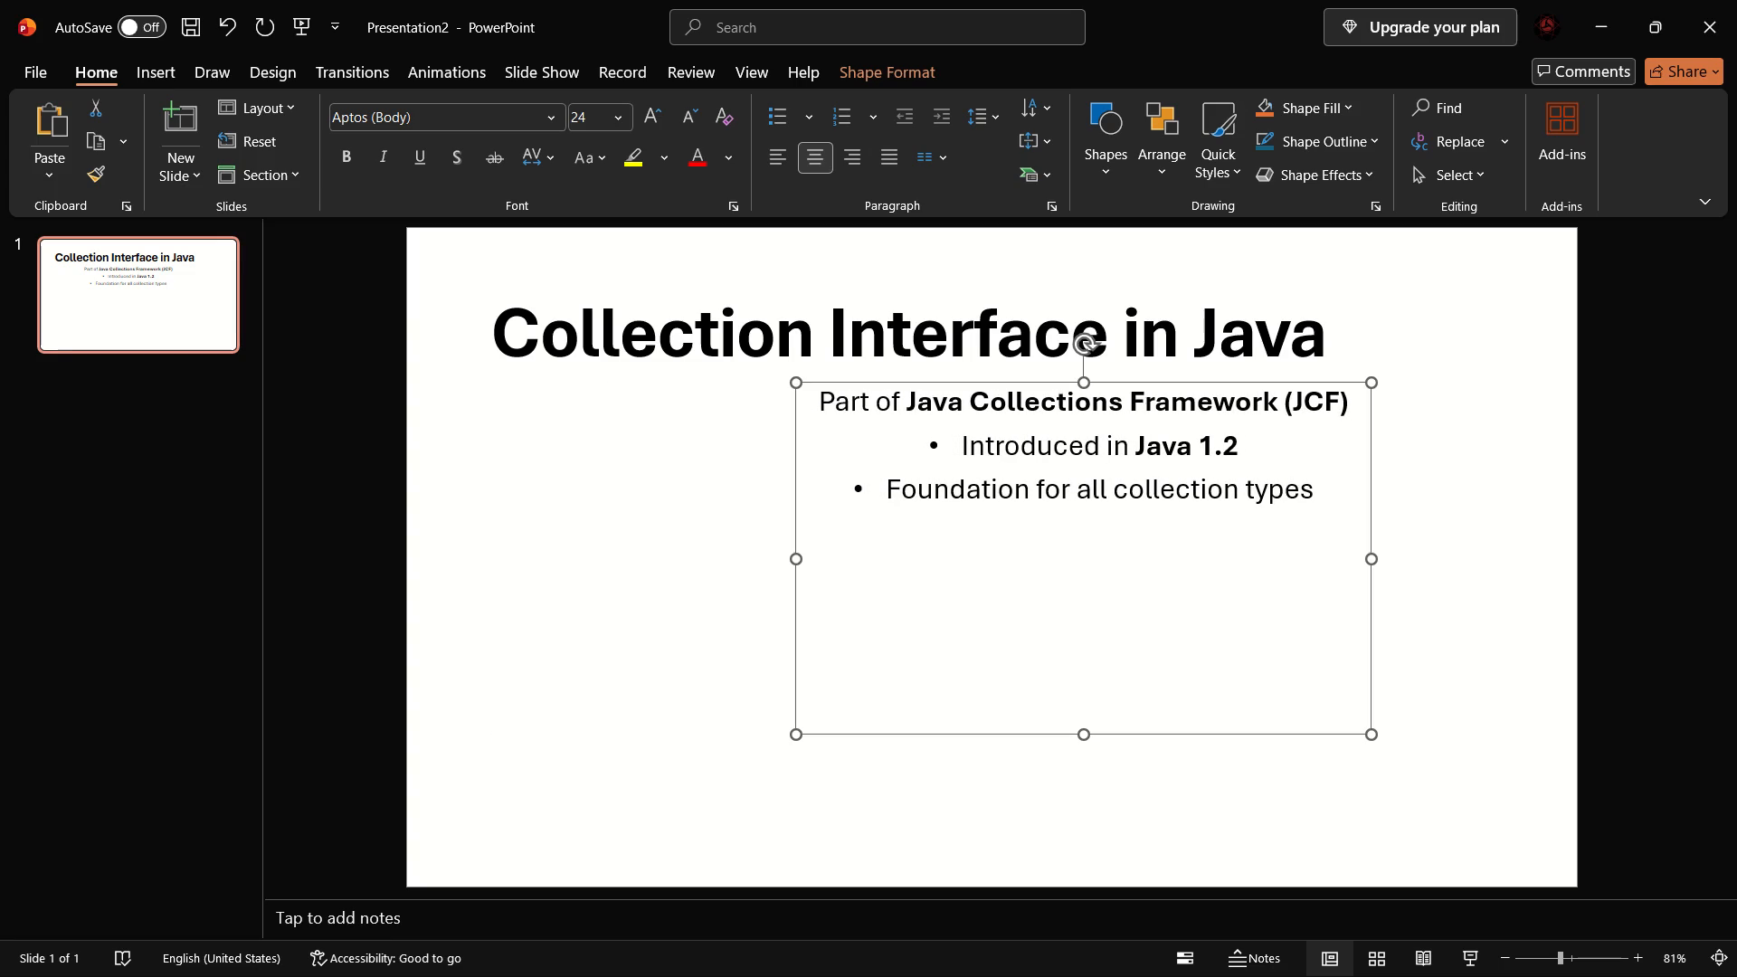
left_click_drag(1042, 383, 824, 383)
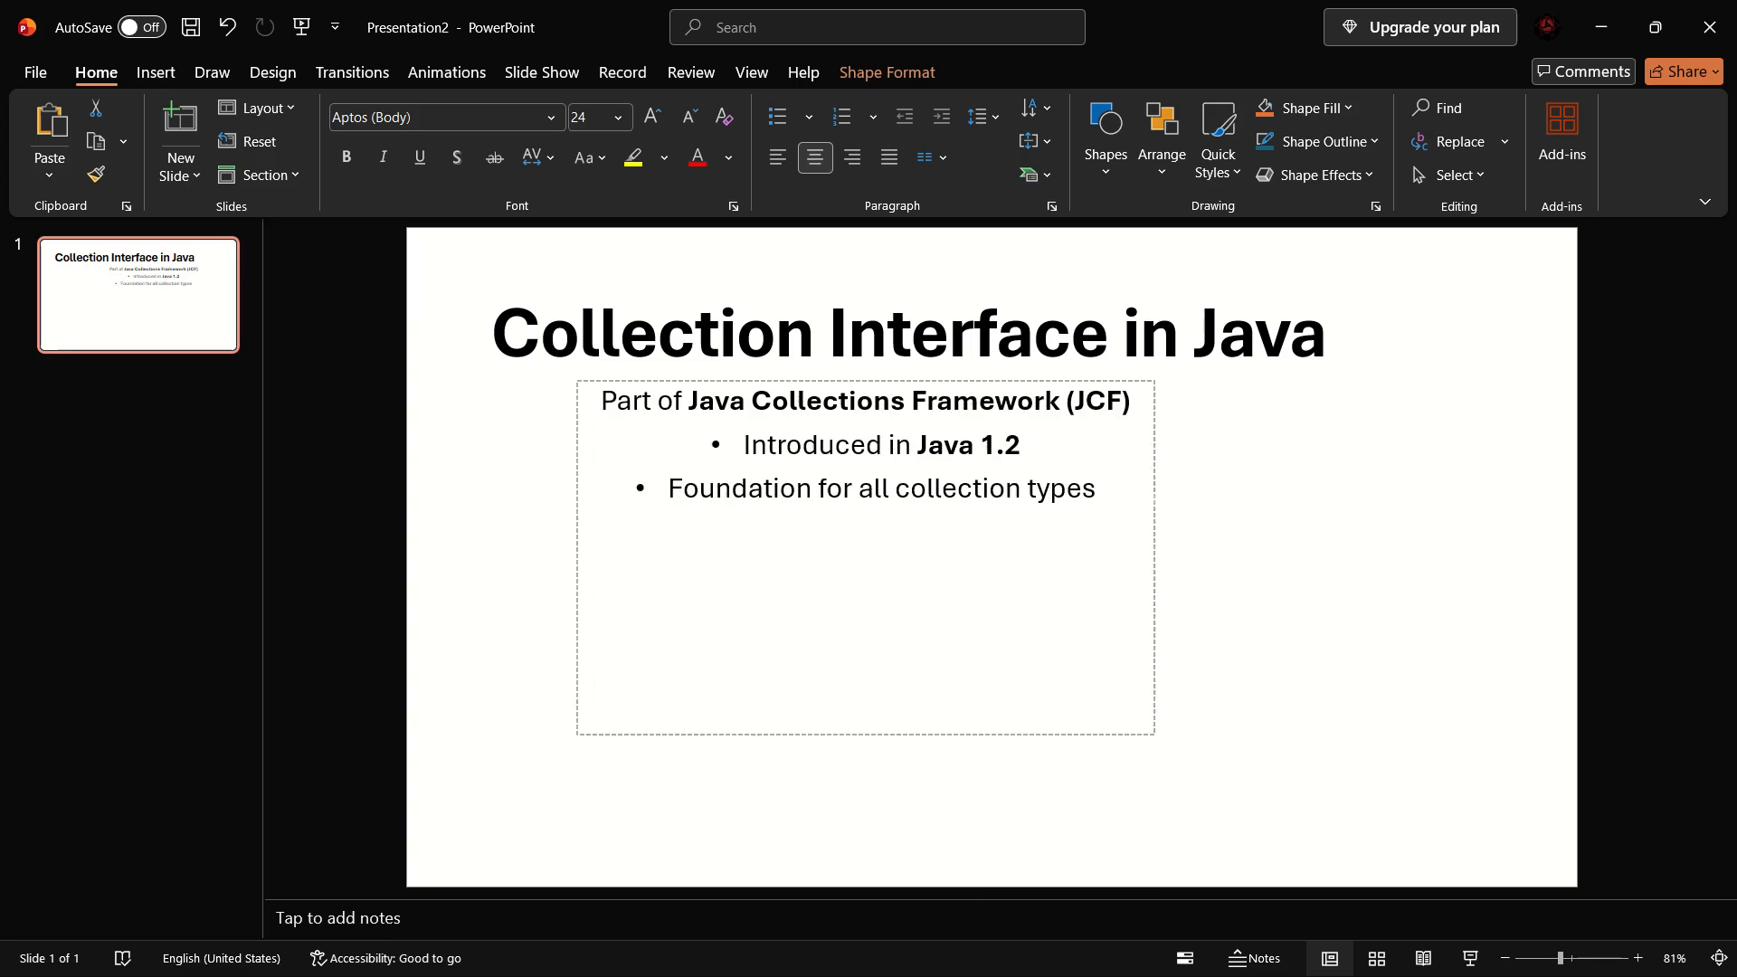
left_click_drag(824, 383, 779, 392)
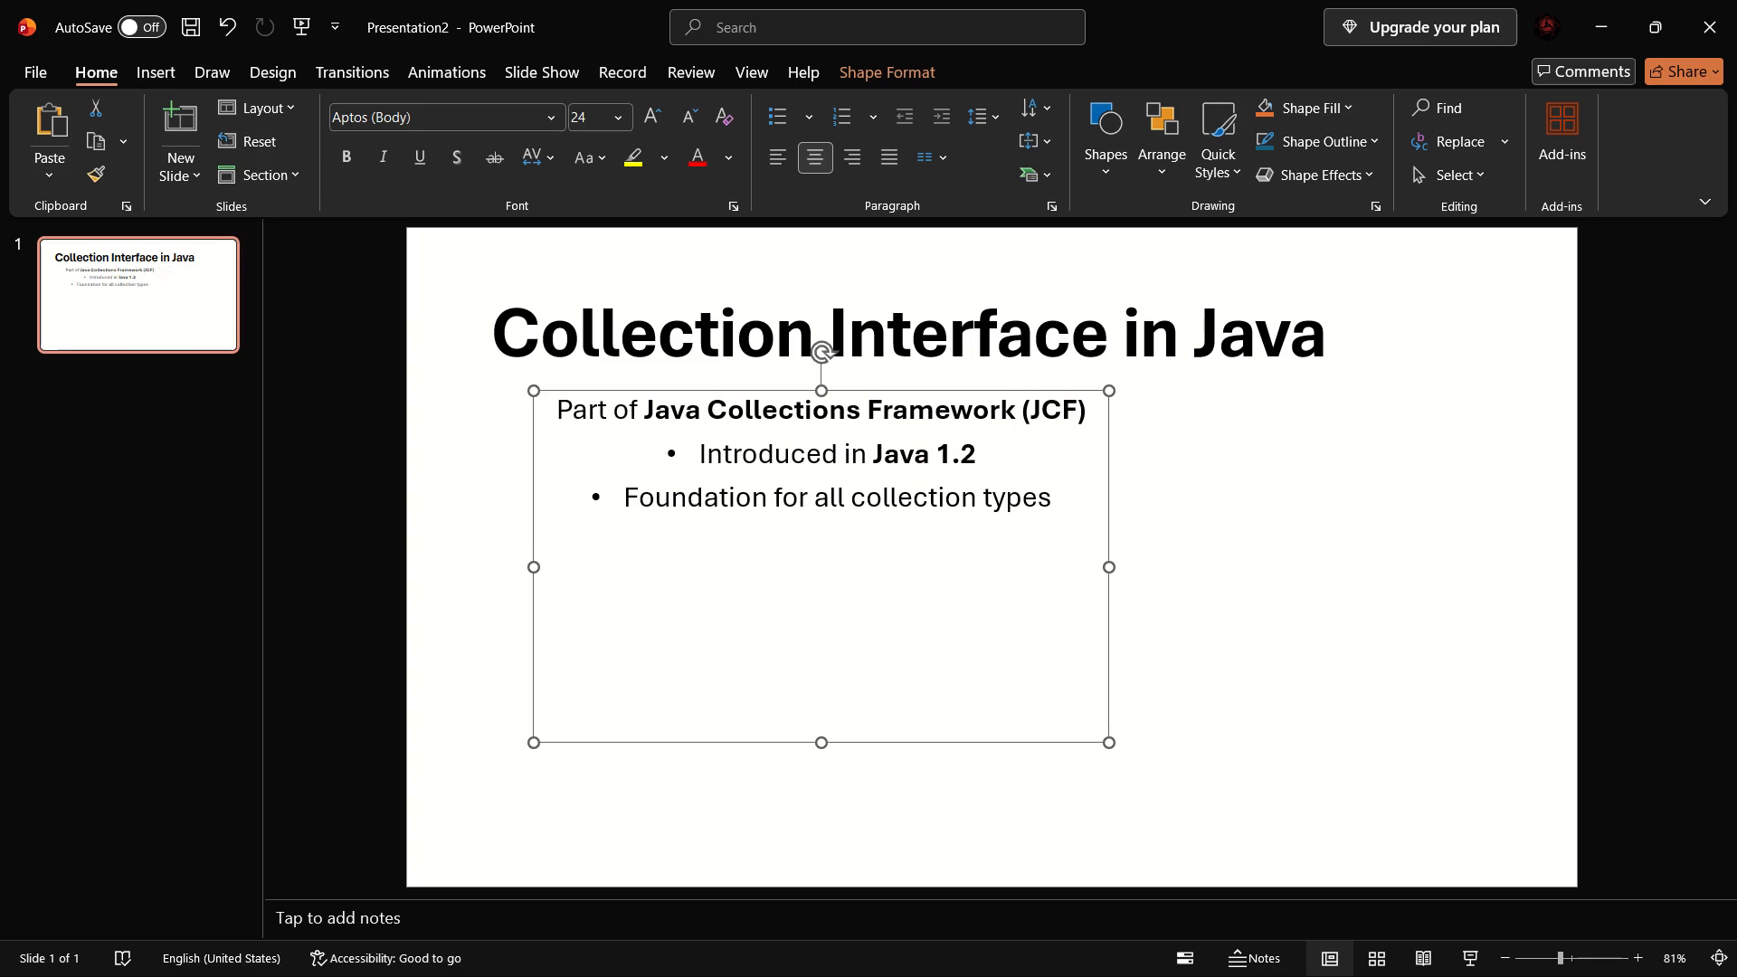
Apply a bullet again to the line "Part of Java Collections Framework (JCF)" in the subtitle box.
left_click(547, 405)
left_click_drag(569, 405, 585, 407)
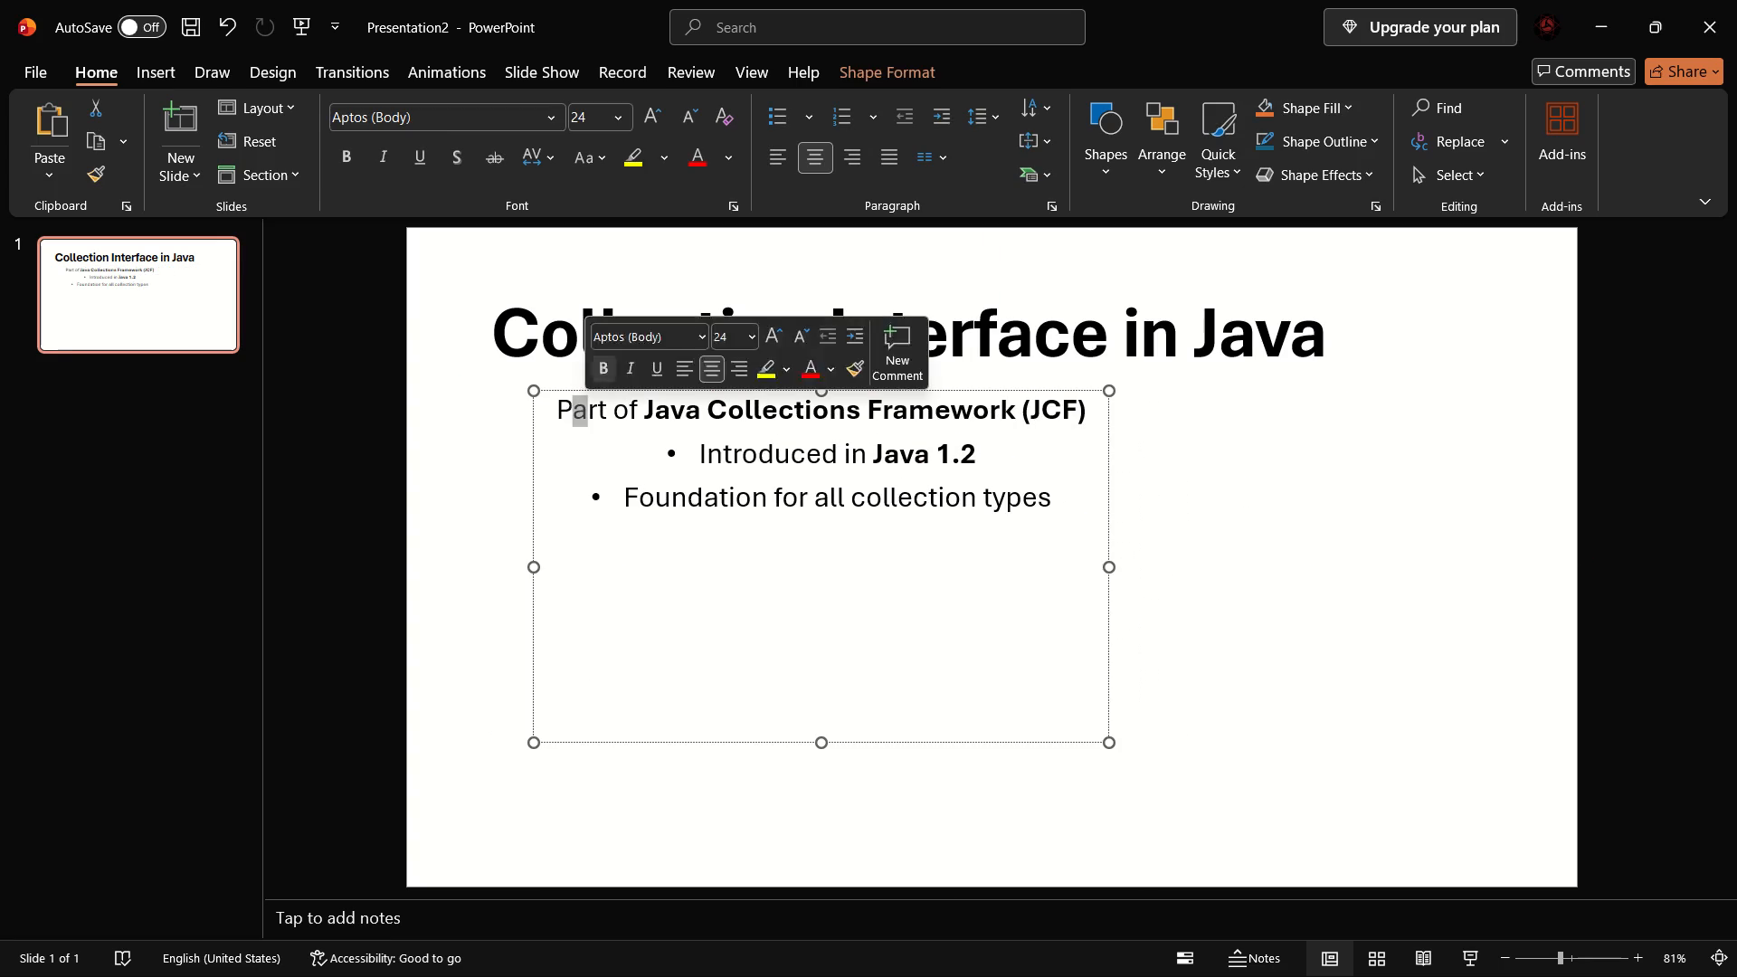
left_click(783, 116)
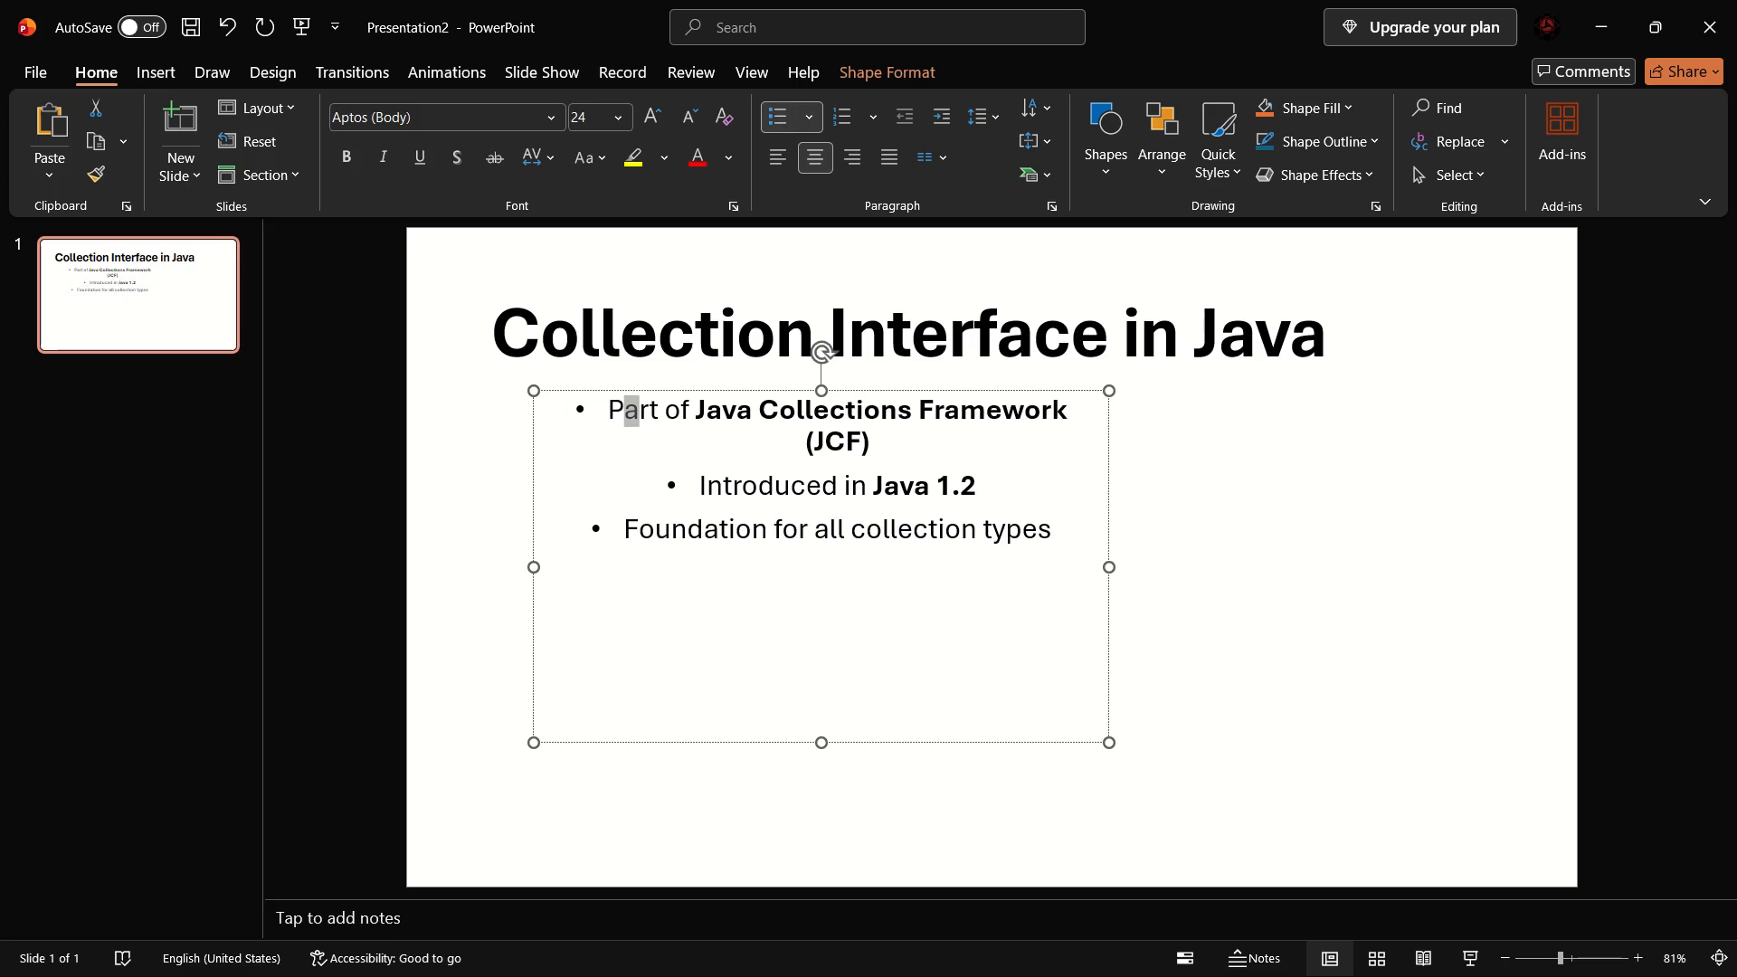
Widen the subtitle box so each bullet fits on one line, and move it up close beneath the title.
left_click_drag(1107, 564, 1335, 440)
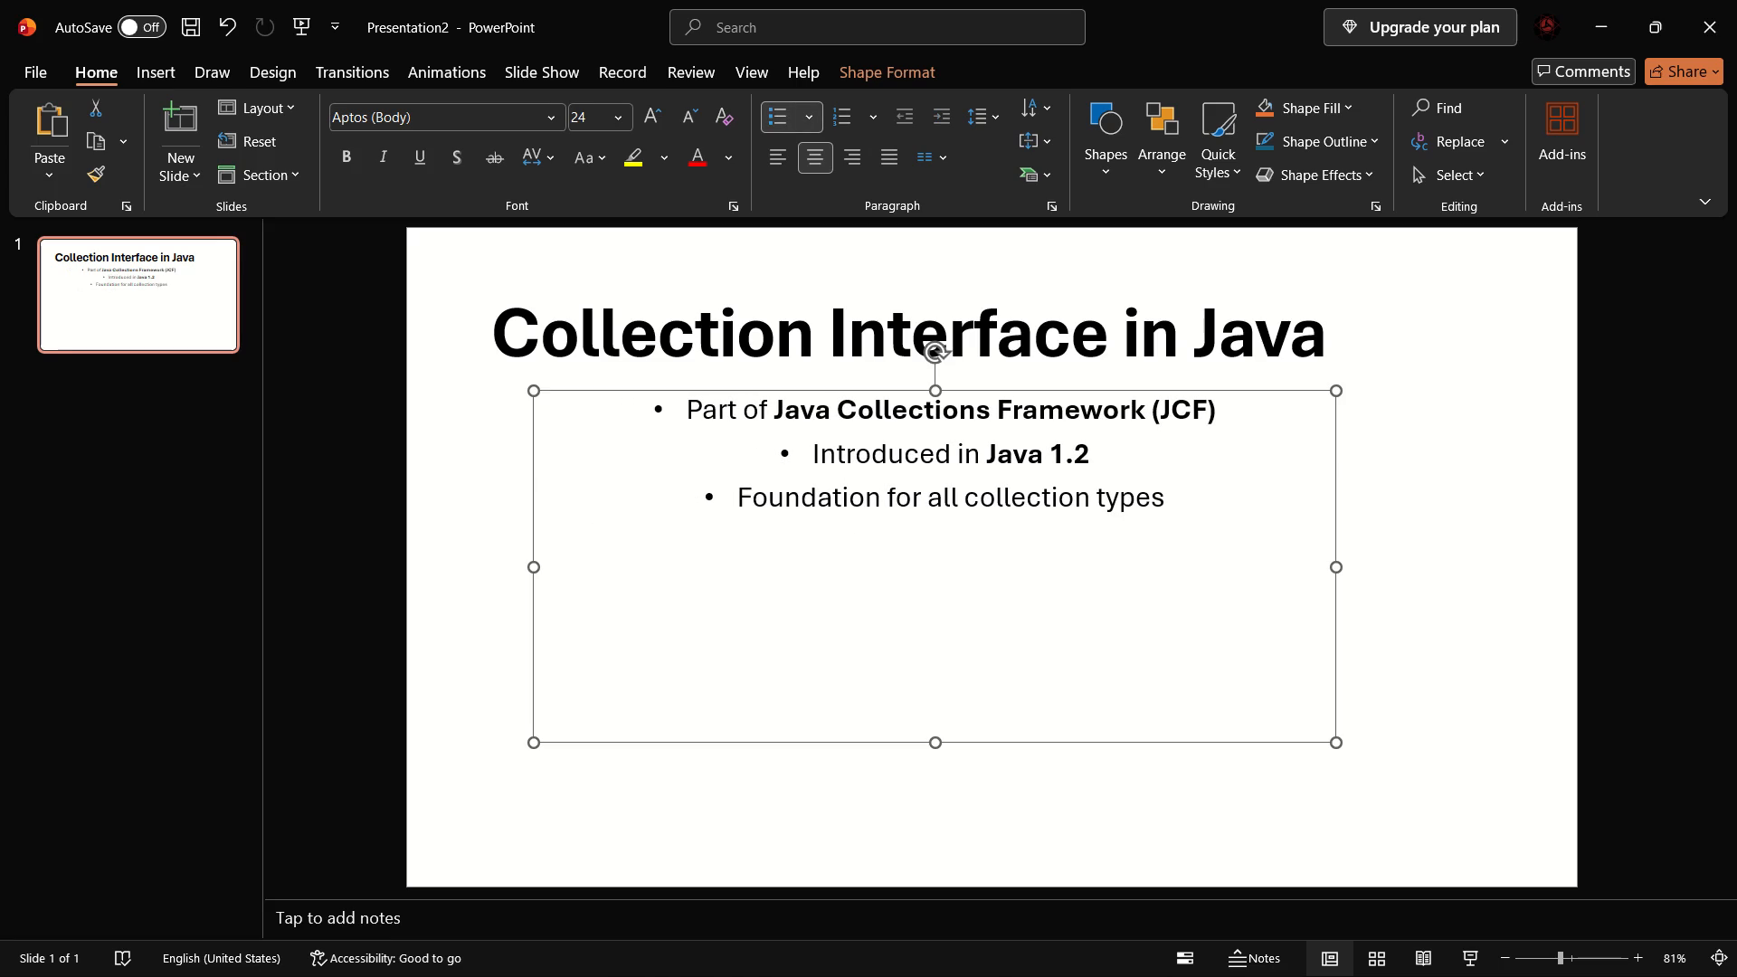
left_click_drag(539, 569, 658, 564)
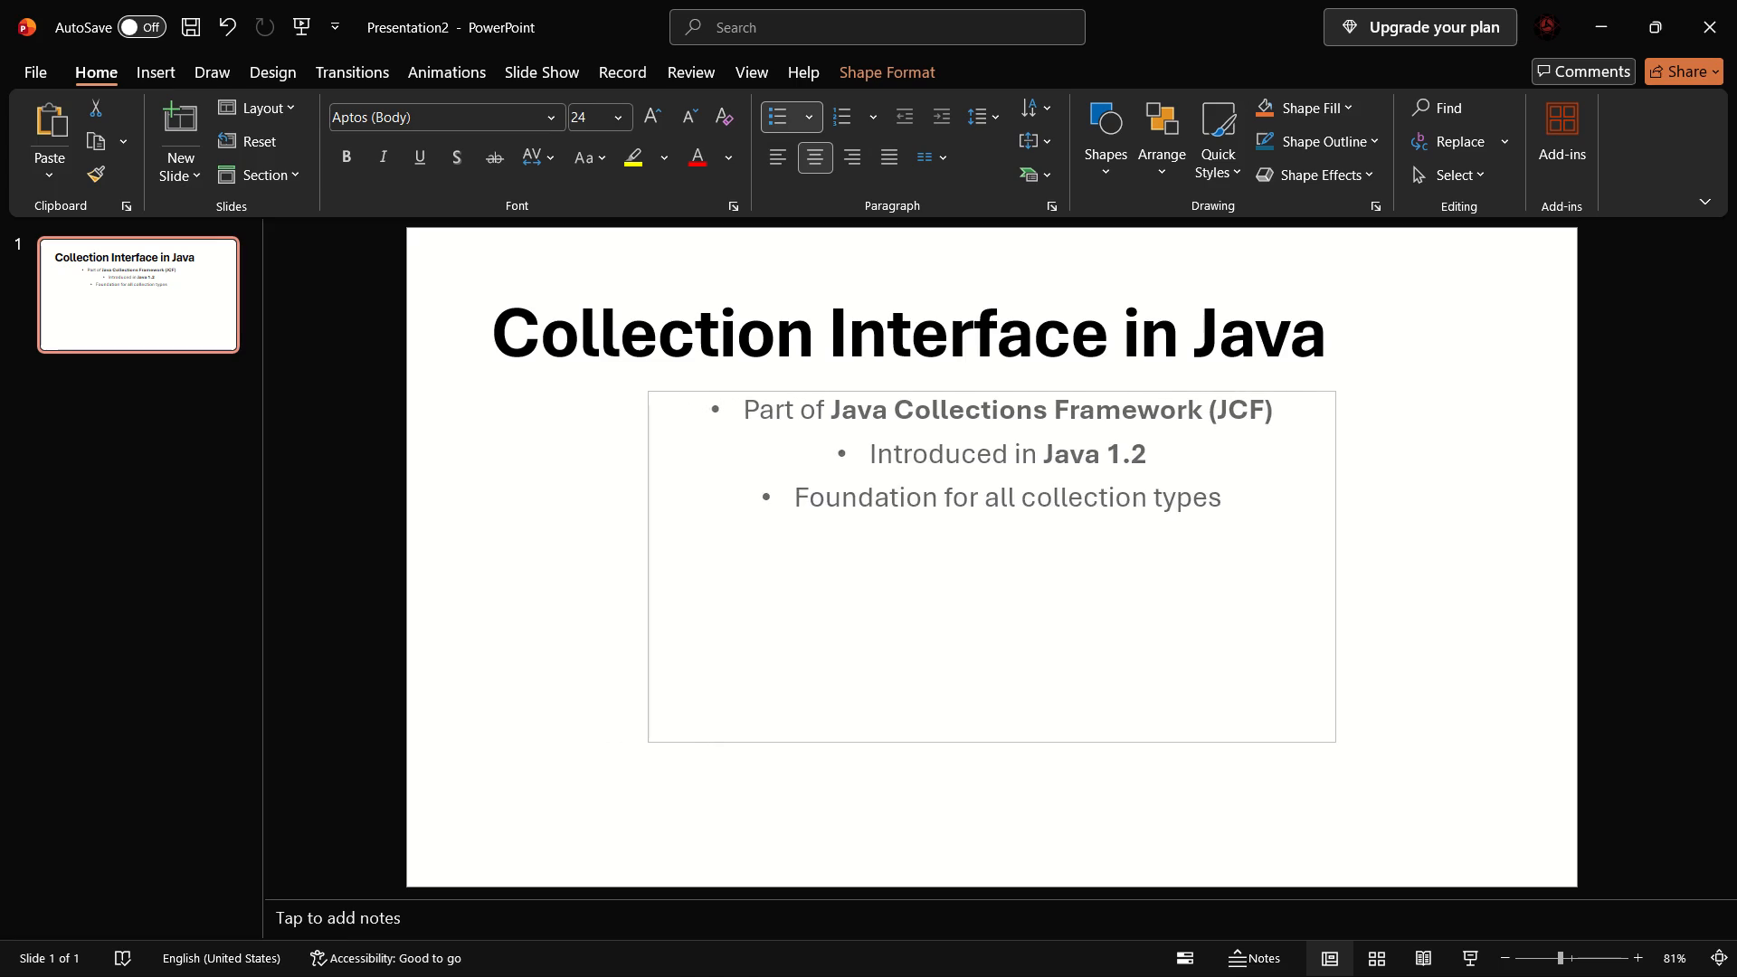
left_click_drag(658, 564, 728, 563)
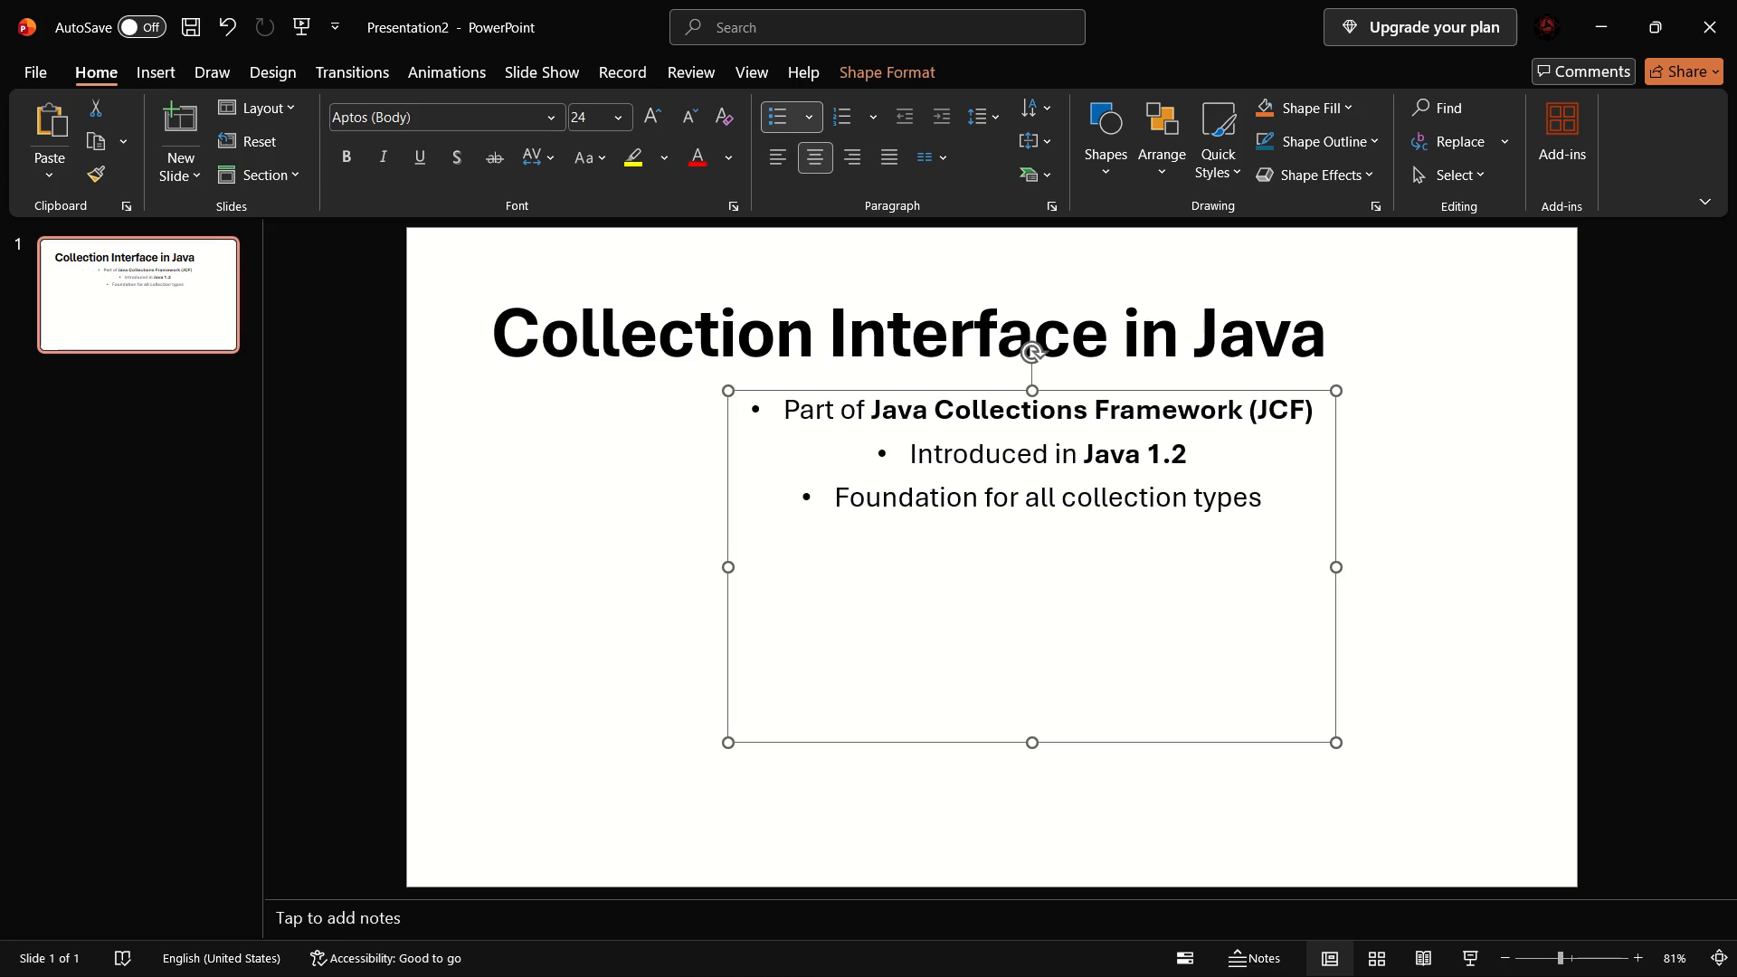
left_click_drag(1336, 565, 1273, 565)
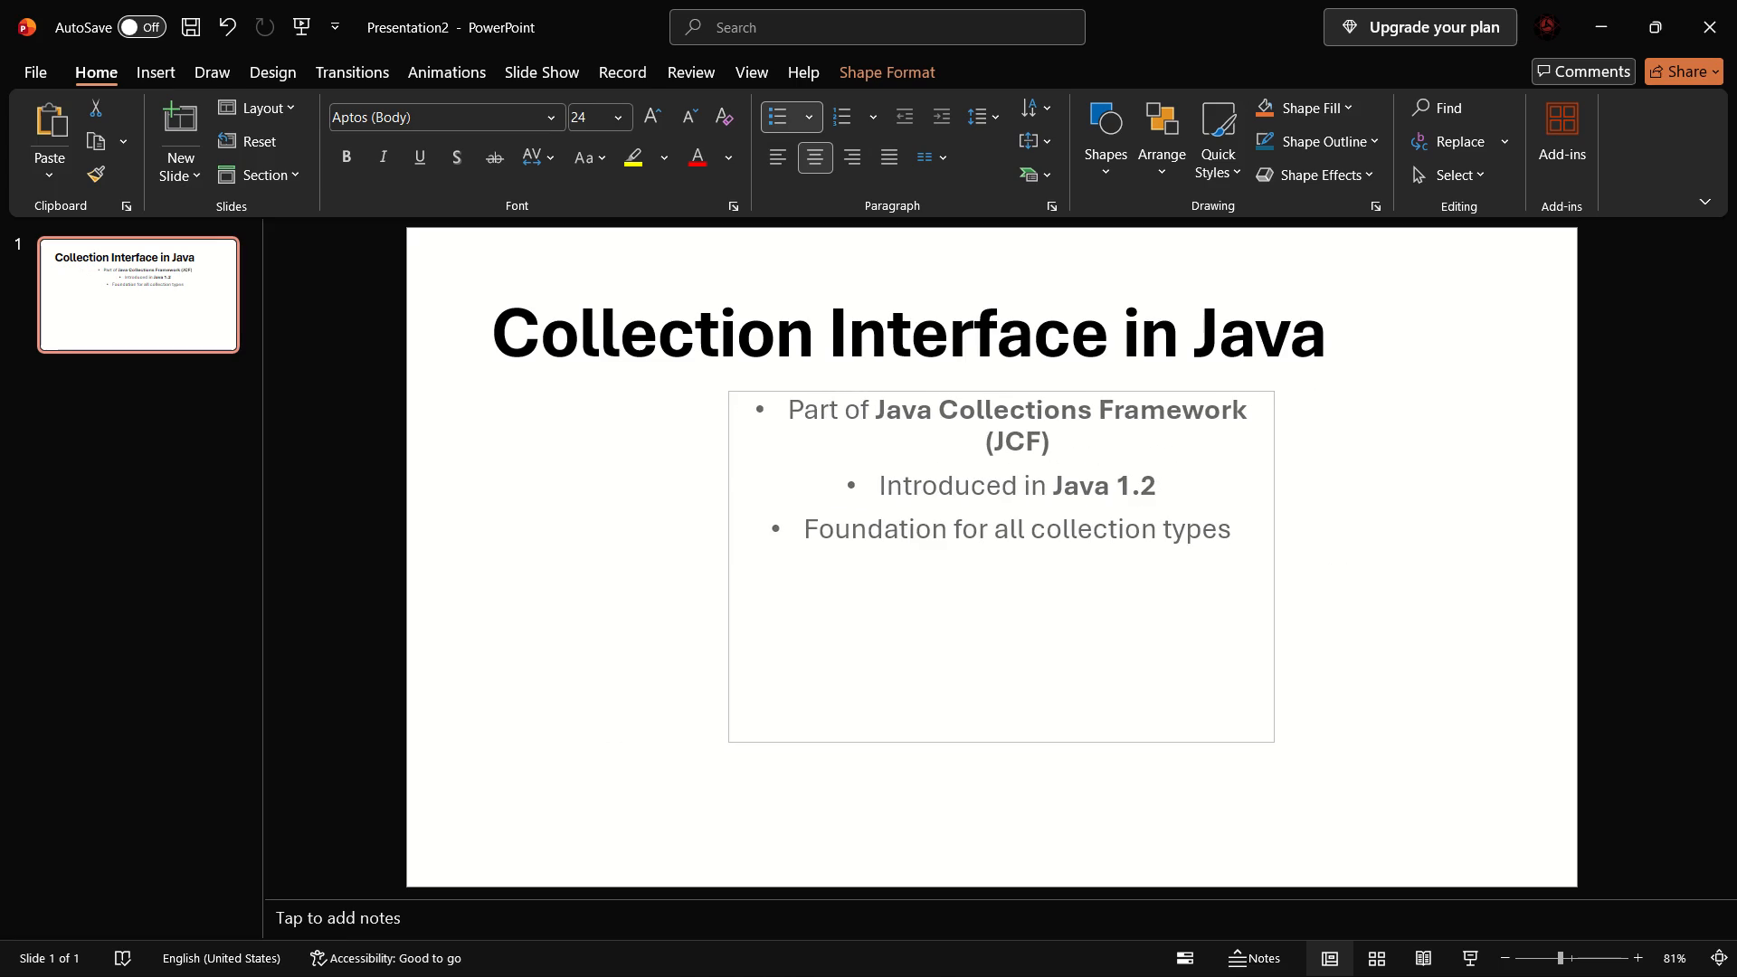
left_click_drag(1273, 565, 1234, 562)
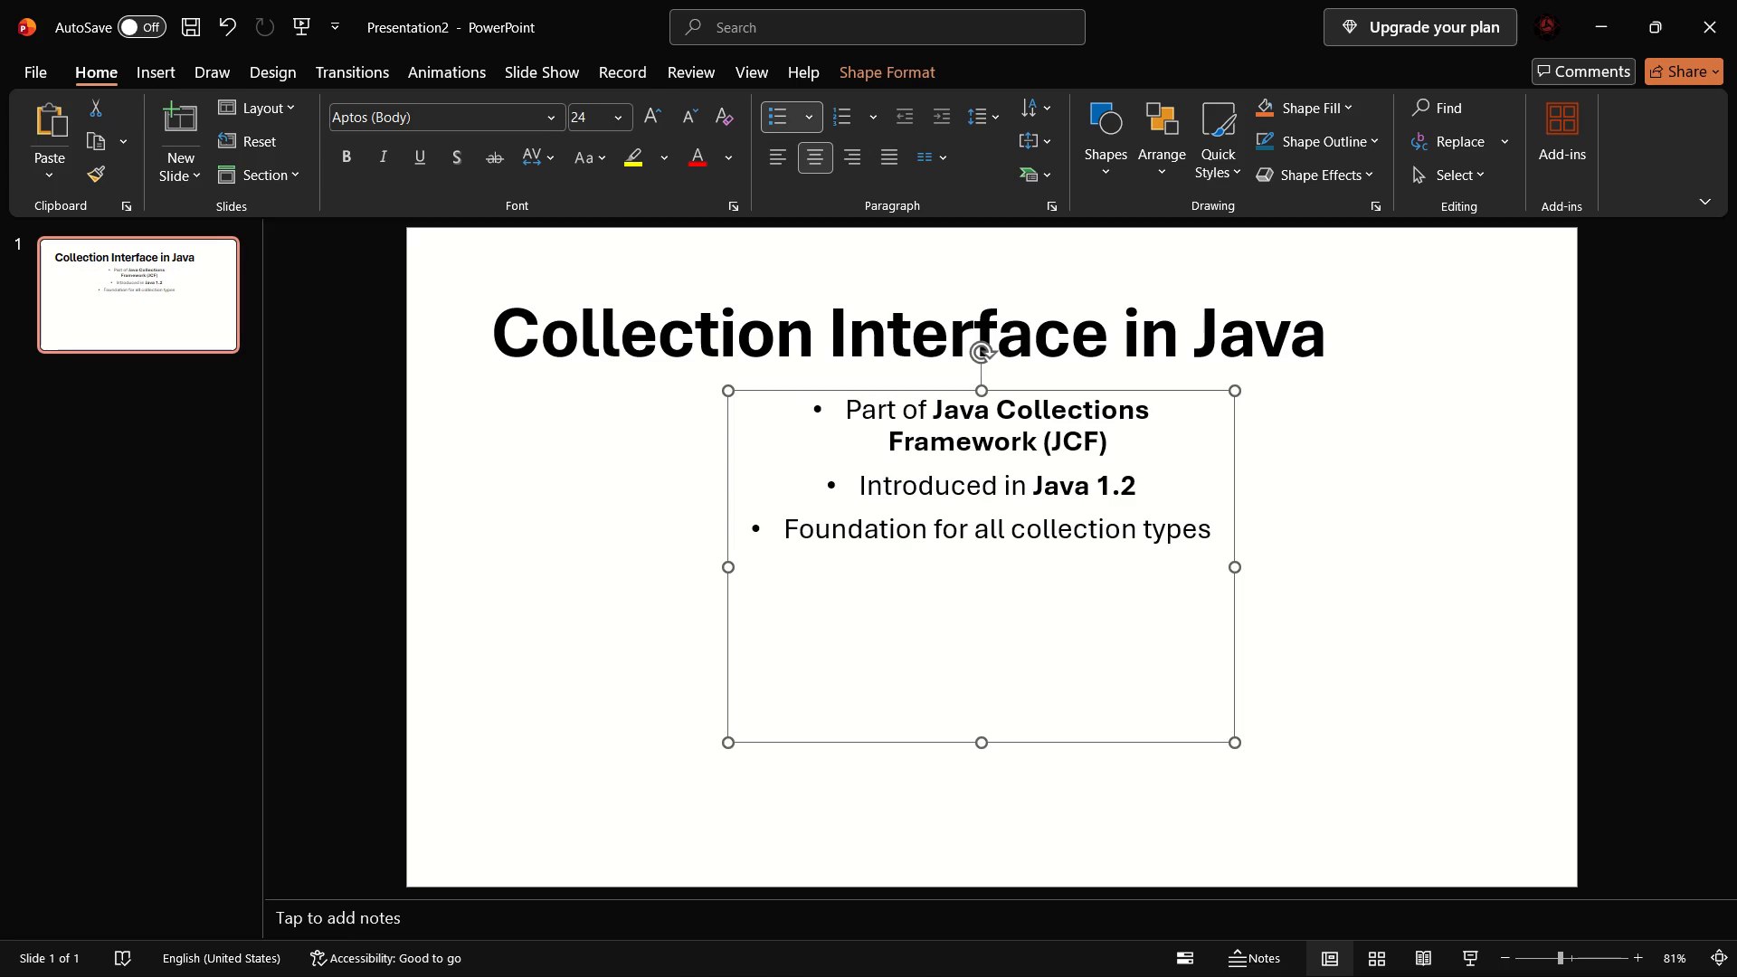
left_click(1041, 394)
left_click_drag(1041, 394, 809, 395)
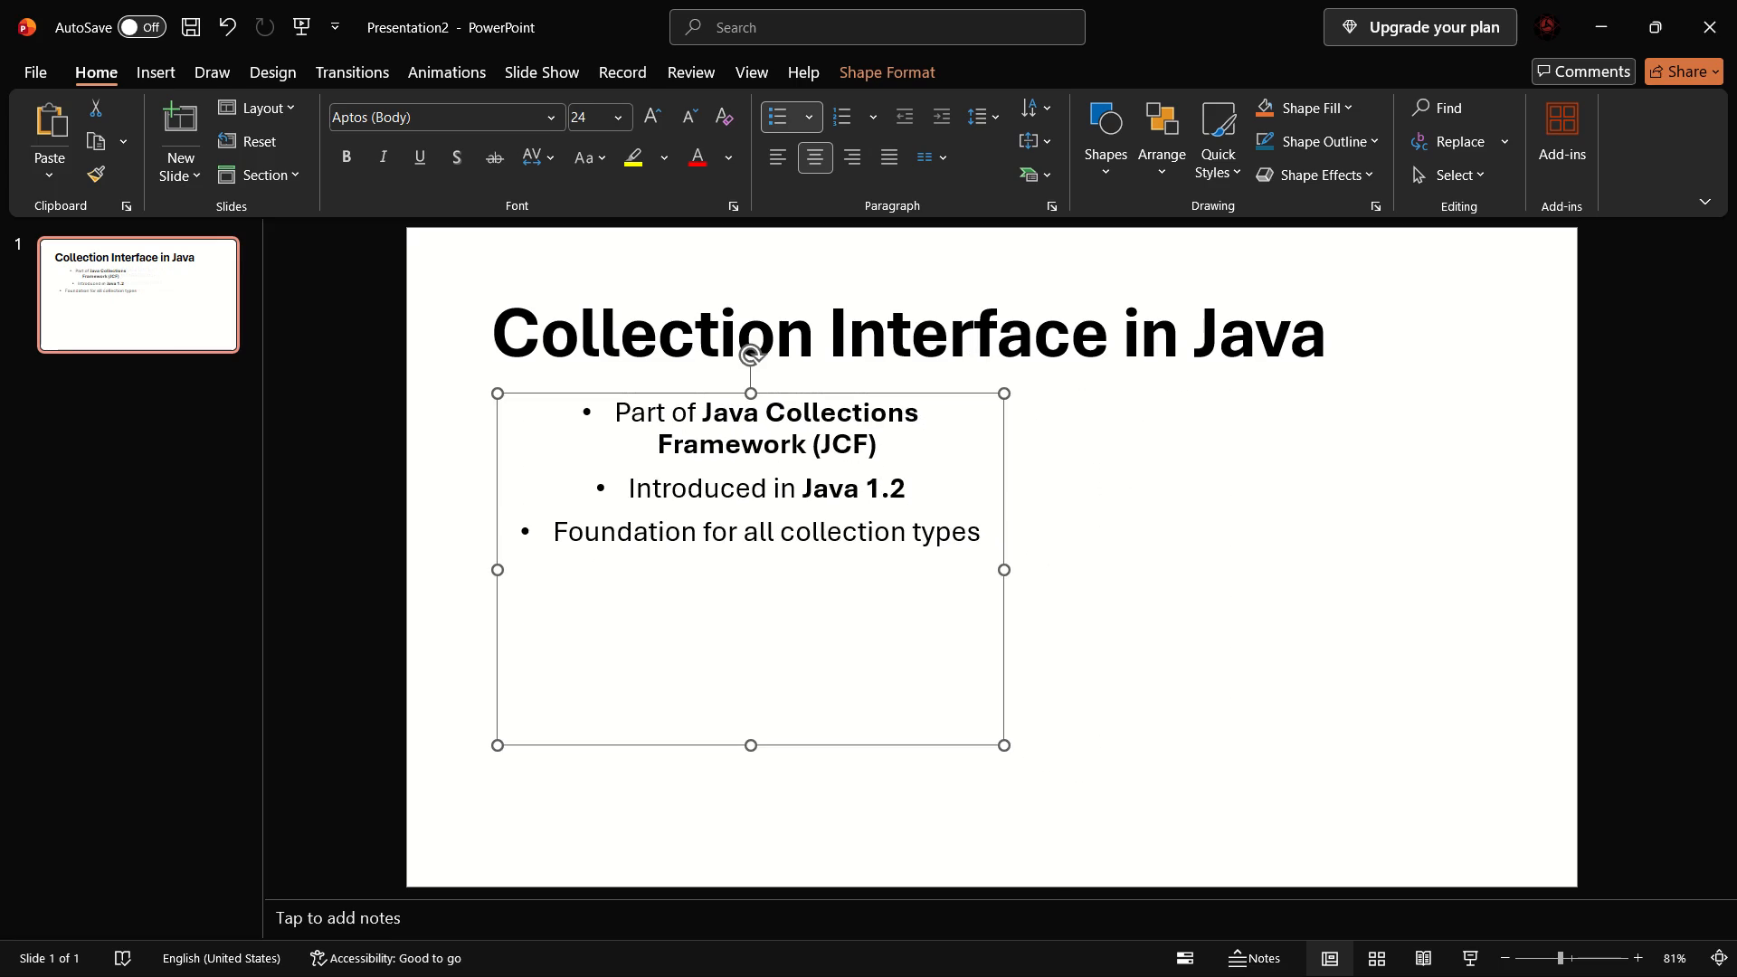
left_click_drag(1009, 569, 1231, 530)
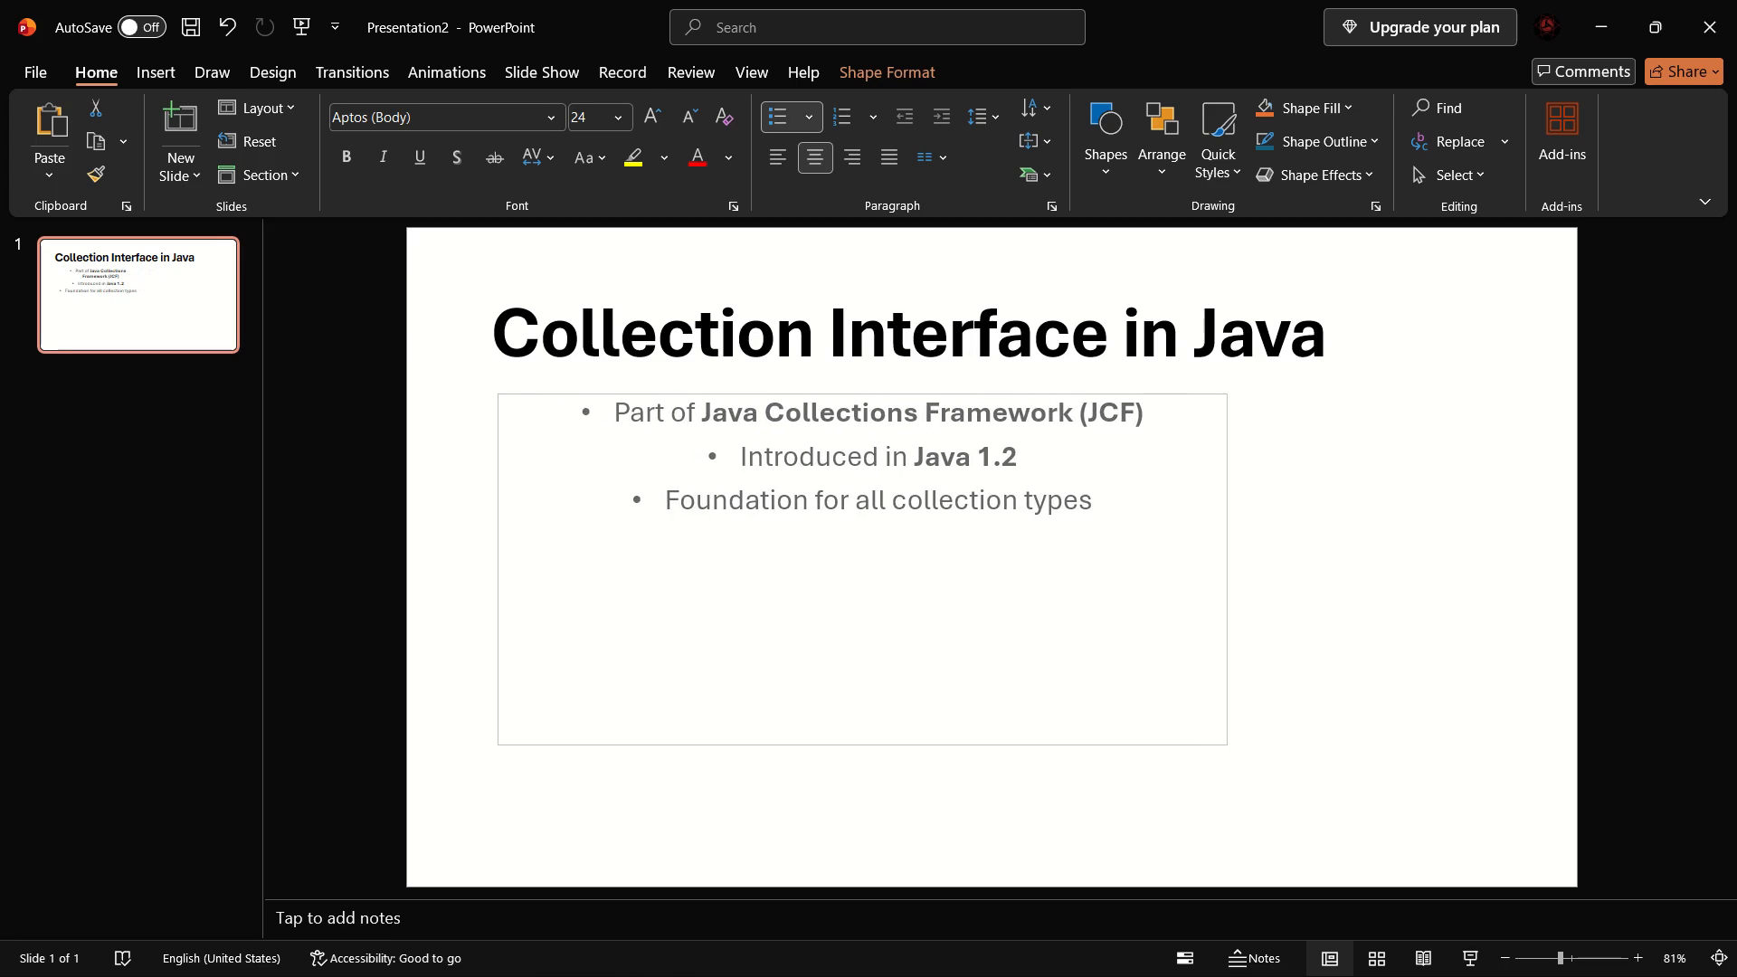
left_click_drag(1231, 530, 1245, 526)
left_click_drag(1173, 390, 1109, 376)
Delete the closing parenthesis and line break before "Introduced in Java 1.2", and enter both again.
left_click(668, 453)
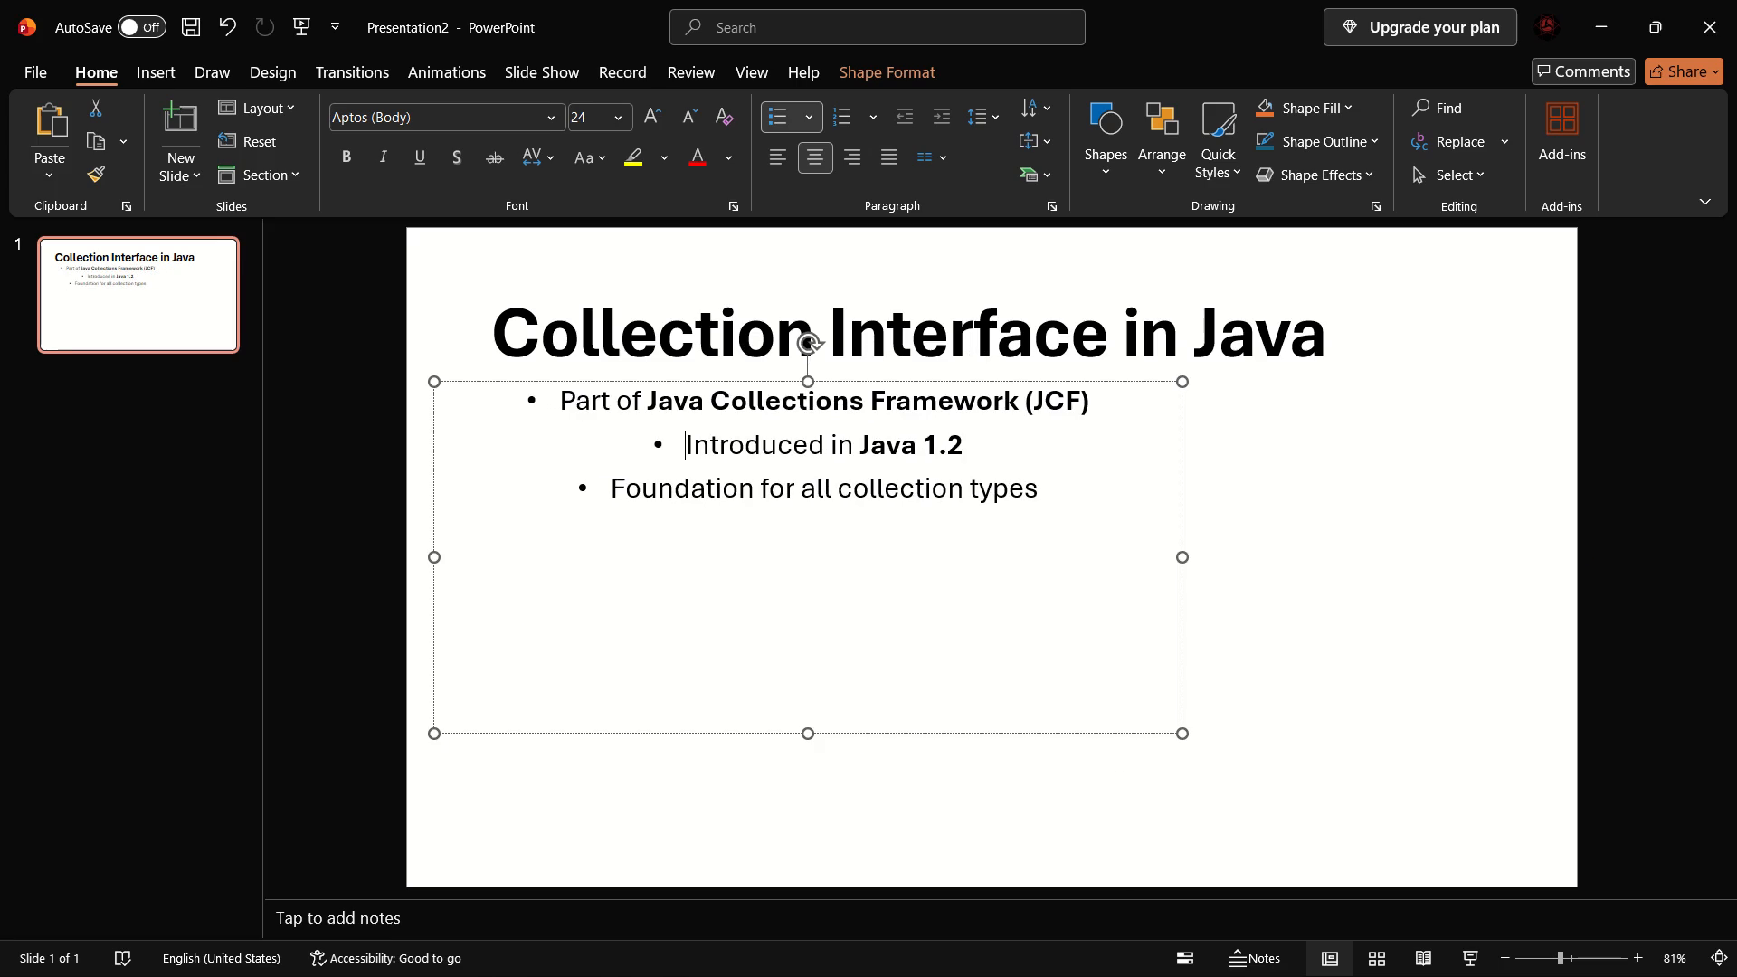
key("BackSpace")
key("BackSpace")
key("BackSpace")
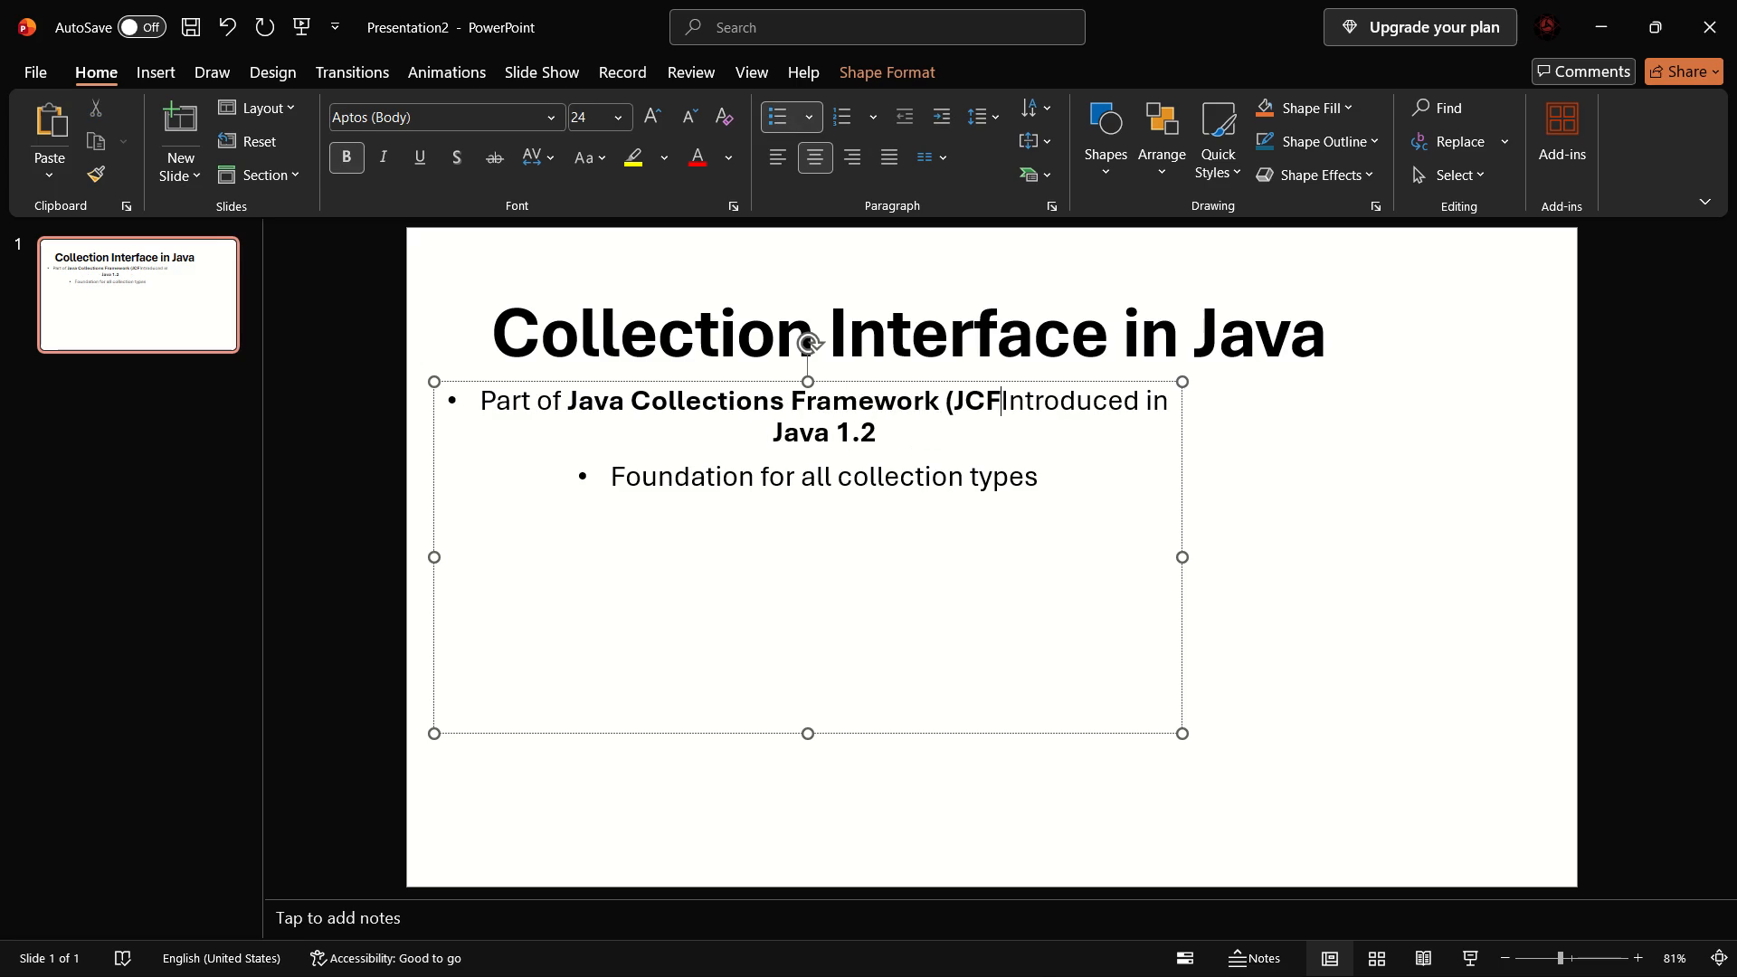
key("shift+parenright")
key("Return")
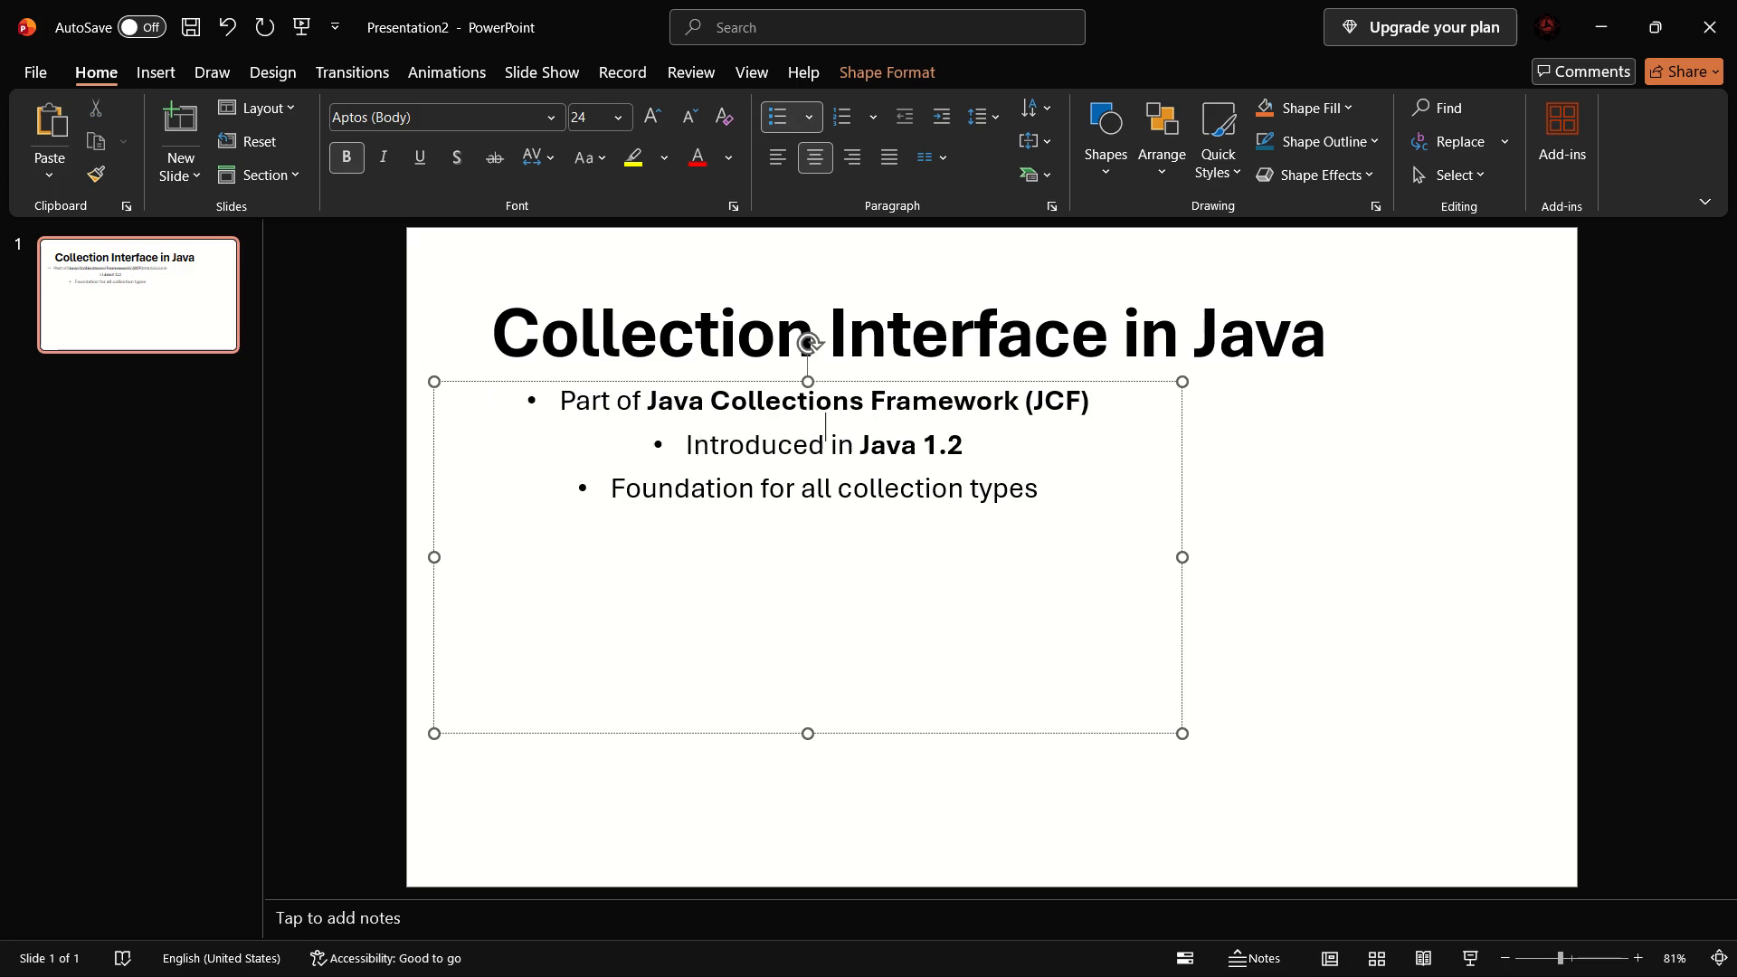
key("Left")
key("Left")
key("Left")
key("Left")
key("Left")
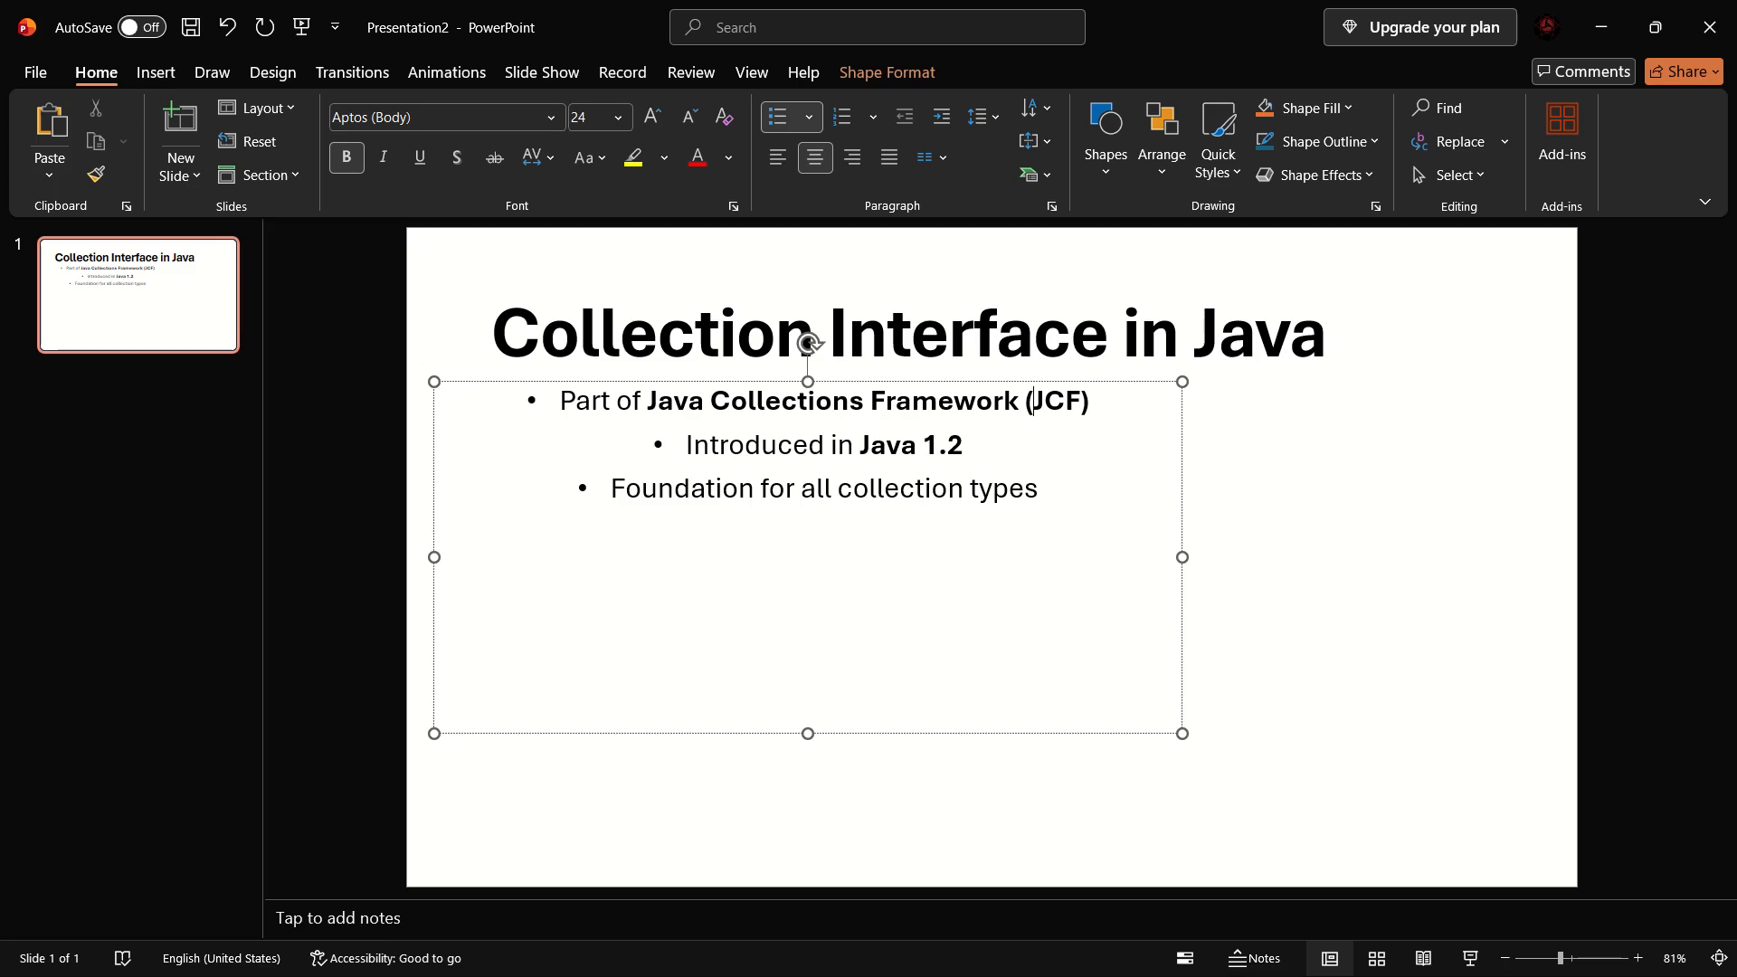
Move the subtitle box horizontally so its edge lines up with the start of the title.
left_click_drag(911, 384, 976, 384)
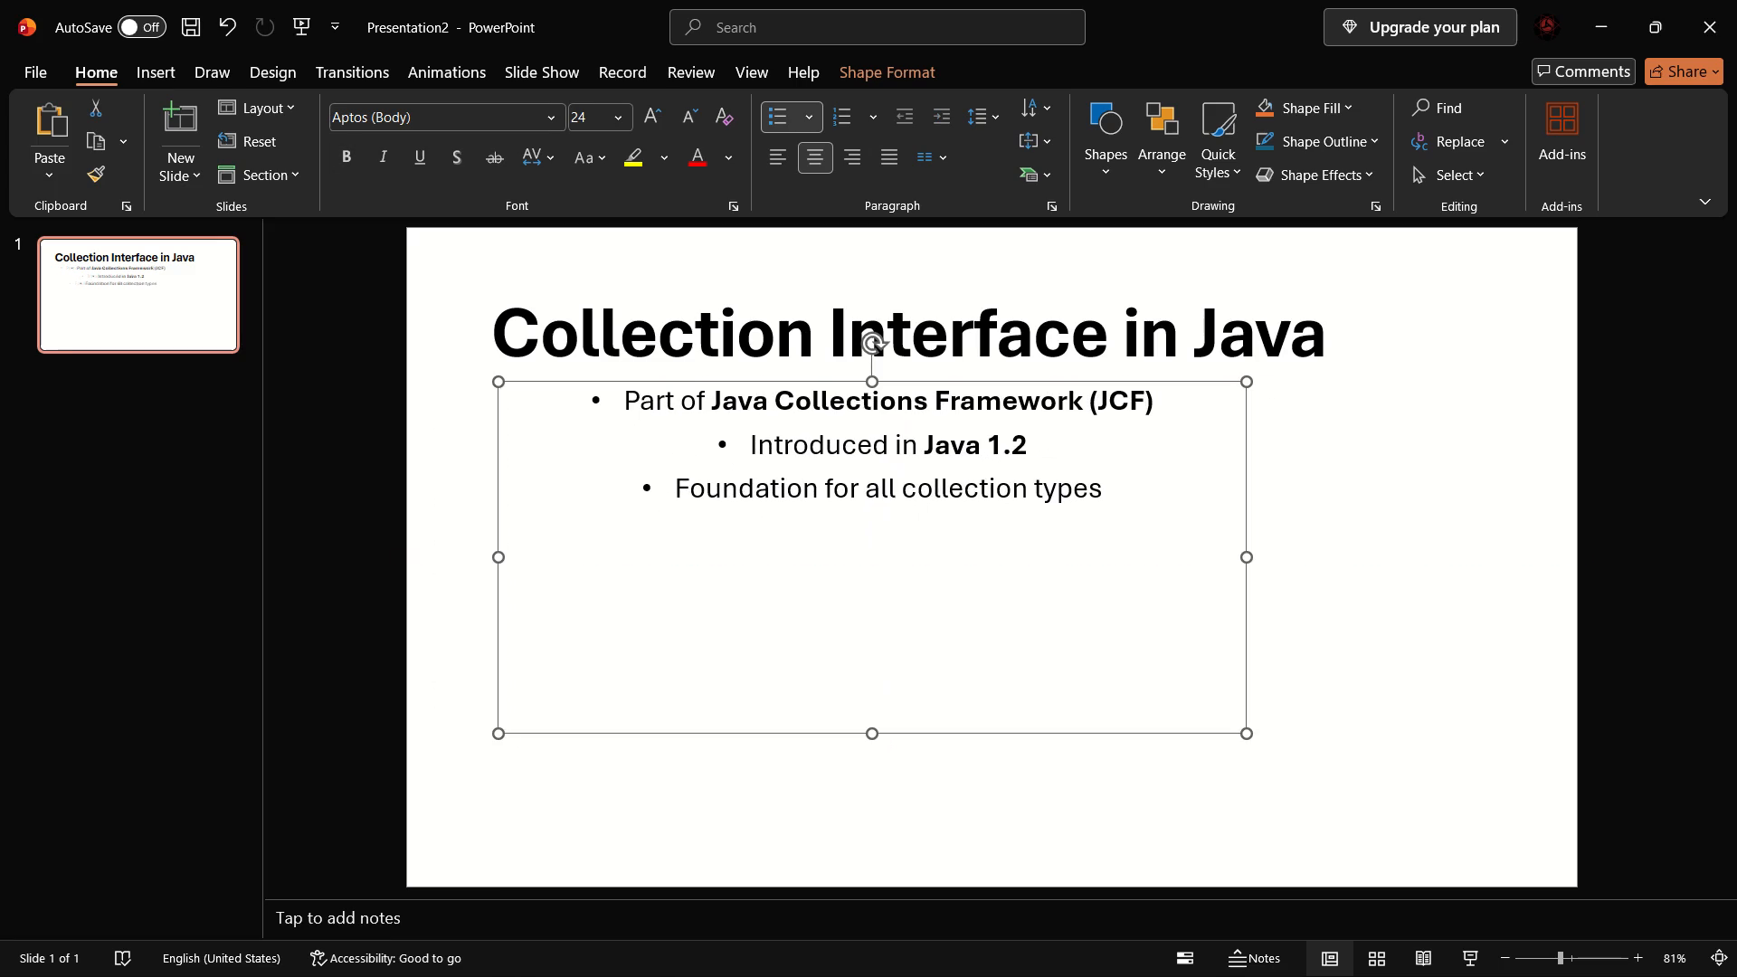
left_click_drag(922, 385, 911, 404)
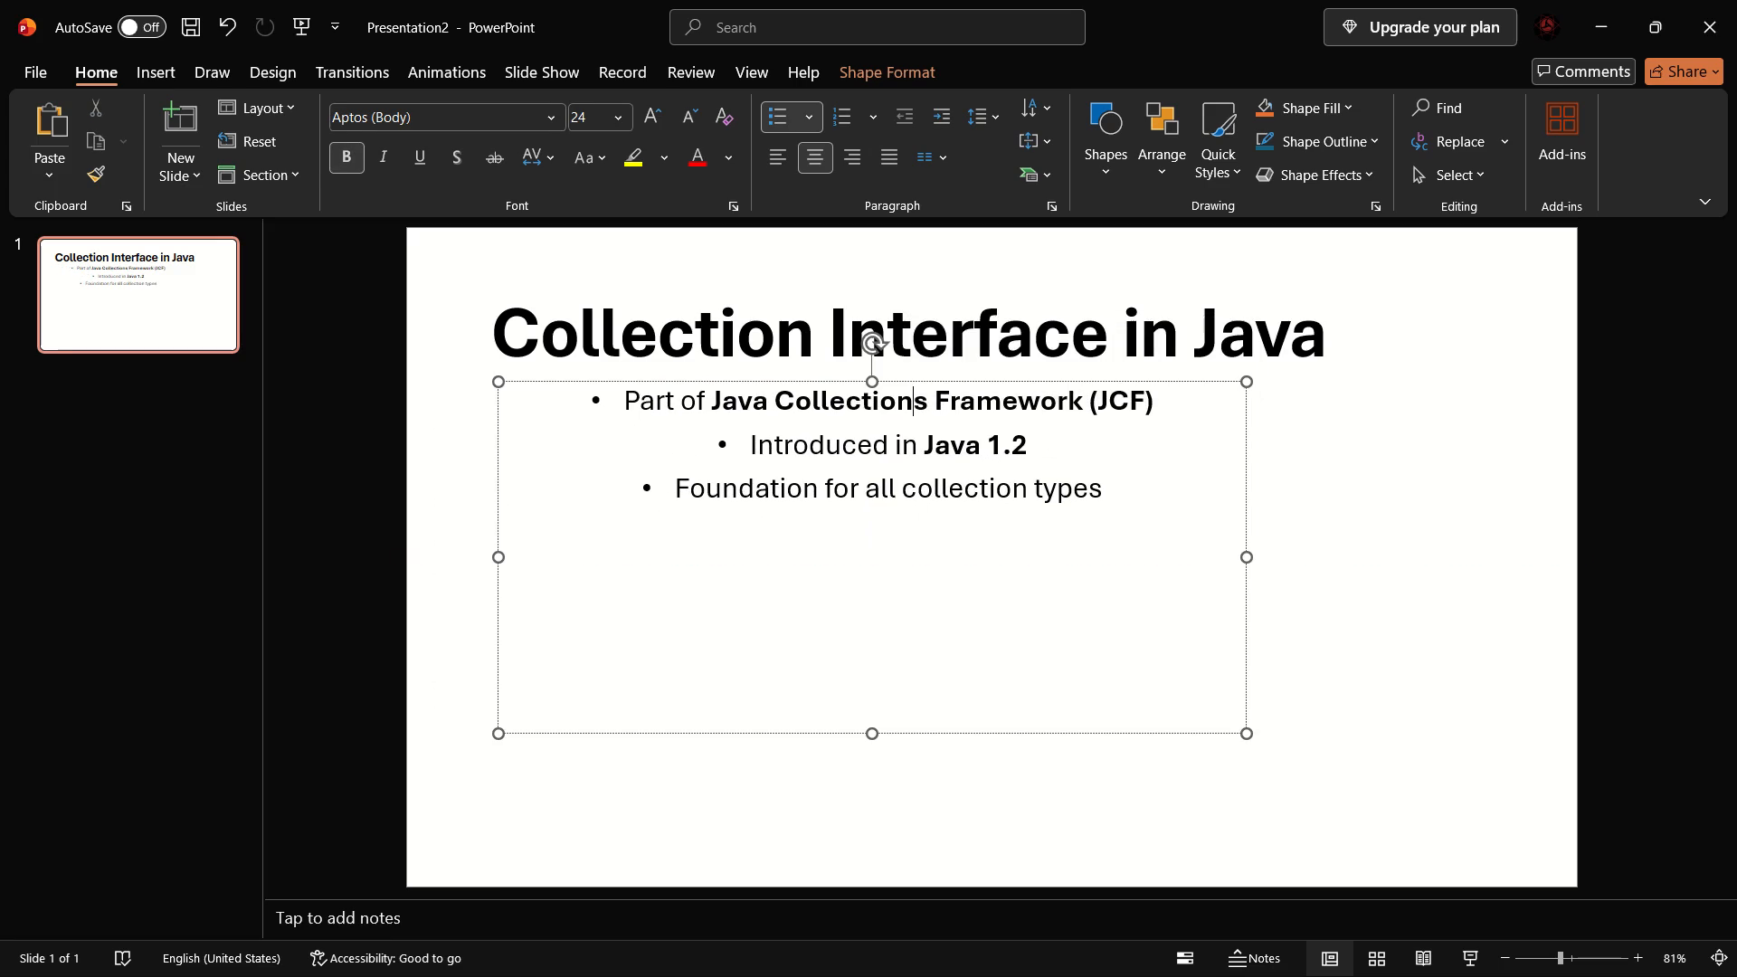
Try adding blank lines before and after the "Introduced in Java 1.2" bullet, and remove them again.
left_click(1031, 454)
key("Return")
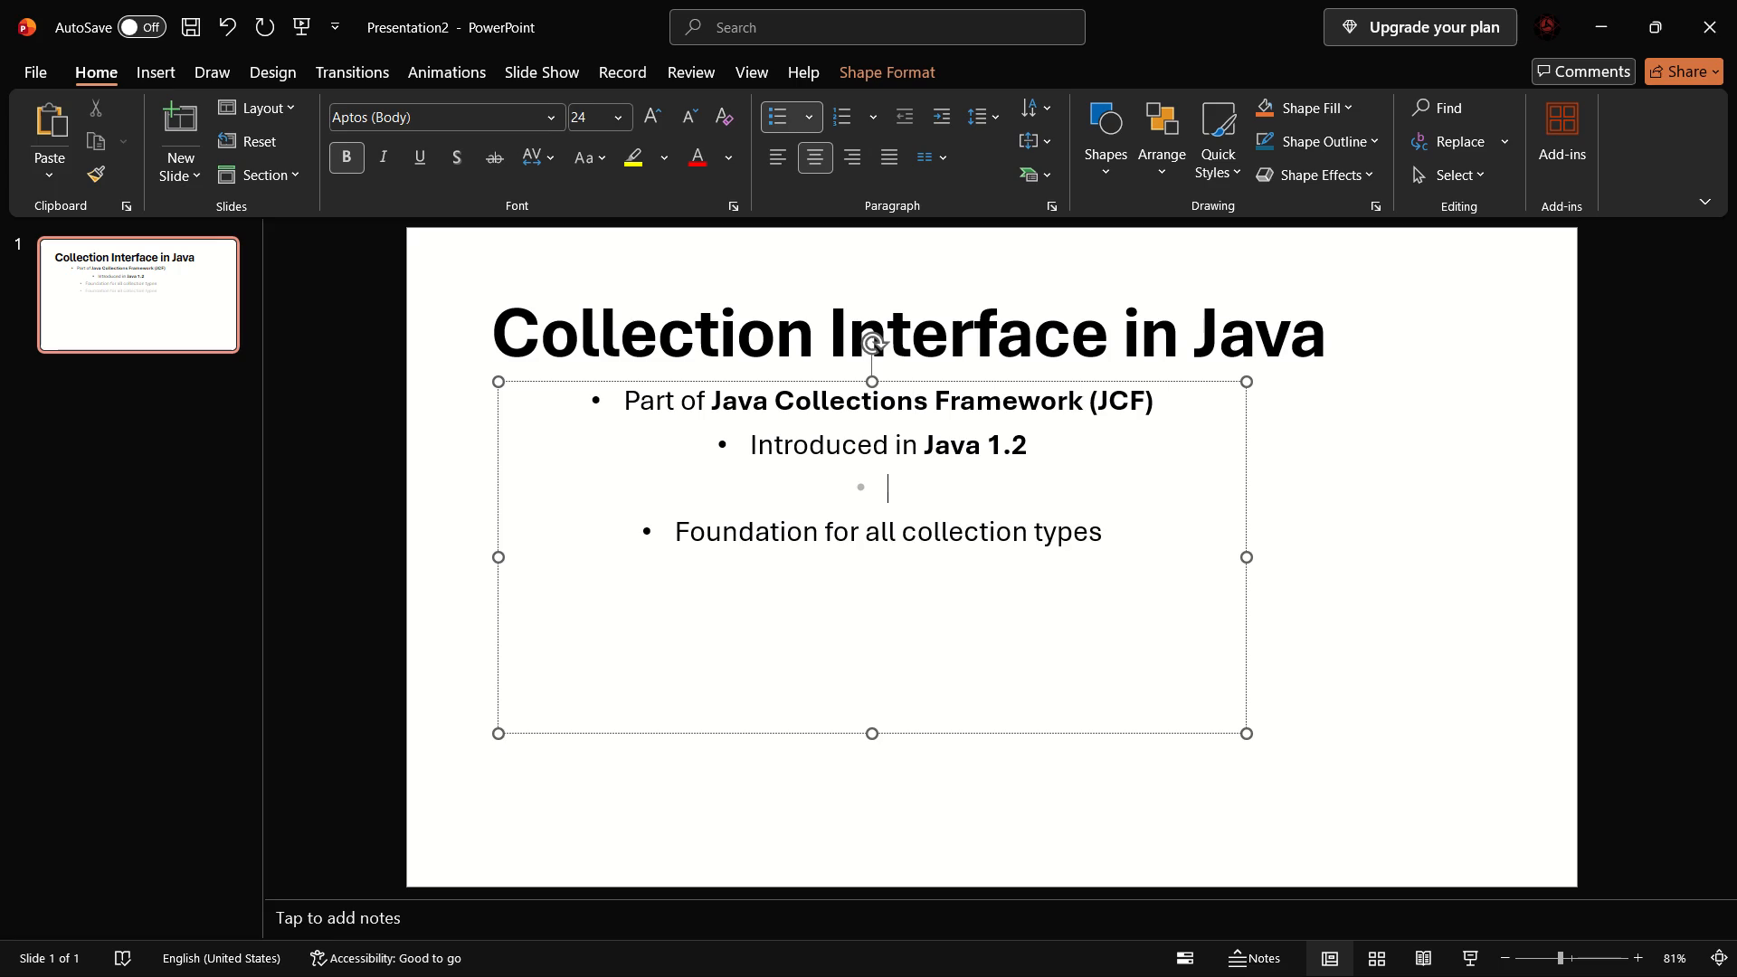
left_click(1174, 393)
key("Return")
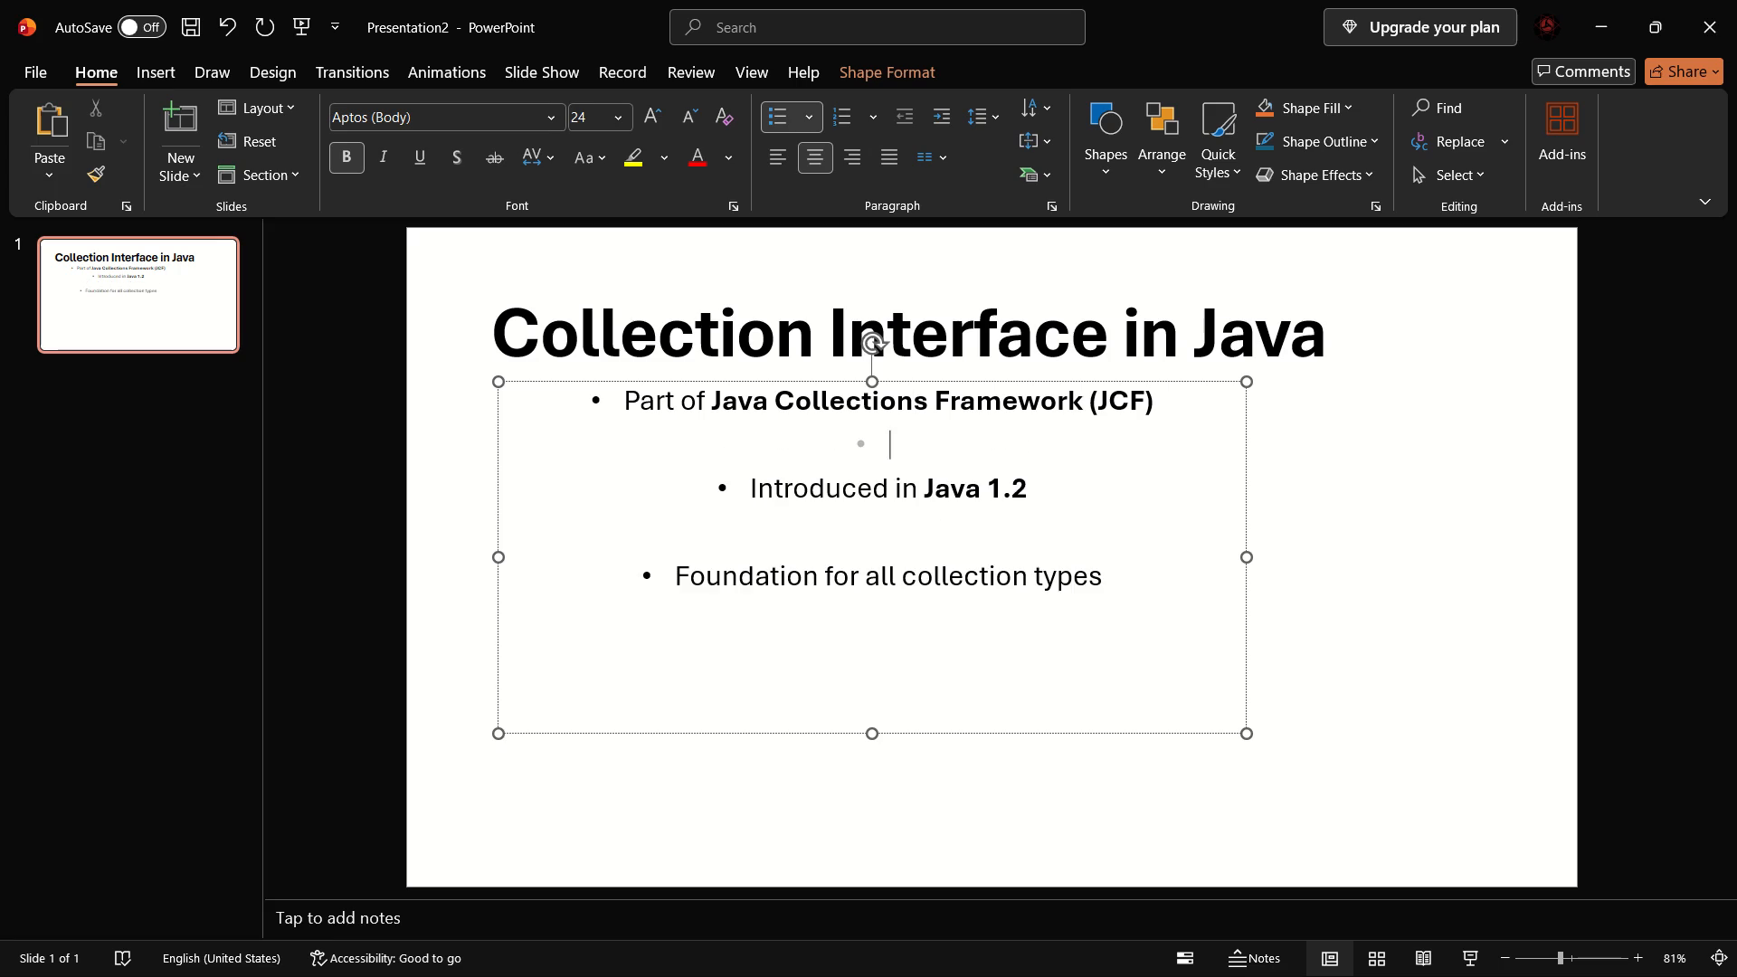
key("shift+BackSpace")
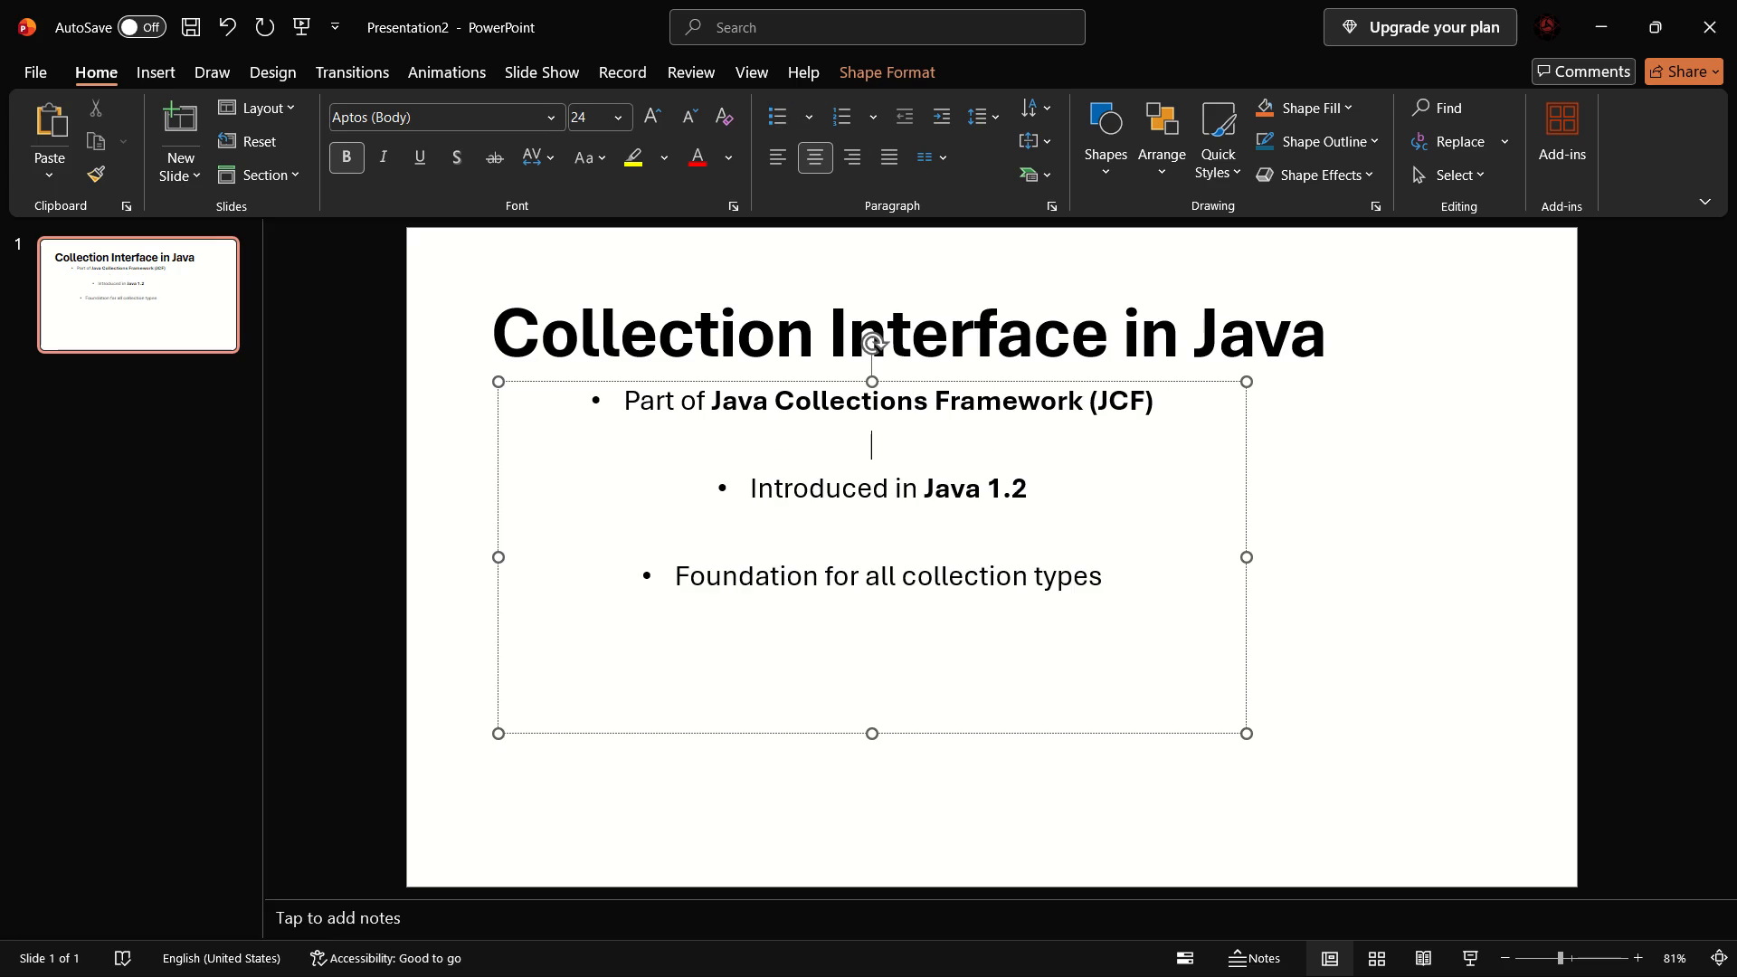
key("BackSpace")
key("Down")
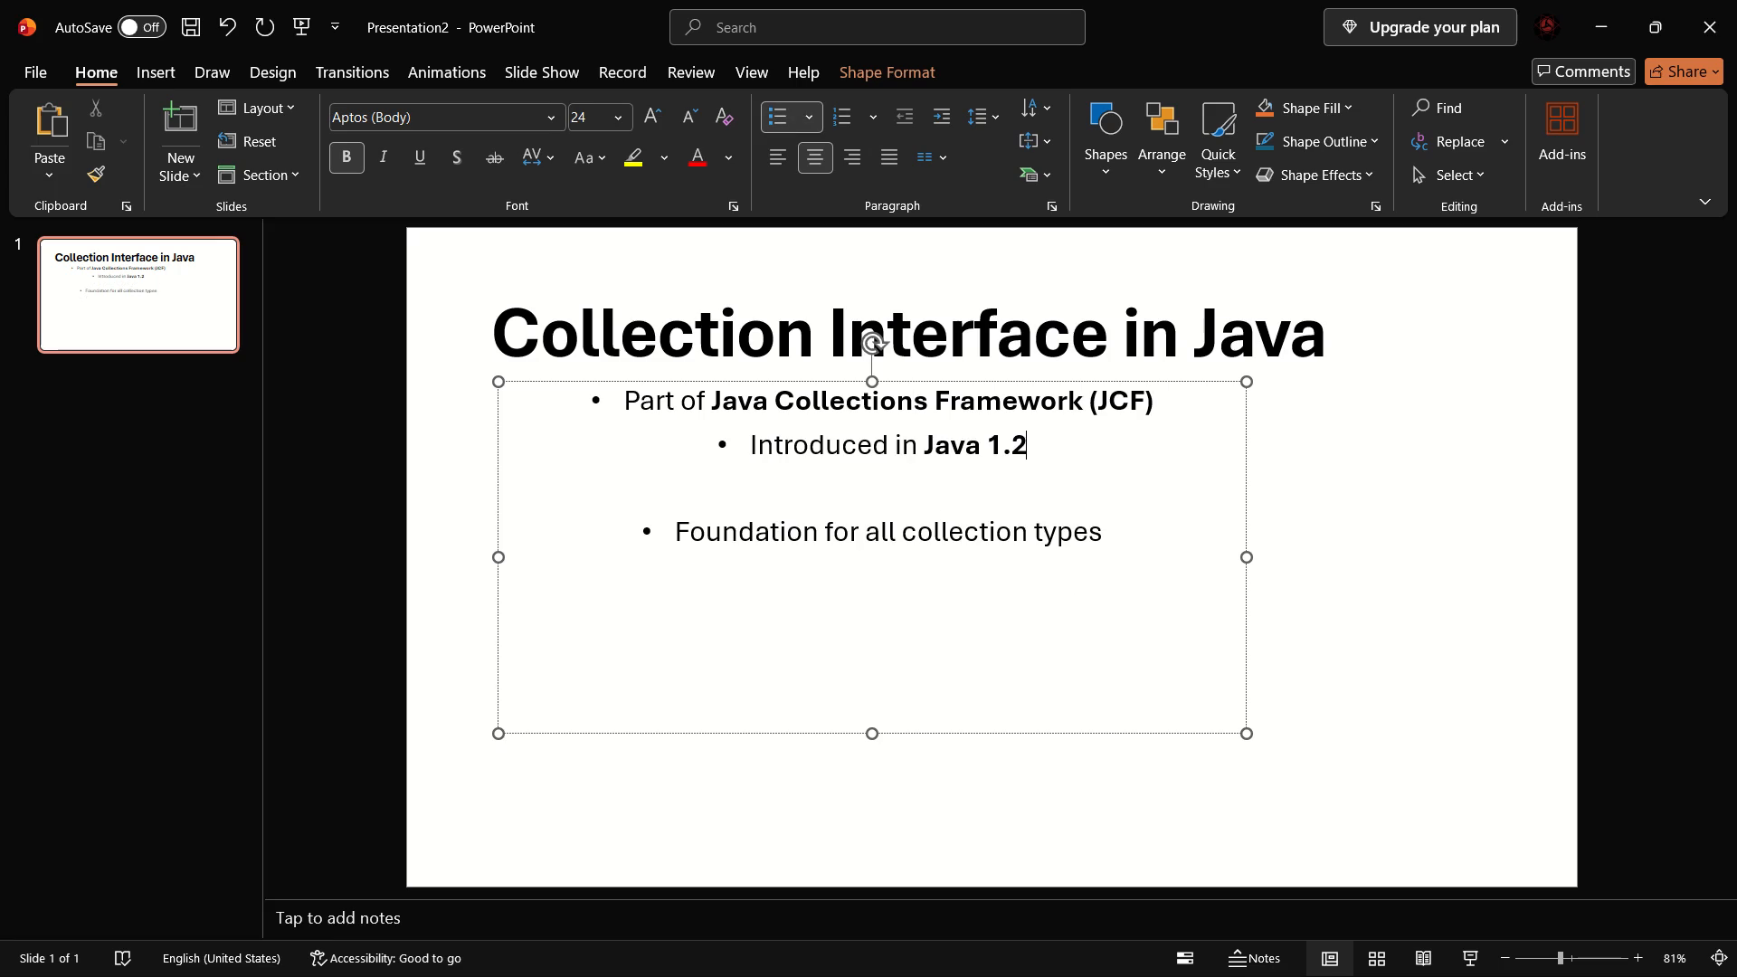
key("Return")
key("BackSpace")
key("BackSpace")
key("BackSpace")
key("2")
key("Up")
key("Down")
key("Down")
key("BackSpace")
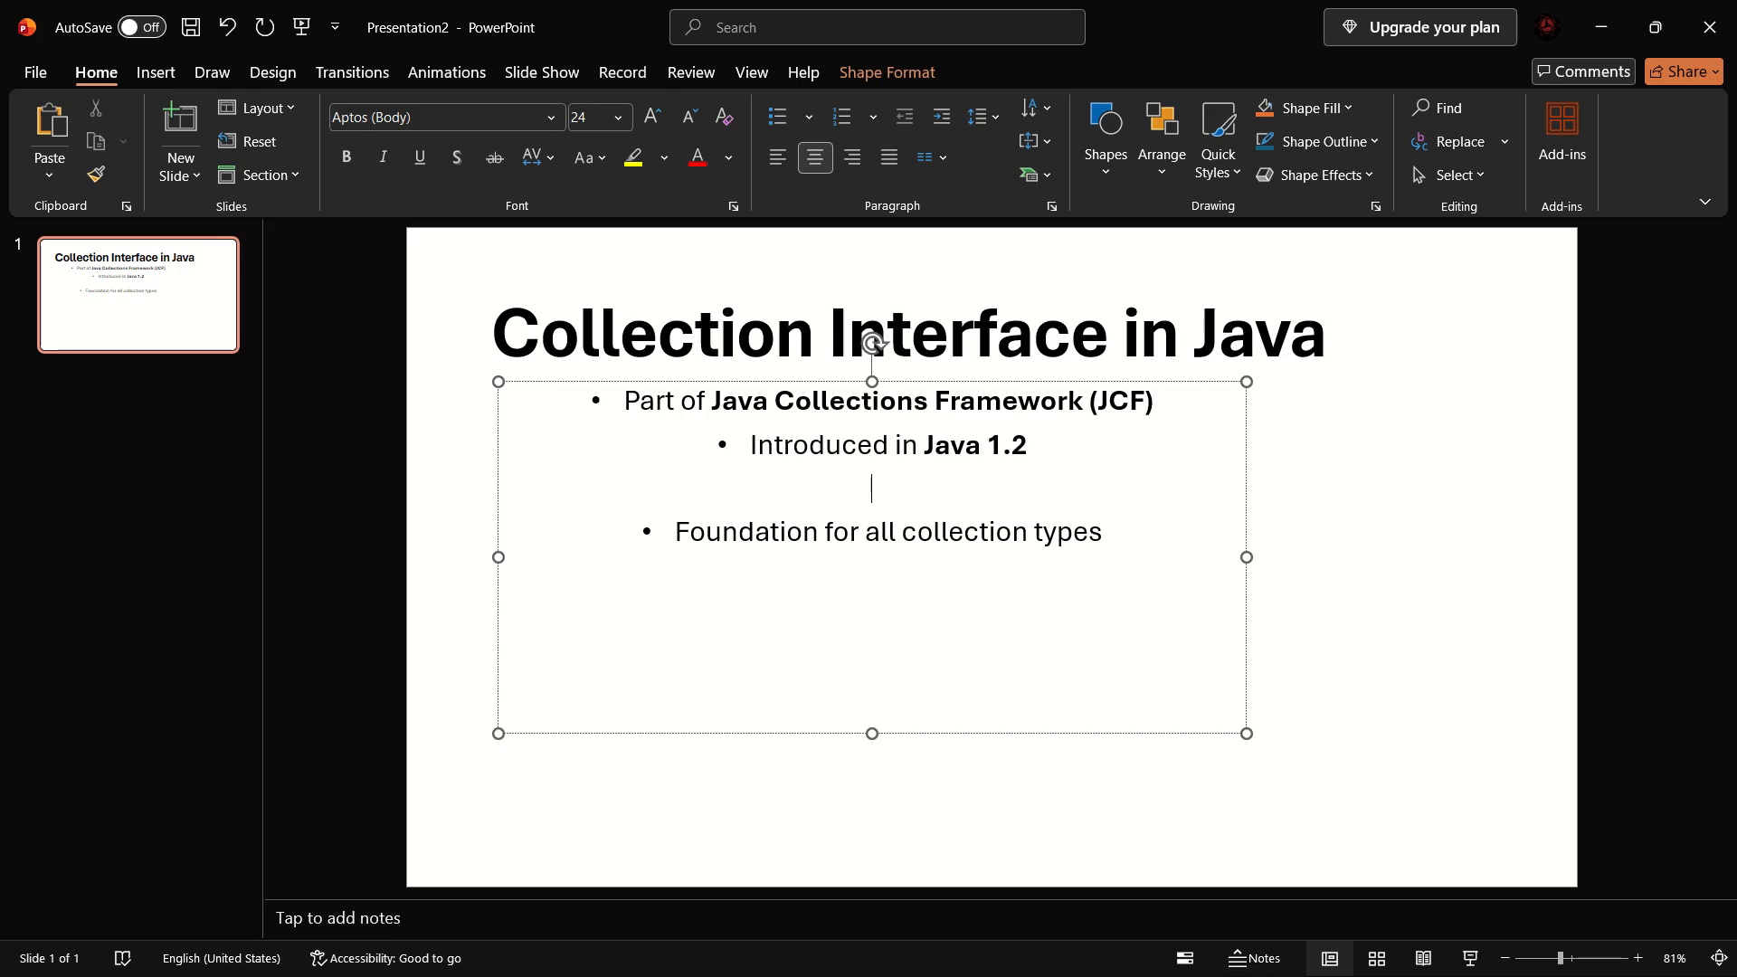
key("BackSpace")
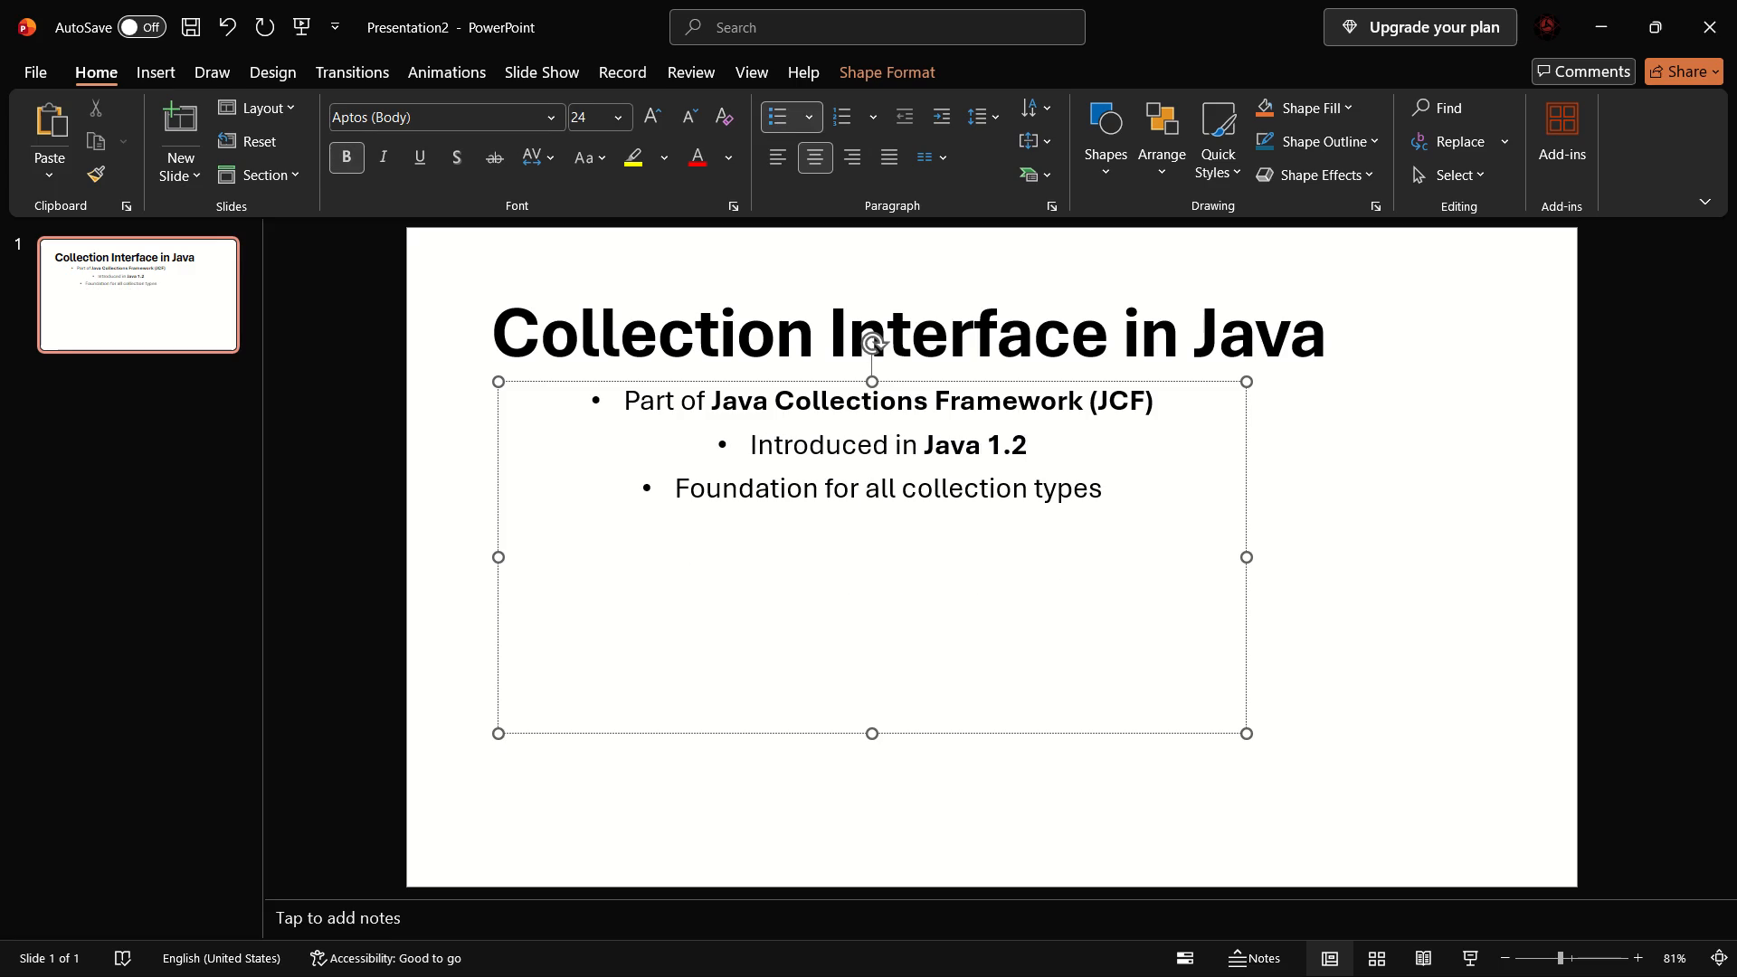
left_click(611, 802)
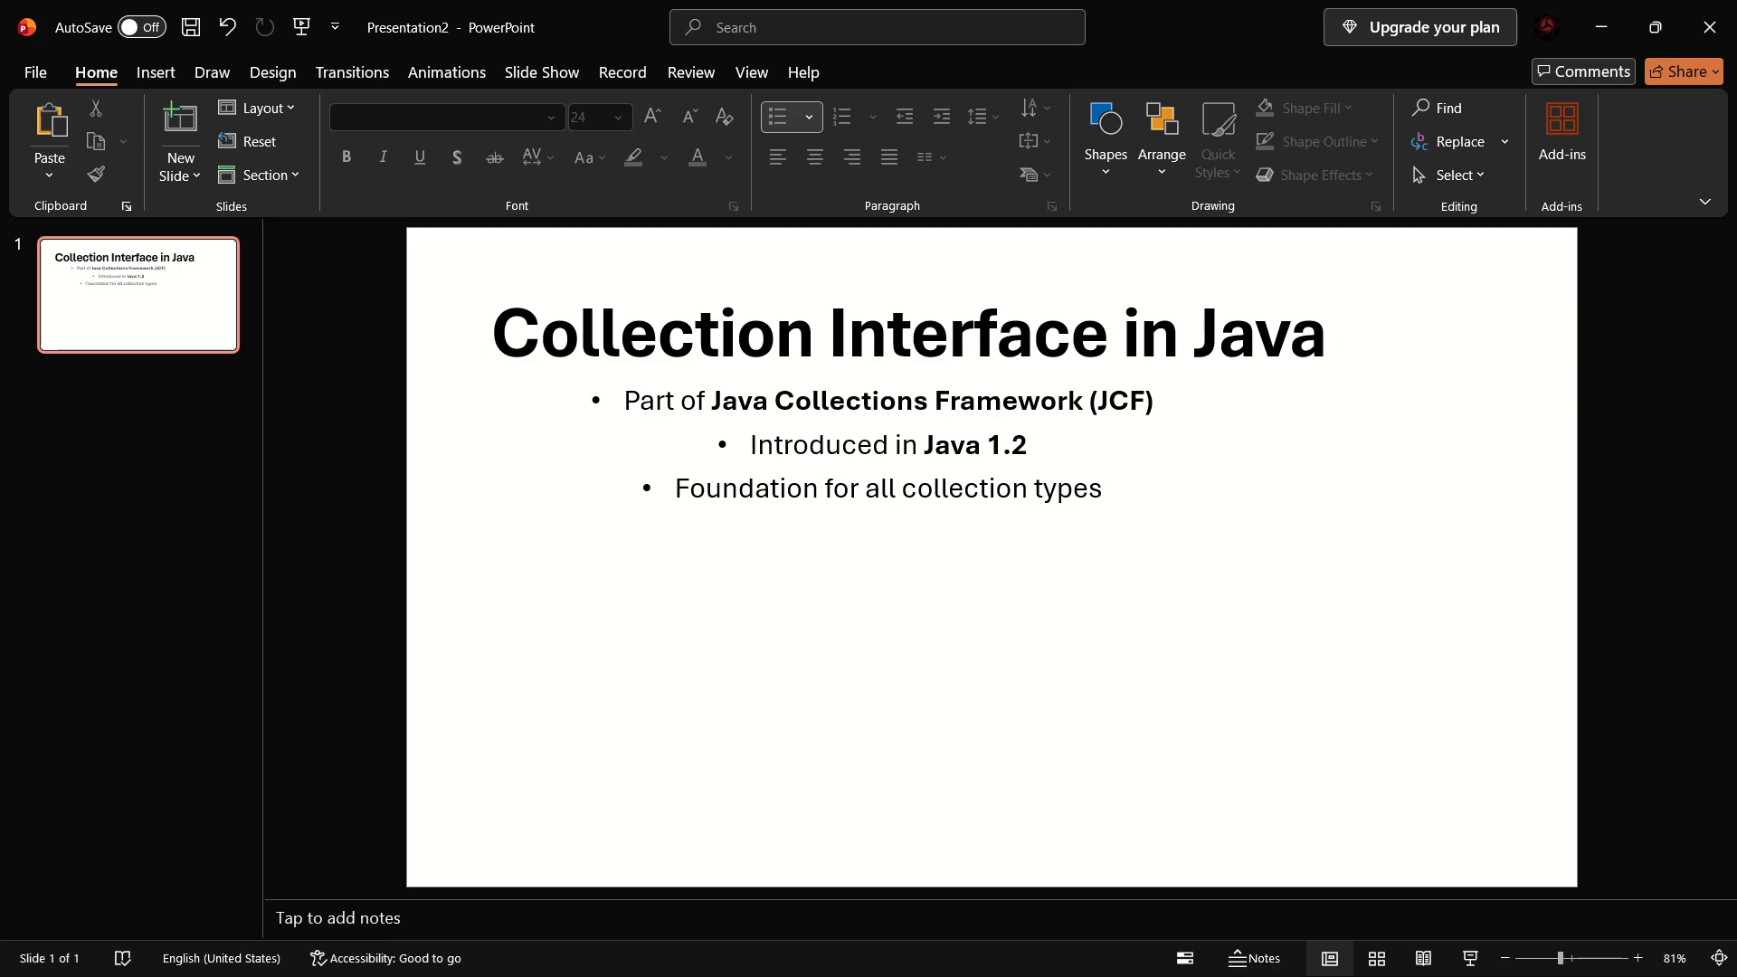
Try several design themes on the presentation, ending with the white Bjorn theme applied.
left_click(305, 79)
left_click(1081, 144)
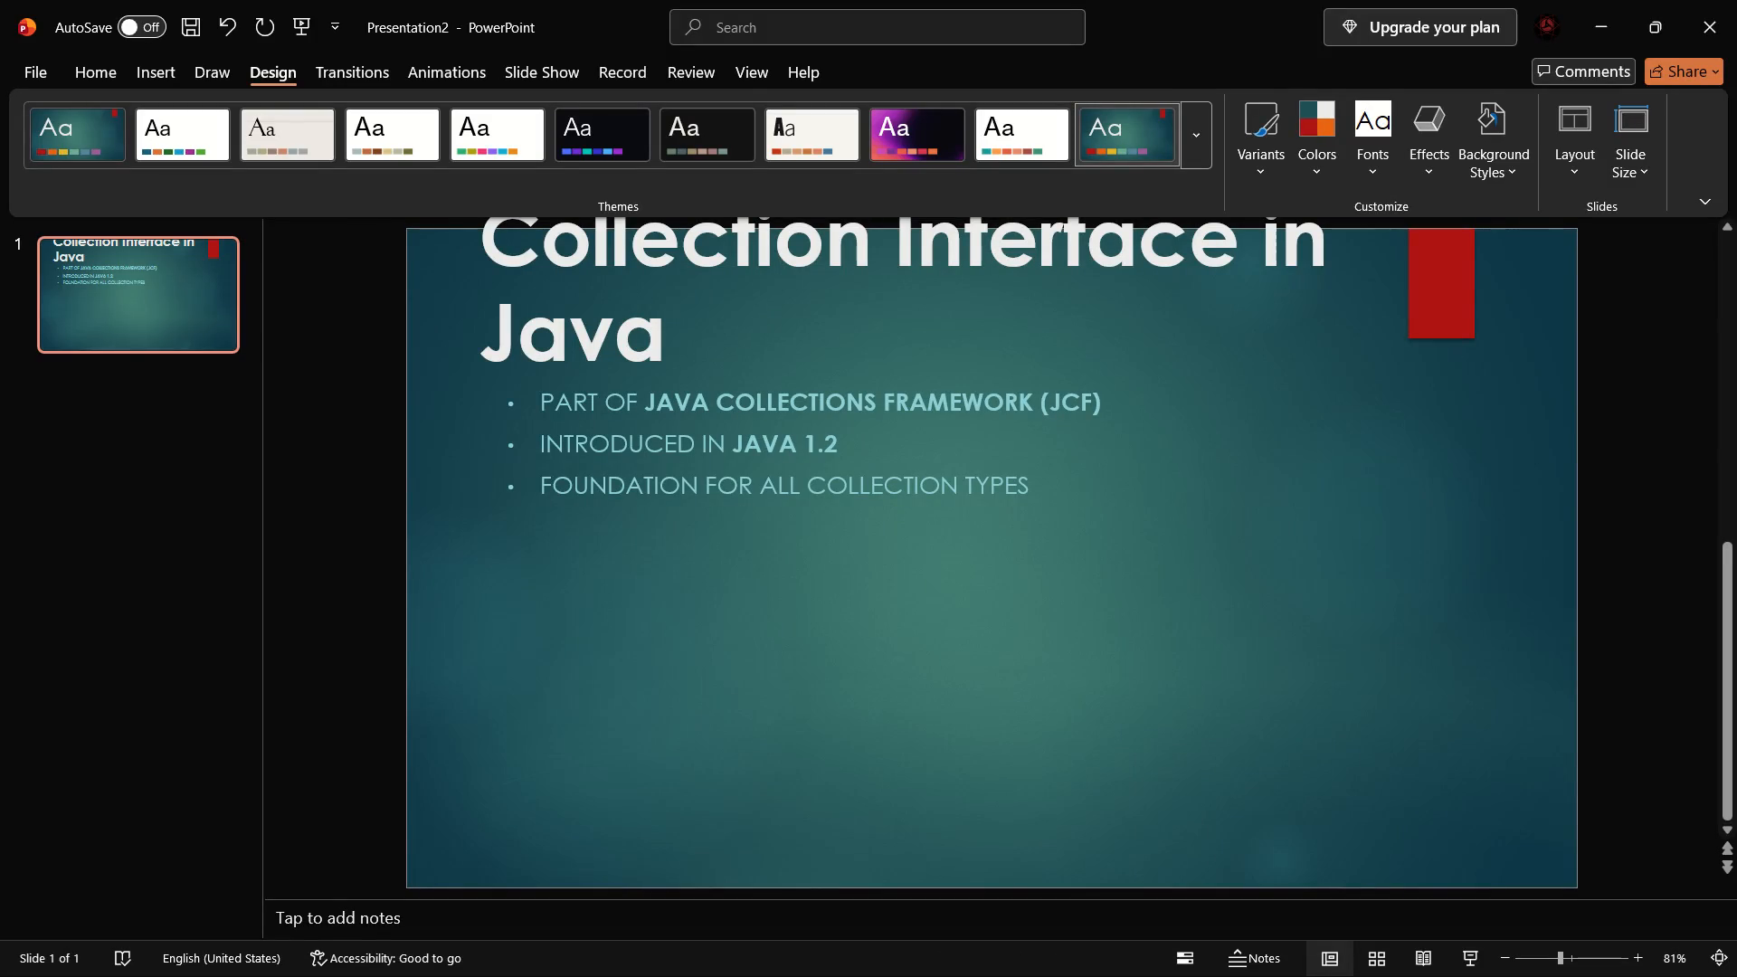
left_click(901, 144)
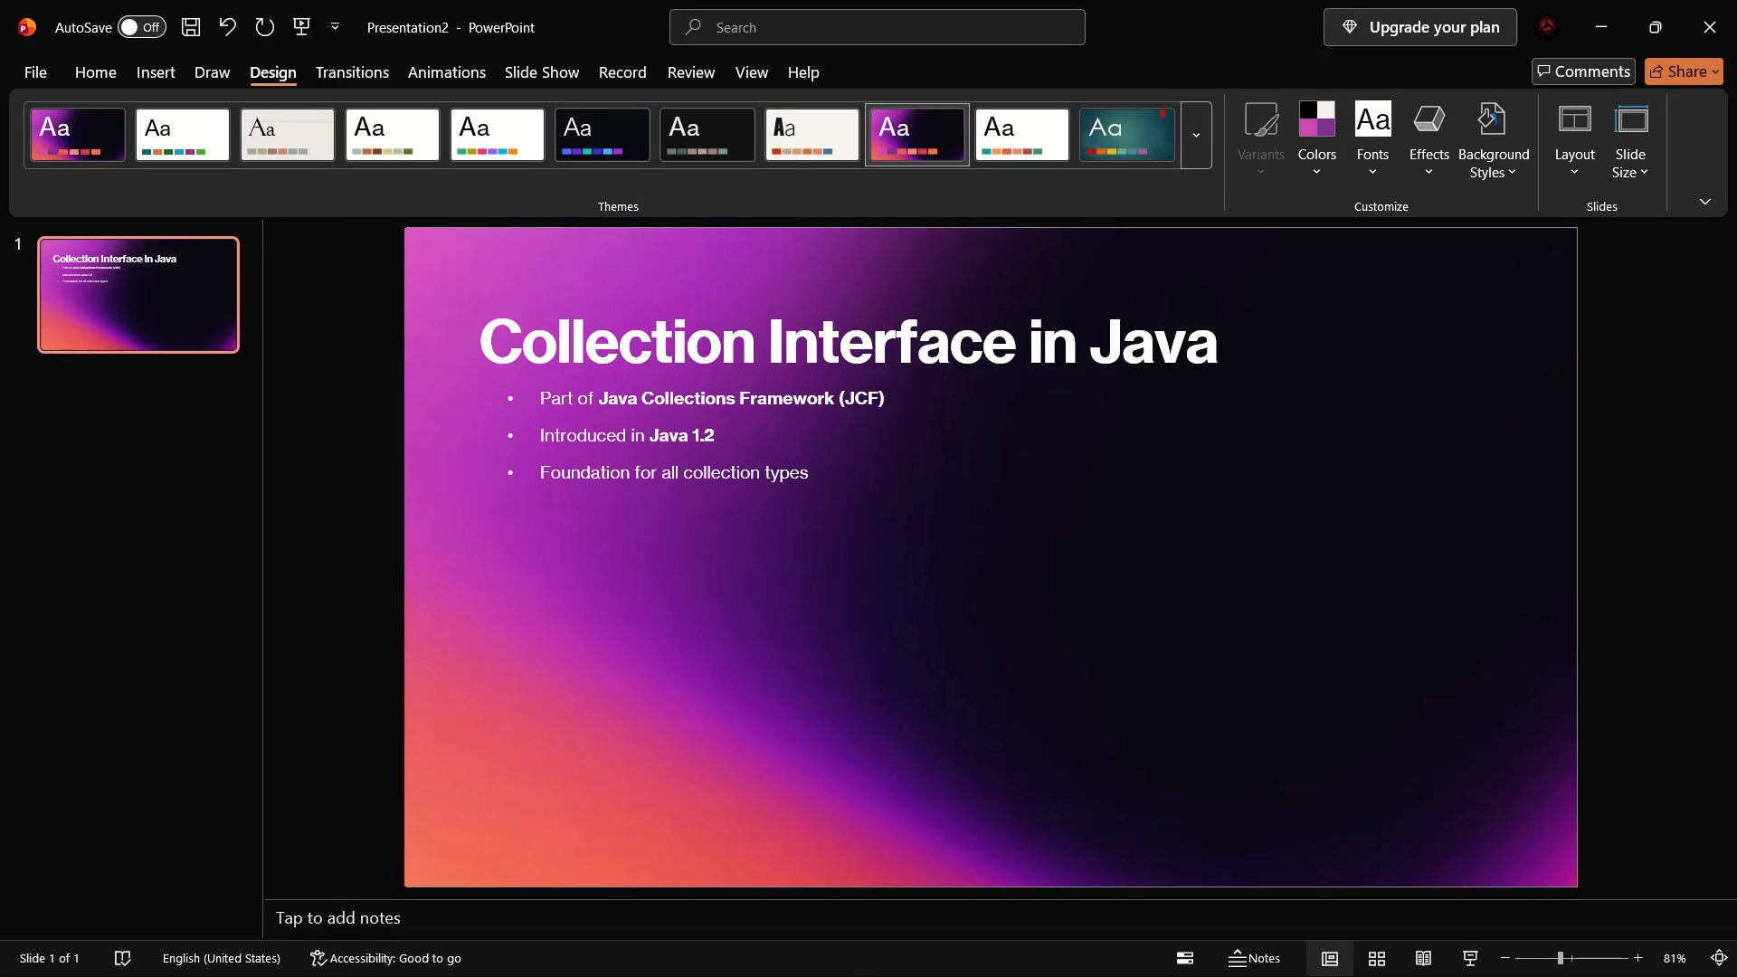
left_click(621, 124)
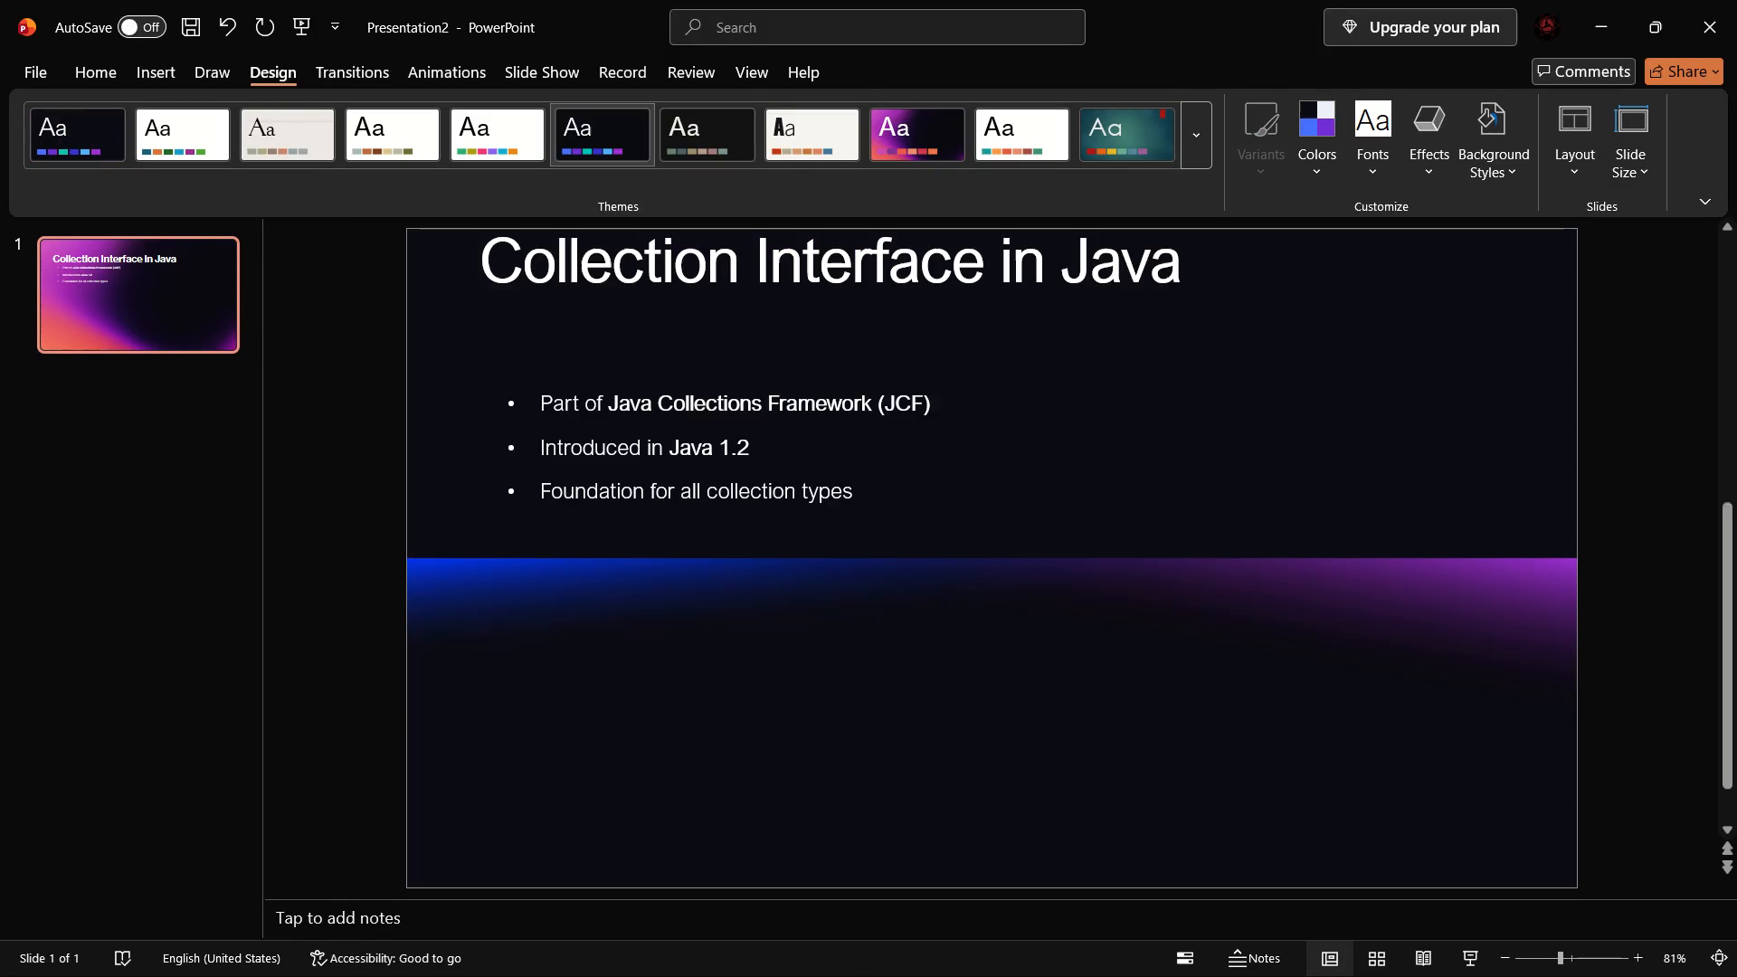
left_click(451, 146)
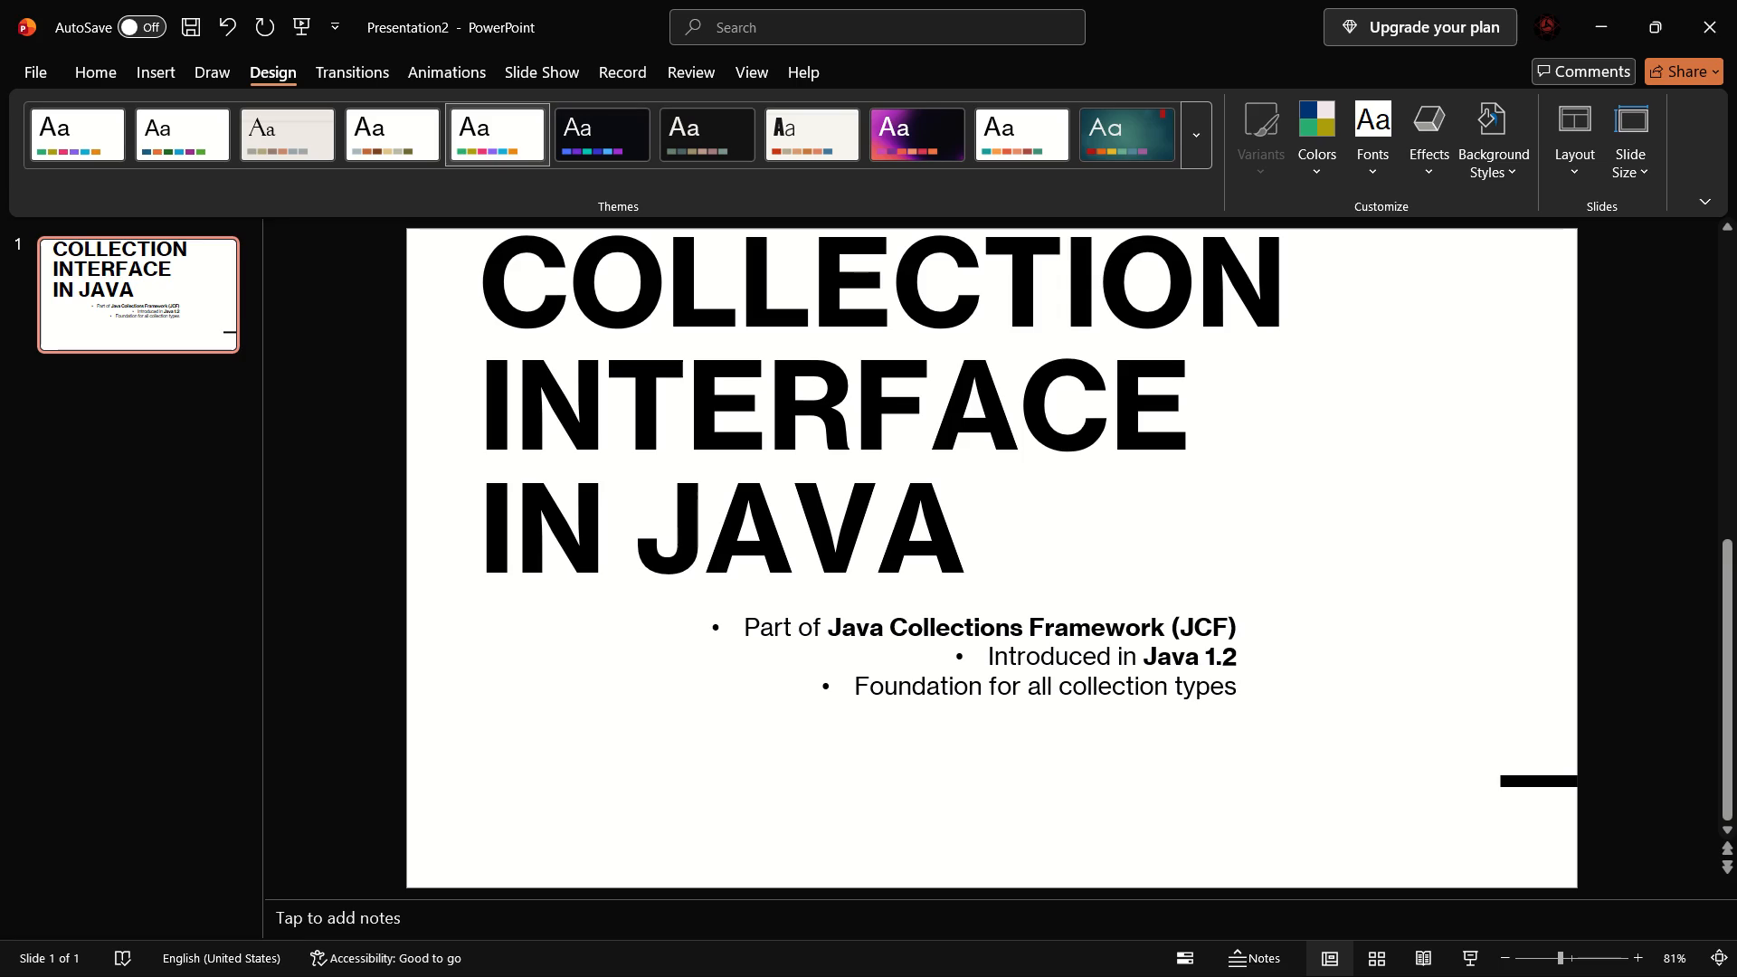
Add a new slide with the Content layout after the title slide.
left_click(97, 64)
left_click(162, 68)
left_click(123, 69)
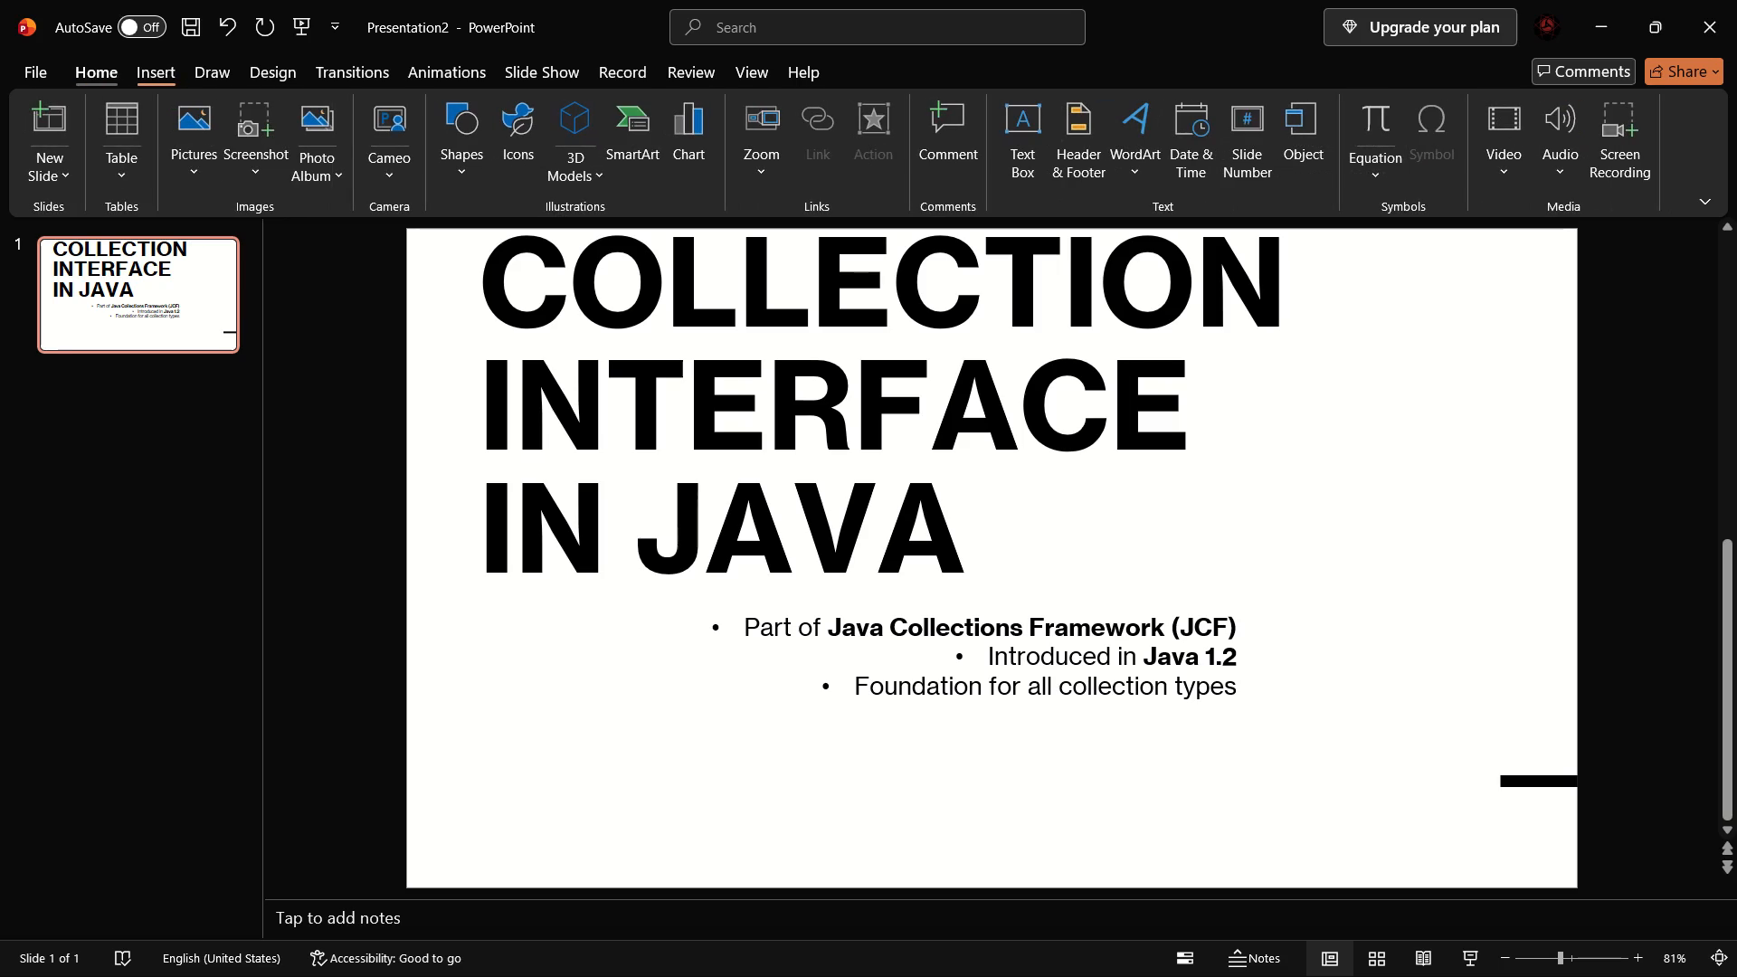
left_click(177, 150)
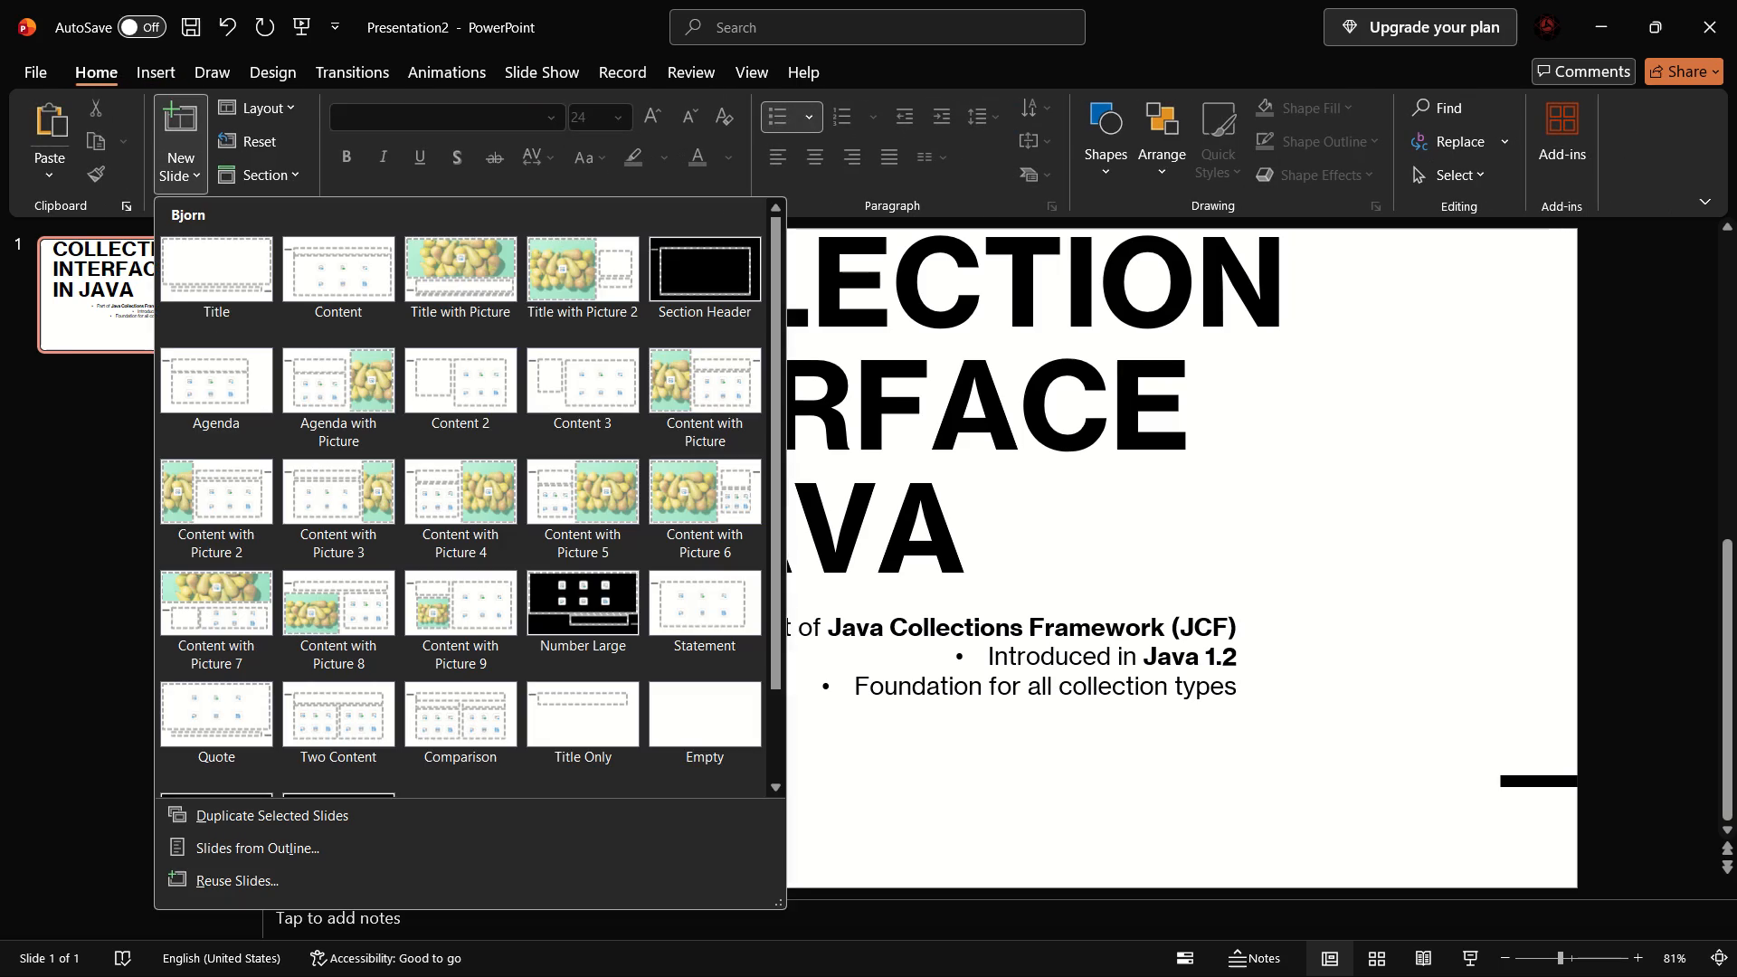
left_click(204, 108)
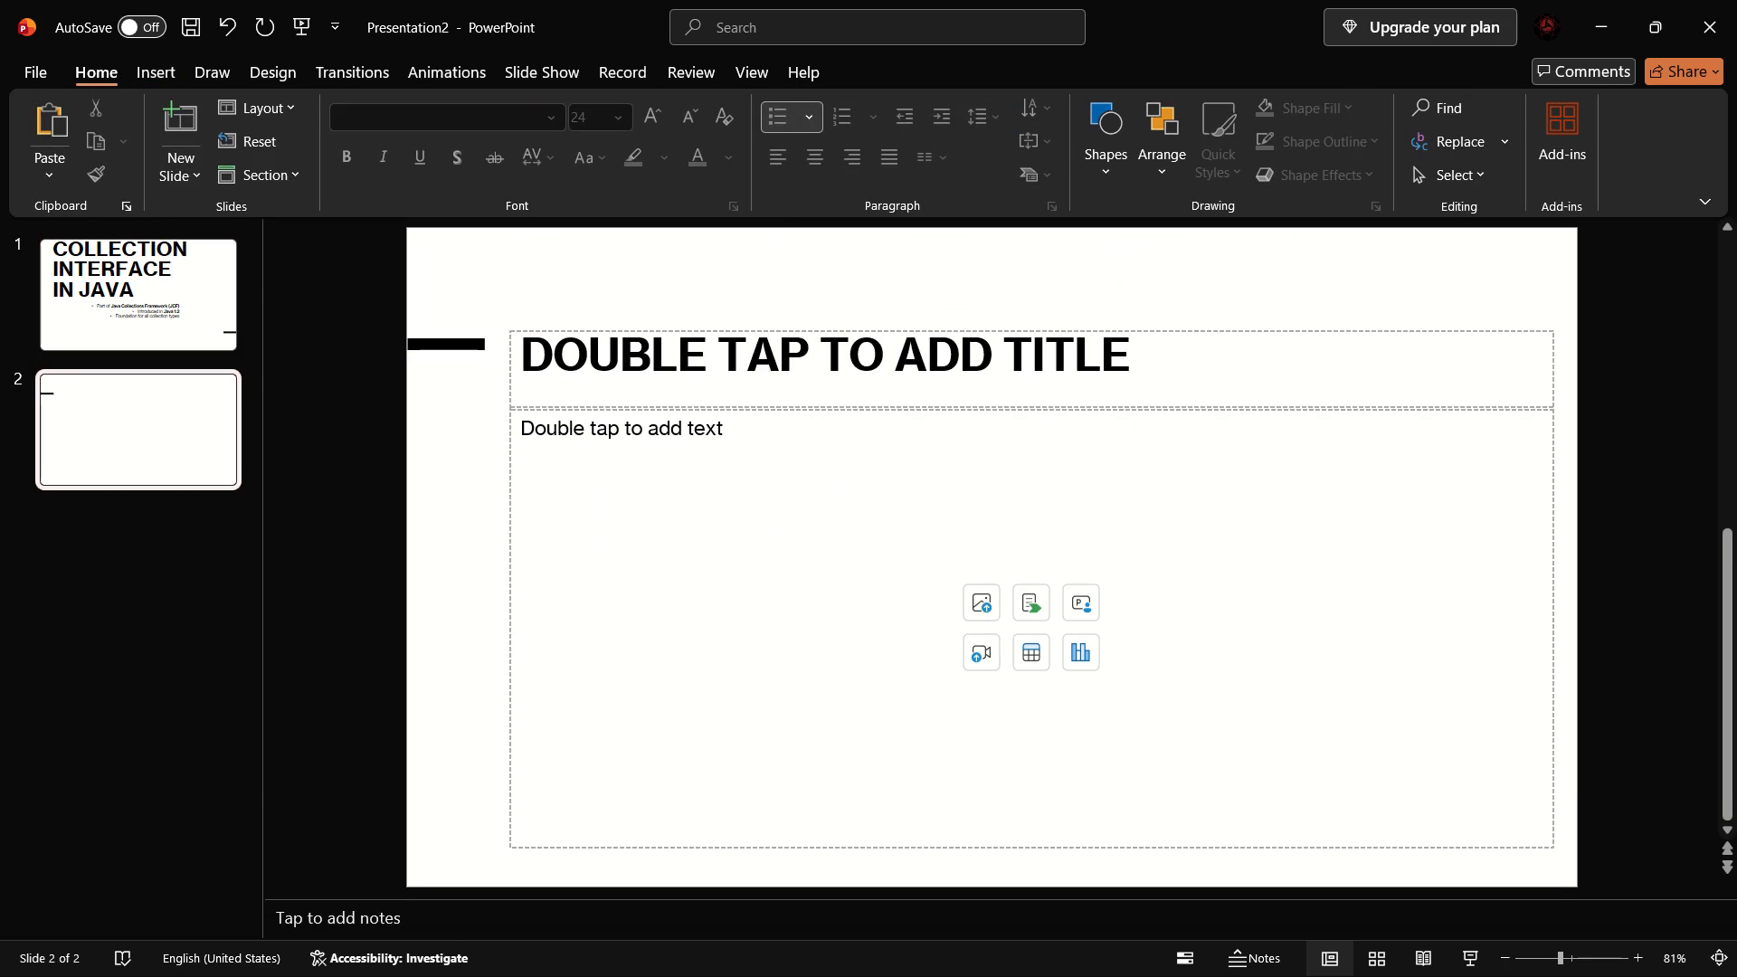
Replace the presentation's theme with the plain white design that has a thin arrow on the title slide.
left_click(150, 422)
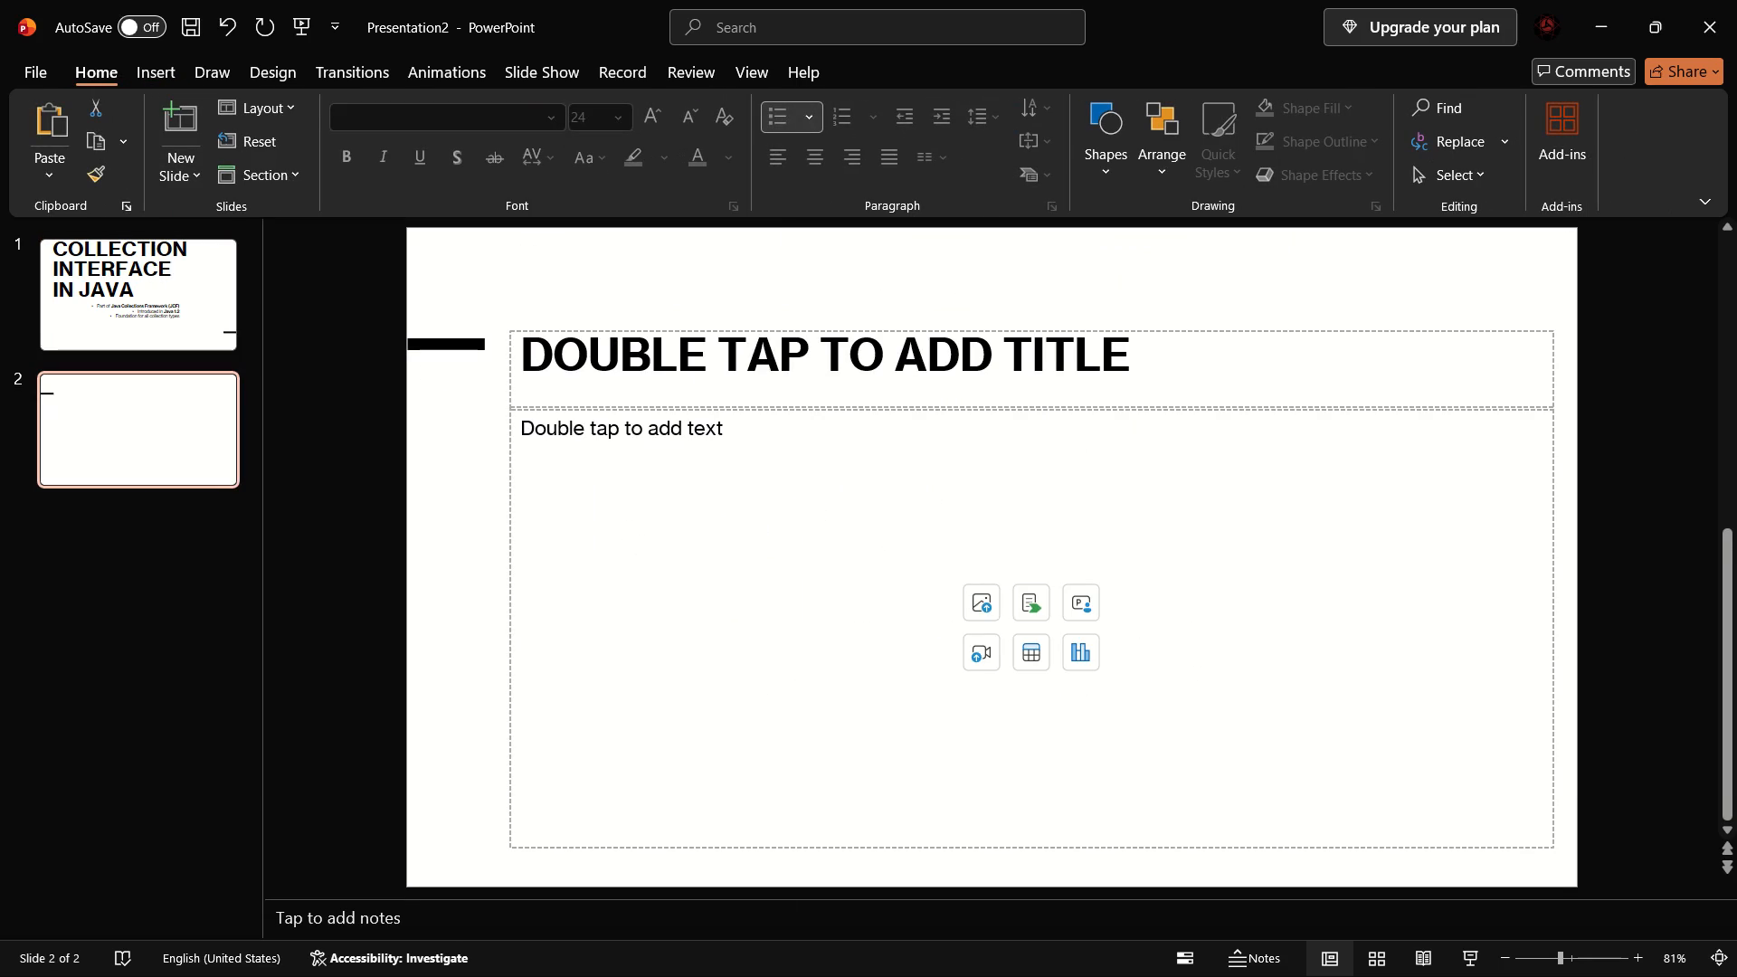
left_click(384, 71)
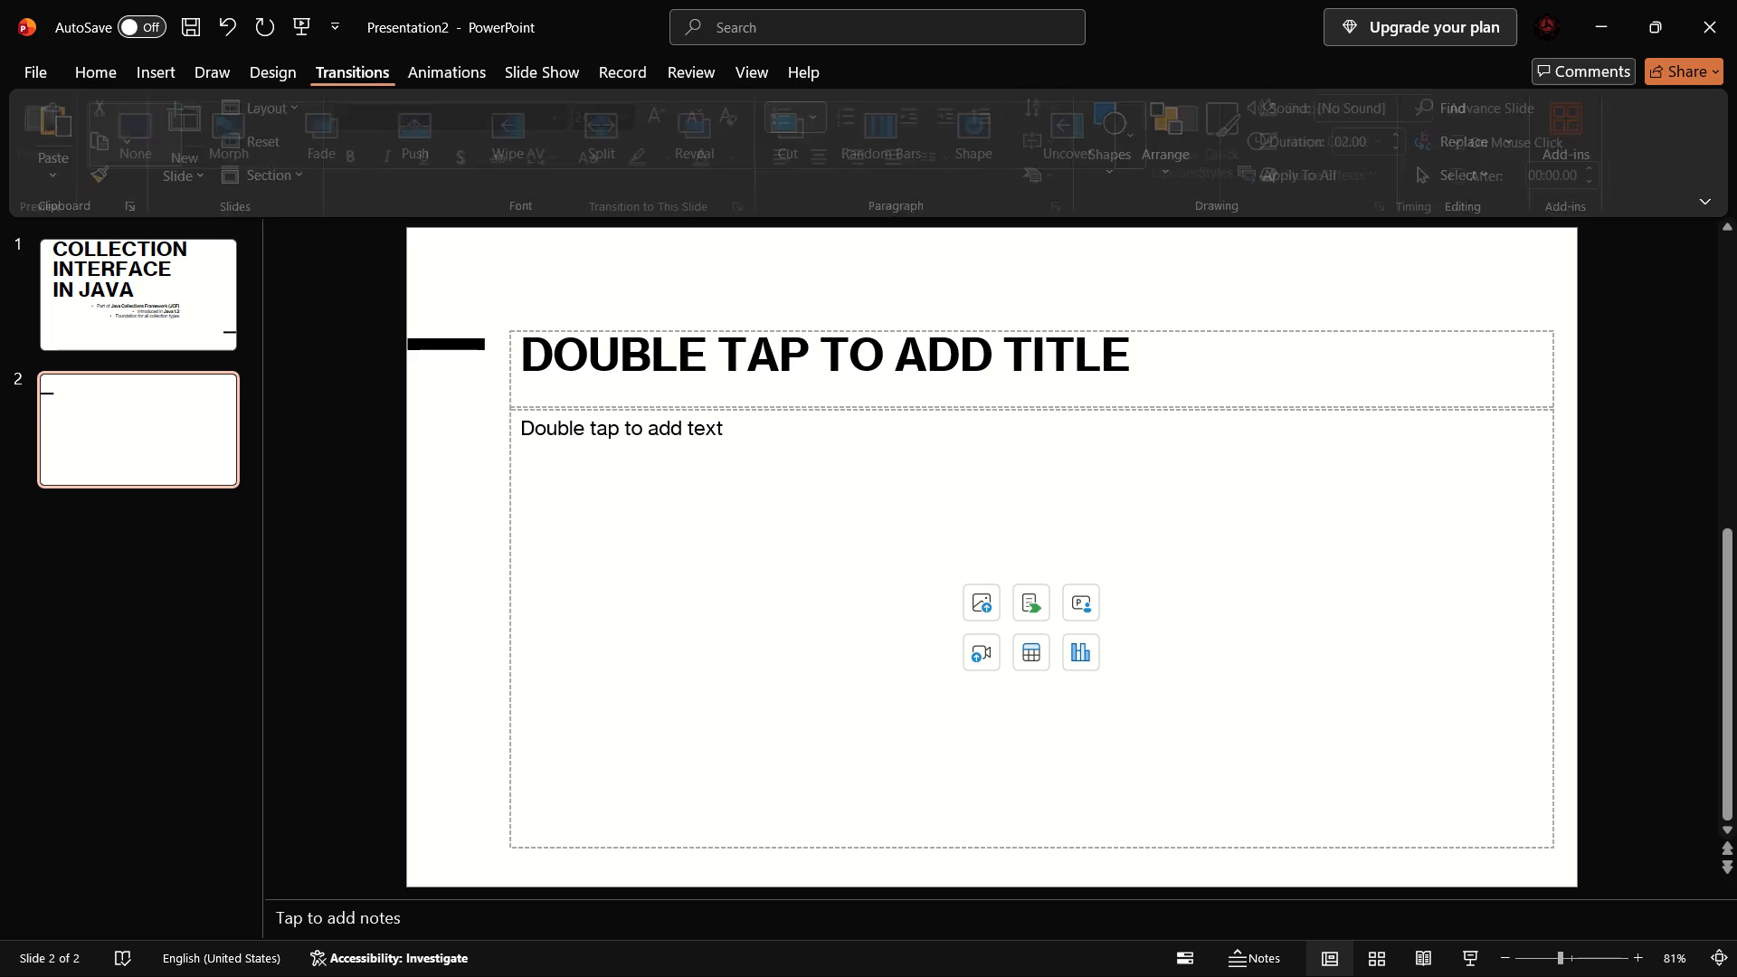
left_click(278, 62)
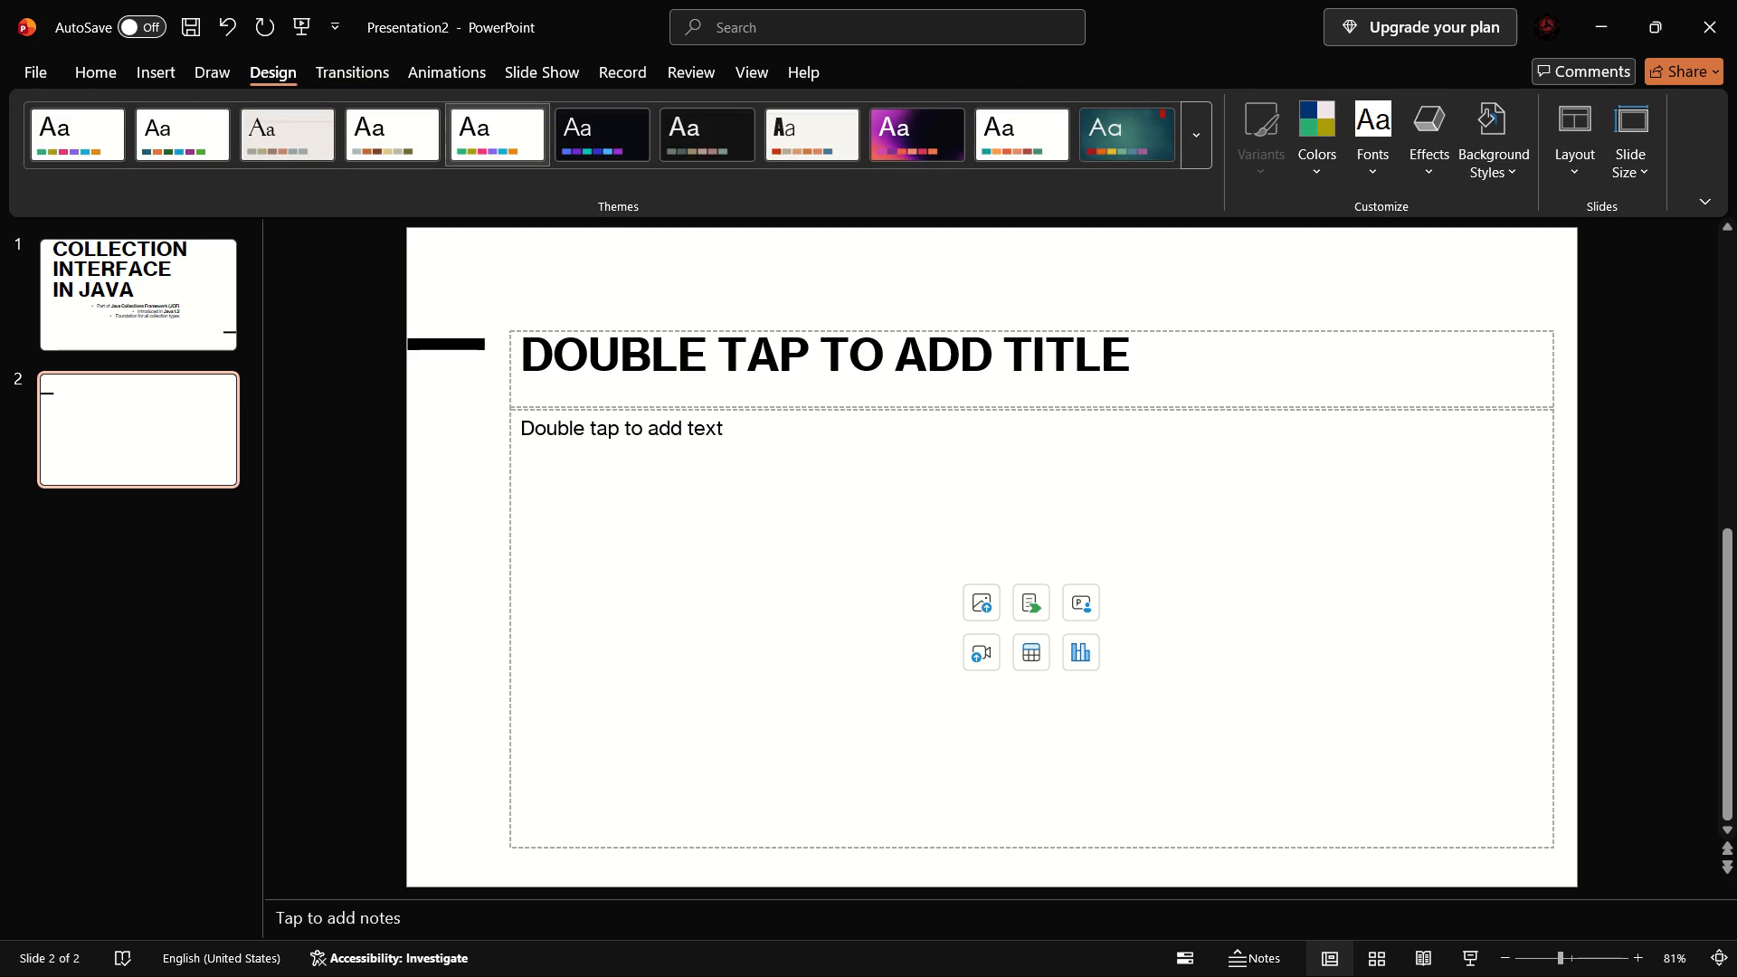
left_click(475, 149)
left_click(413, 142)
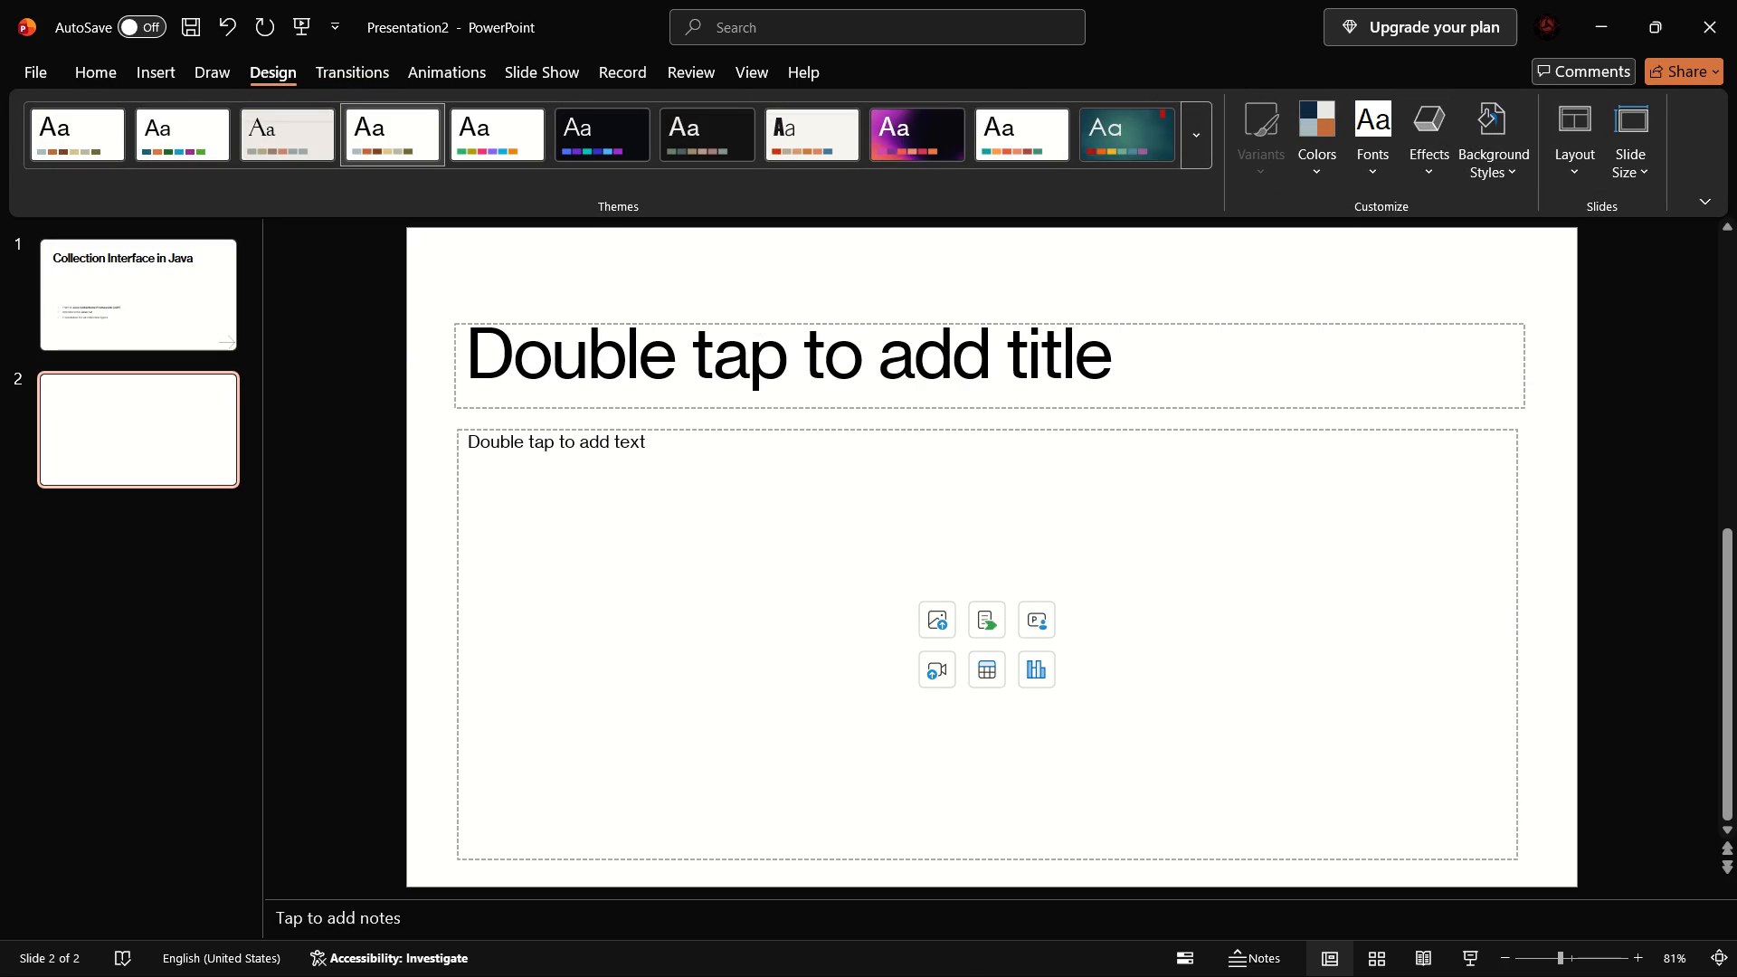
Enlarge the three bullet lines on the title slide, trying font size 28 and settling on 18.
left_click(185, 290)
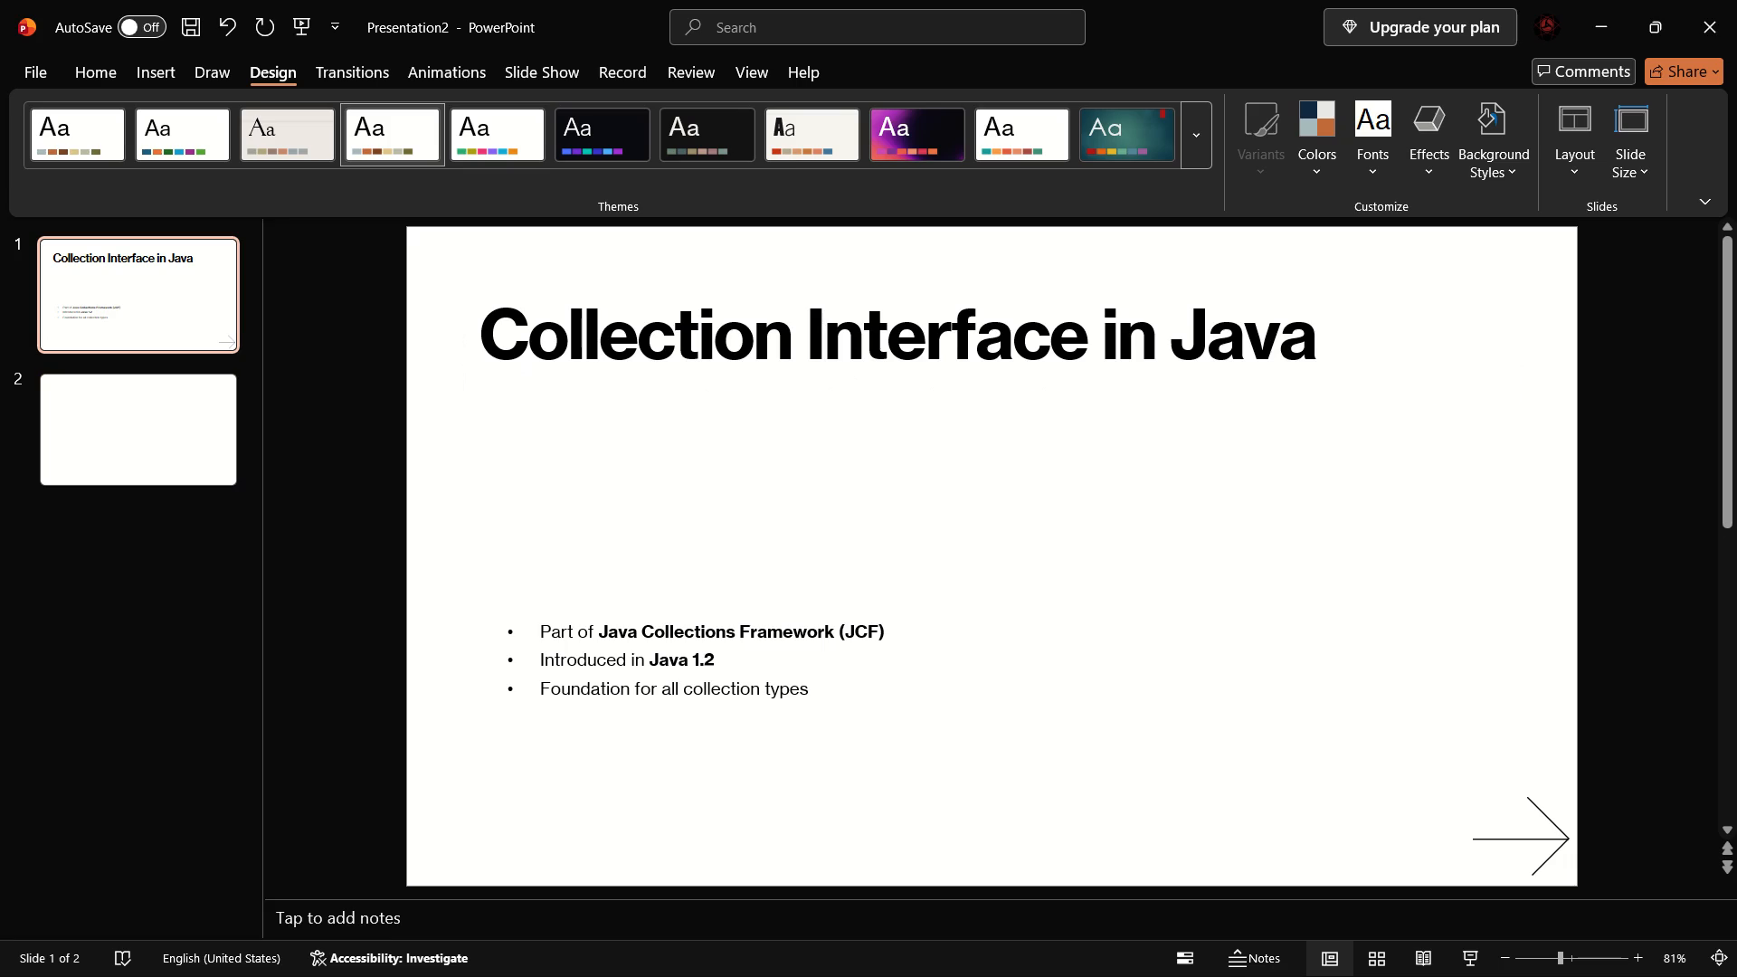
left_click_drag(539, 631, 721, 752)
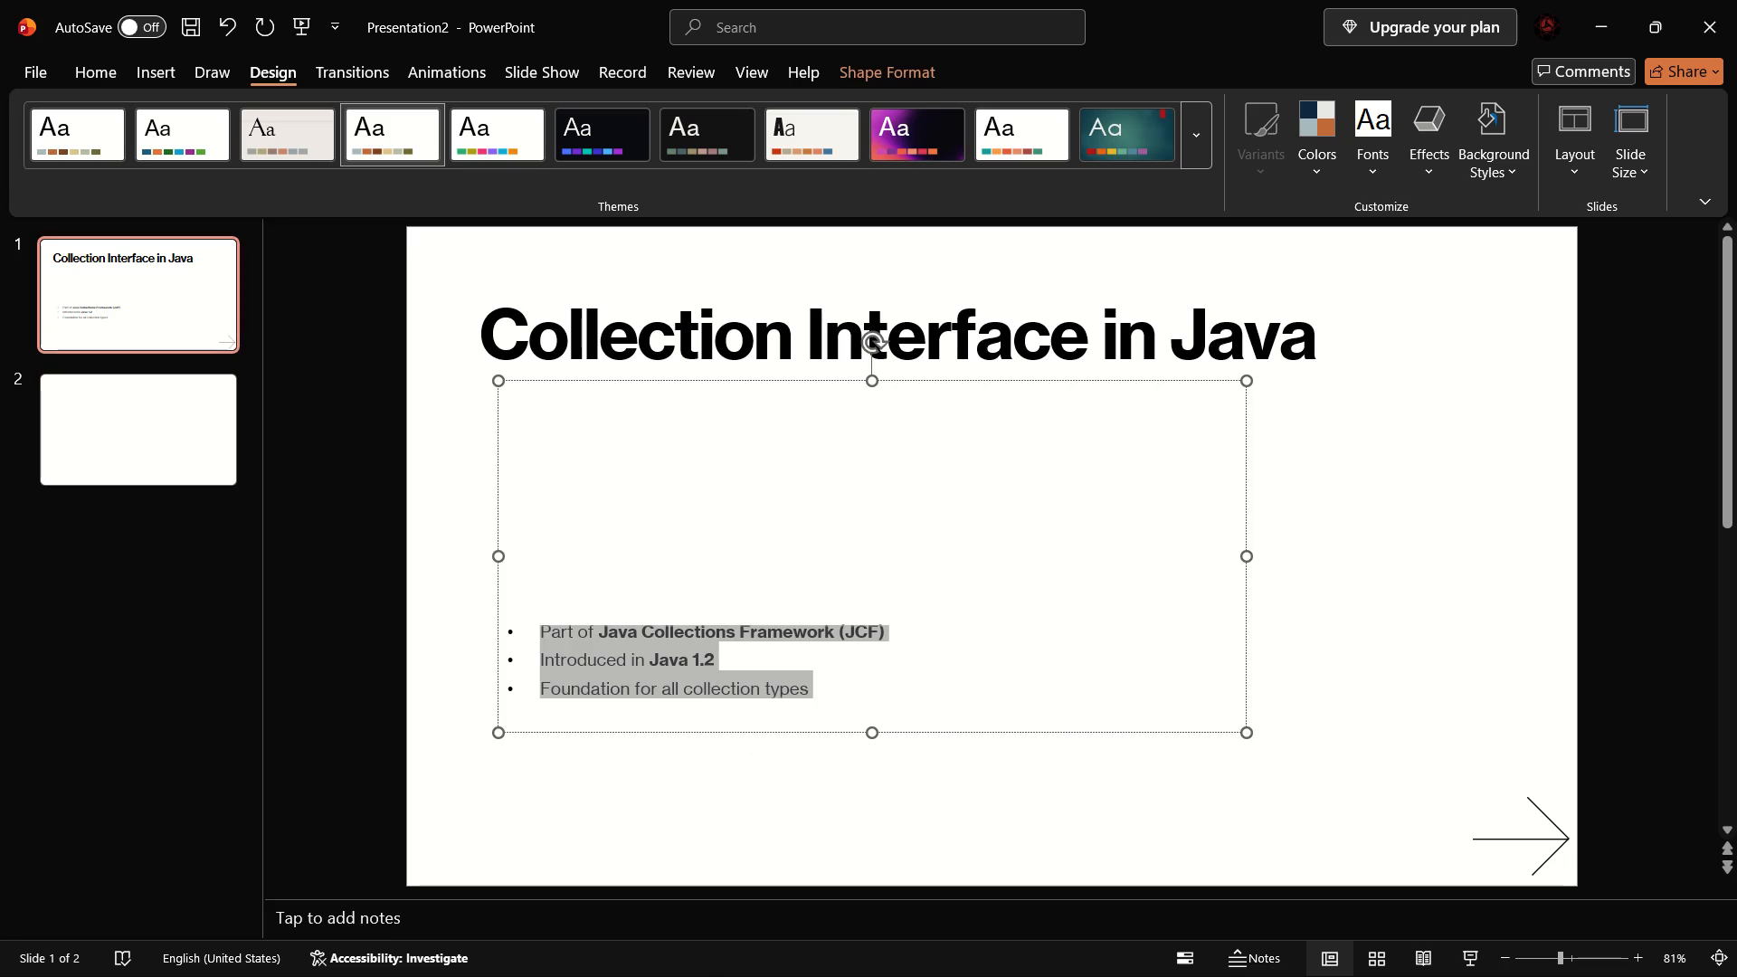
left_click(103, 82)
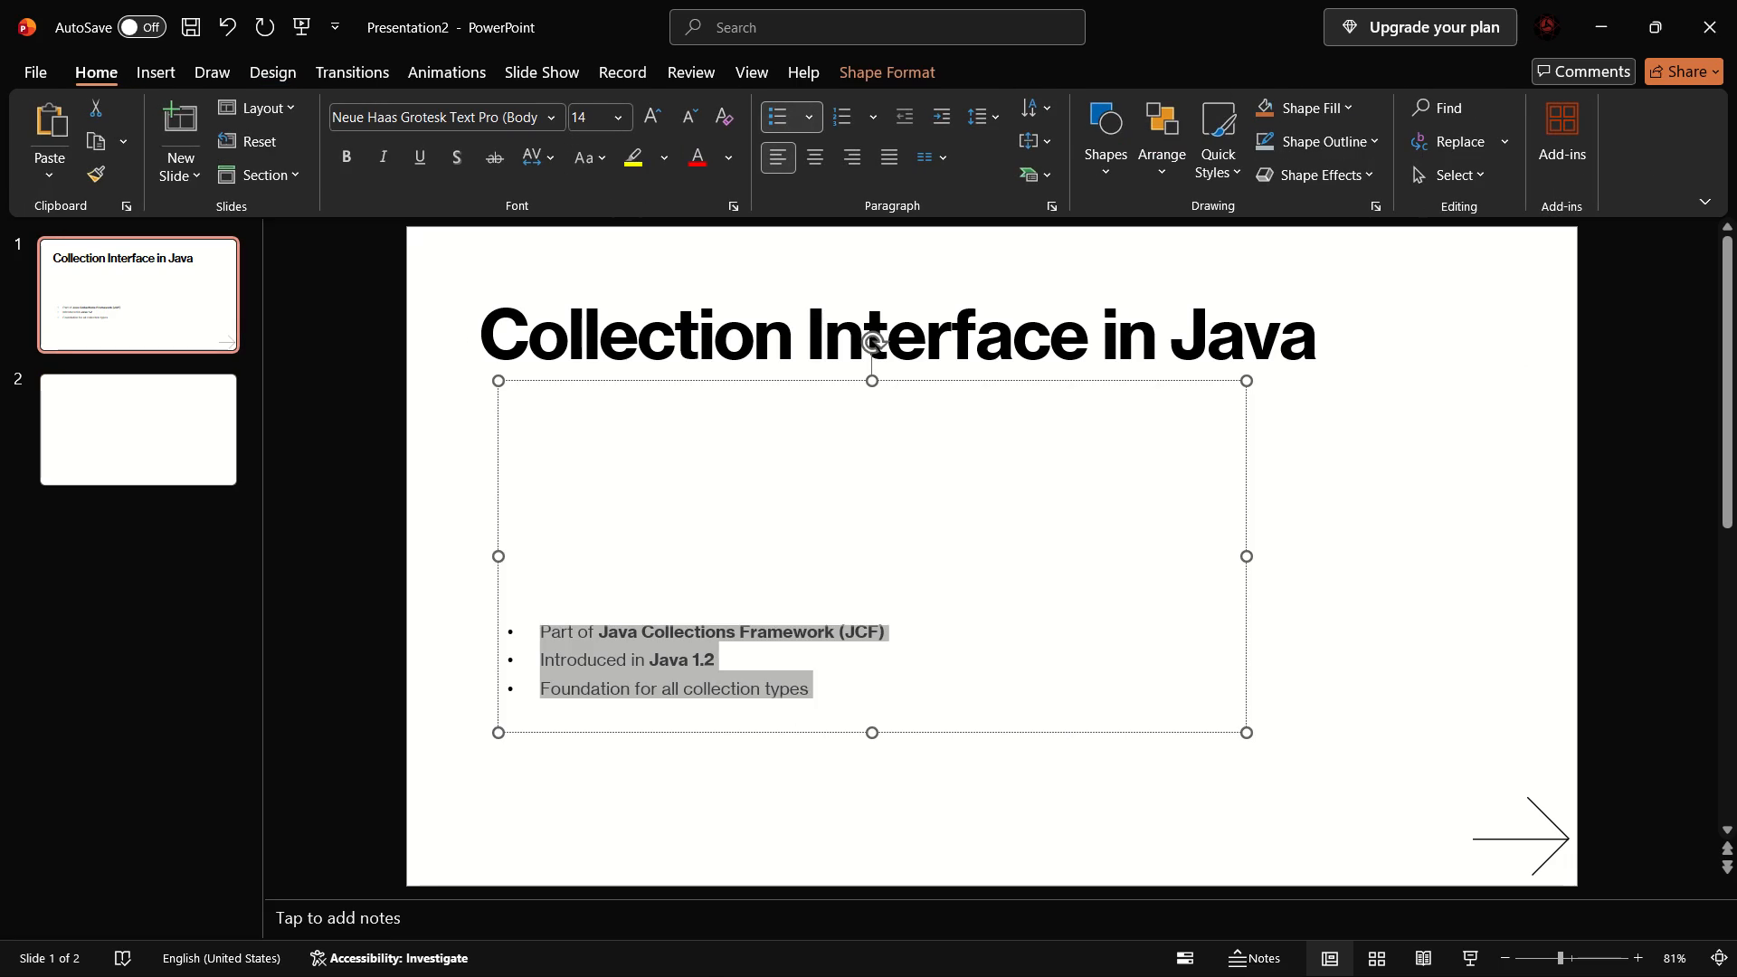
left_click(595, 118)
type("28")
key("Return")
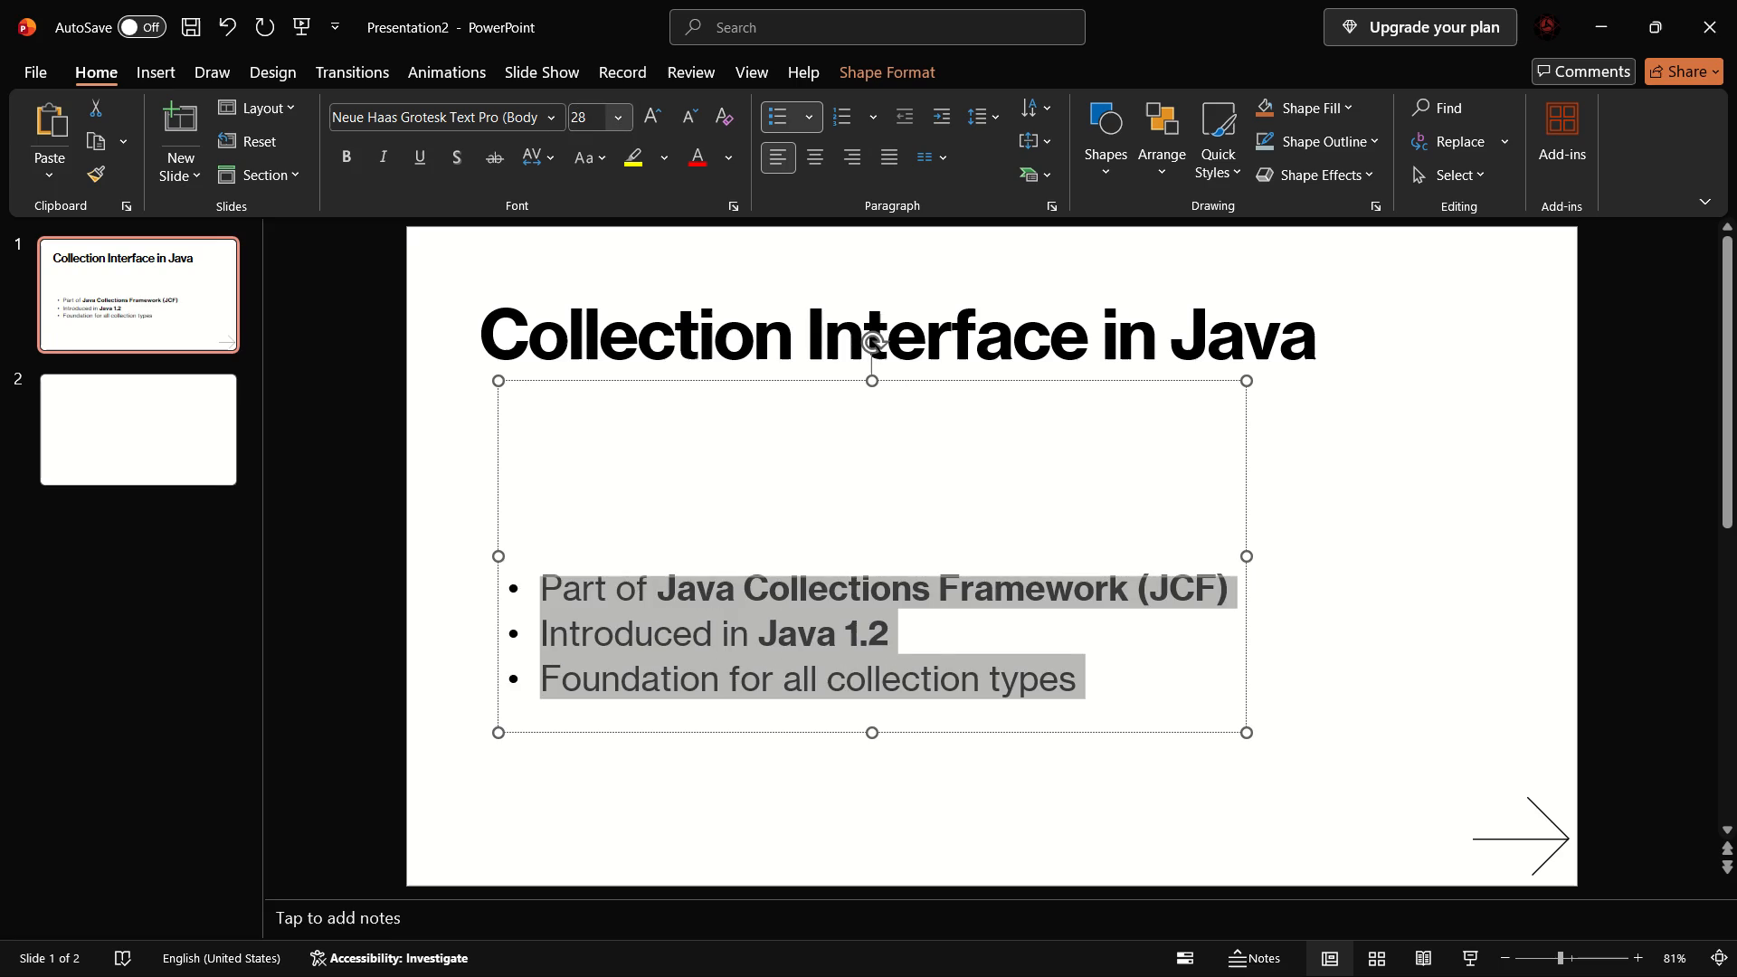
left_click(593, 113)
type("18")
key("Return")
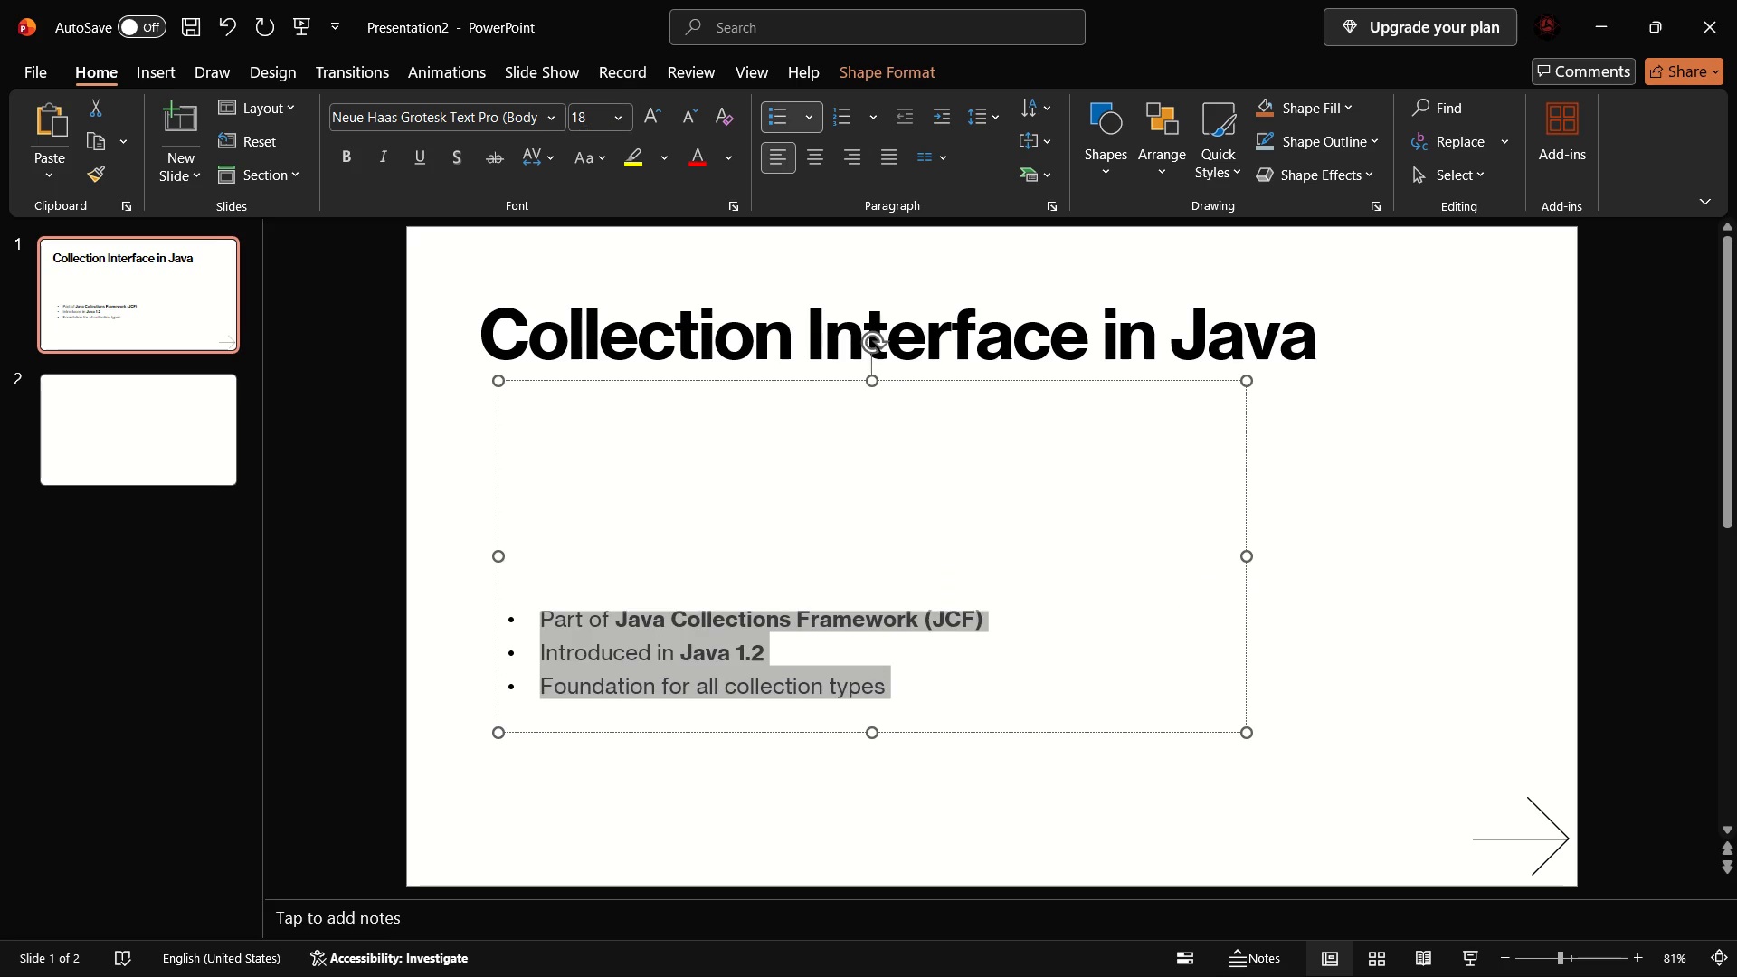
left_click_drag(874, 382, 846, 624)
left_click_drag(876, 623, 876, 594)
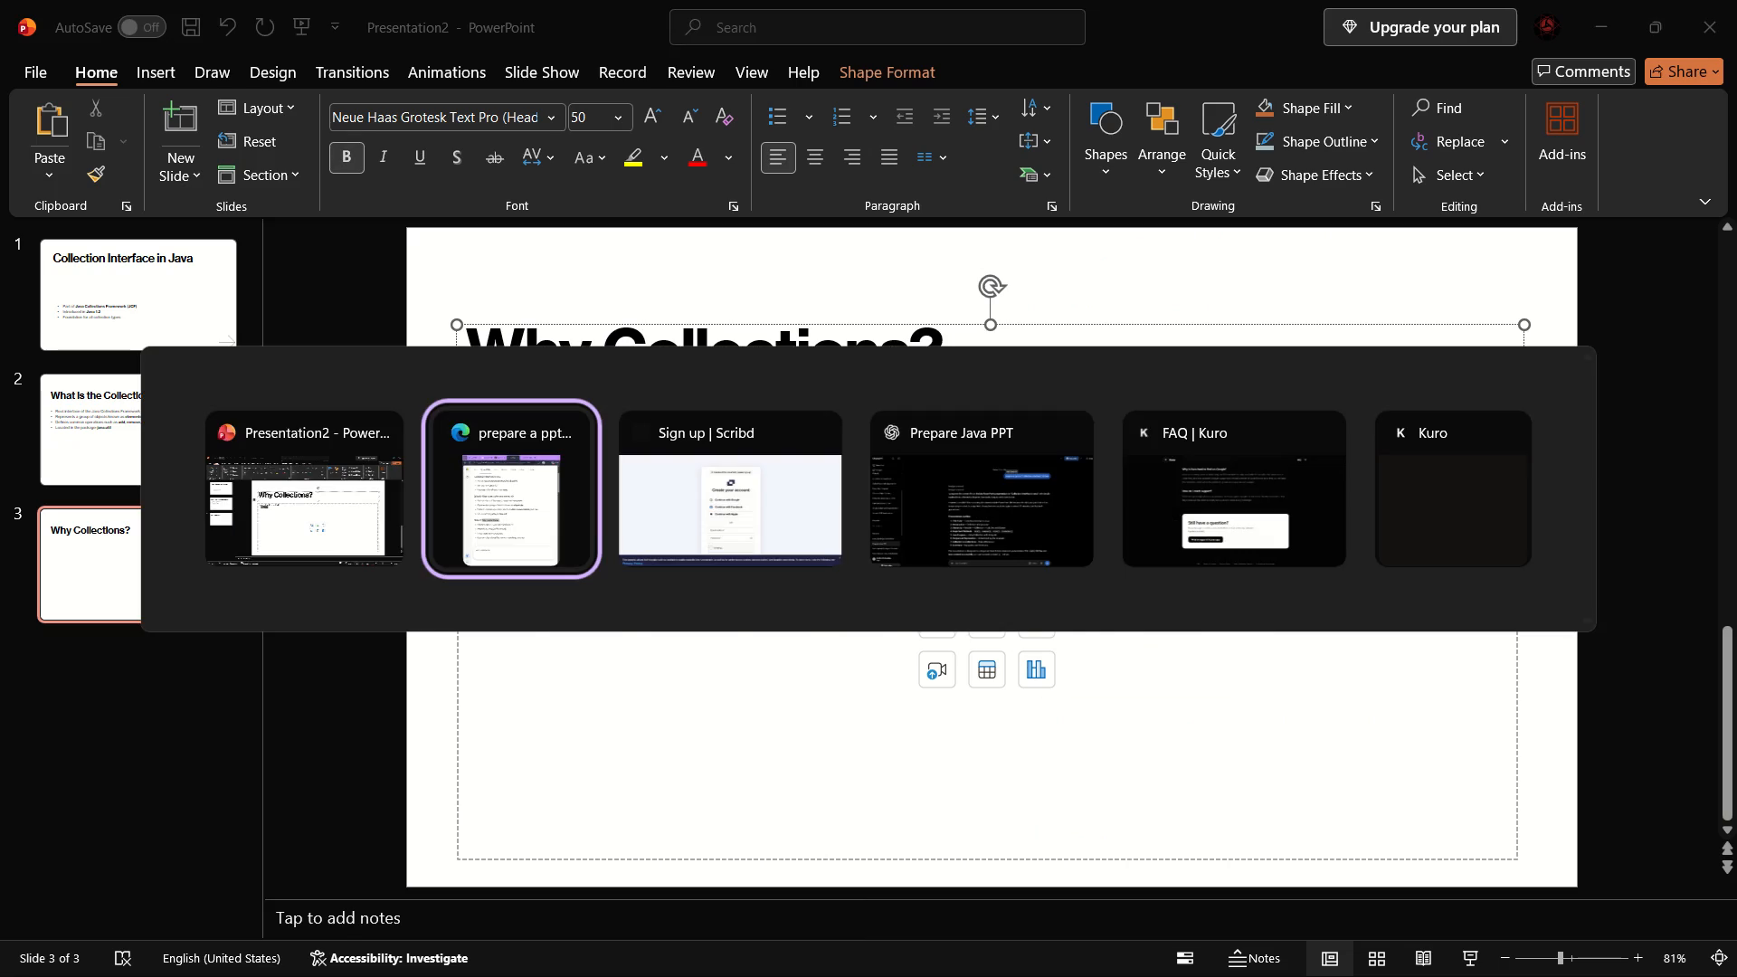
Copy the four Slide 3 points from the Bing outline and paste them below the "Why Collections?" text in the title box.
left_click_drag(1009, 606, 1410, 741)
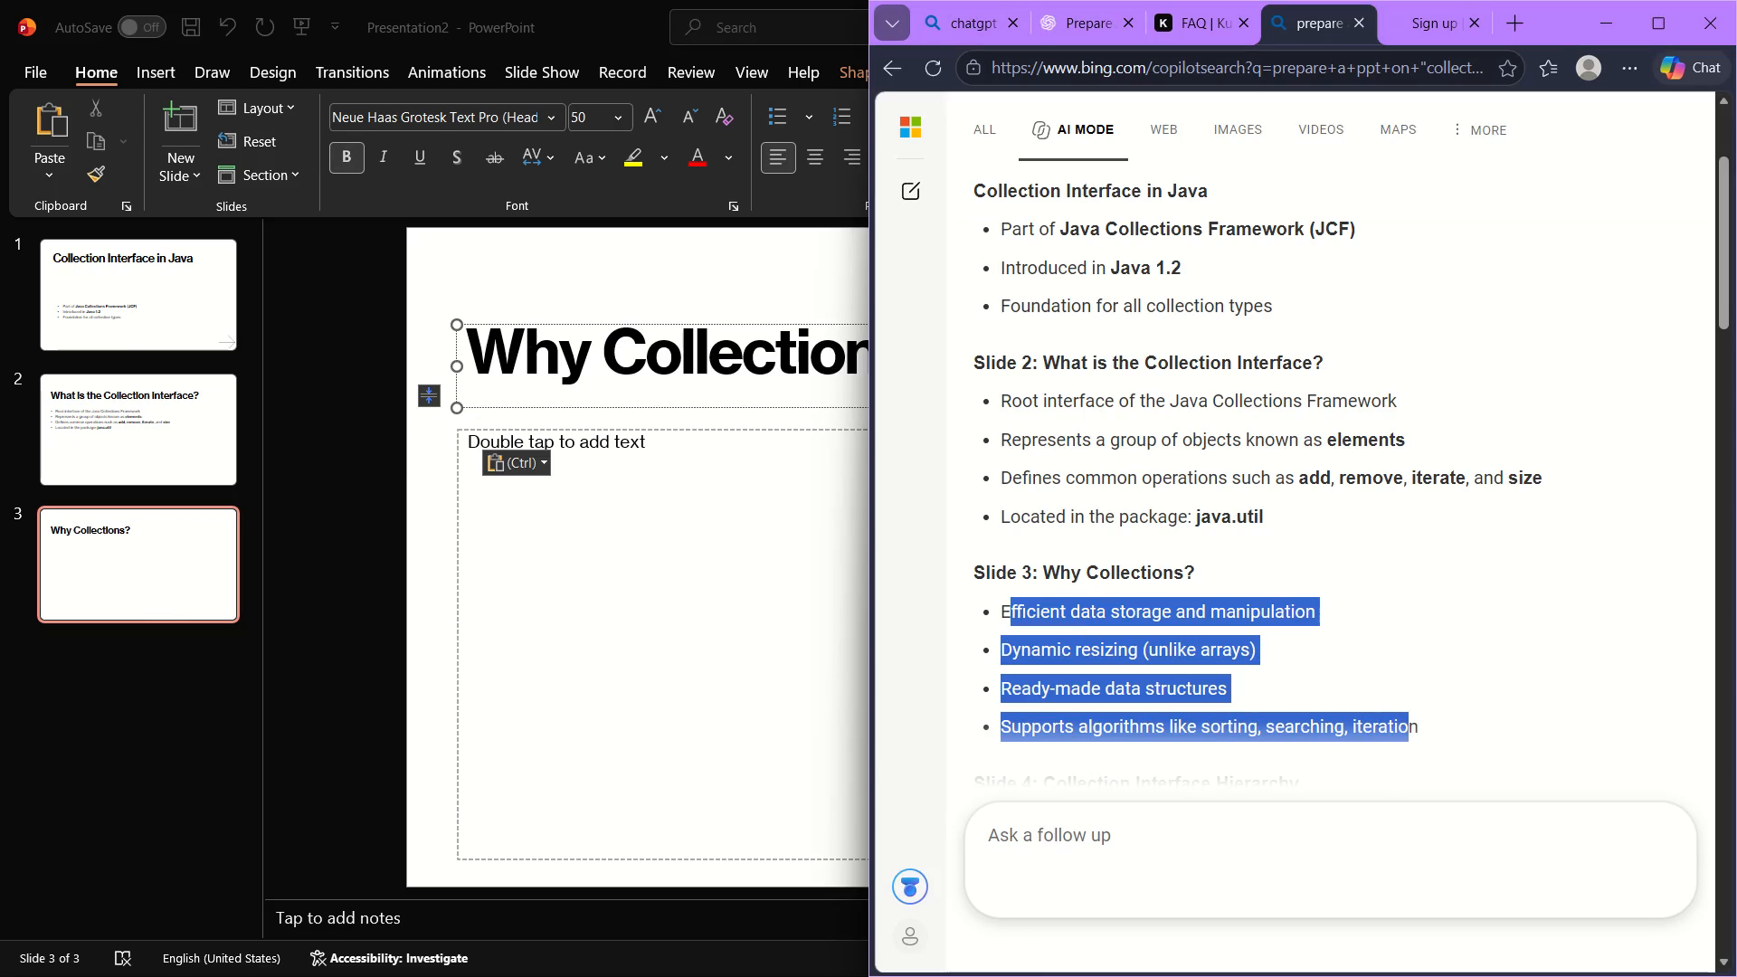
left_click_drag(1410, 741, 1416, 737)
left_click_drag(1000, 608, 1502, 731)
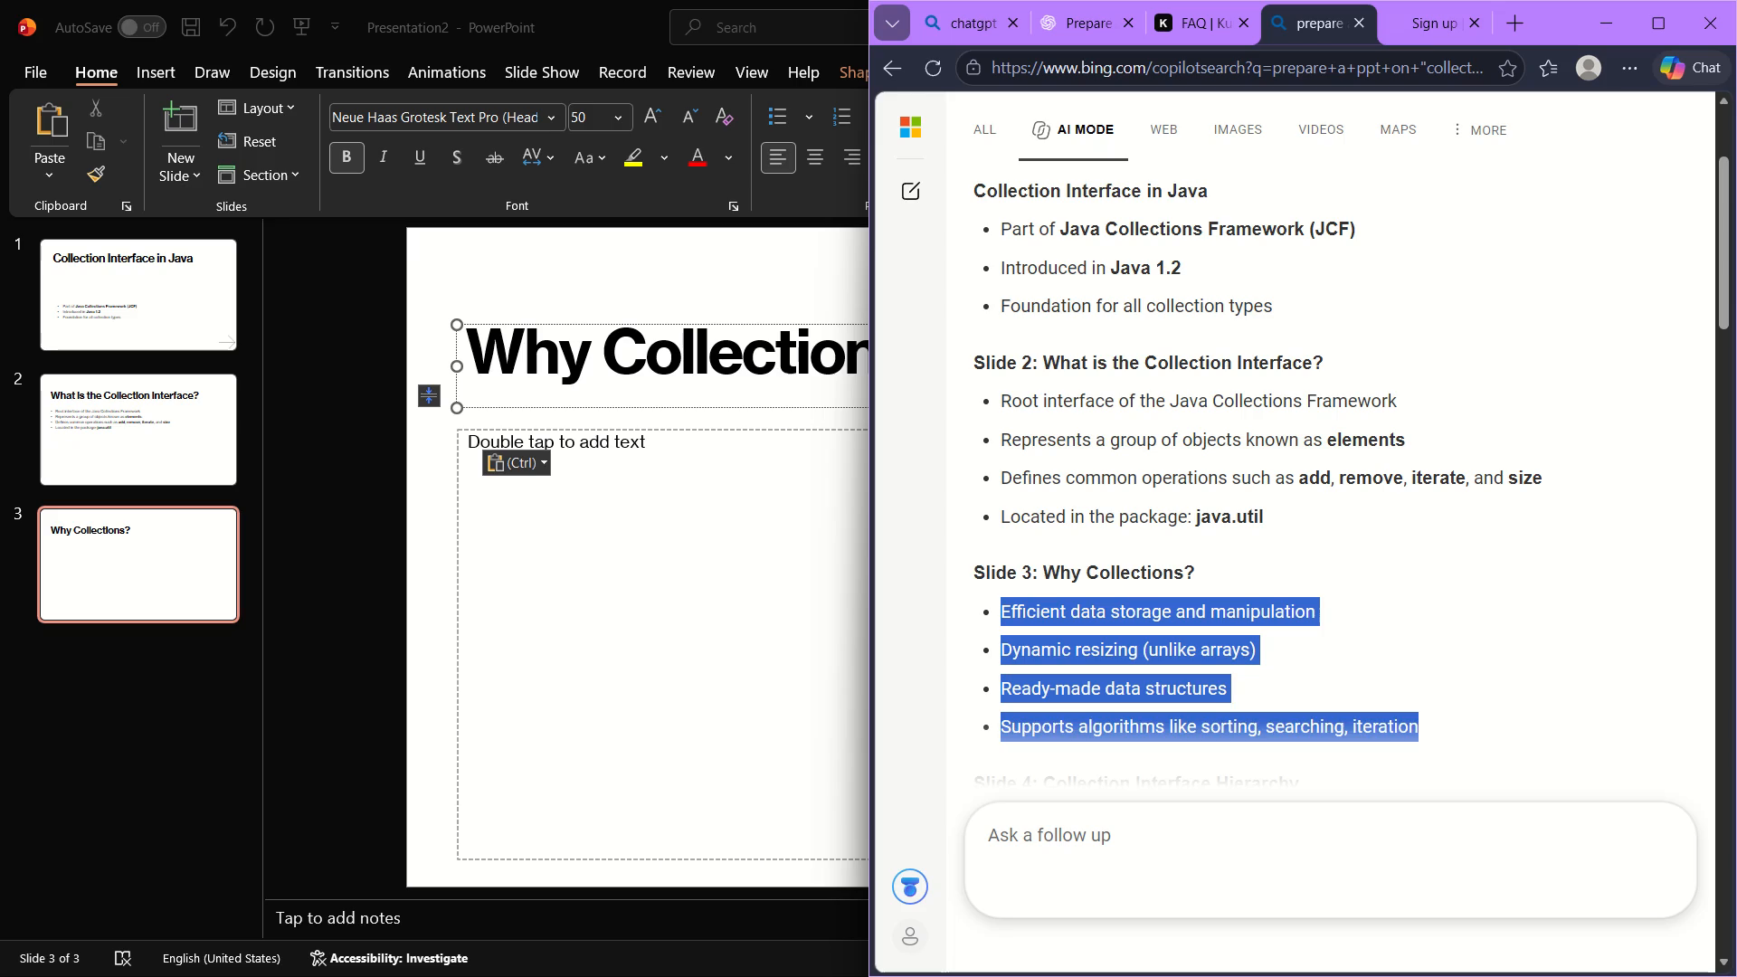
left_click_drag(1502, 731, 1521, 734)
key("ctrl+c")
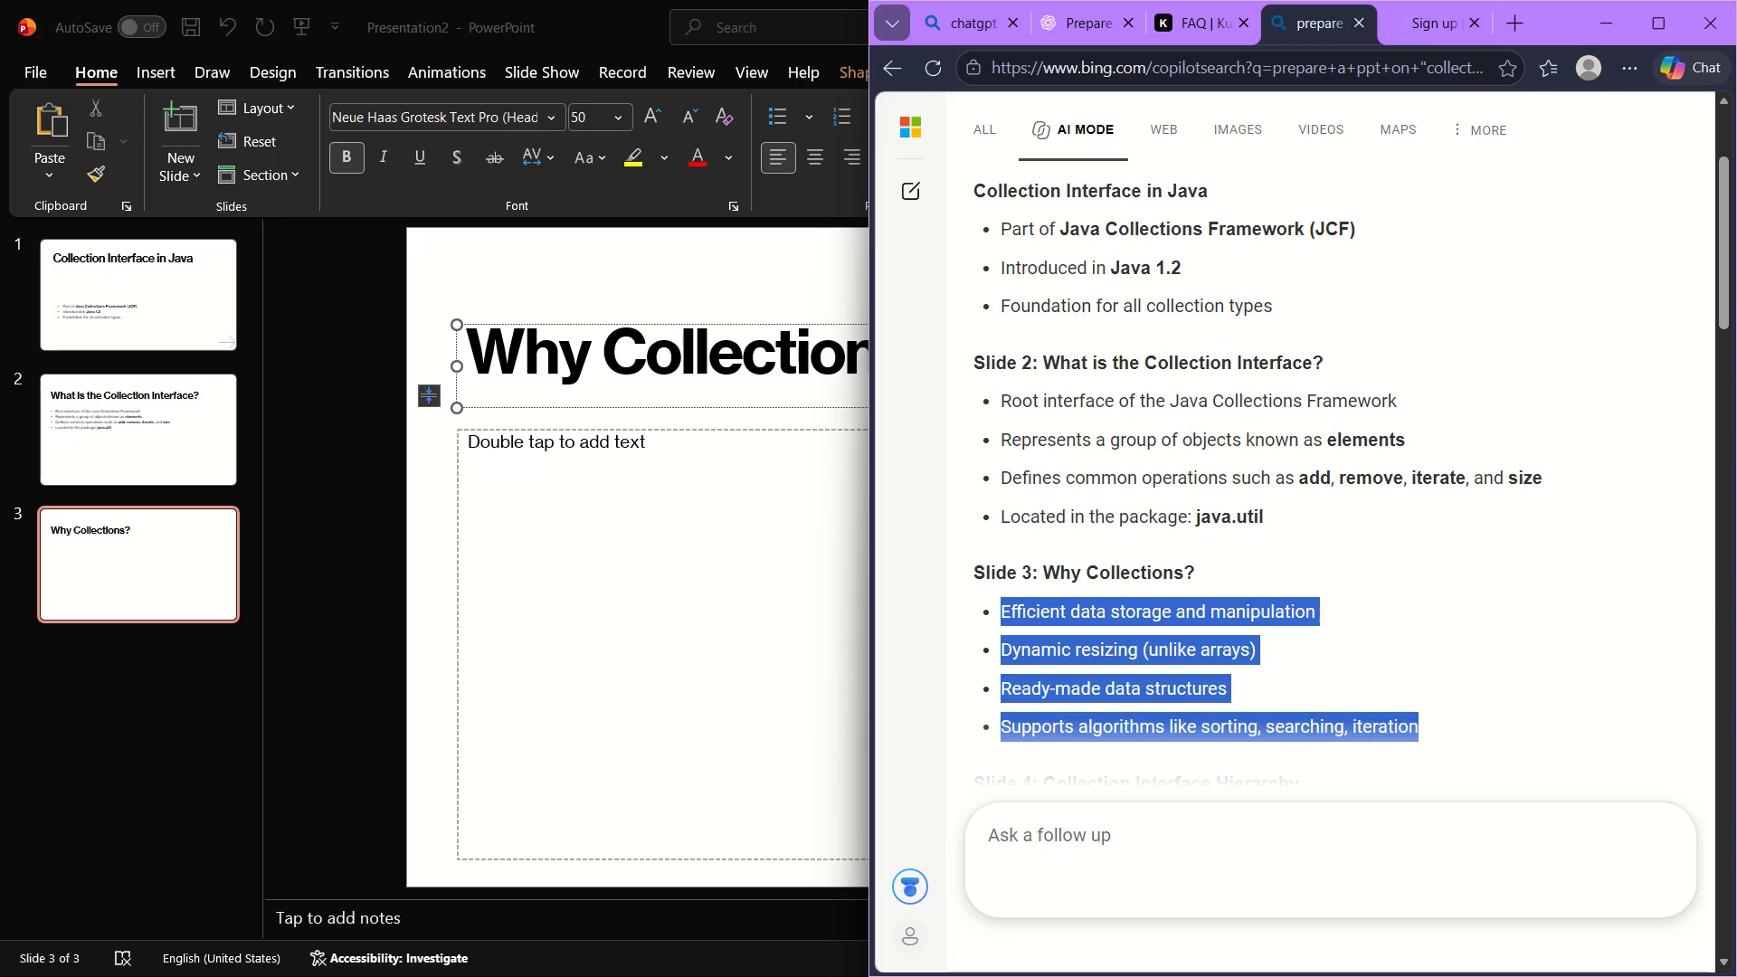
left_click(703, 538)
key("ctrl+v")
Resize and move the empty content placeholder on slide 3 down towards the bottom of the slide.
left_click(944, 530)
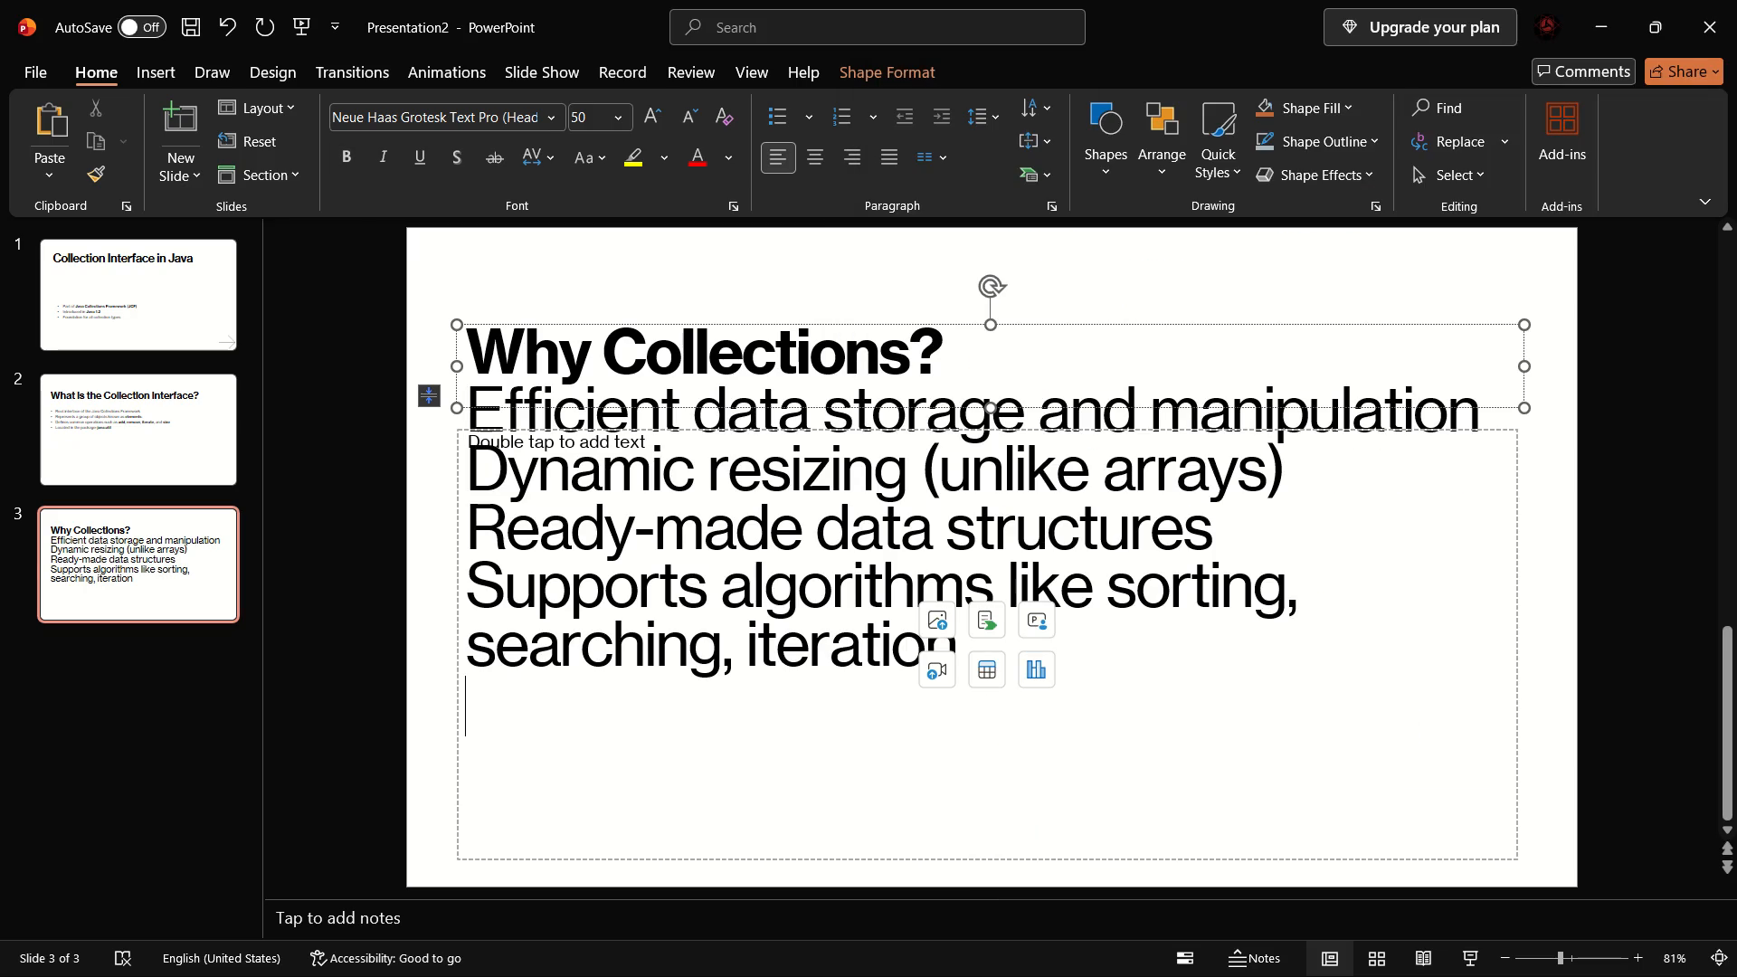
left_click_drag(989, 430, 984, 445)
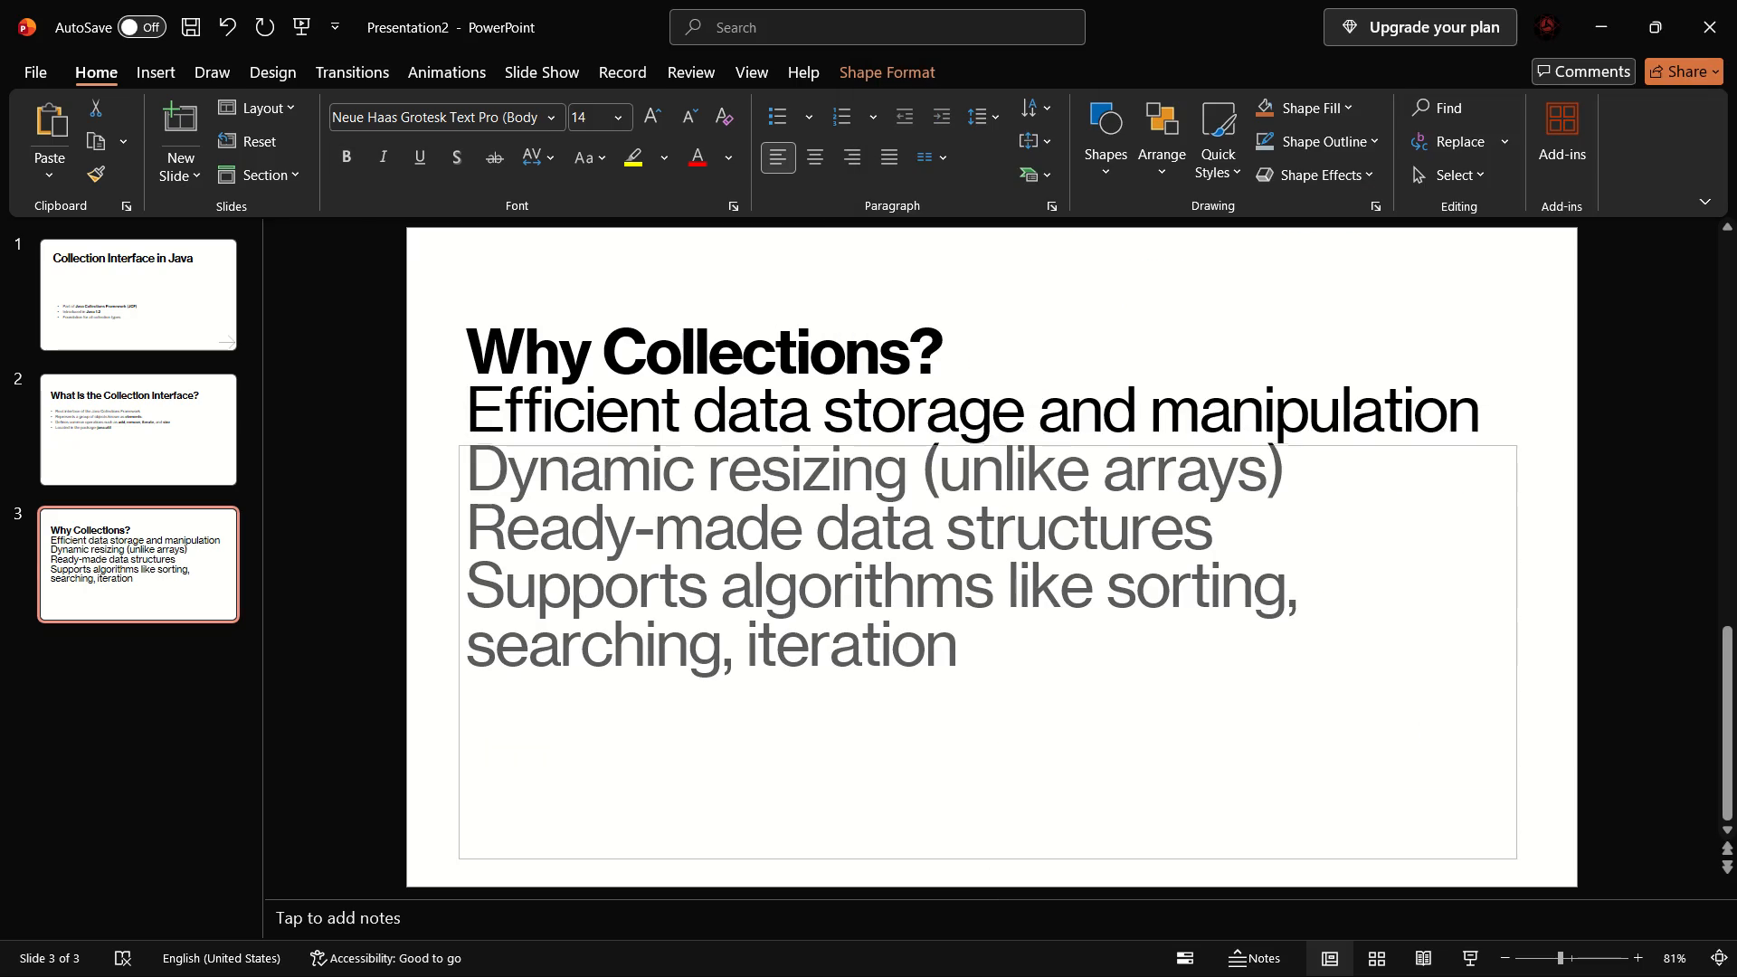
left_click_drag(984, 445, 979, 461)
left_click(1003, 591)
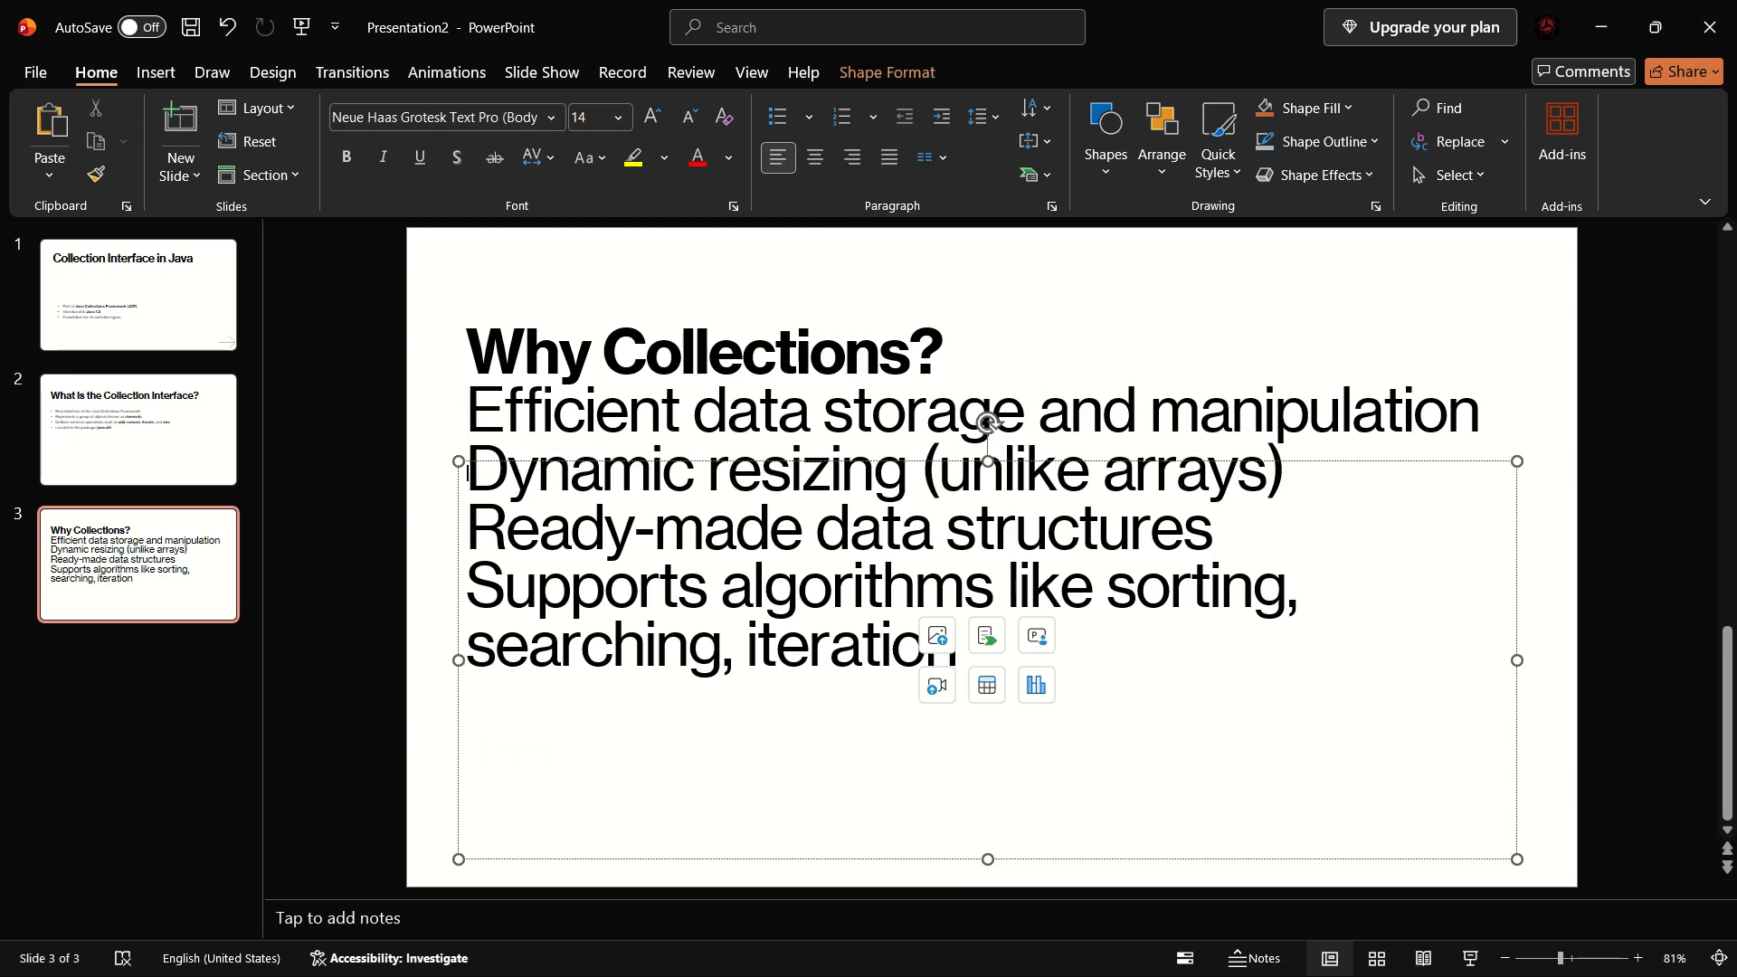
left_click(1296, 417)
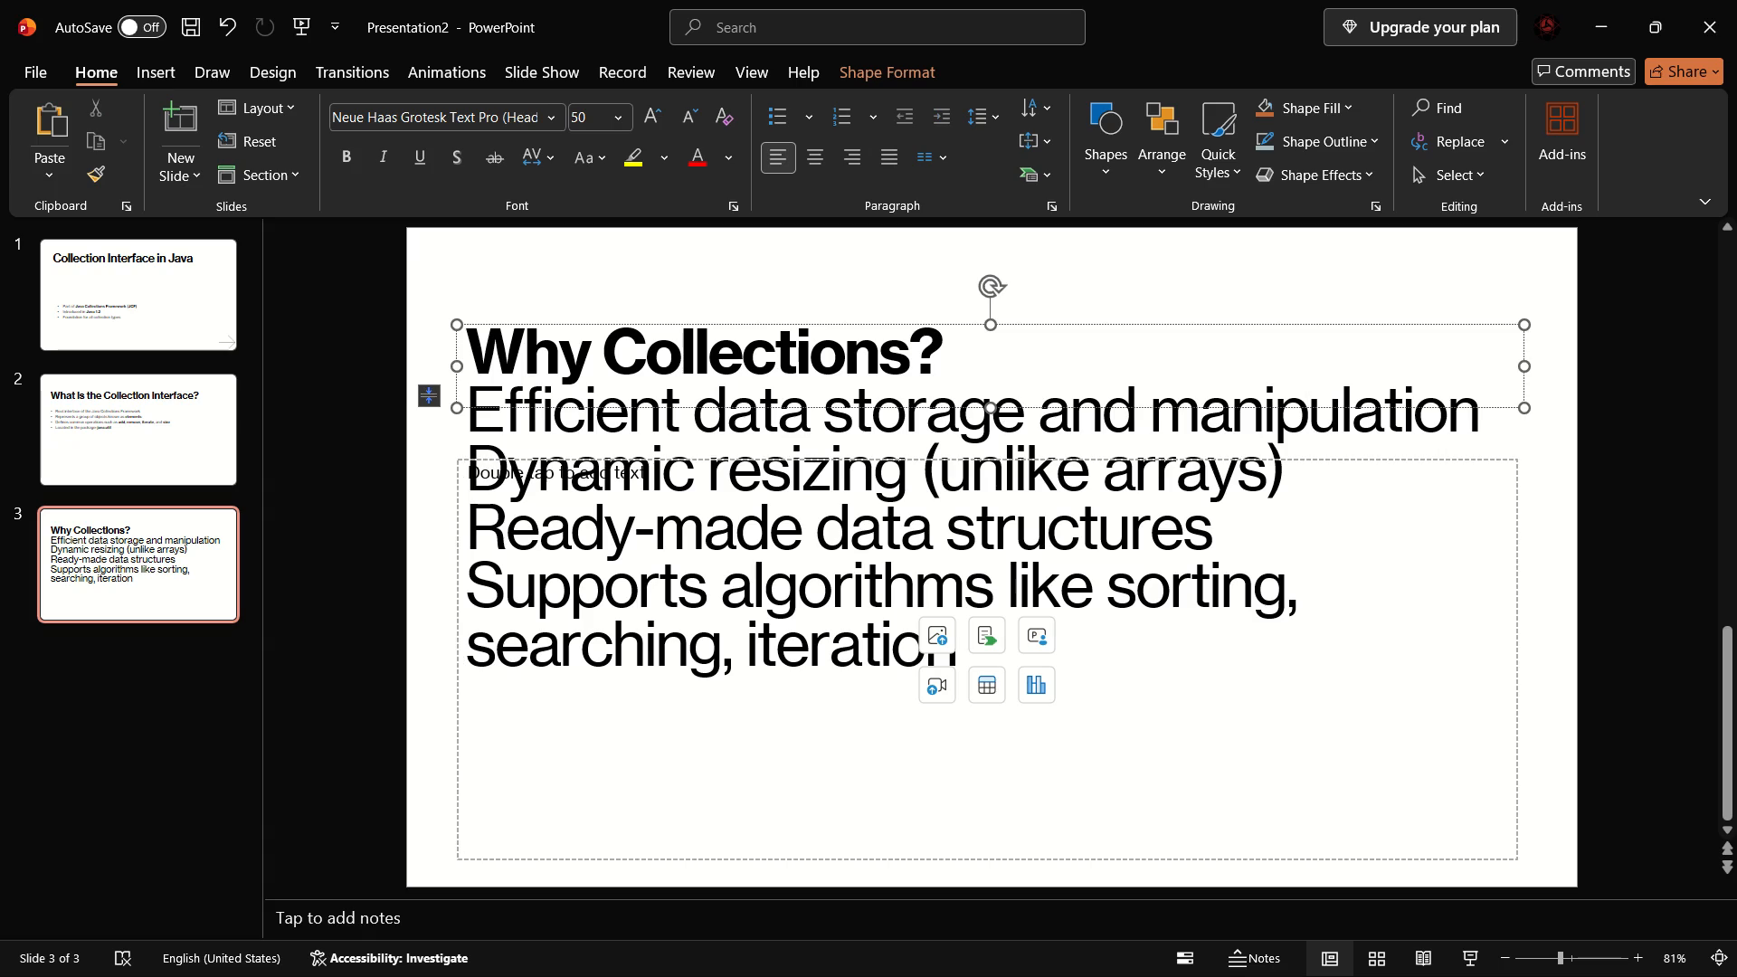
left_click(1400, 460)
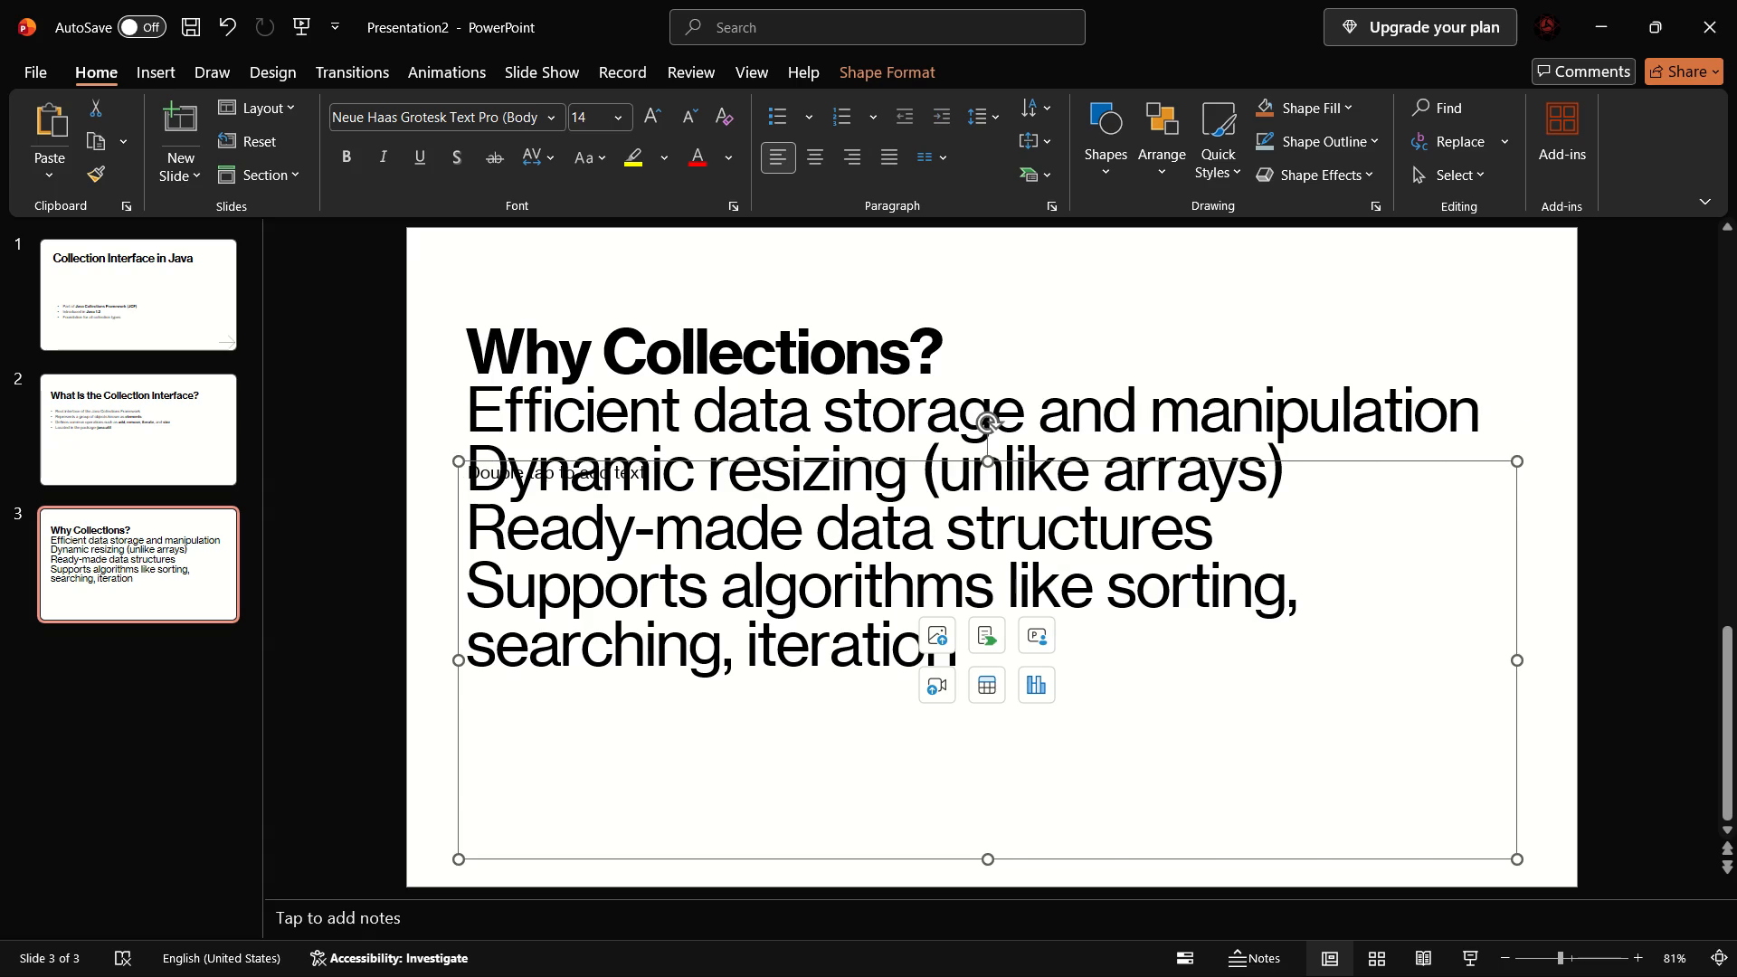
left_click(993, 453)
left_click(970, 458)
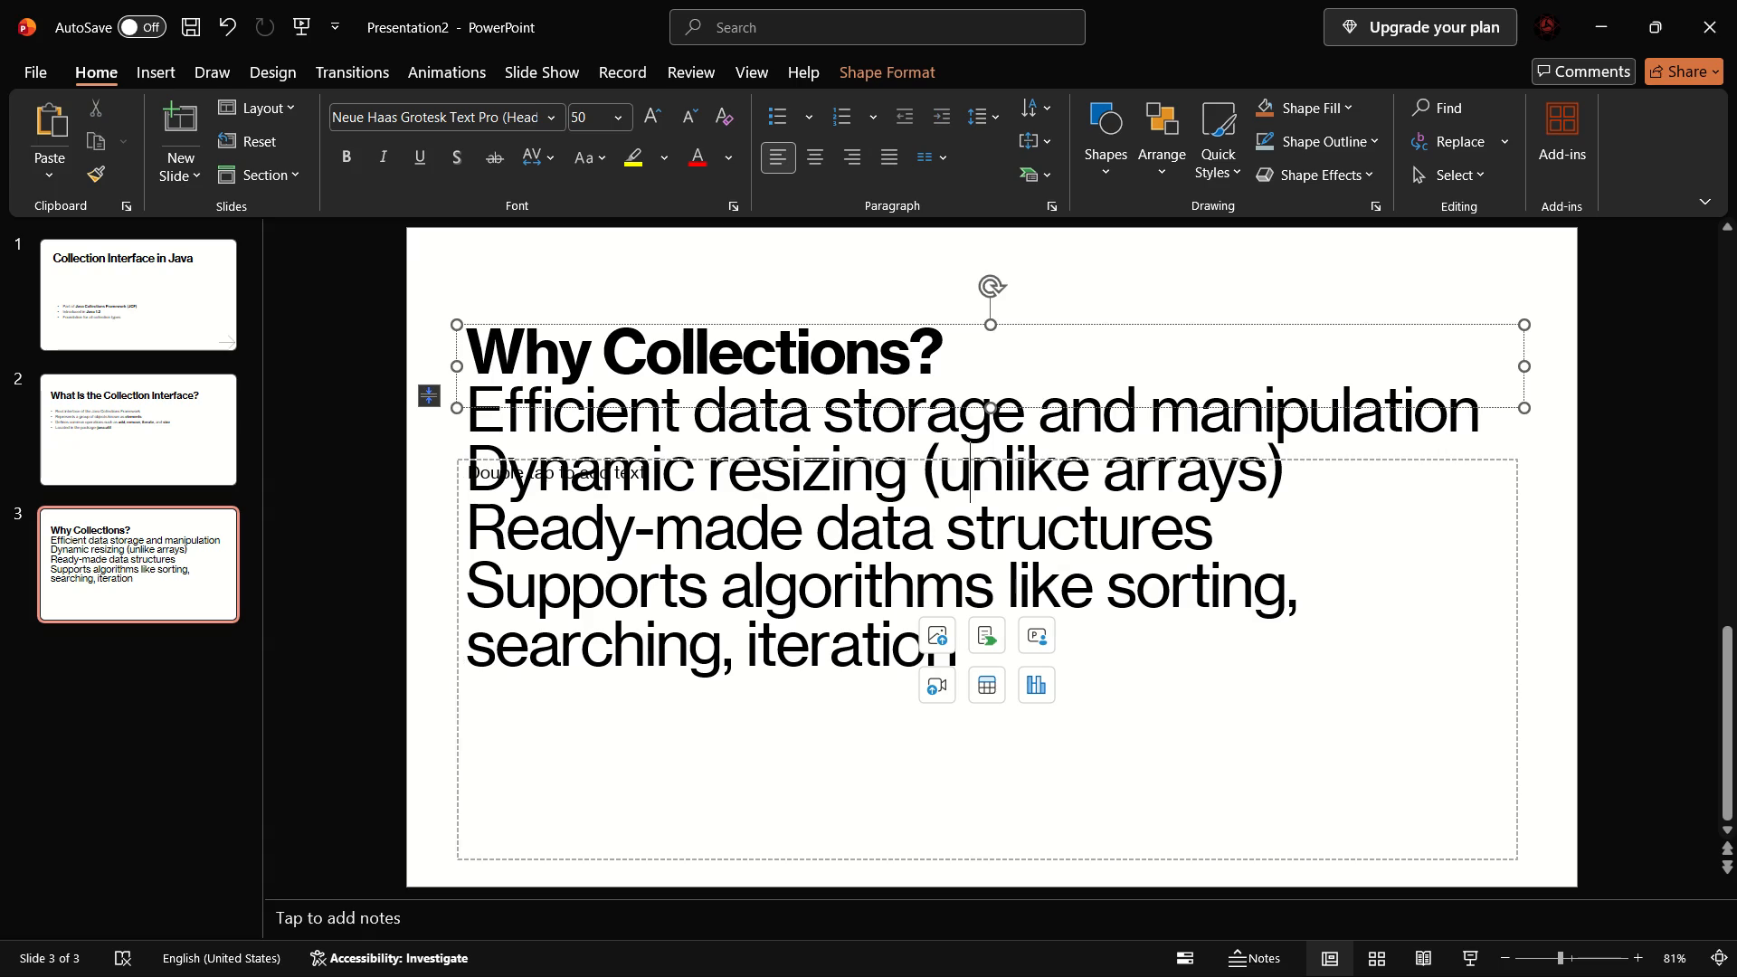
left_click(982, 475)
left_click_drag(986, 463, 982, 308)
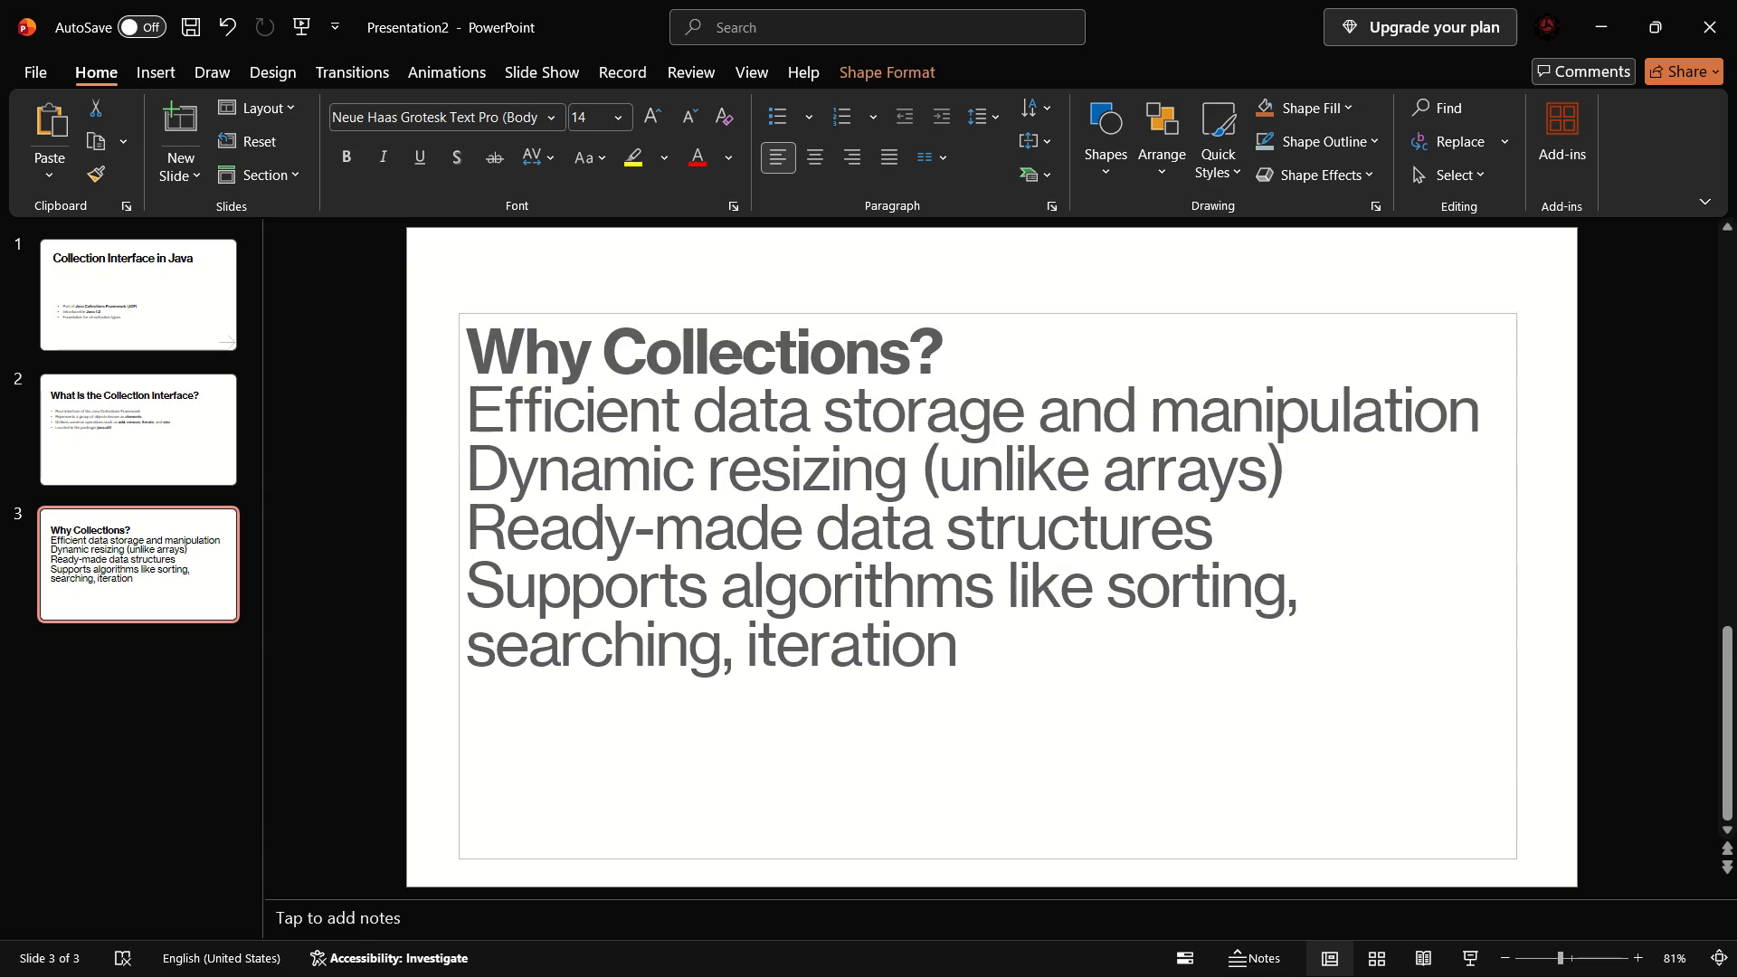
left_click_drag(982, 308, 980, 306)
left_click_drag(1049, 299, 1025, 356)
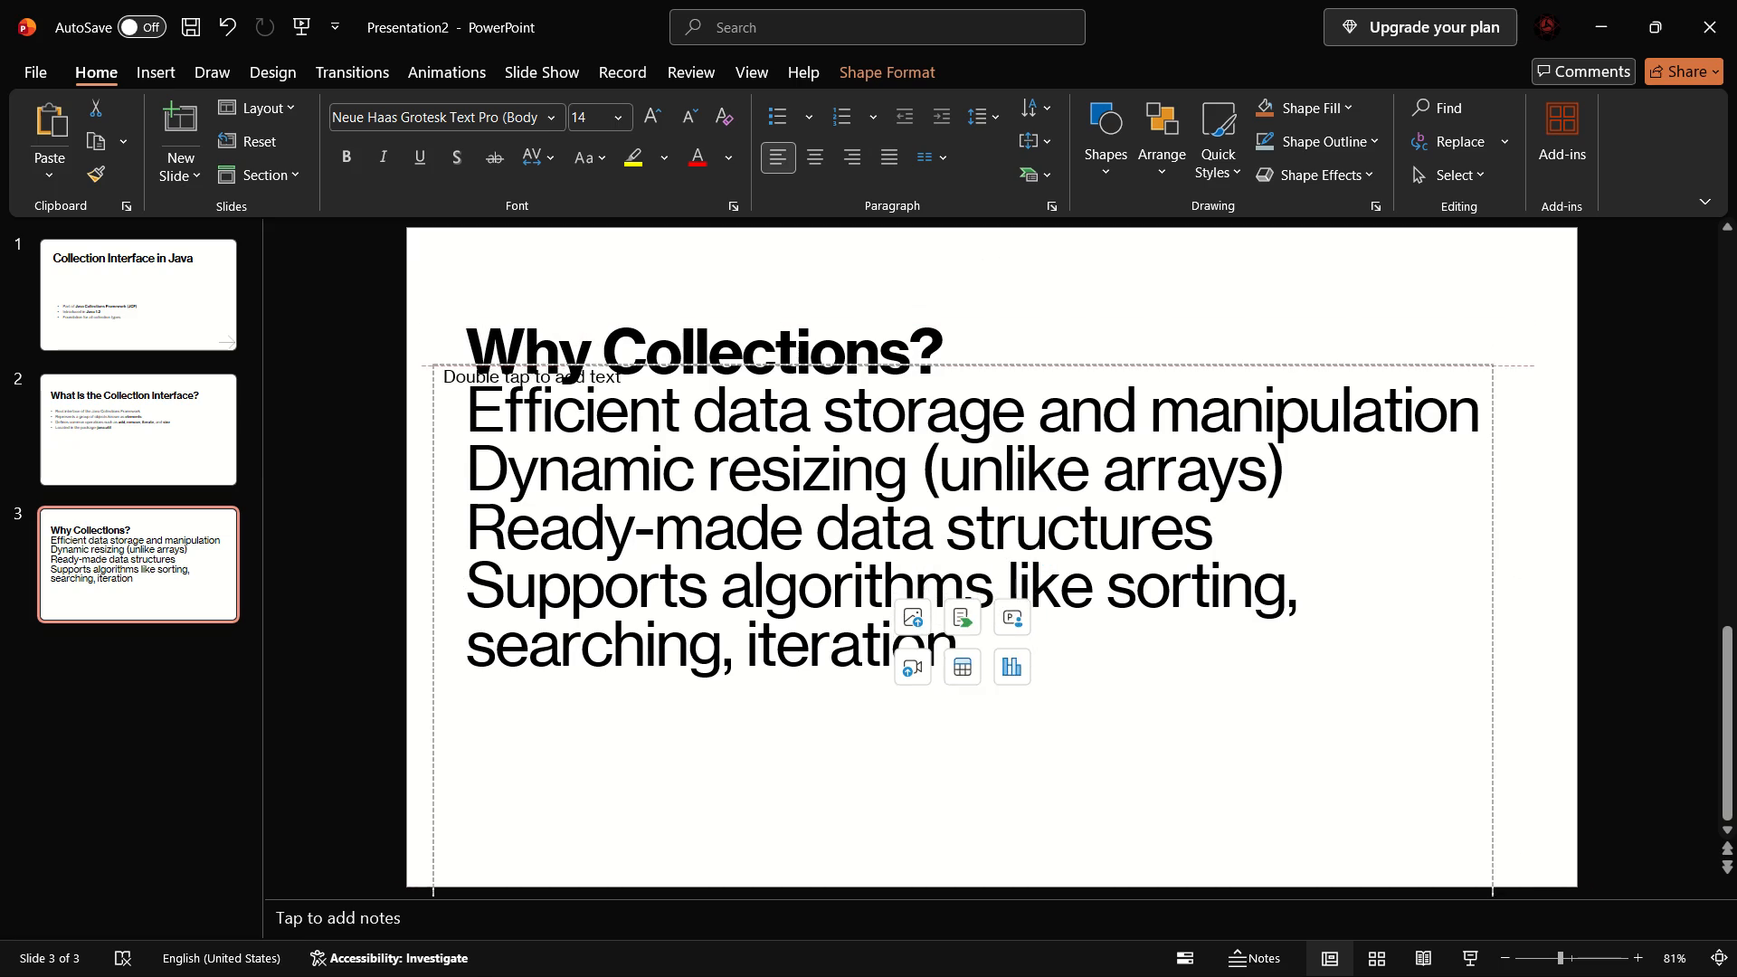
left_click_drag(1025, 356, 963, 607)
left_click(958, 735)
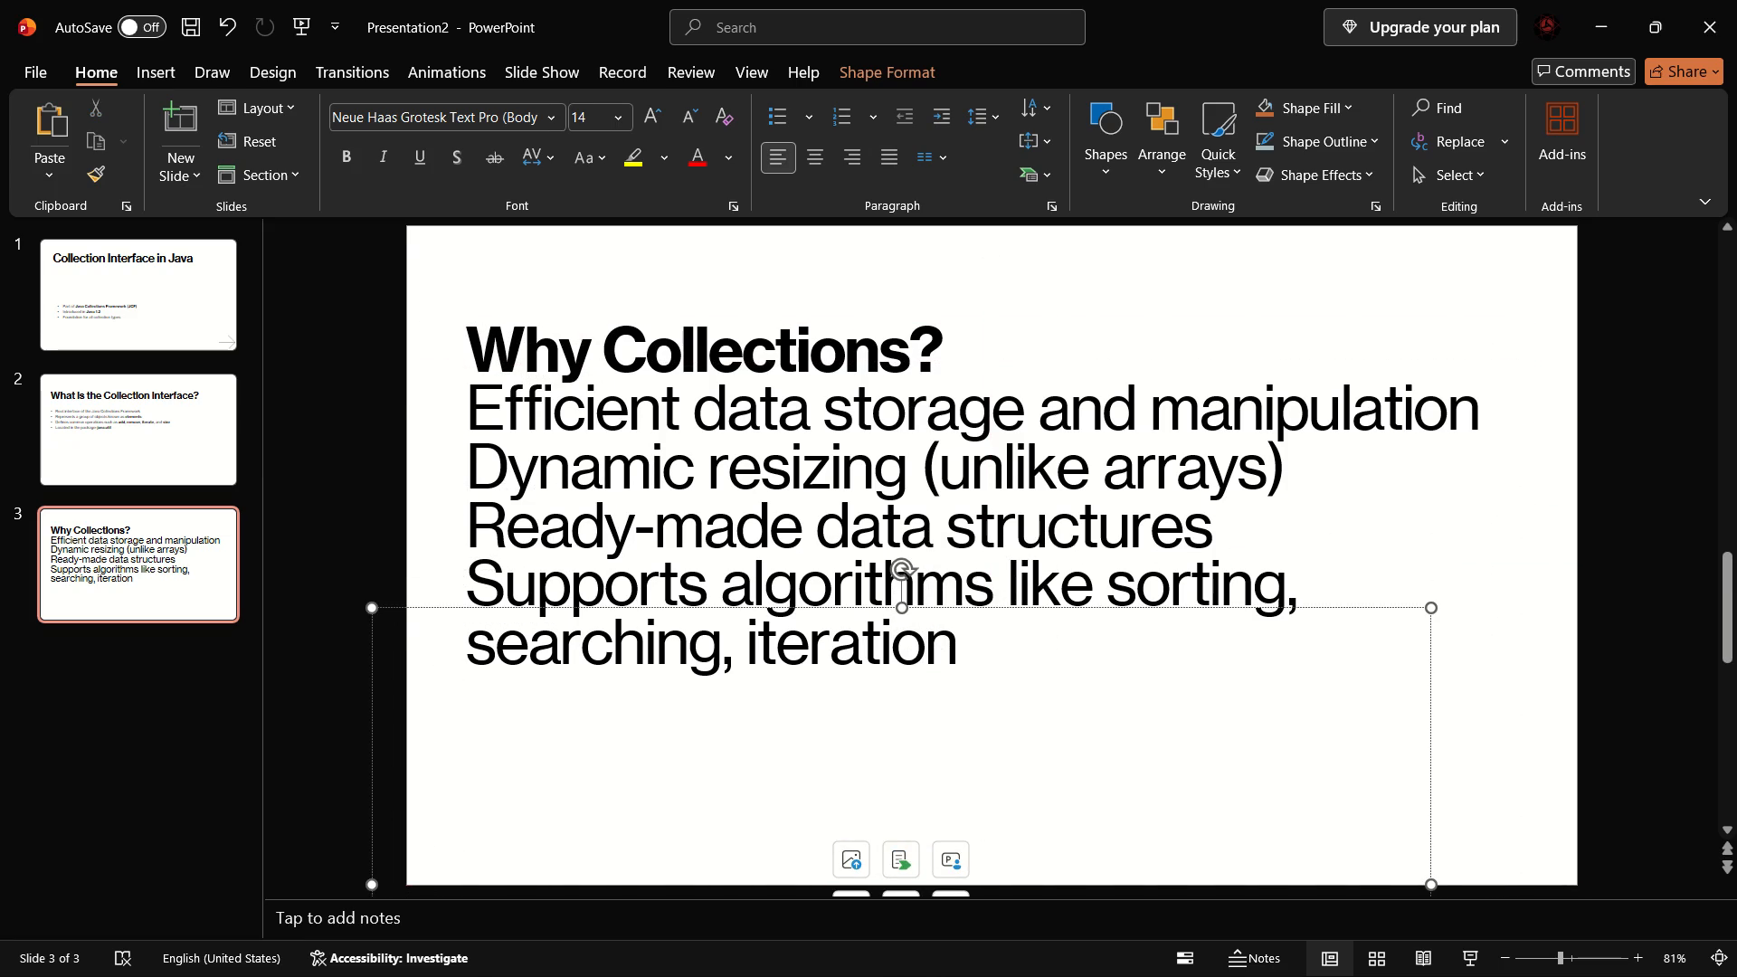
Insert a line break after "Why Collections?" in the title box on slide 3.
left_click(999, 377)
key("Return")
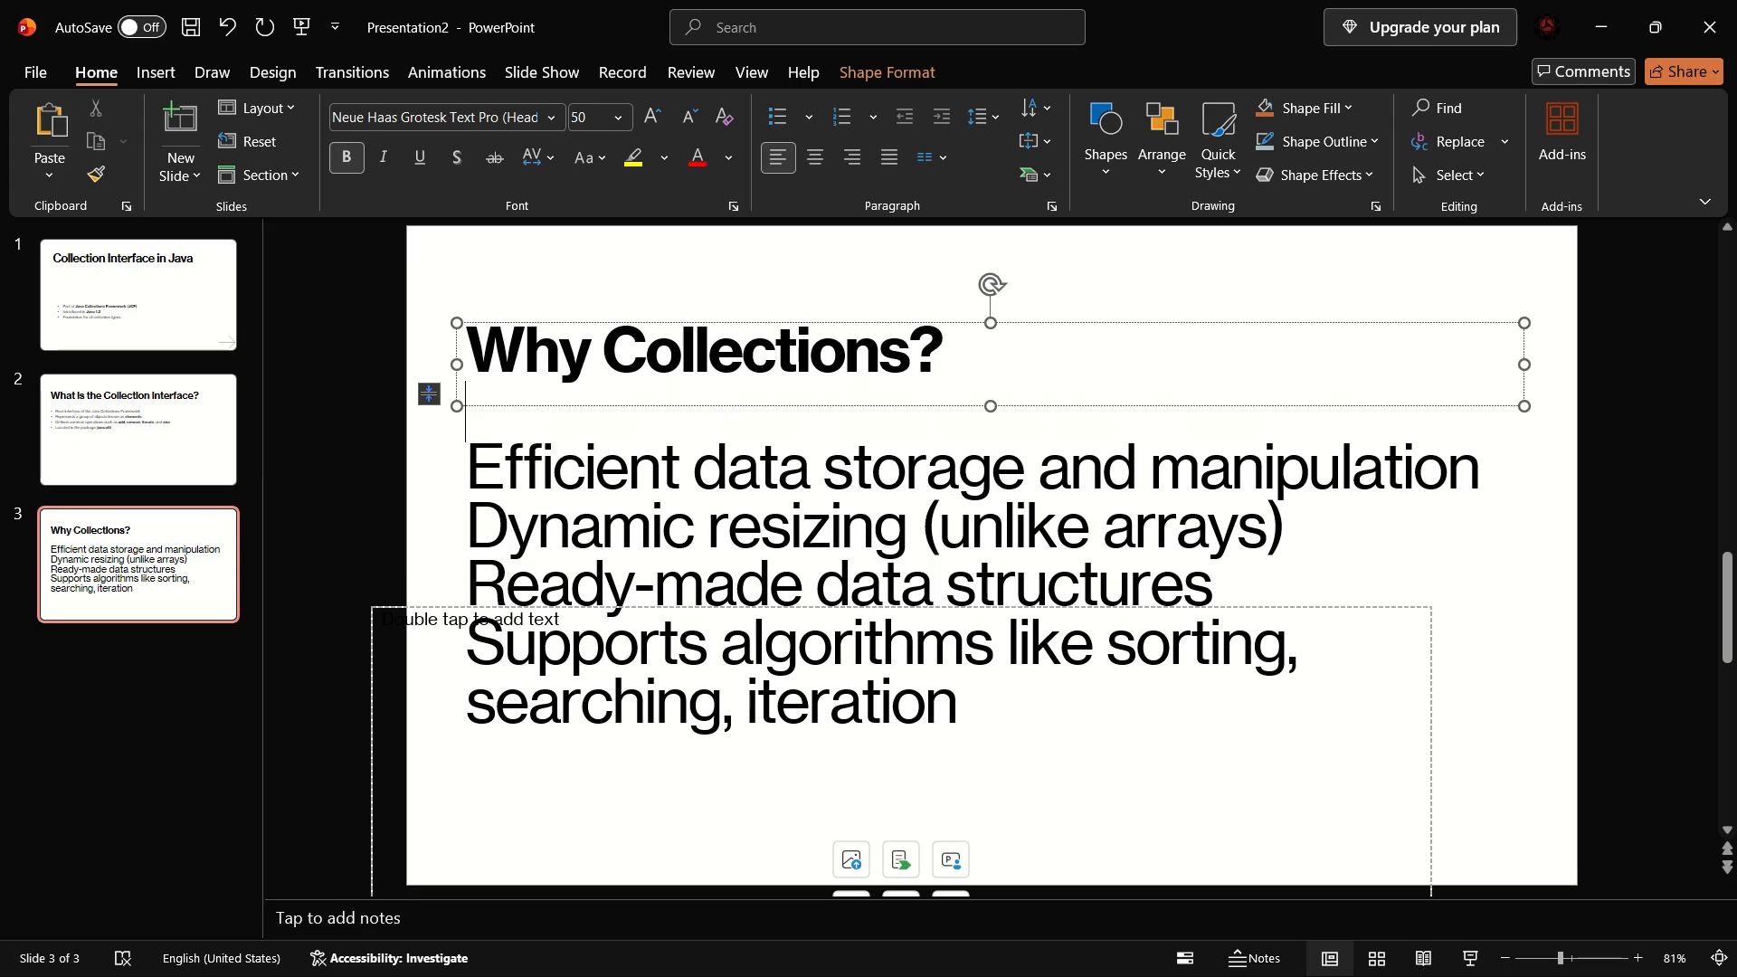
Remove the four pasted points from the title box on slide 3, keeping the "Why Collections?" heading.
left_click_drag(944, 609, 755, 518)
left_click(755, 518)
left_click_drag(484, 466, 851, 758)
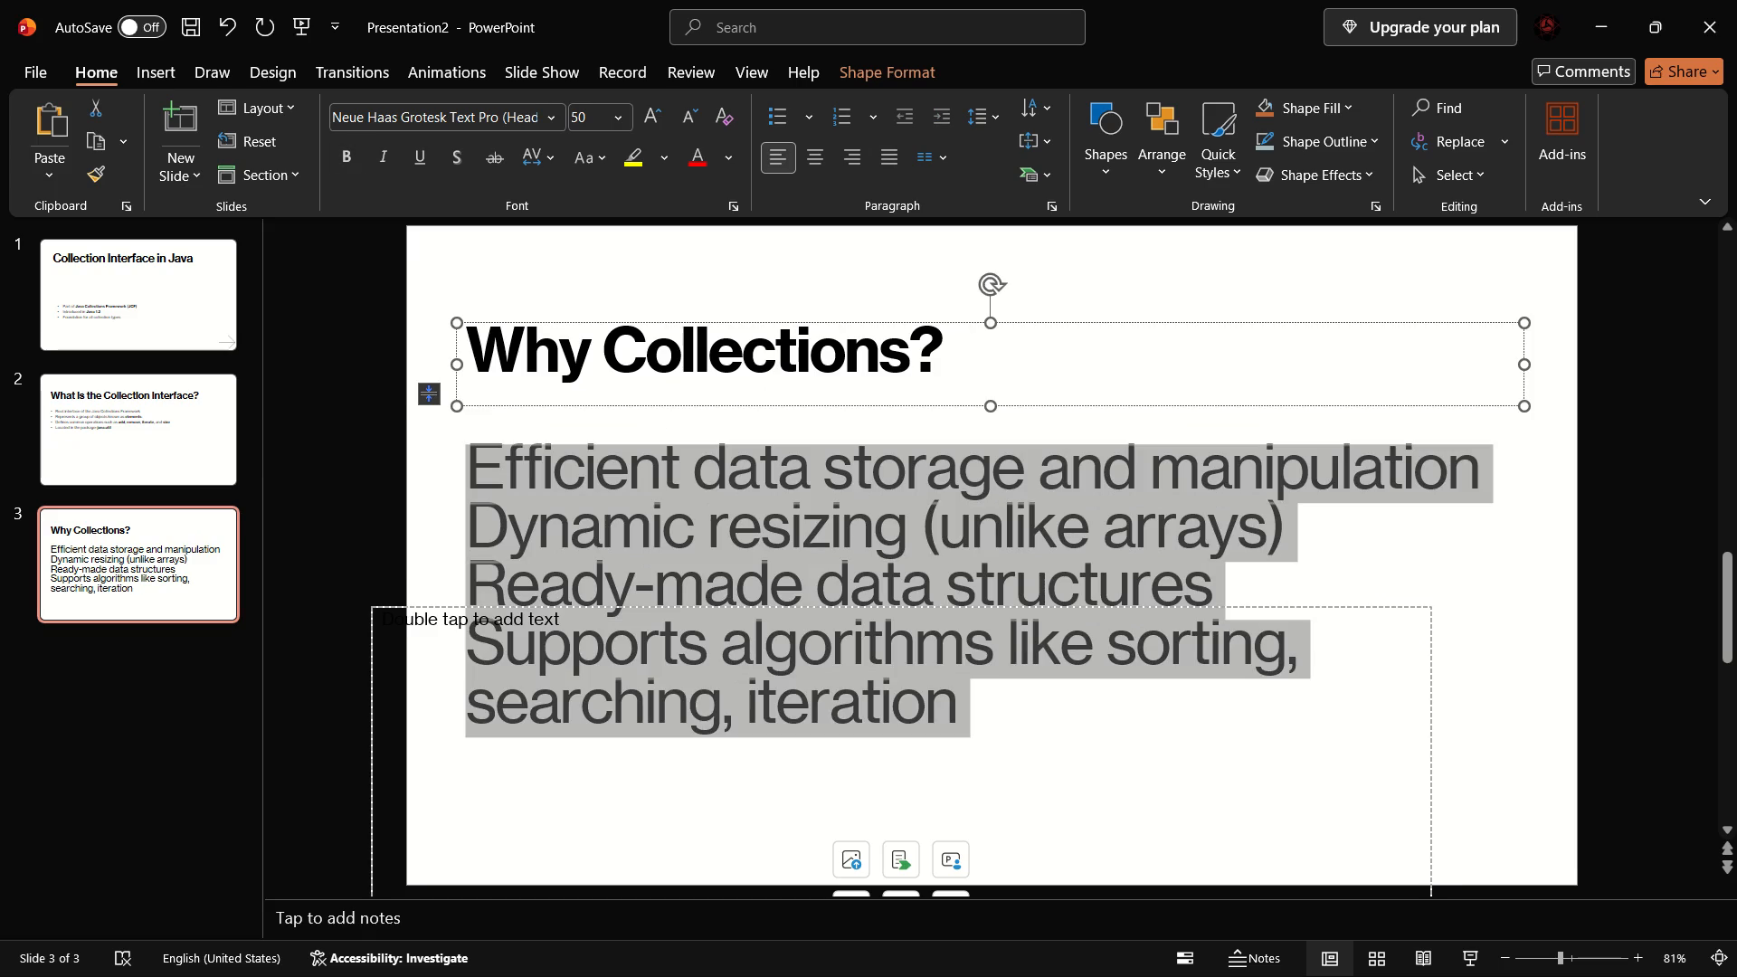
key("space")
Cut the empty content placeholder from slide 3.
left_click(850, 758)
right_click(850, 758)
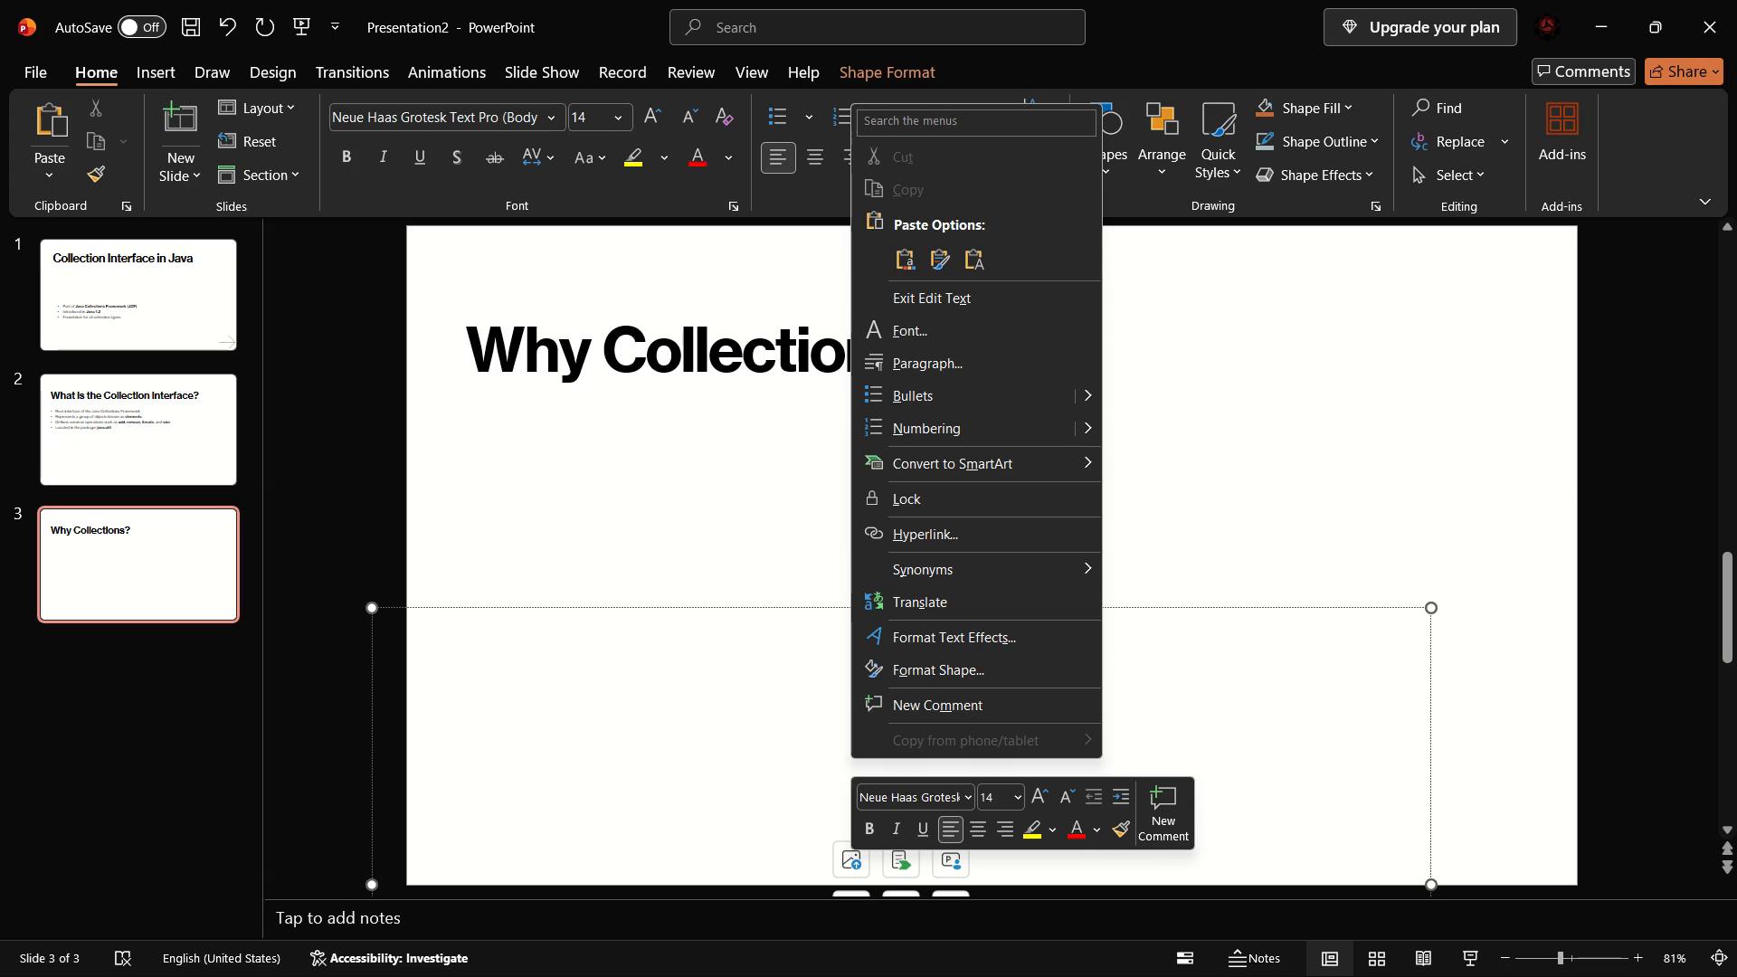
left_click(474, 612)
left_click(474, 608)
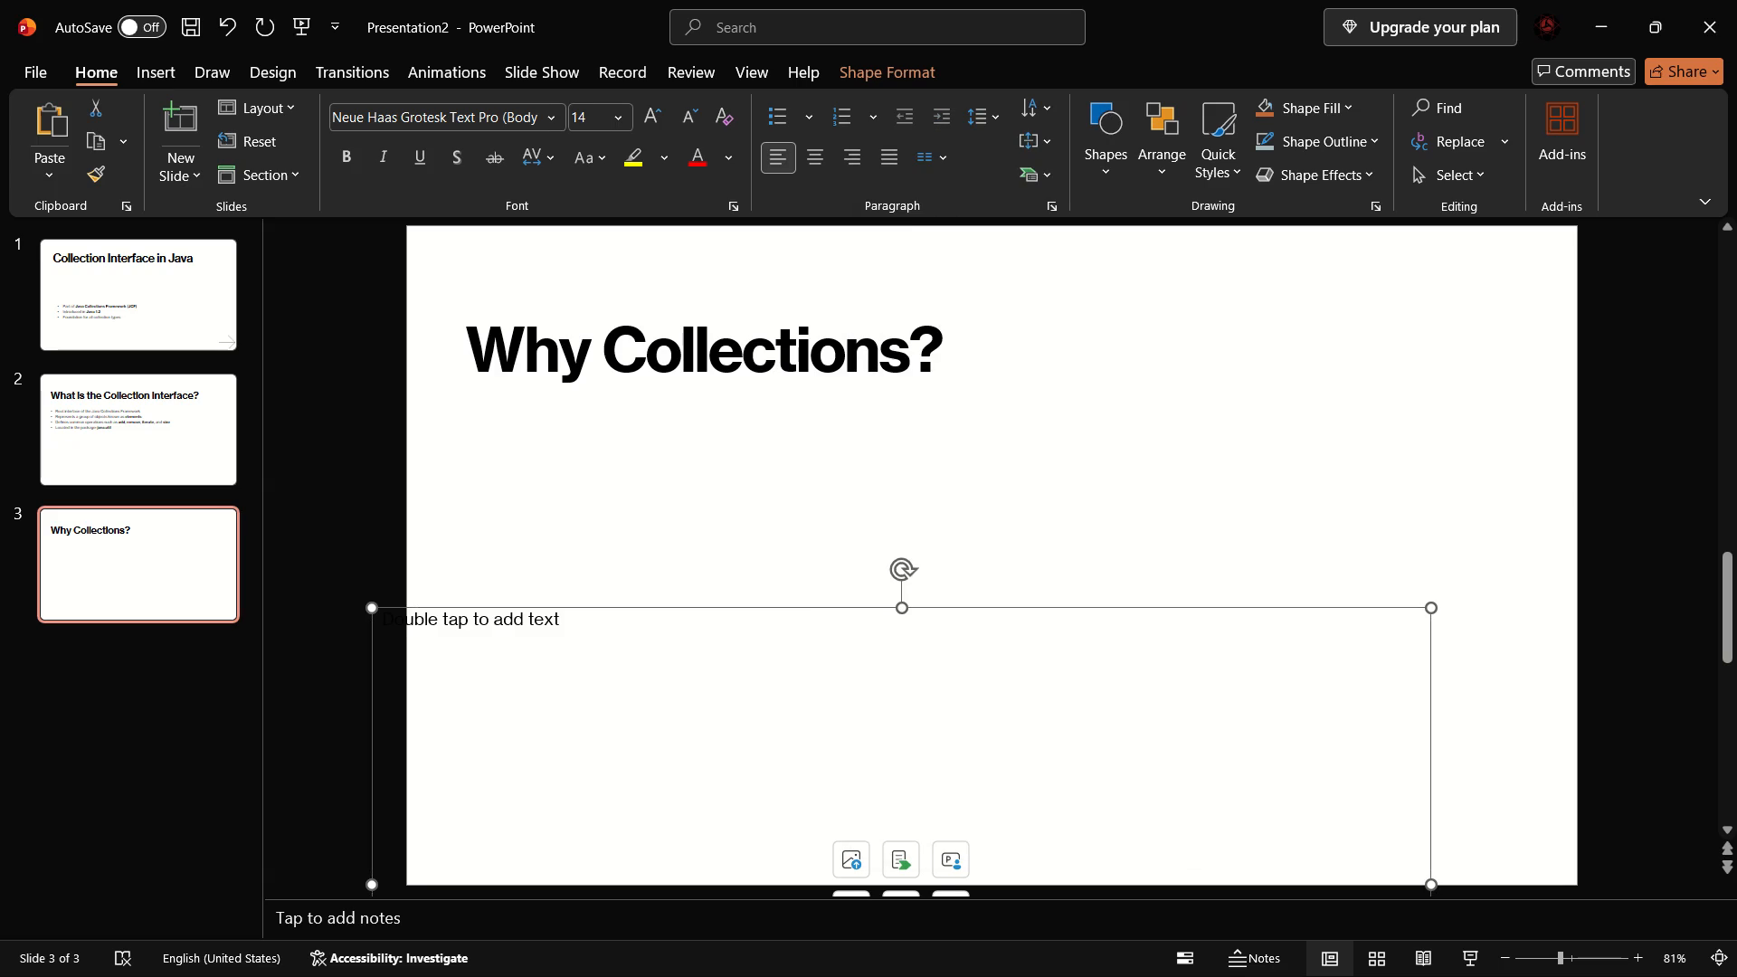
left_click(539, 659)
right_click(539, 659)
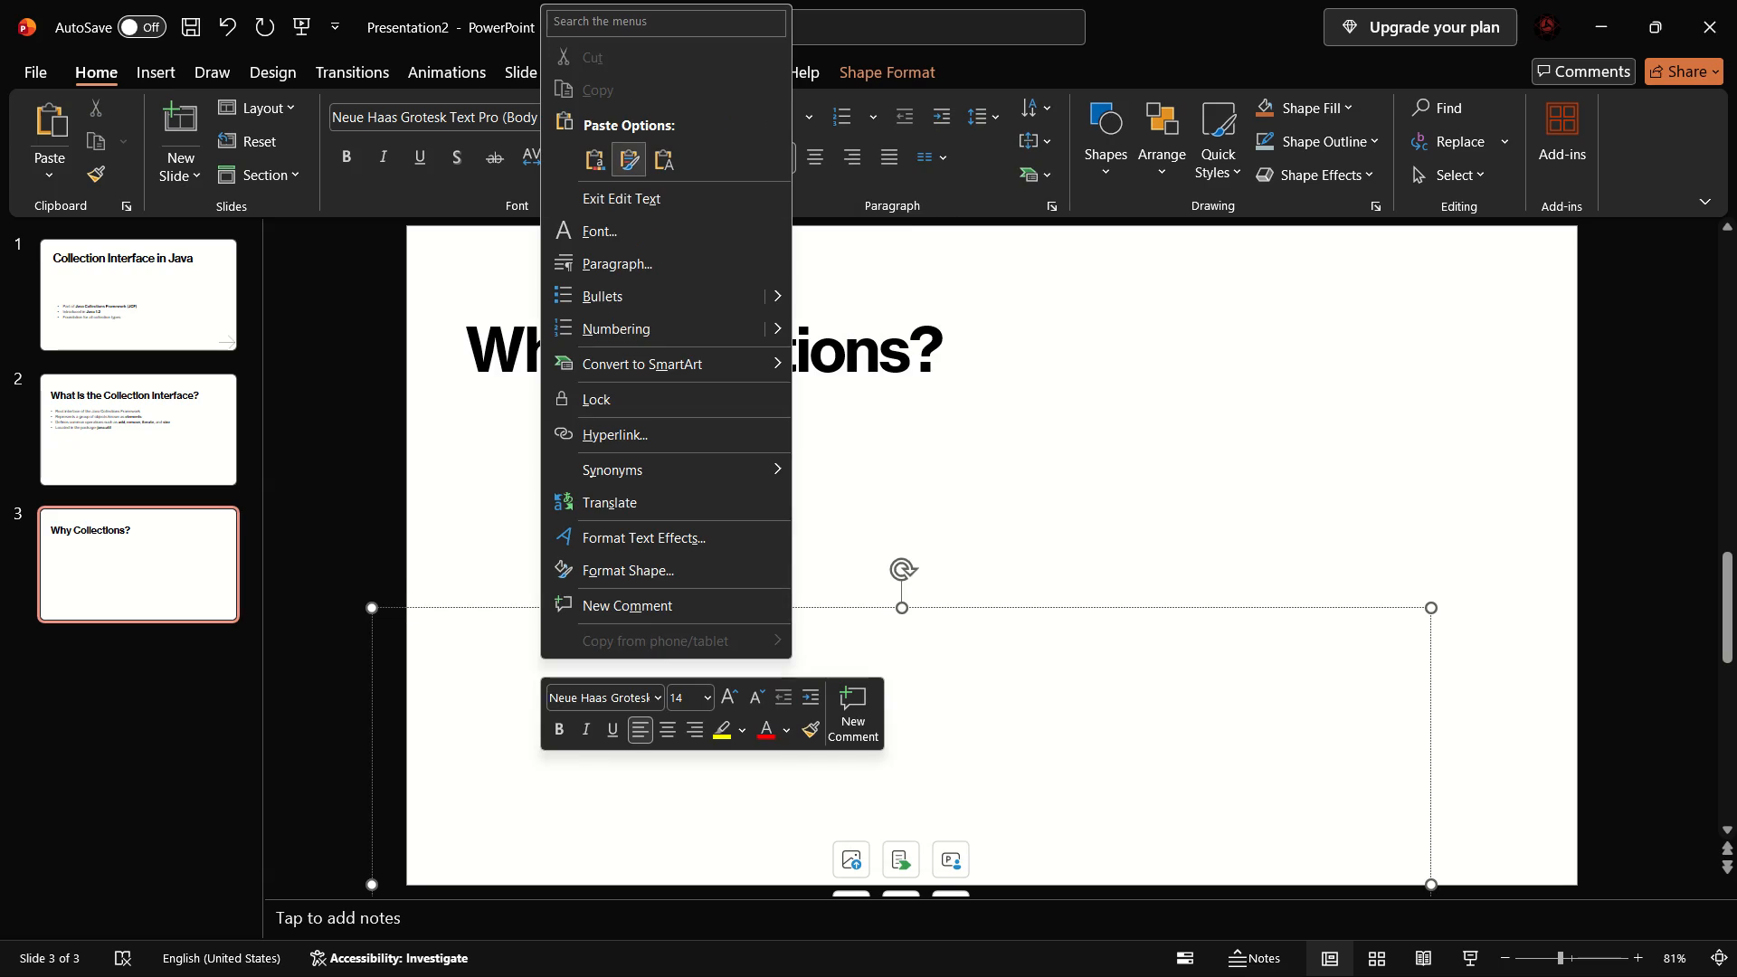
left_click_drag(970, 602, 884, 616)
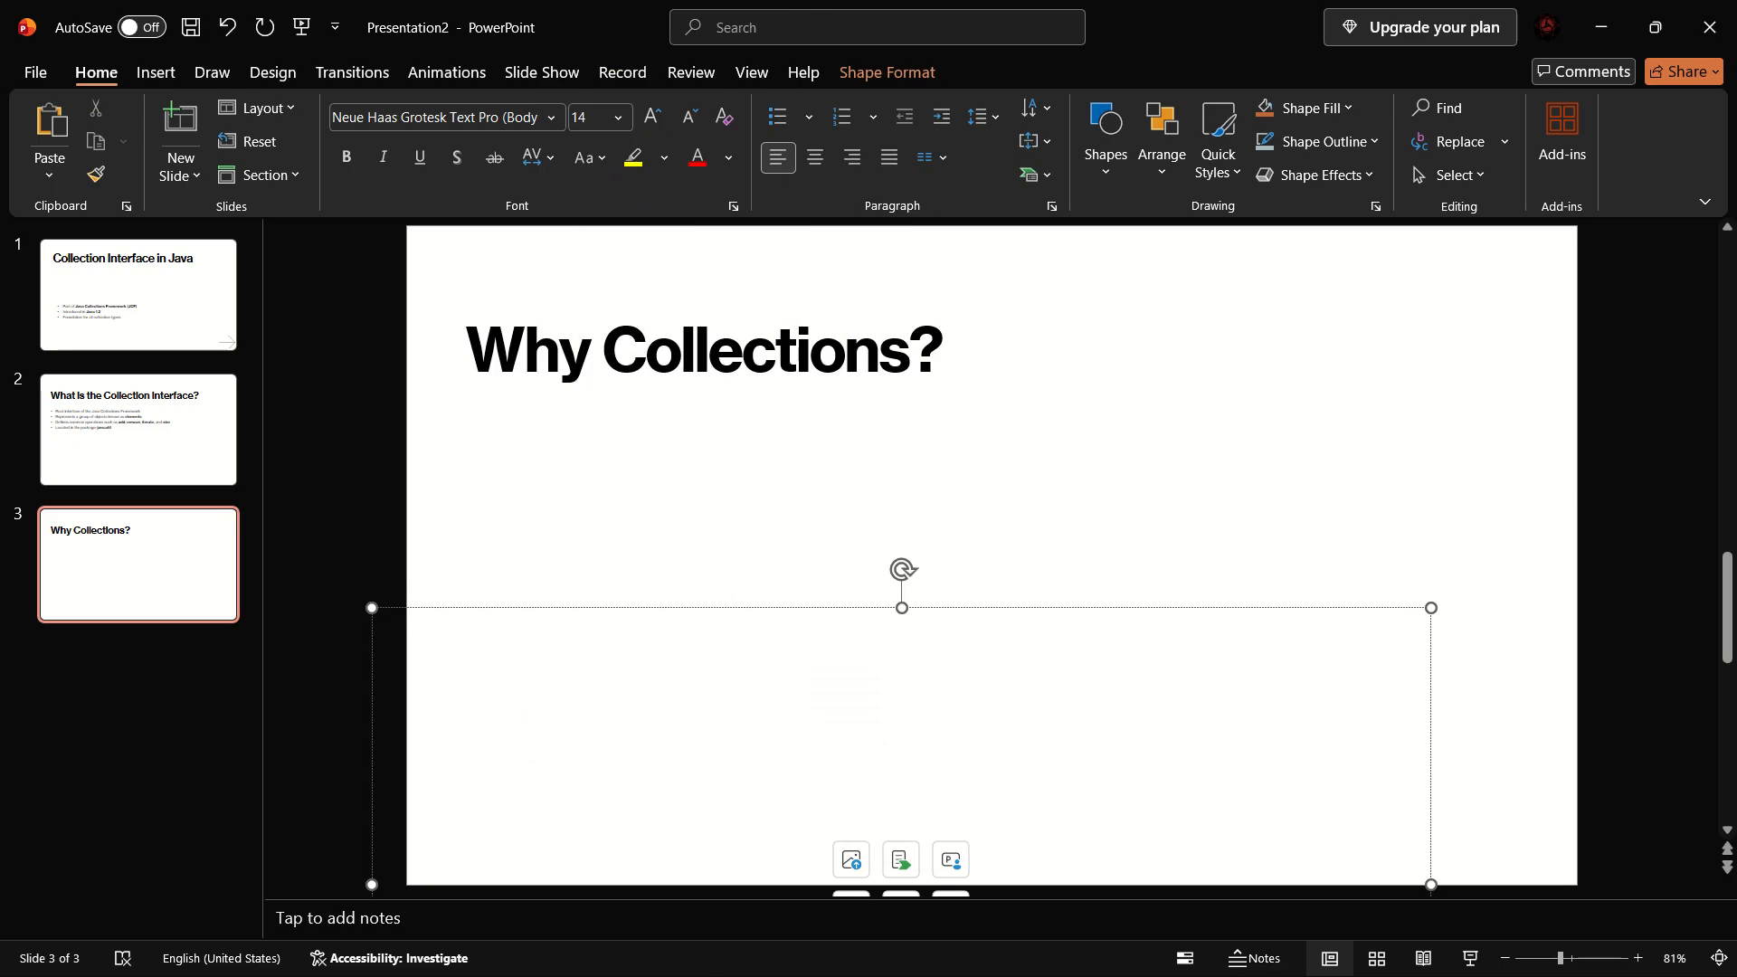
left_click_drag(884, 616, 904, 609)
right_click(904, 609)
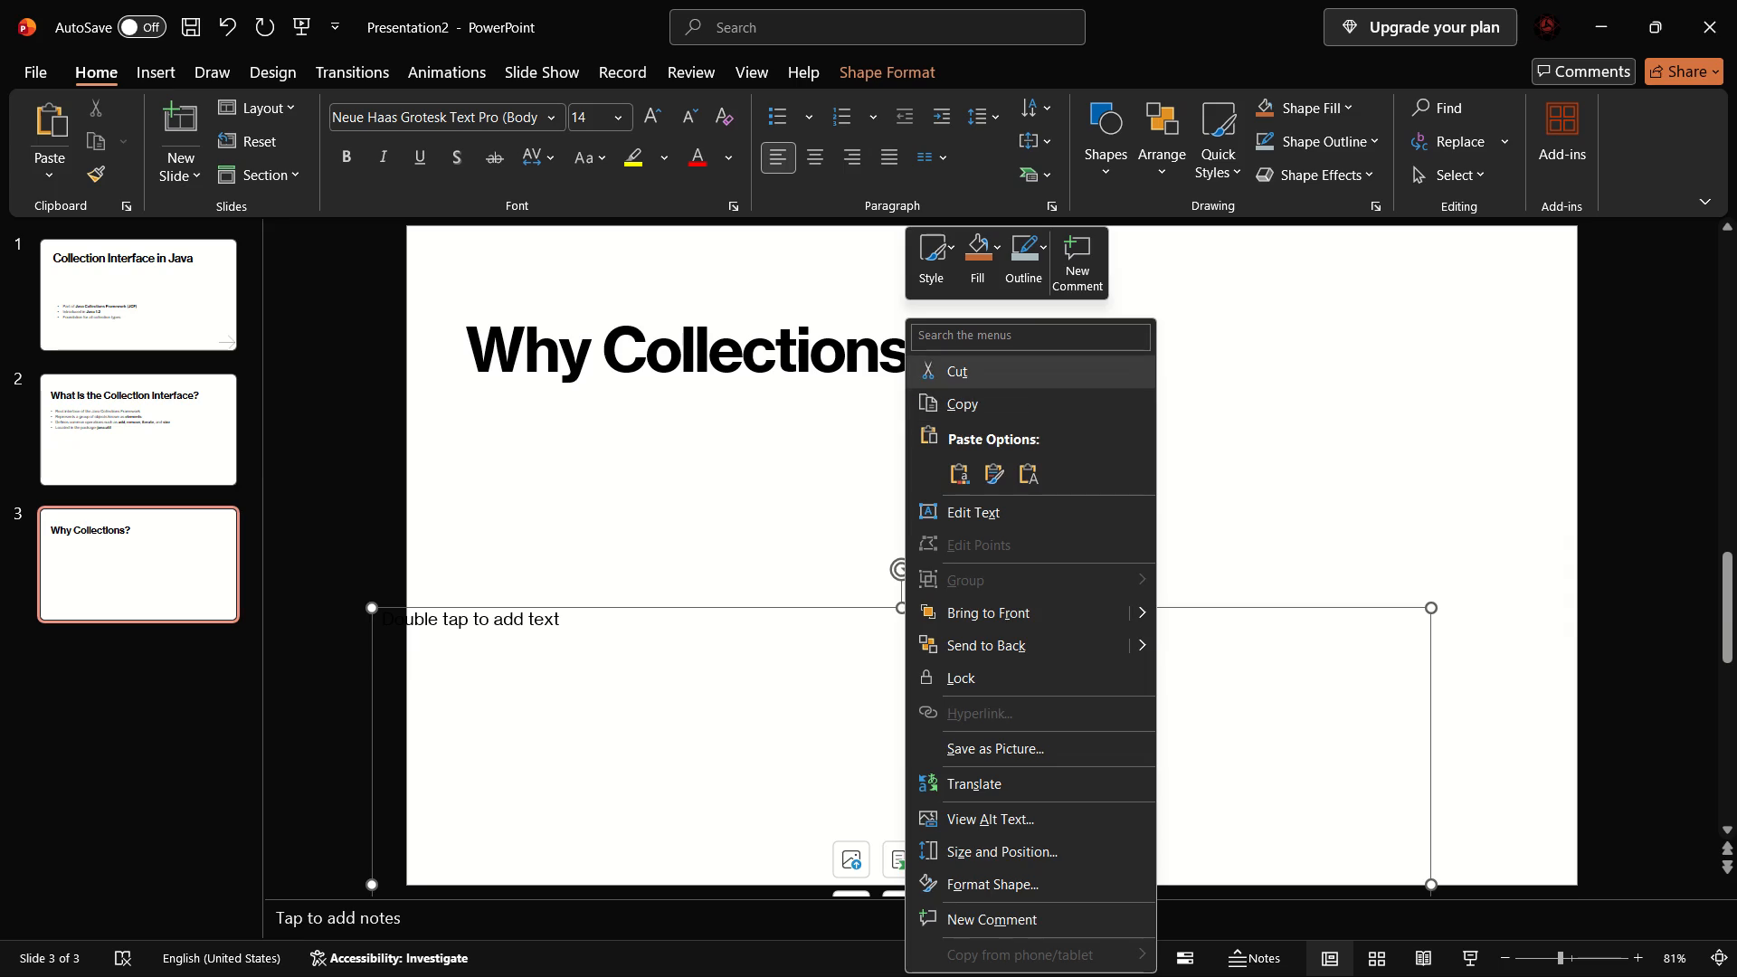
left_click(948, 376)
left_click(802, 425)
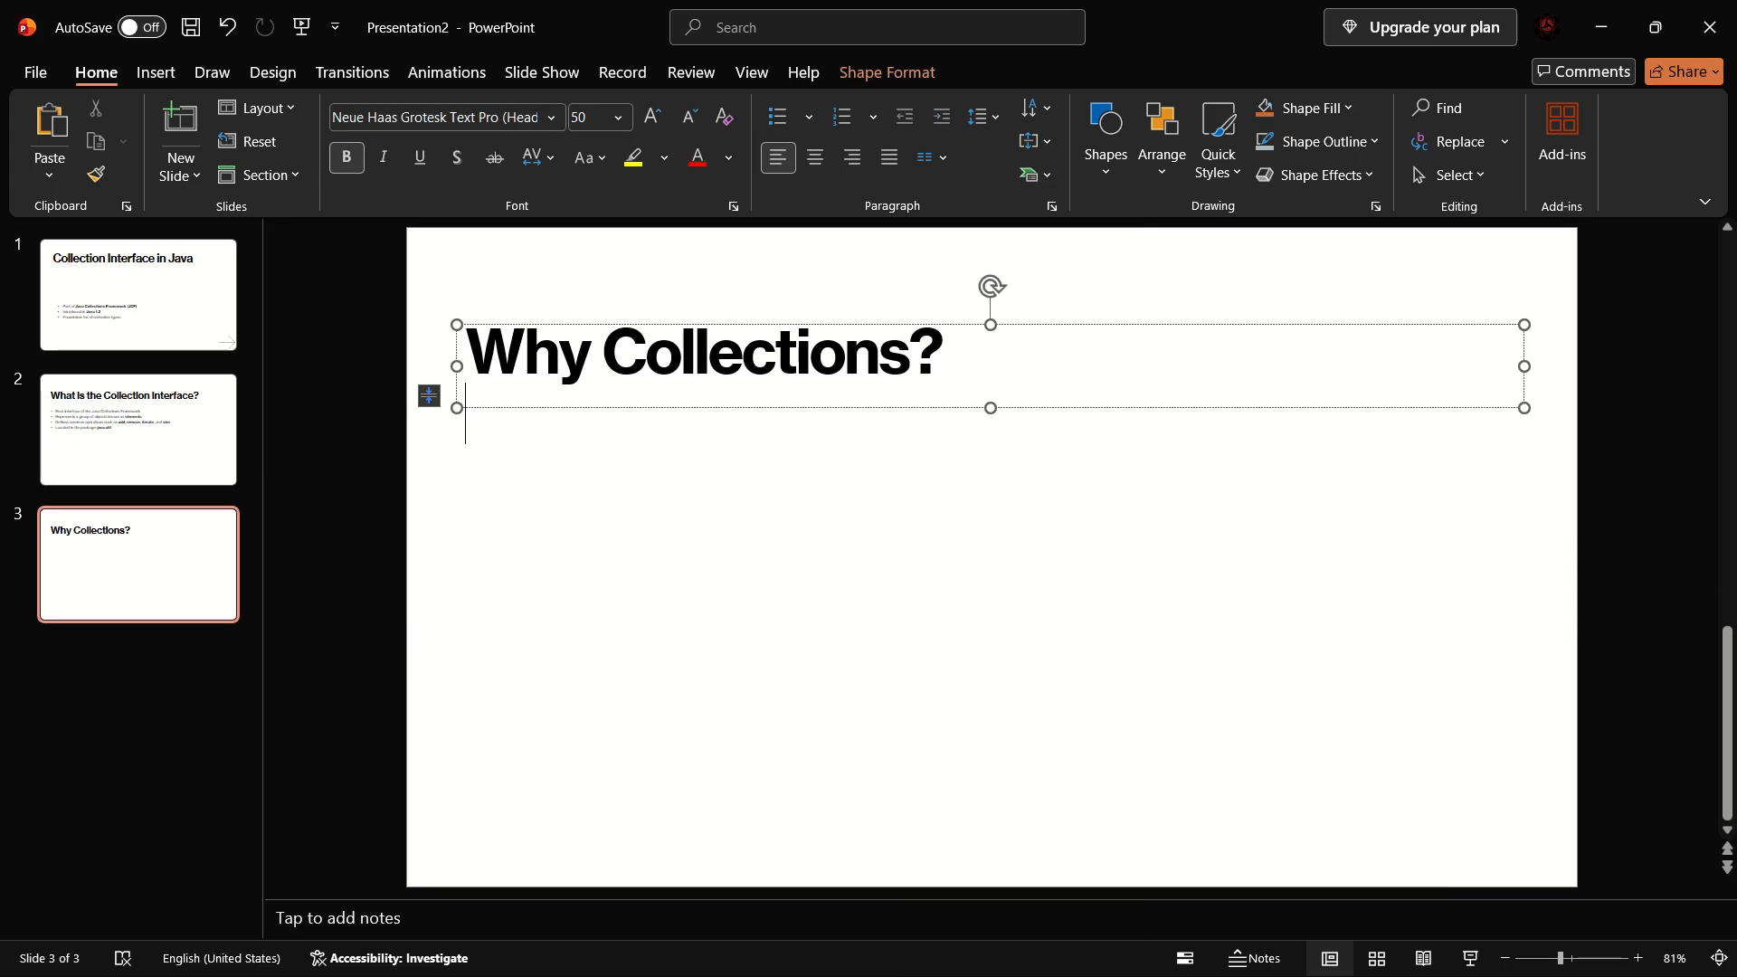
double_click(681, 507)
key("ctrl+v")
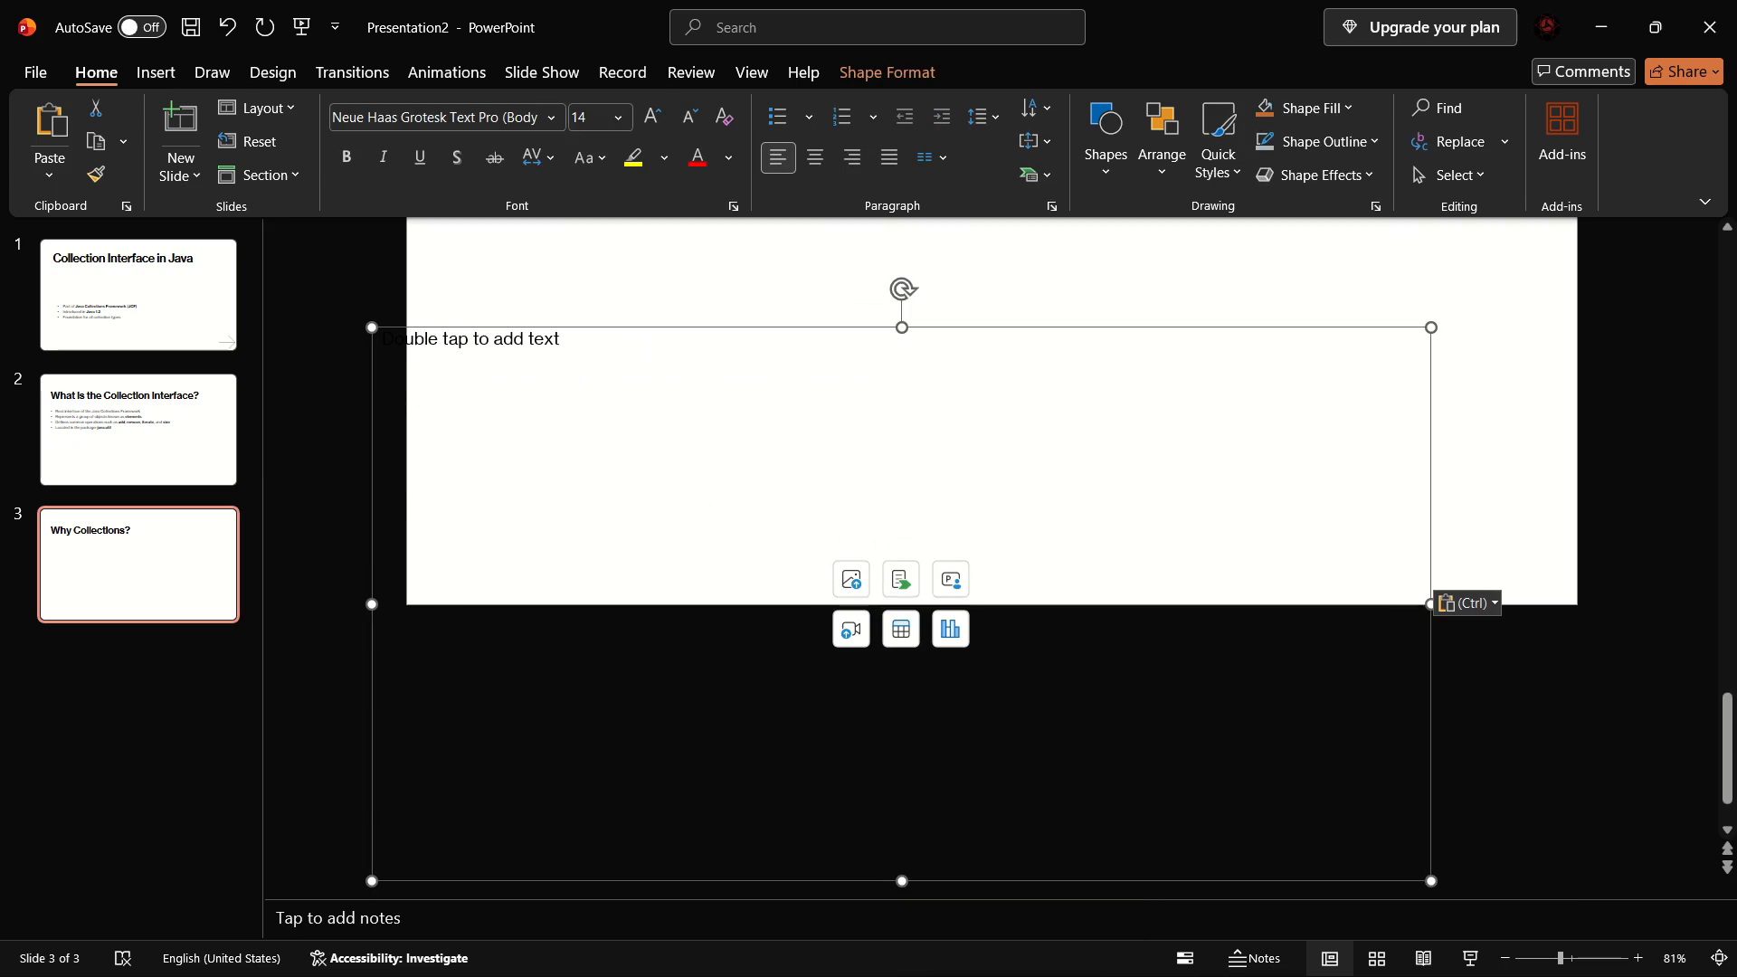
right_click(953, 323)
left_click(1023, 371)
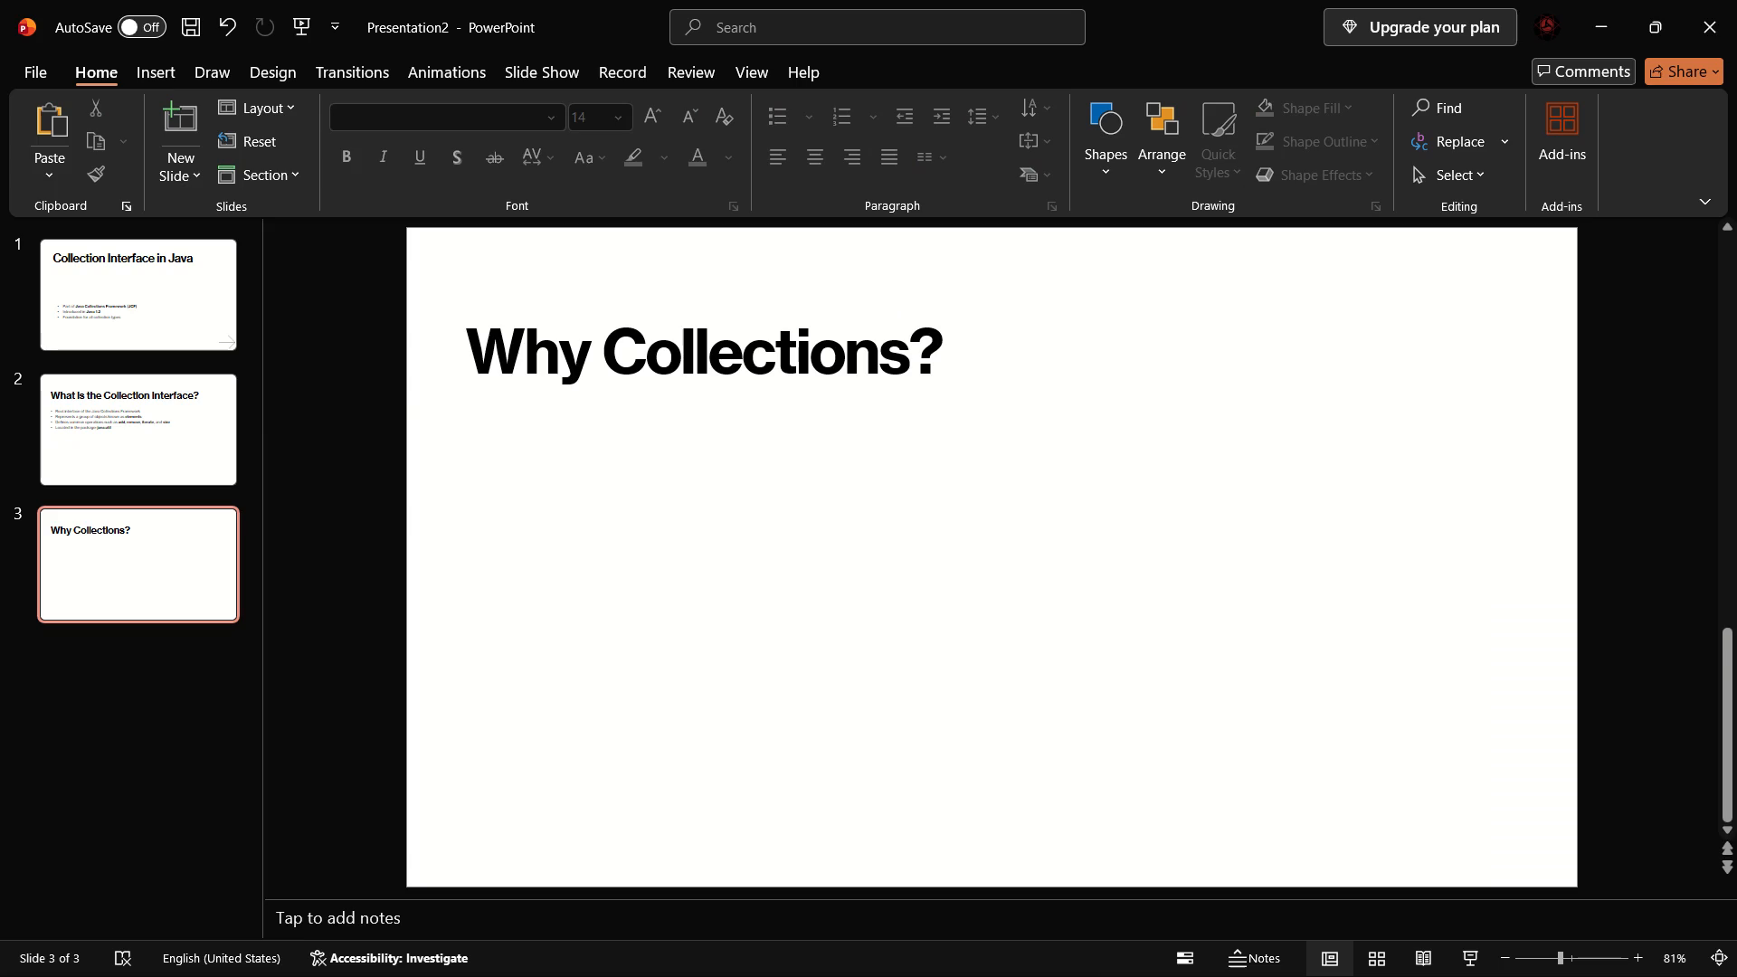
Create a text box below the slide 3 title and paste the four copied "Why Collections?" points from the clipboard history.
left_click(835, 455)
left_click_drag(604, 463, 649, 508)
double_click(581, 507)
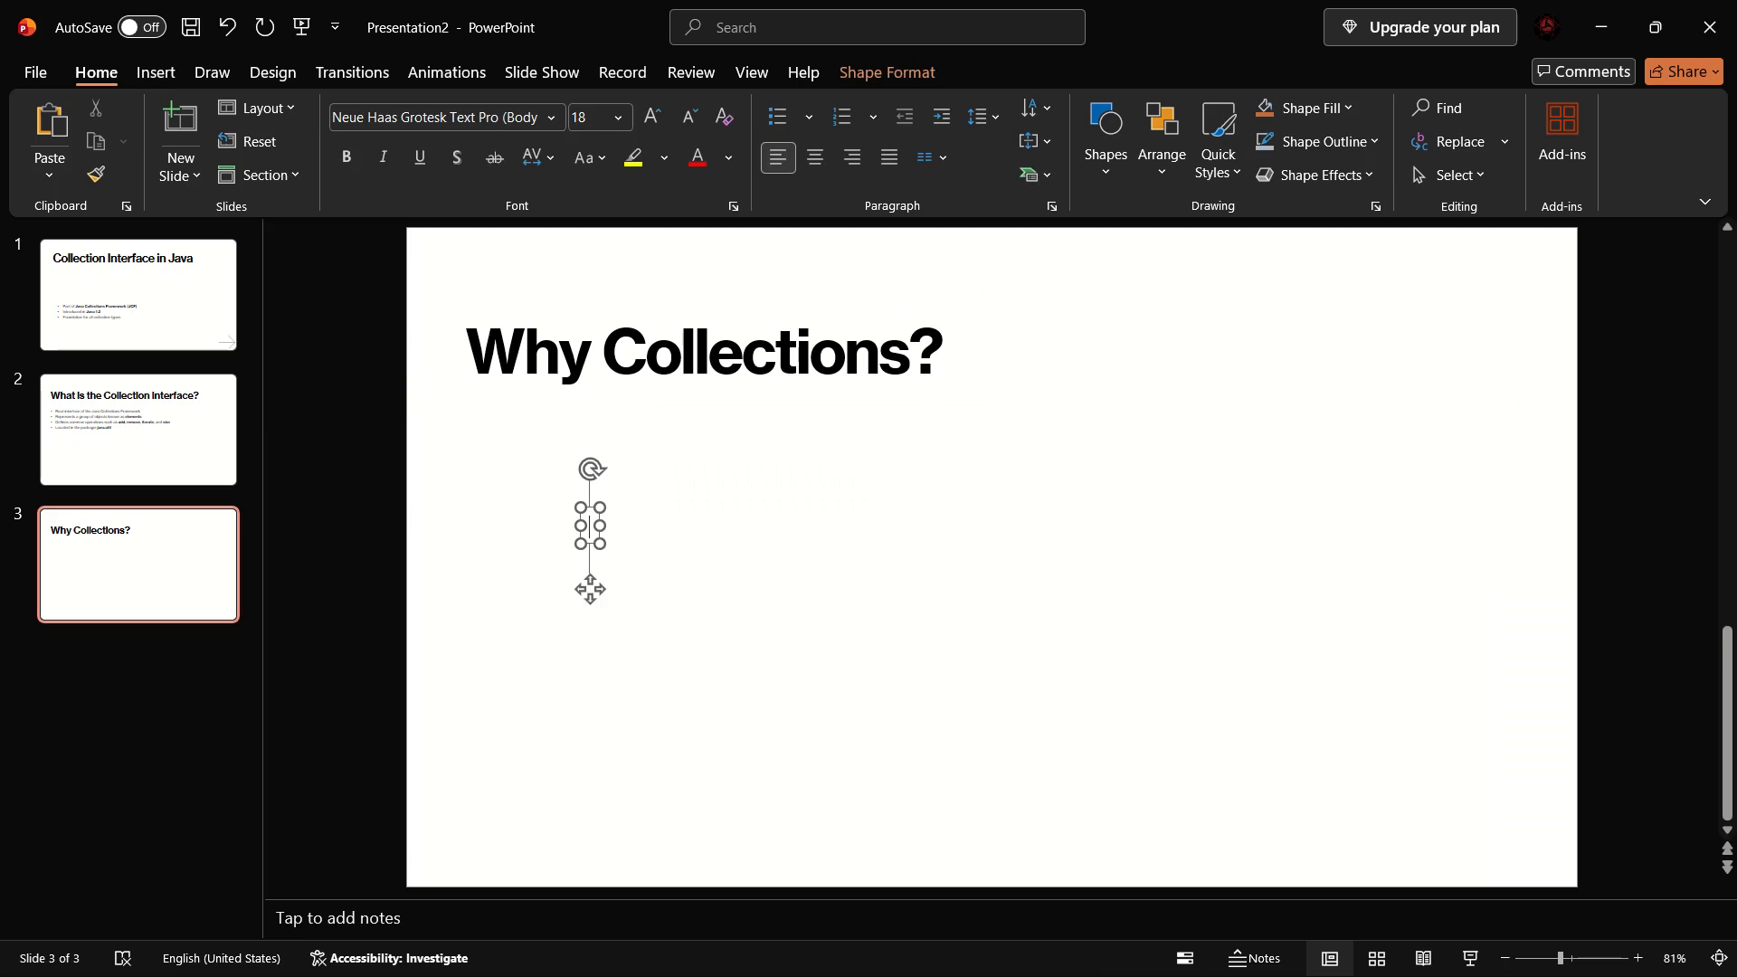
key("super+v")
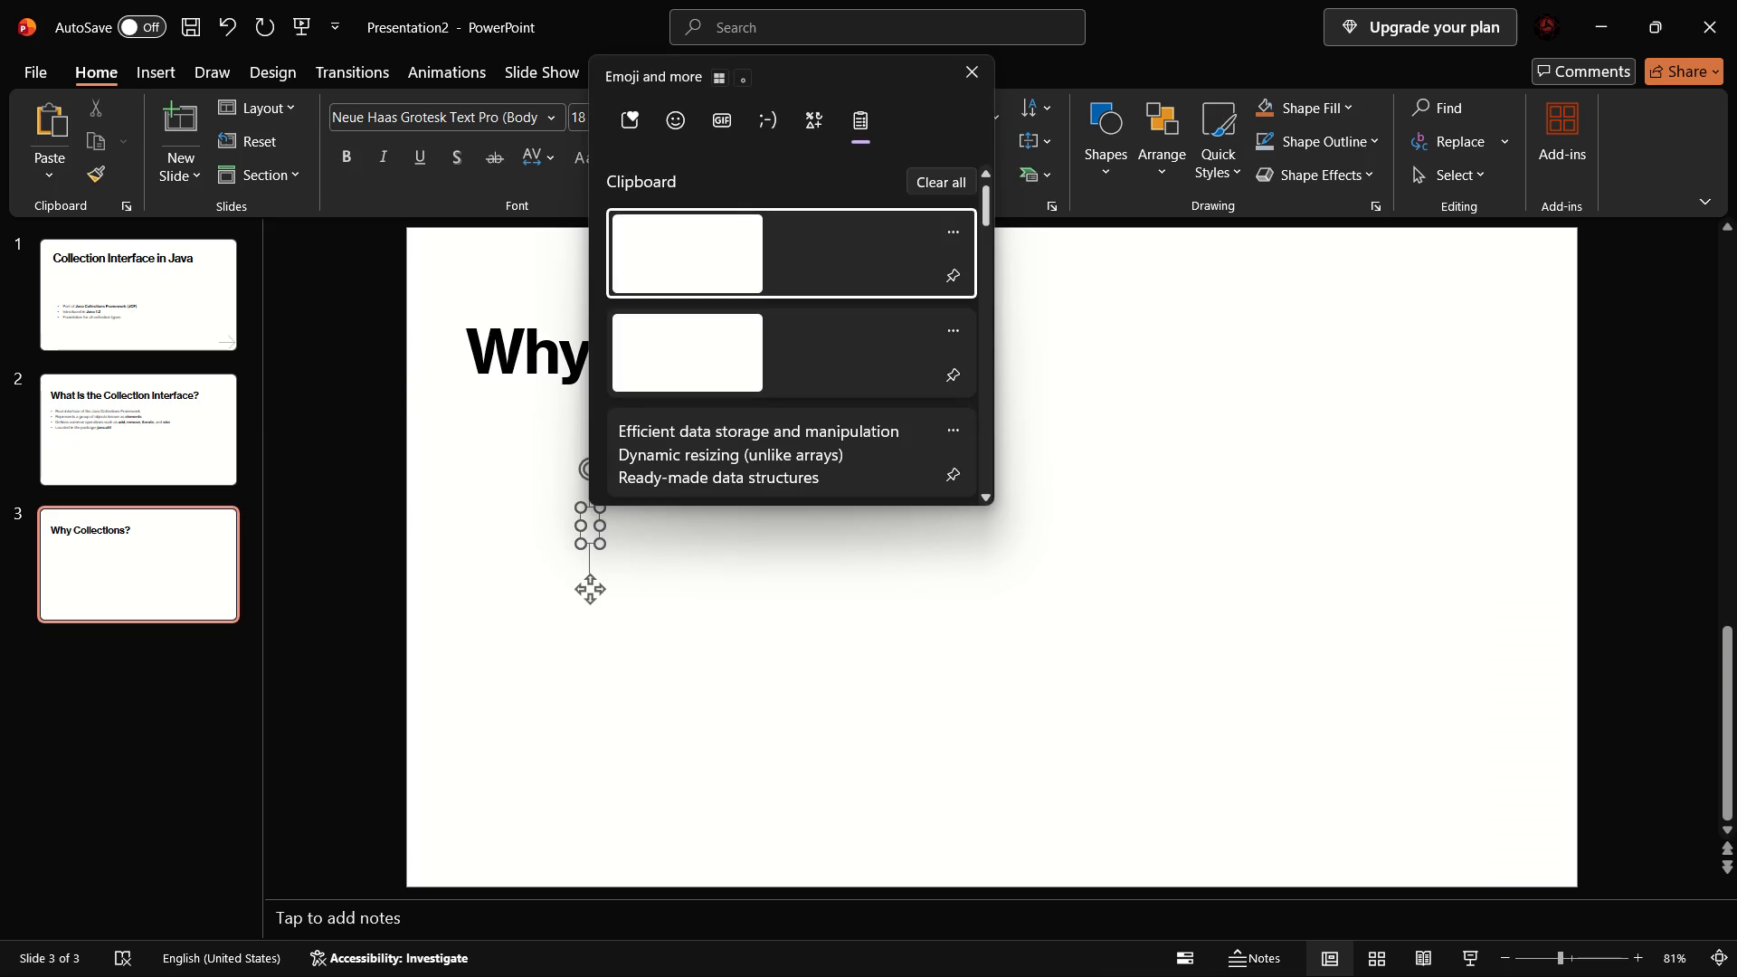
left_click(768, 437)
key("ctrl+v")
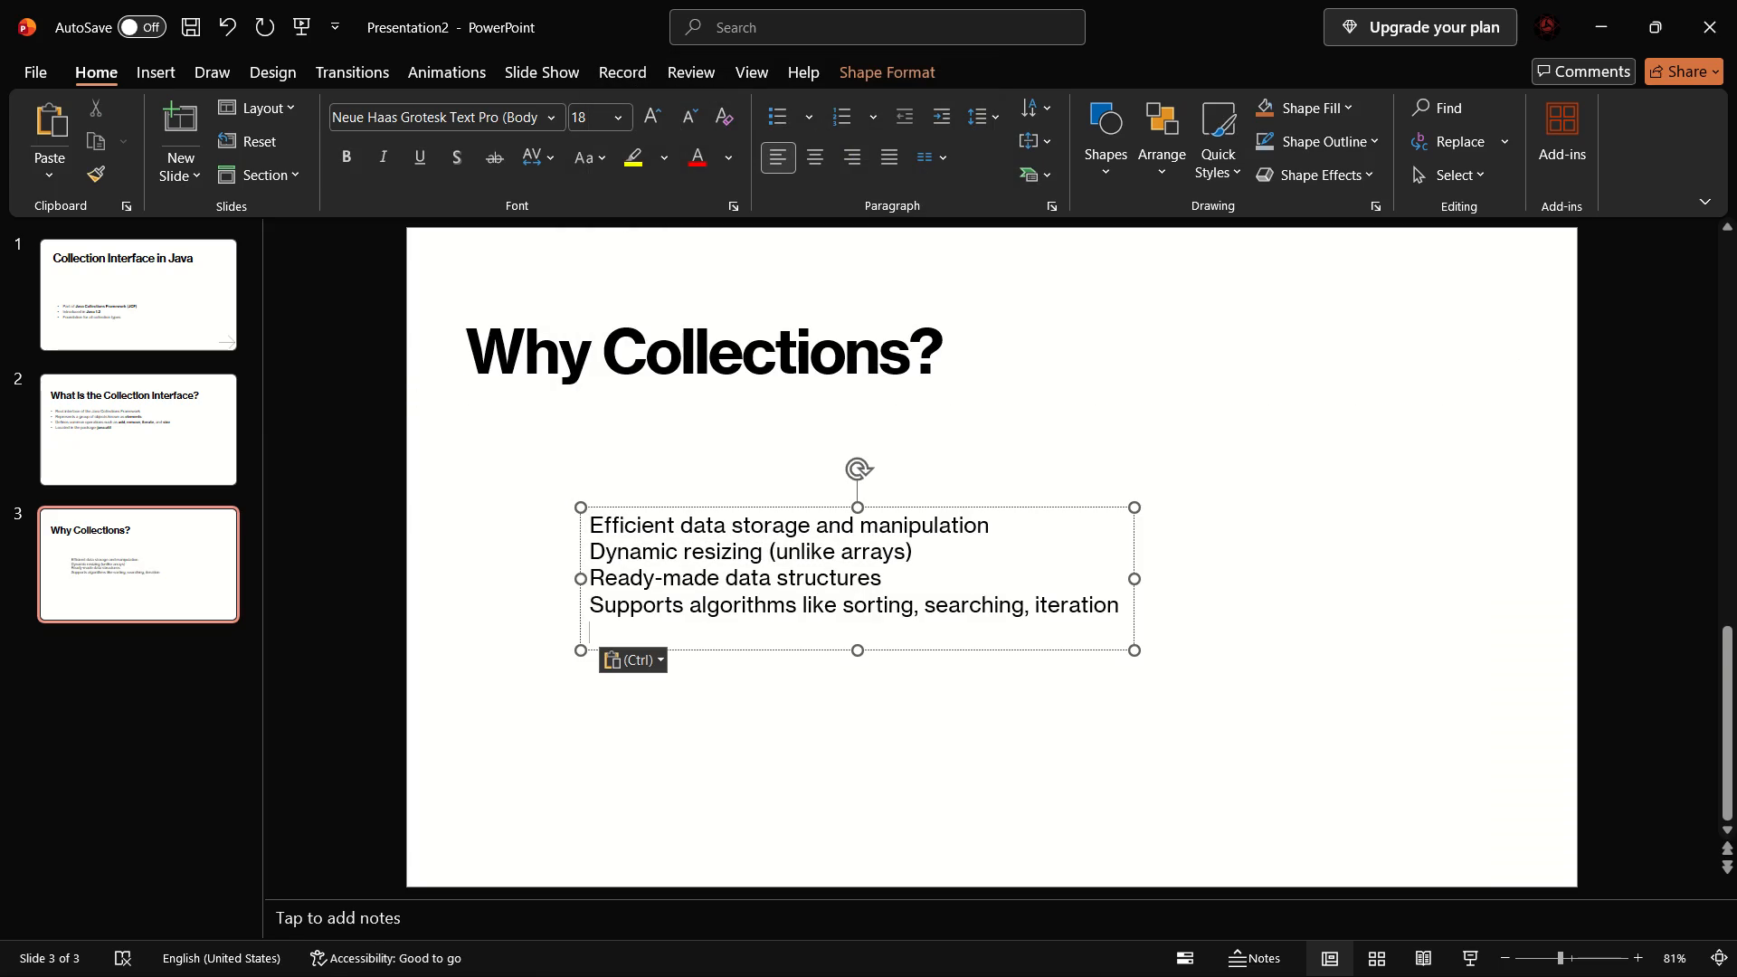
Turn the four points on slide 3 into a bulleted list and place their text box just beneath the title.
left_click_drag(656, 508, 575, 425)
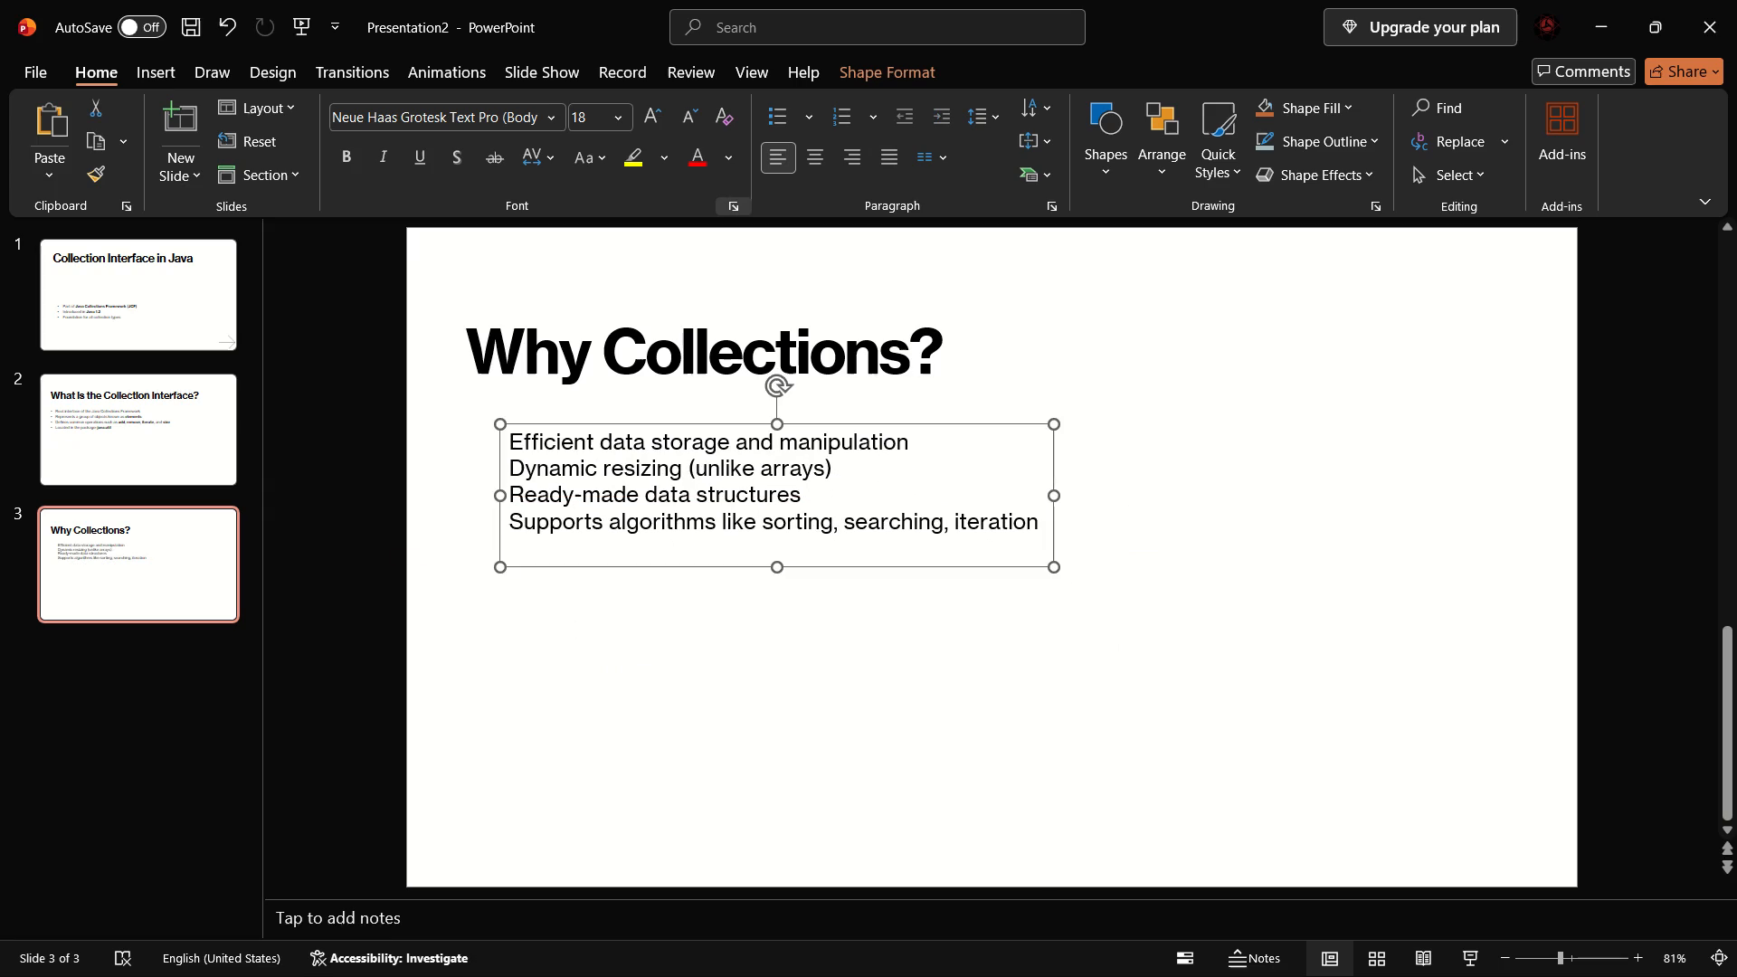
left_click(785, 119)
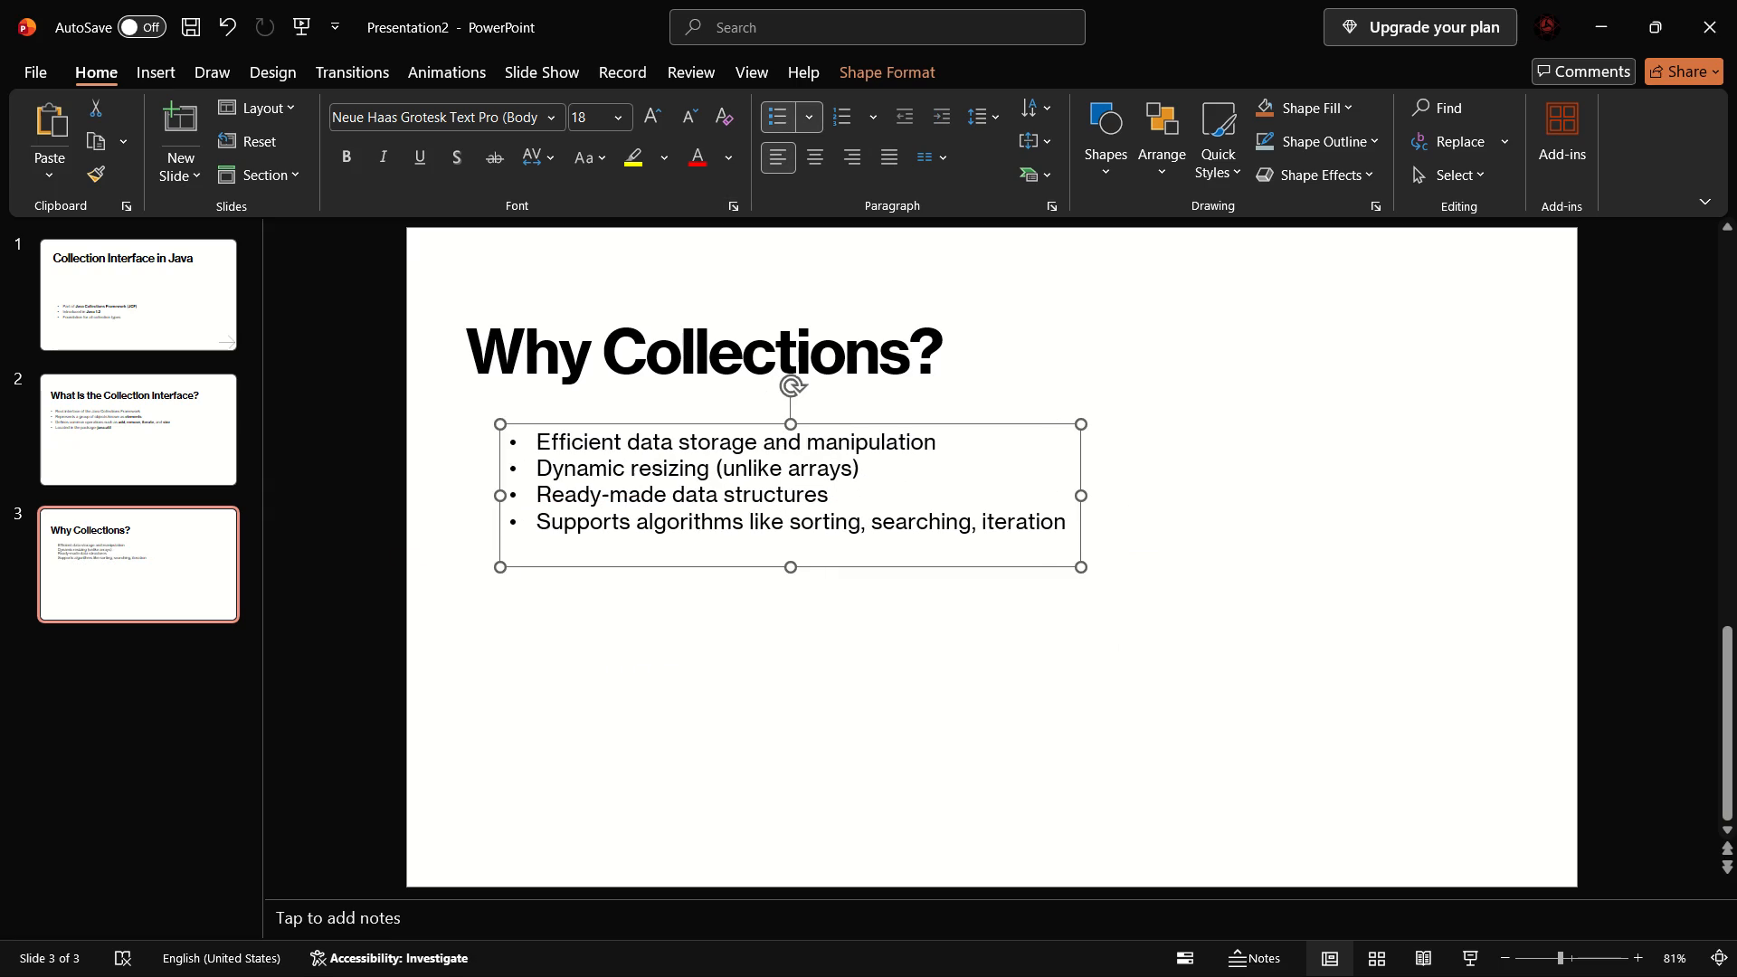
left_click_drag(725, 427, 678, 405)
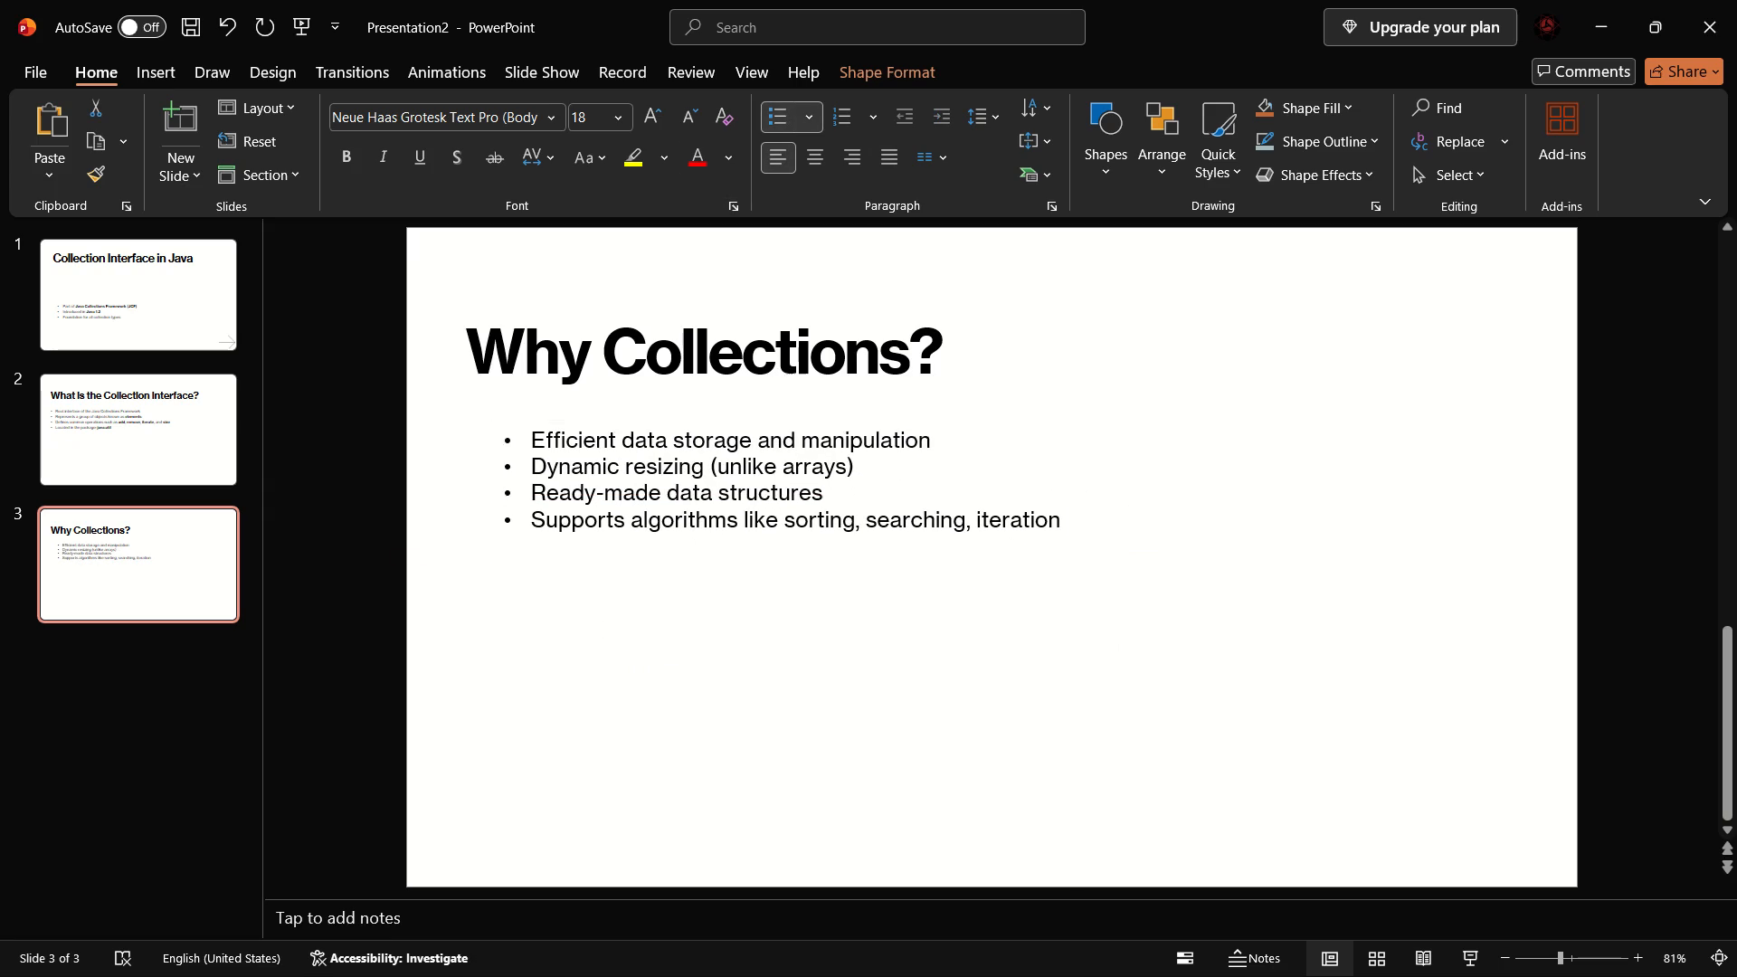
left_click_drag(678, 405, 703, 446)
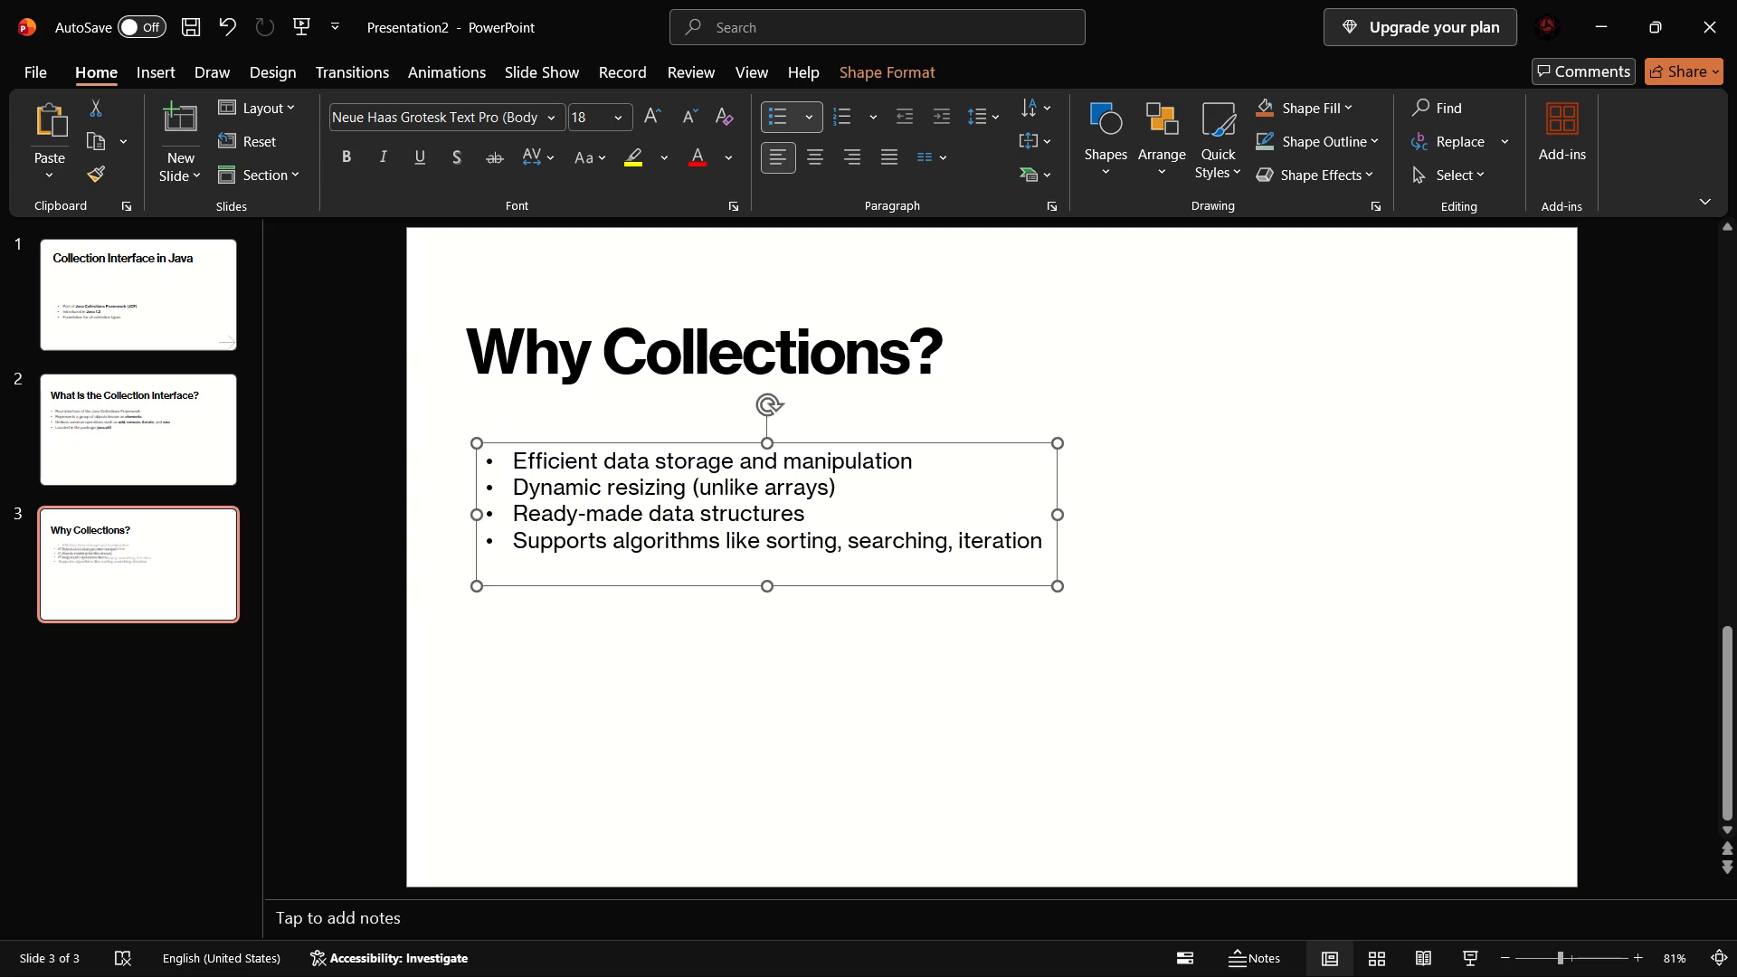
Set the font size of the four bulleted points on slide 3 to 29.
left_click_drag(513, 460, 846, 571)
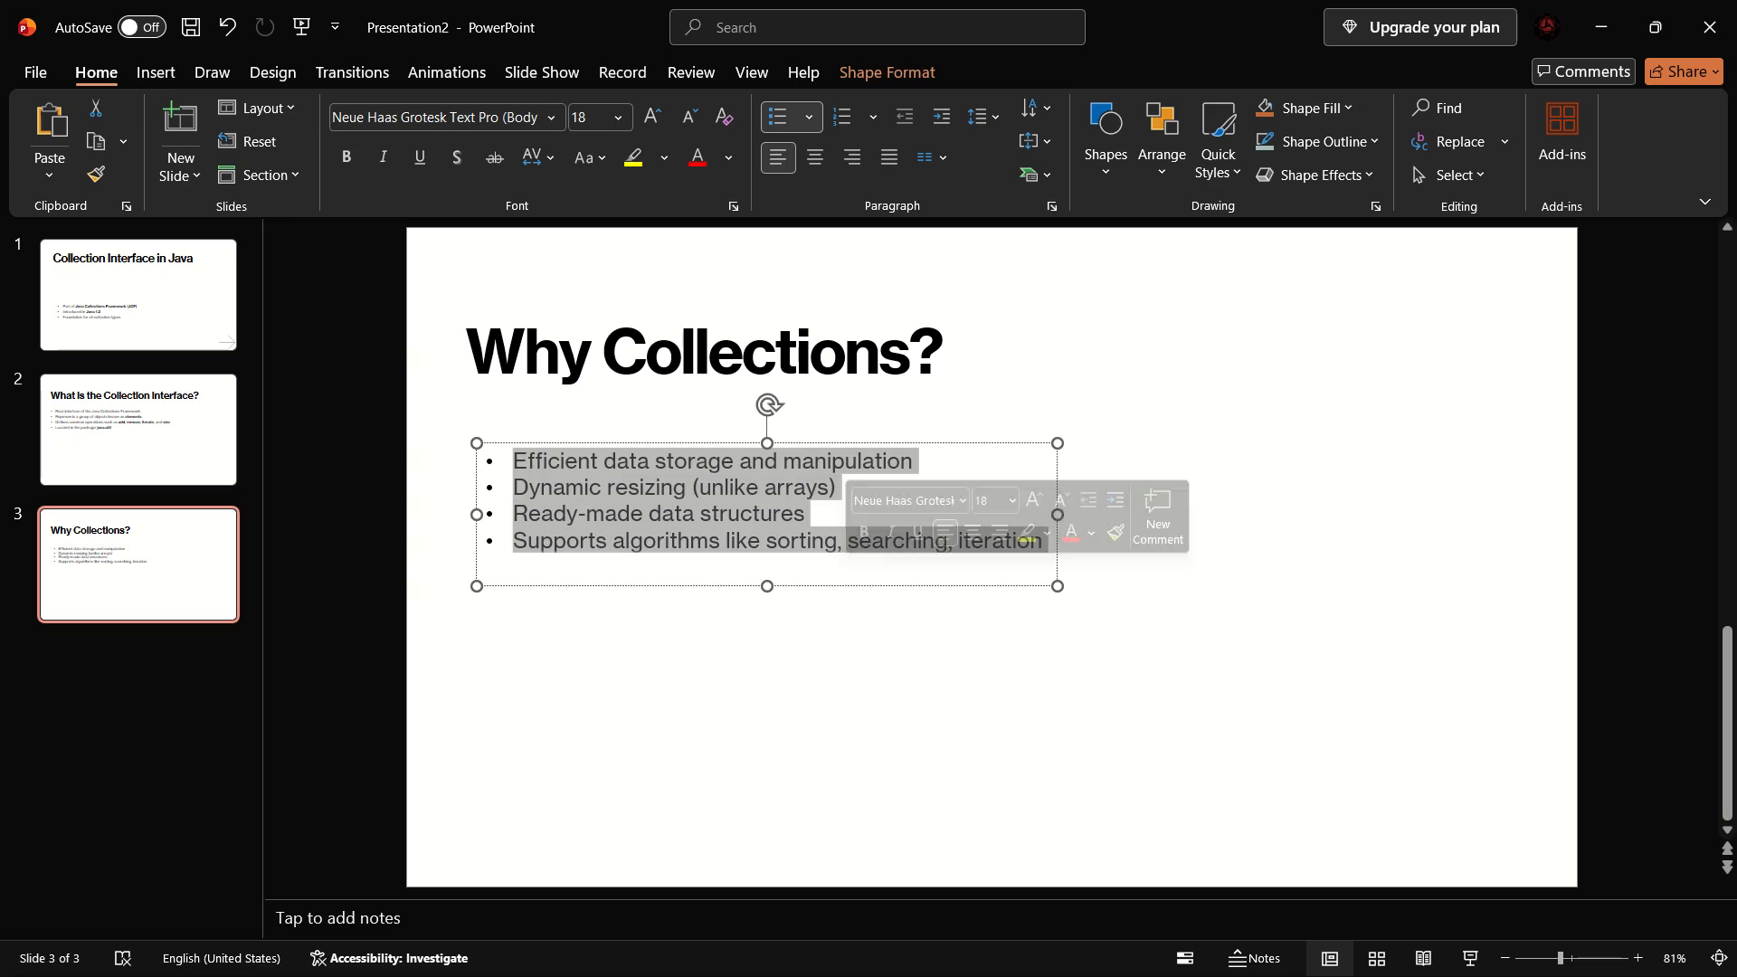
left_click(586, 120)
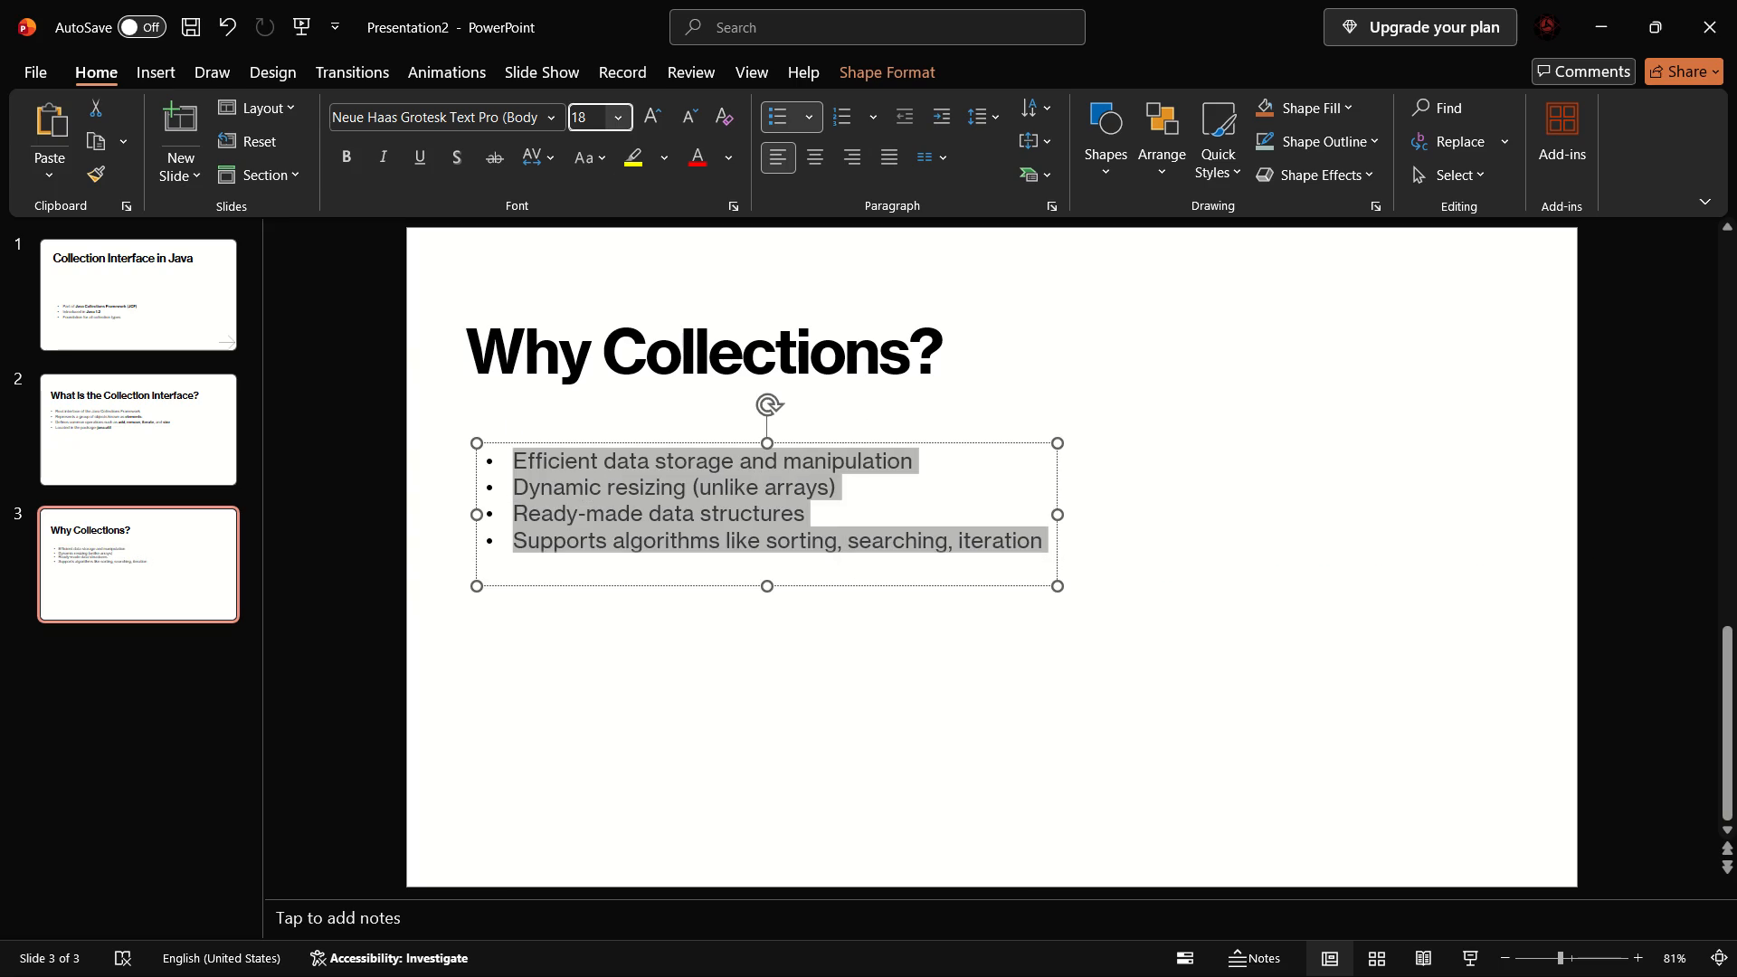
type("w292")
key("BackSpace")
key("BackSpace")
key("BackSpace")
key("BackSpace")
type("29")
key("BackSpace")
type("20")
key("Return")
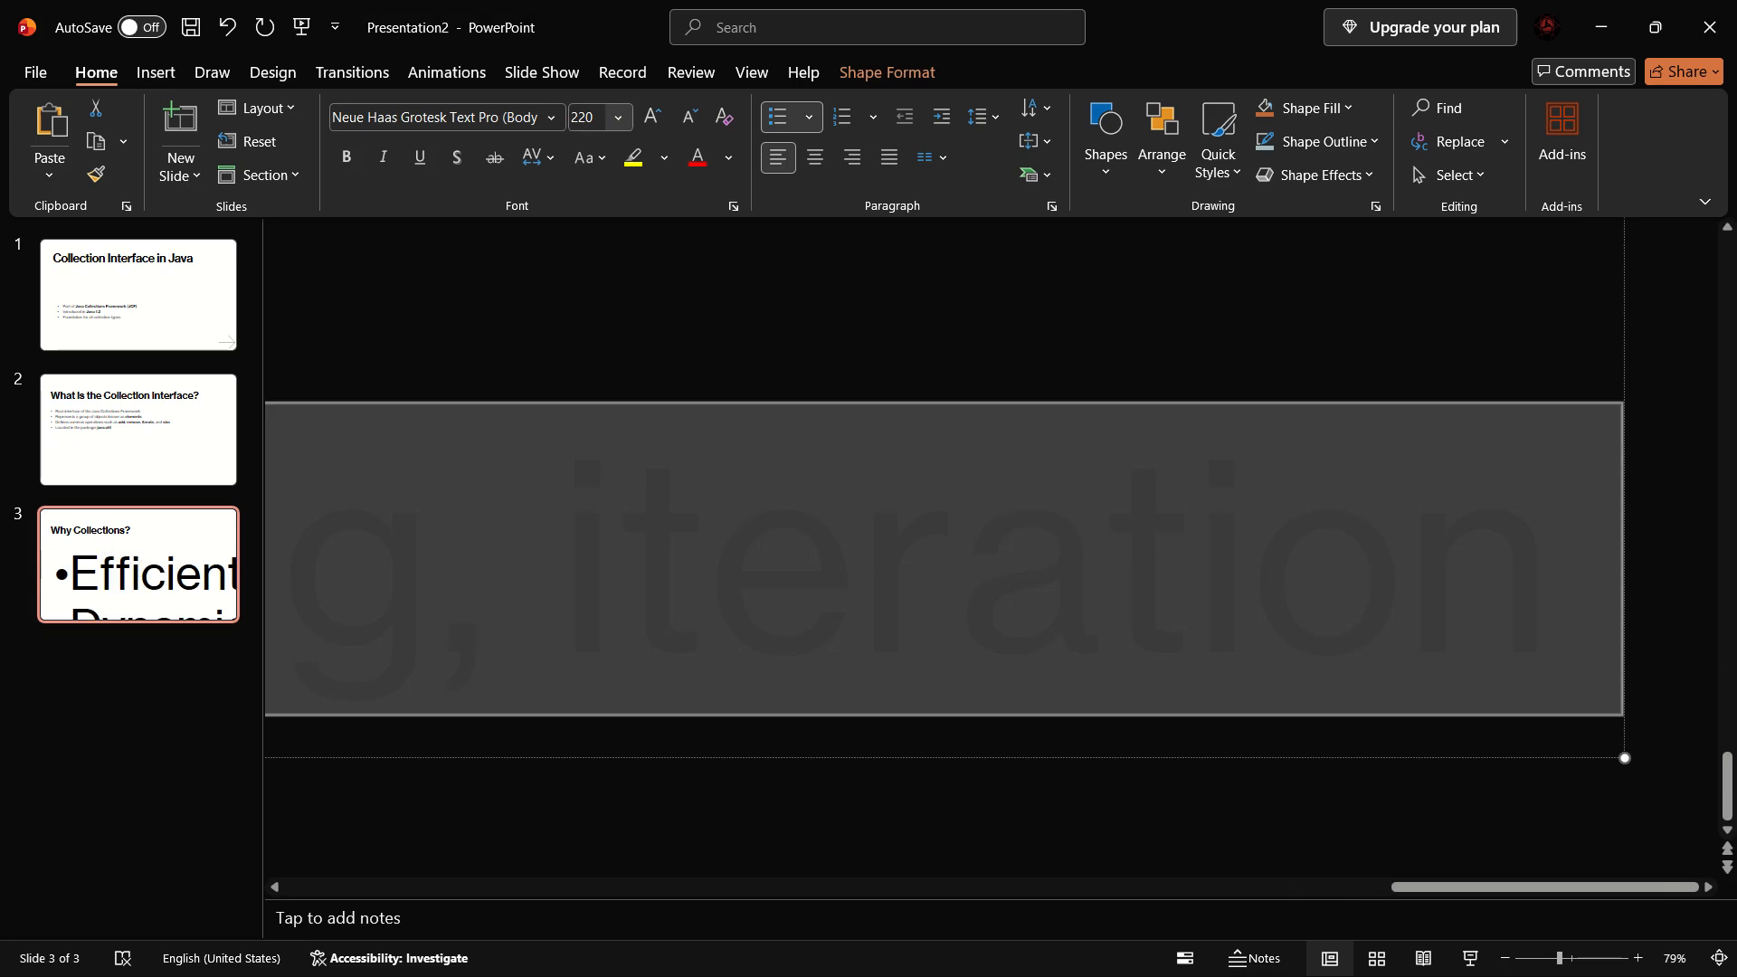
left_click(593, 117)
key("BackSpace")
type("29")
key("Return")
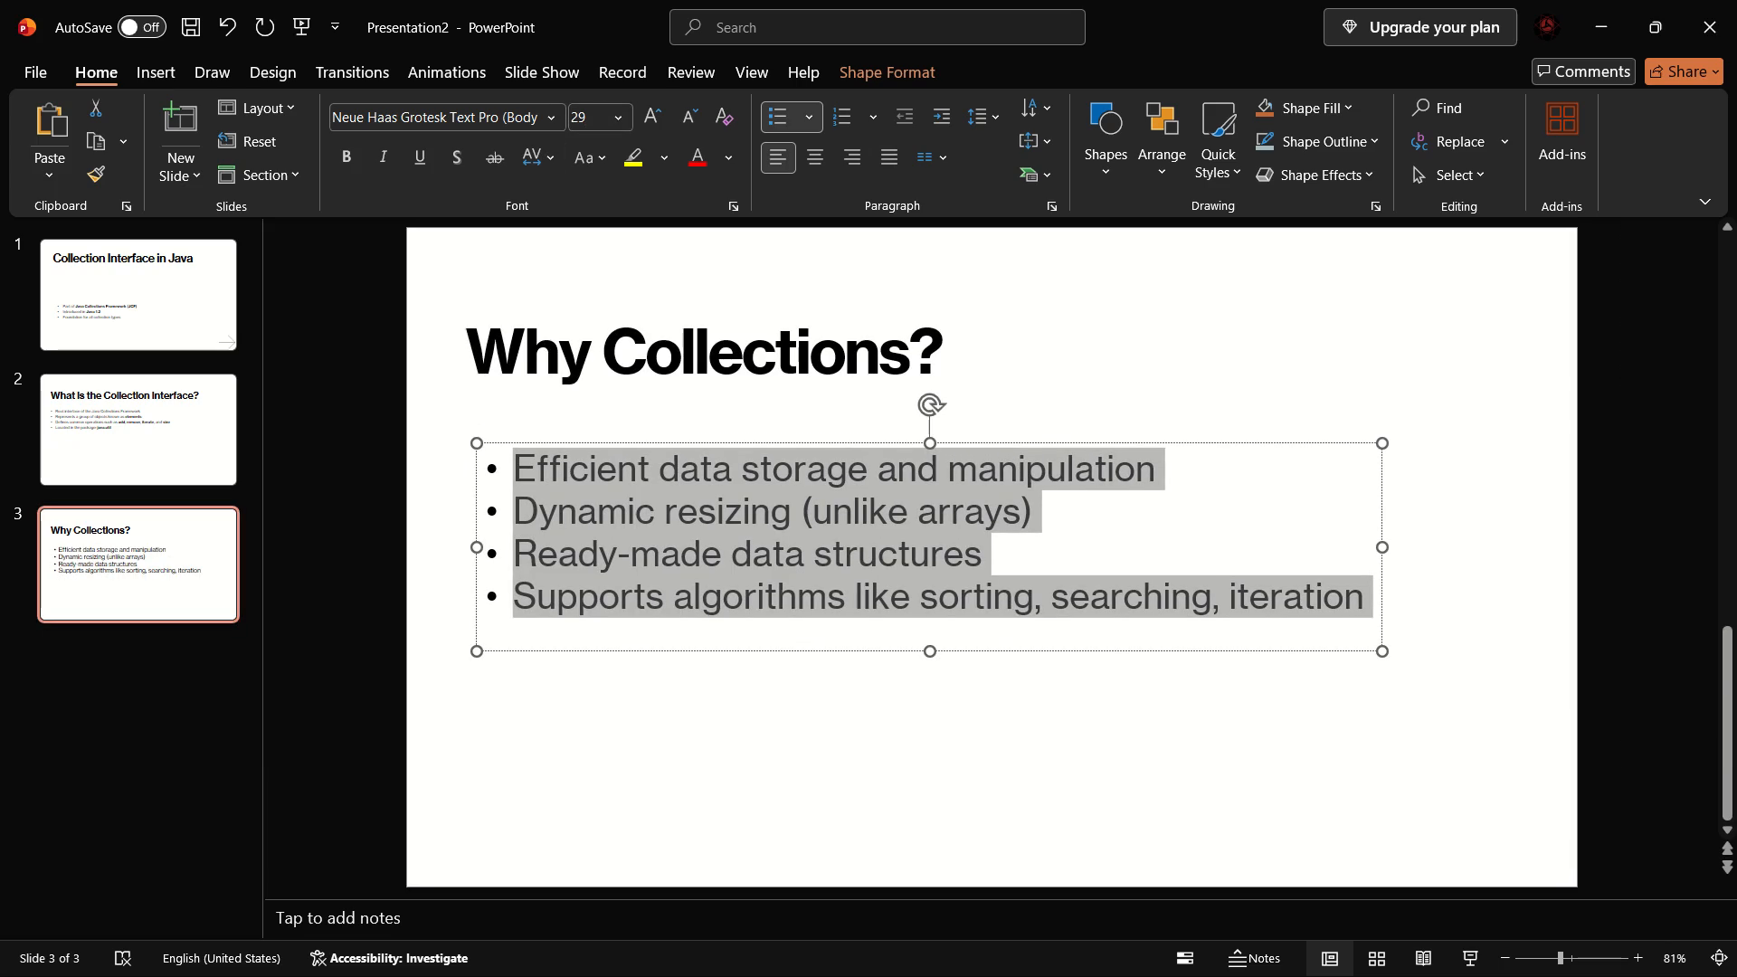
Add a new slide with title and content placeholders after slide 3.
left_click(186, 116)
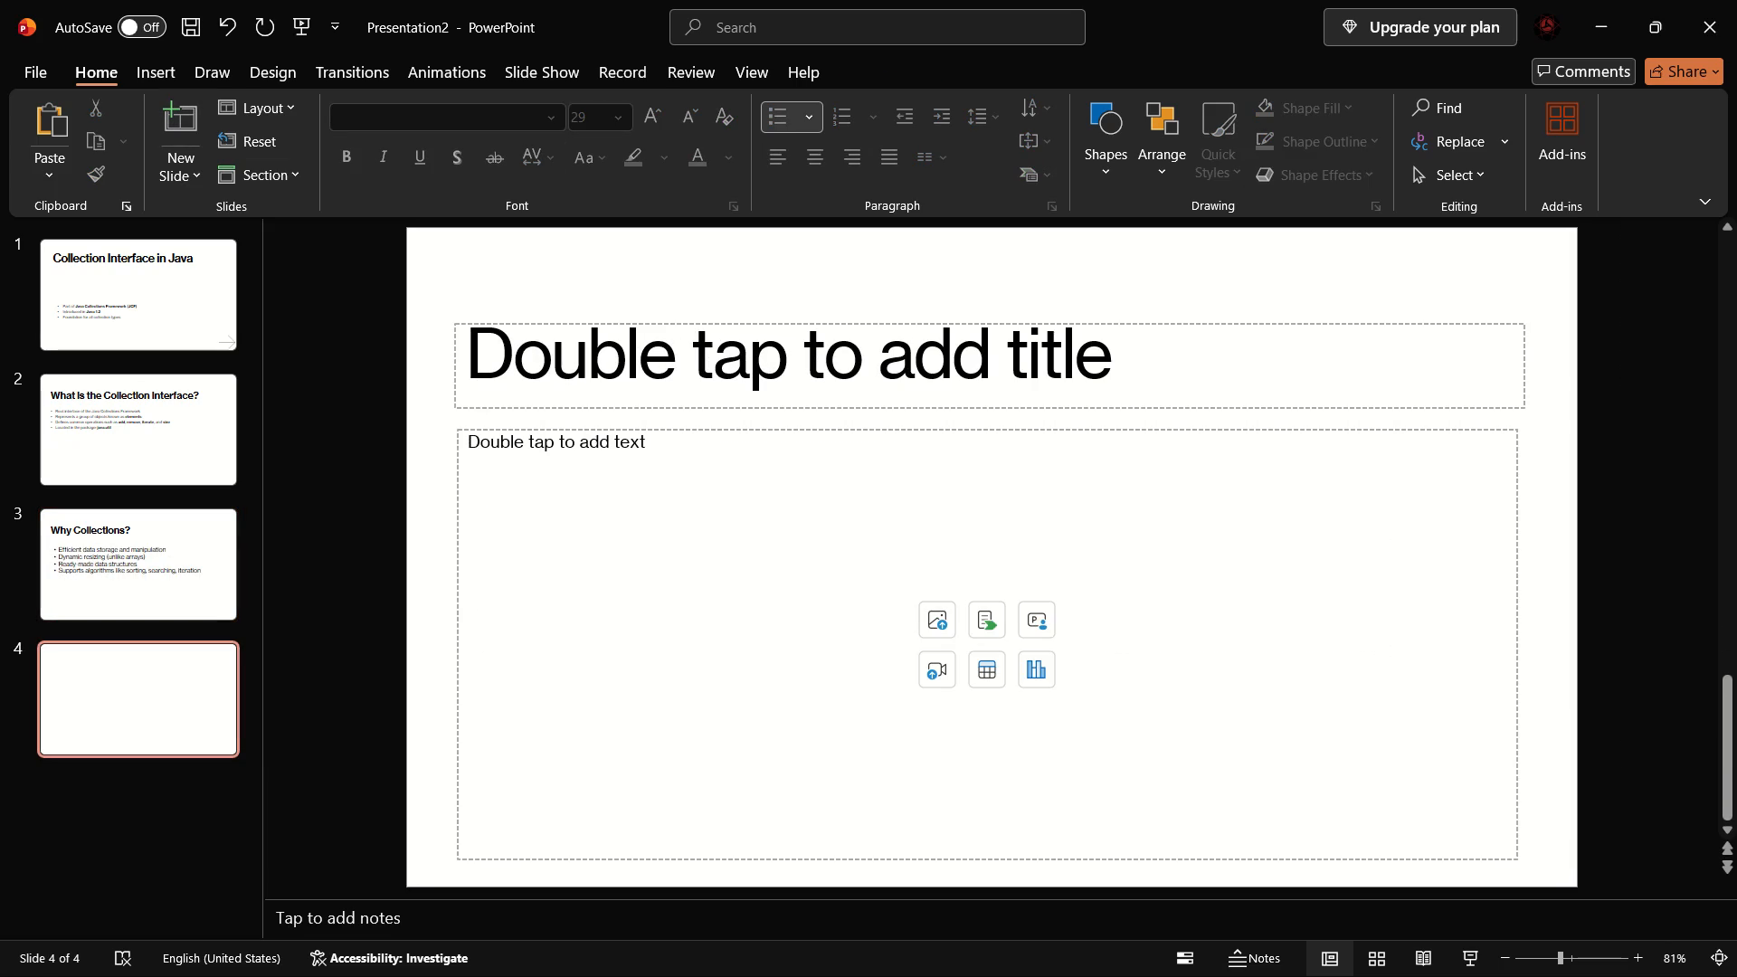
Copy the heading "Collection Interface Hierarchy" from the Bing outline into the title placeholder of slide 4.
left_click(508, 371)
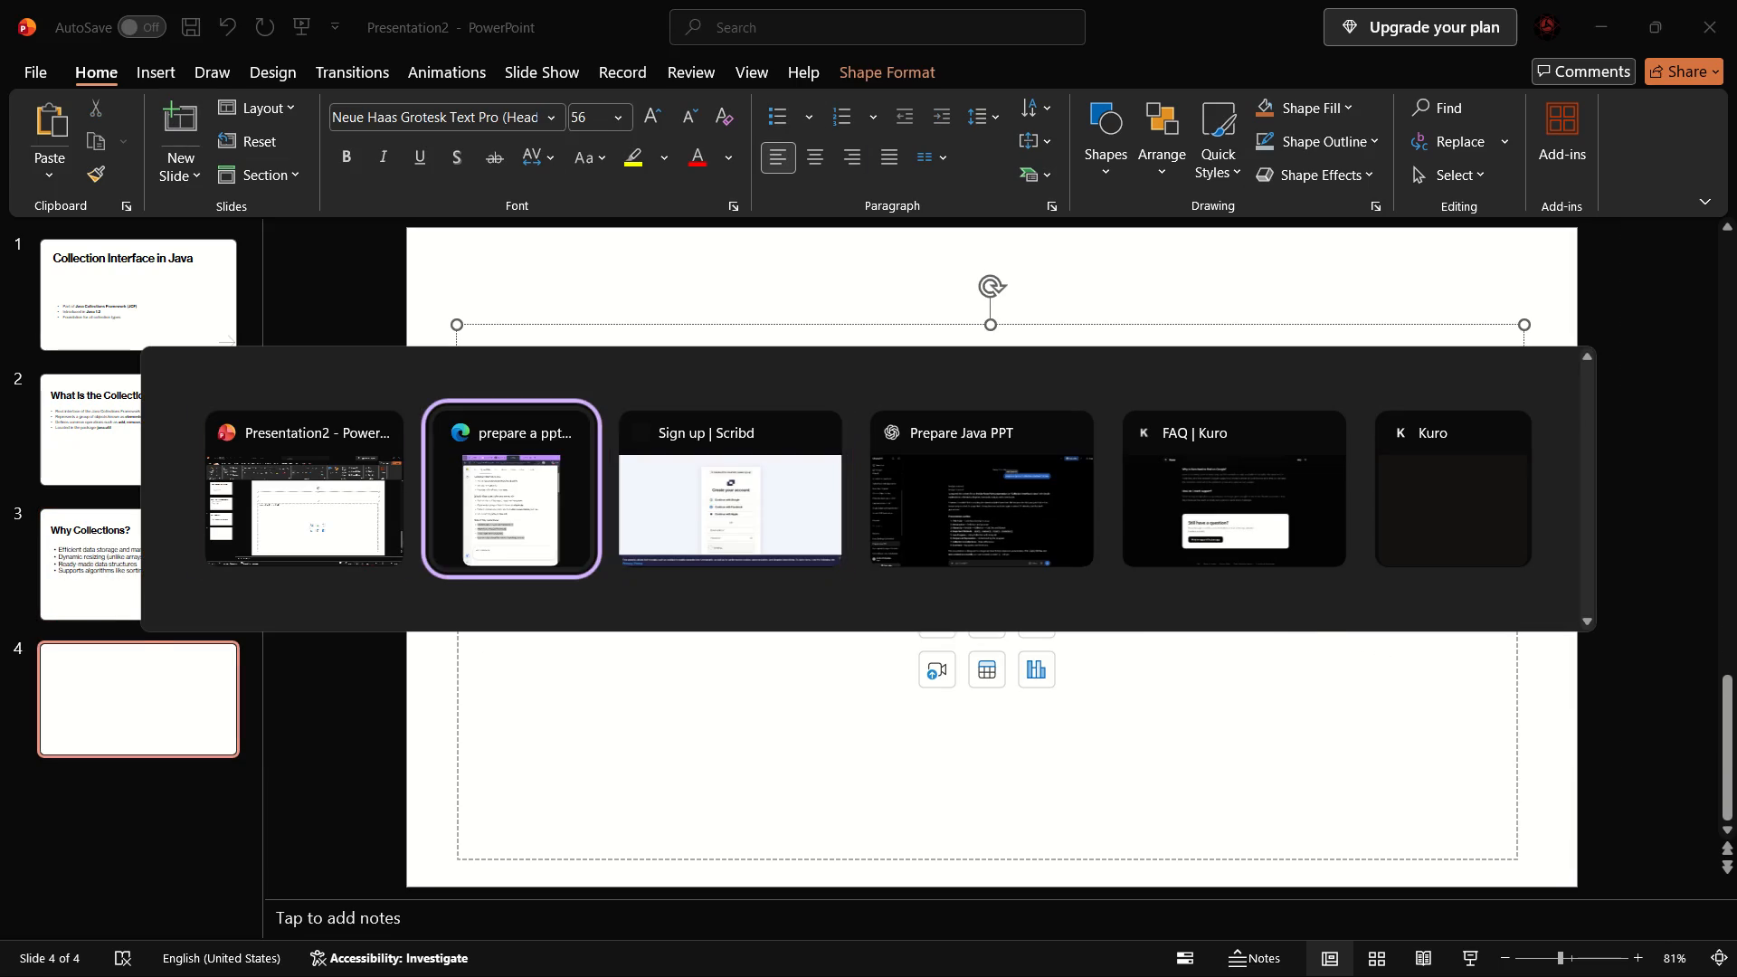
scroll(974, 505, "down", 5)
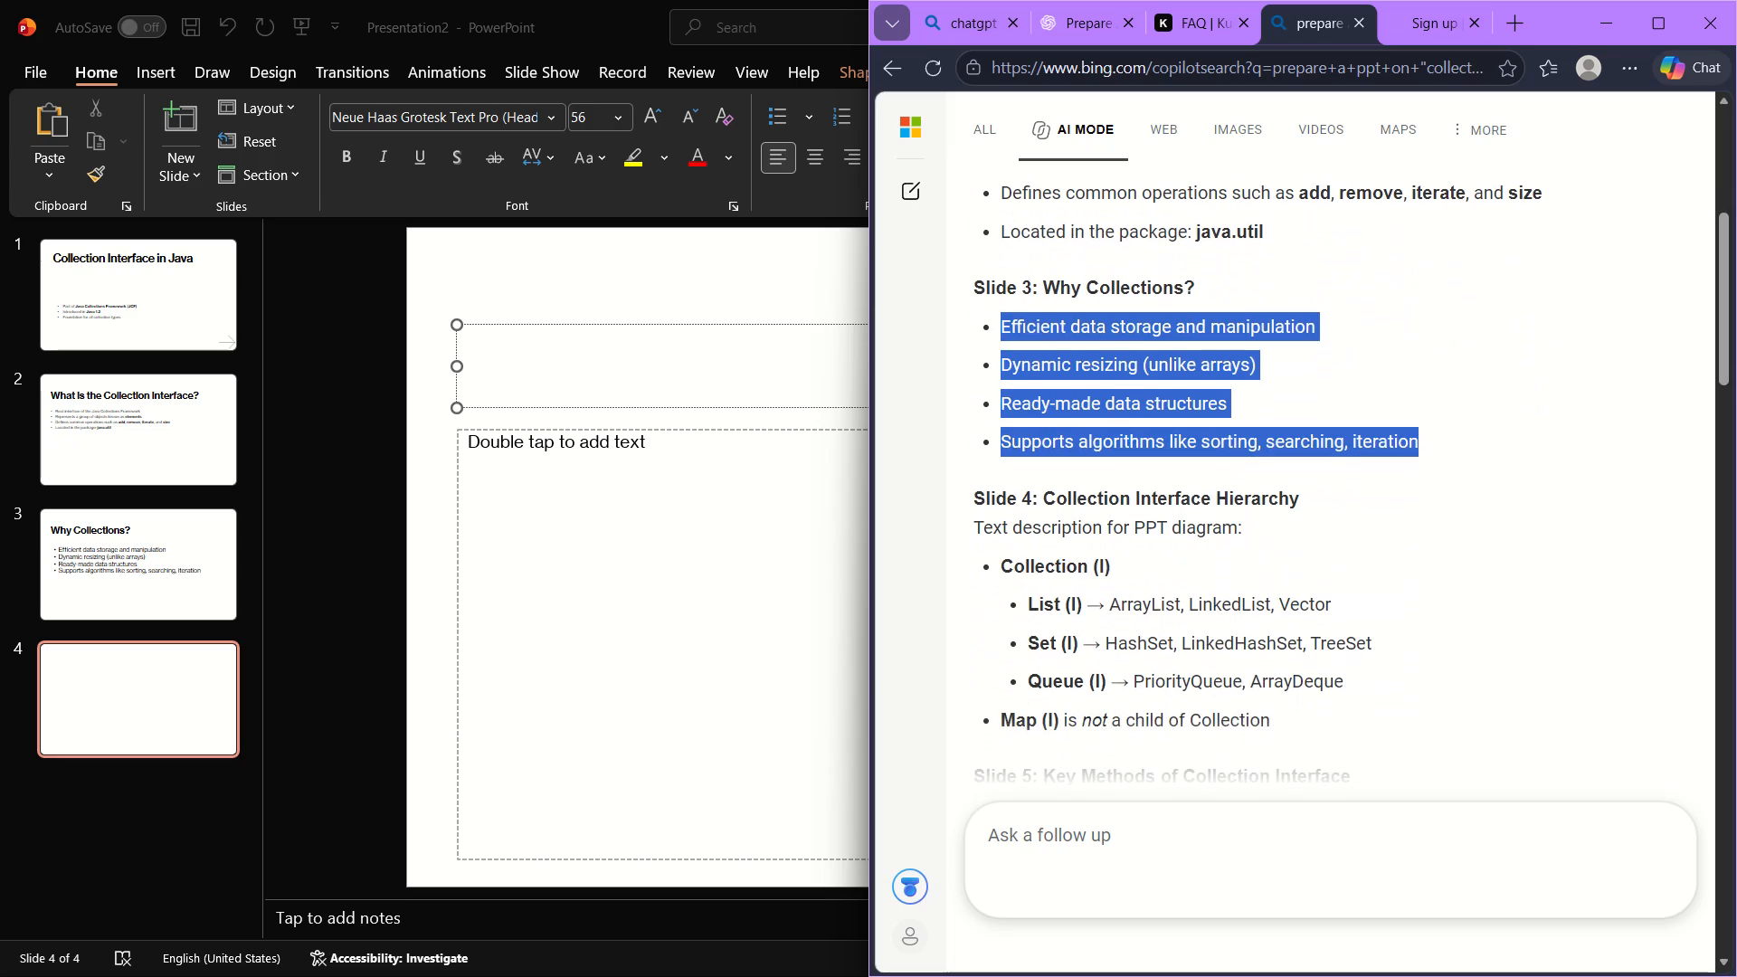
left_click_drag(1049, 499, 1328, 500)
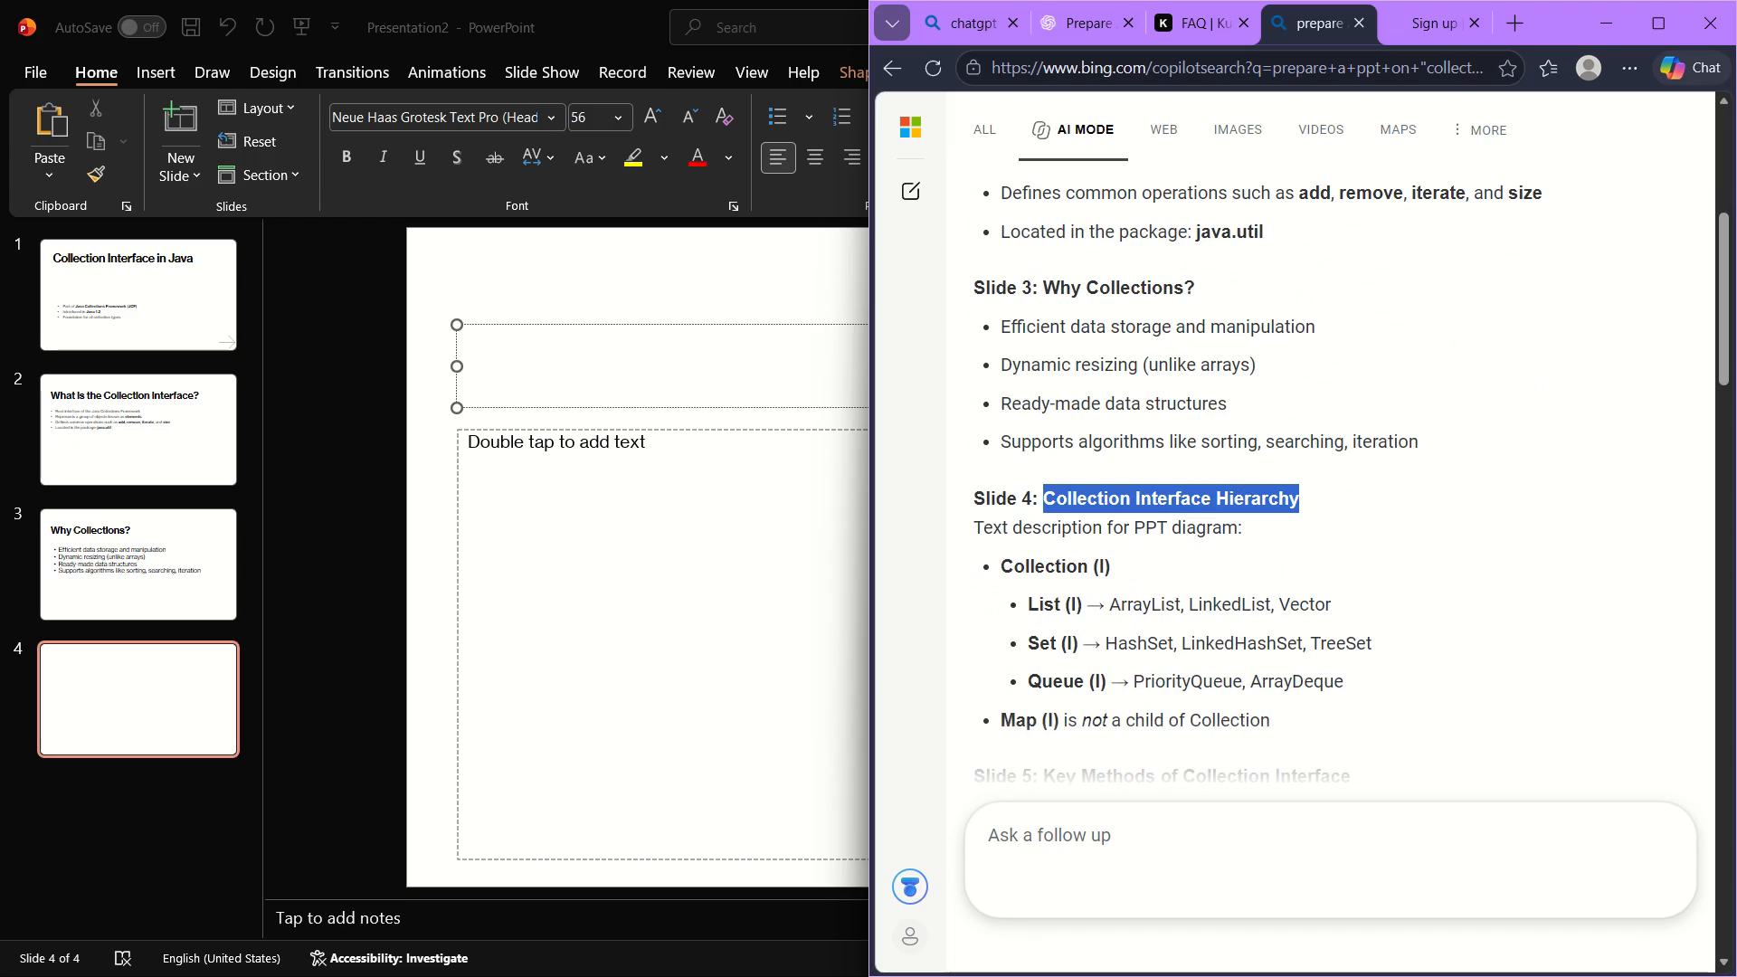
key("ctrl+c")
left_click(527, 361)
key("ctrl+v")
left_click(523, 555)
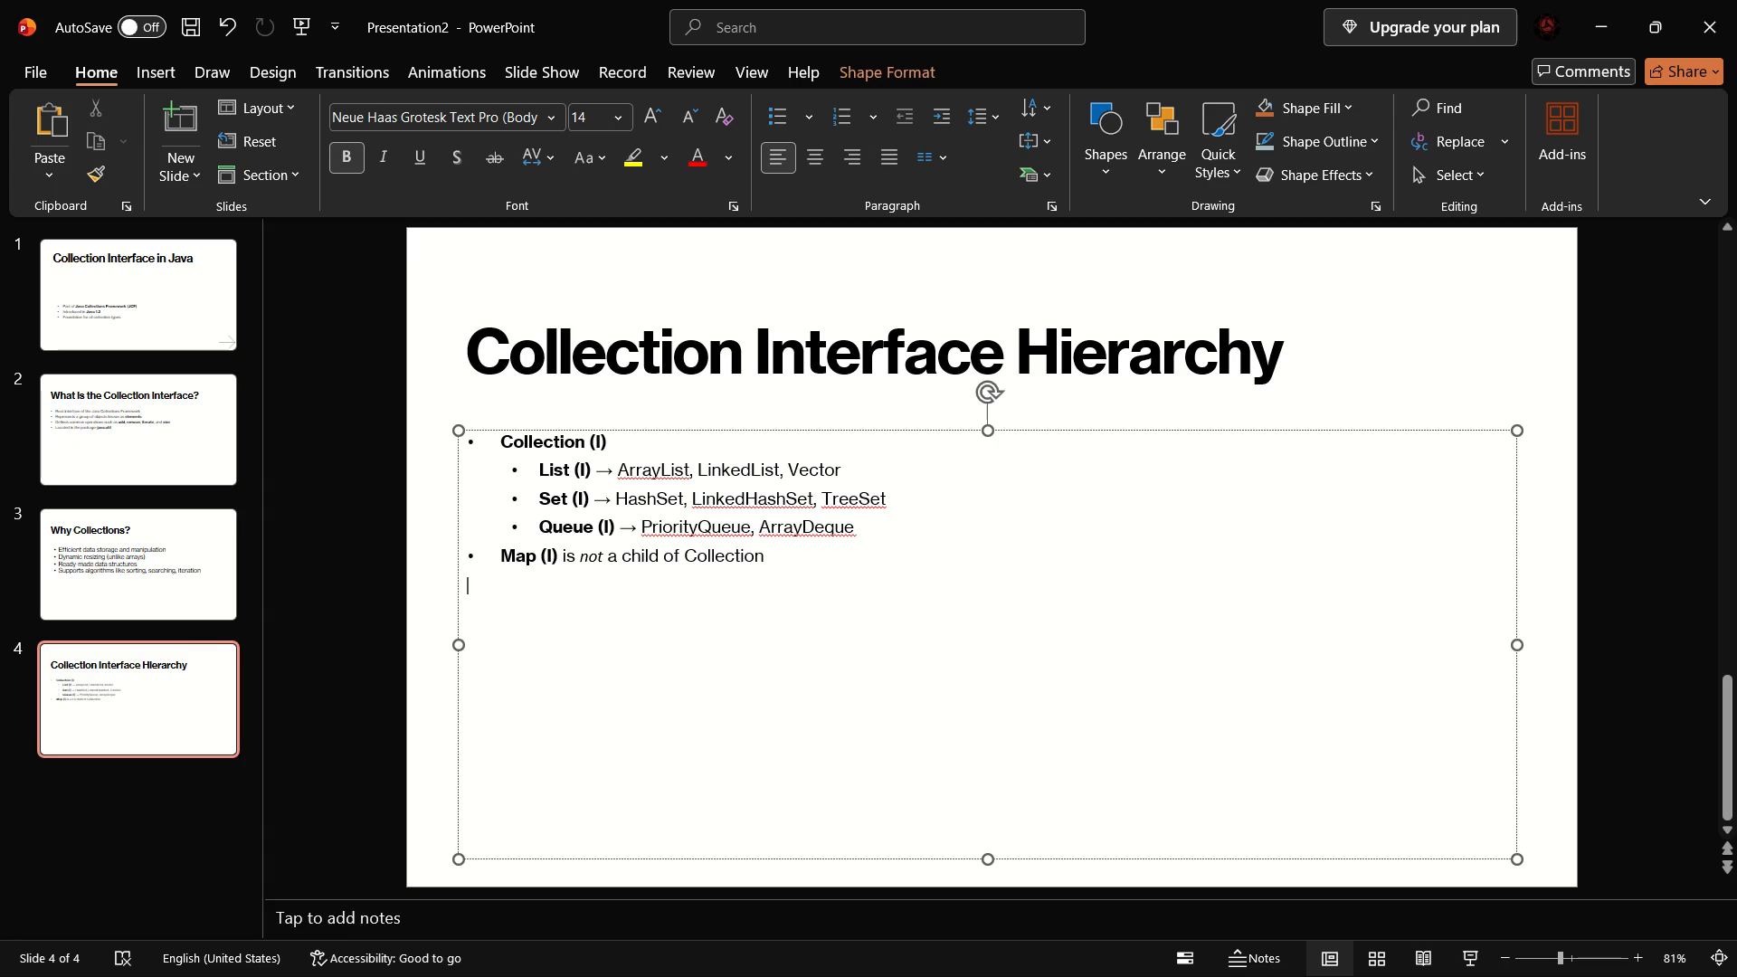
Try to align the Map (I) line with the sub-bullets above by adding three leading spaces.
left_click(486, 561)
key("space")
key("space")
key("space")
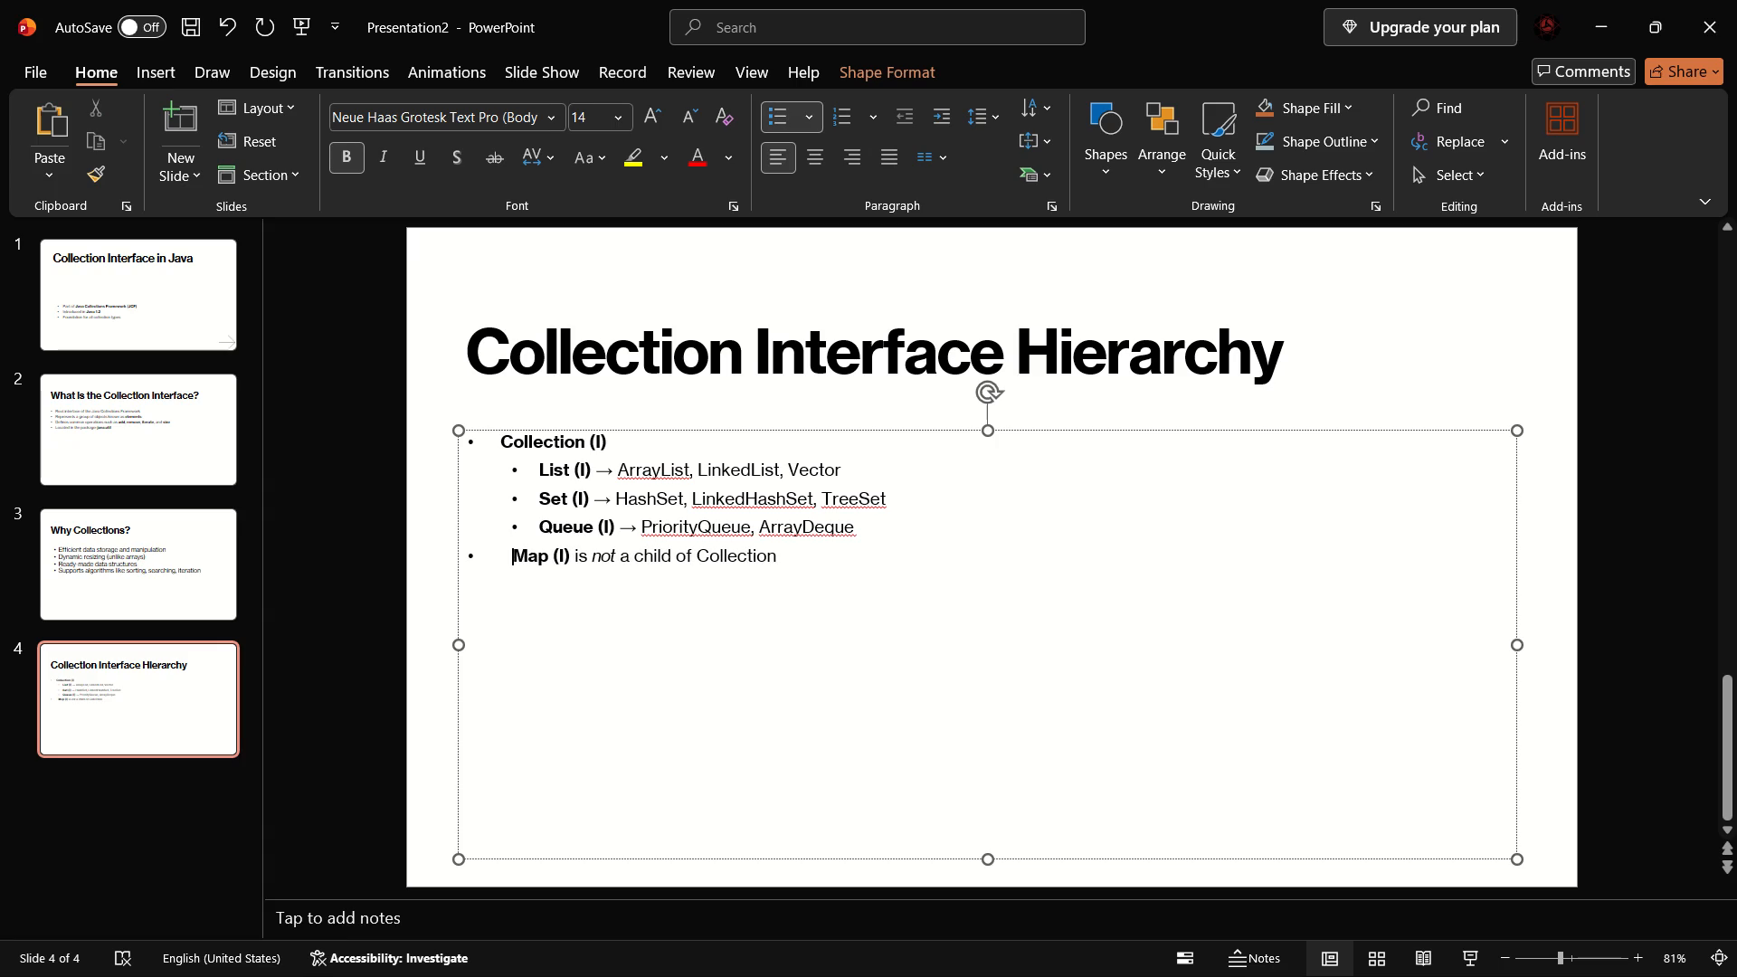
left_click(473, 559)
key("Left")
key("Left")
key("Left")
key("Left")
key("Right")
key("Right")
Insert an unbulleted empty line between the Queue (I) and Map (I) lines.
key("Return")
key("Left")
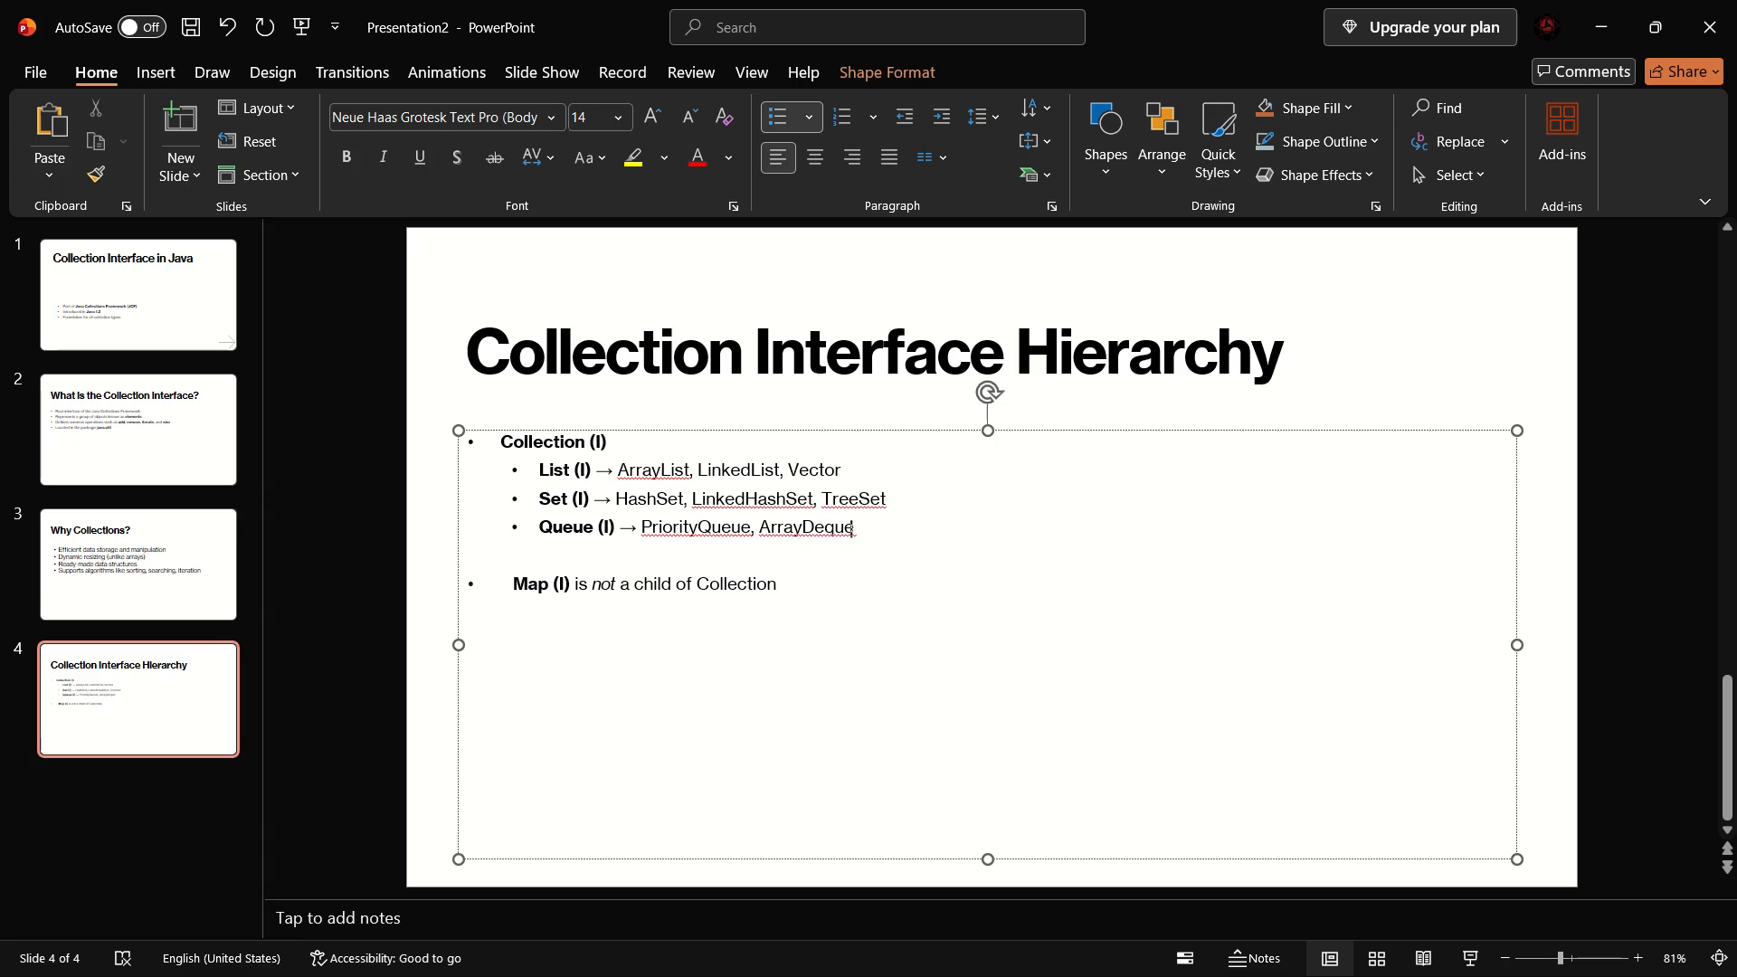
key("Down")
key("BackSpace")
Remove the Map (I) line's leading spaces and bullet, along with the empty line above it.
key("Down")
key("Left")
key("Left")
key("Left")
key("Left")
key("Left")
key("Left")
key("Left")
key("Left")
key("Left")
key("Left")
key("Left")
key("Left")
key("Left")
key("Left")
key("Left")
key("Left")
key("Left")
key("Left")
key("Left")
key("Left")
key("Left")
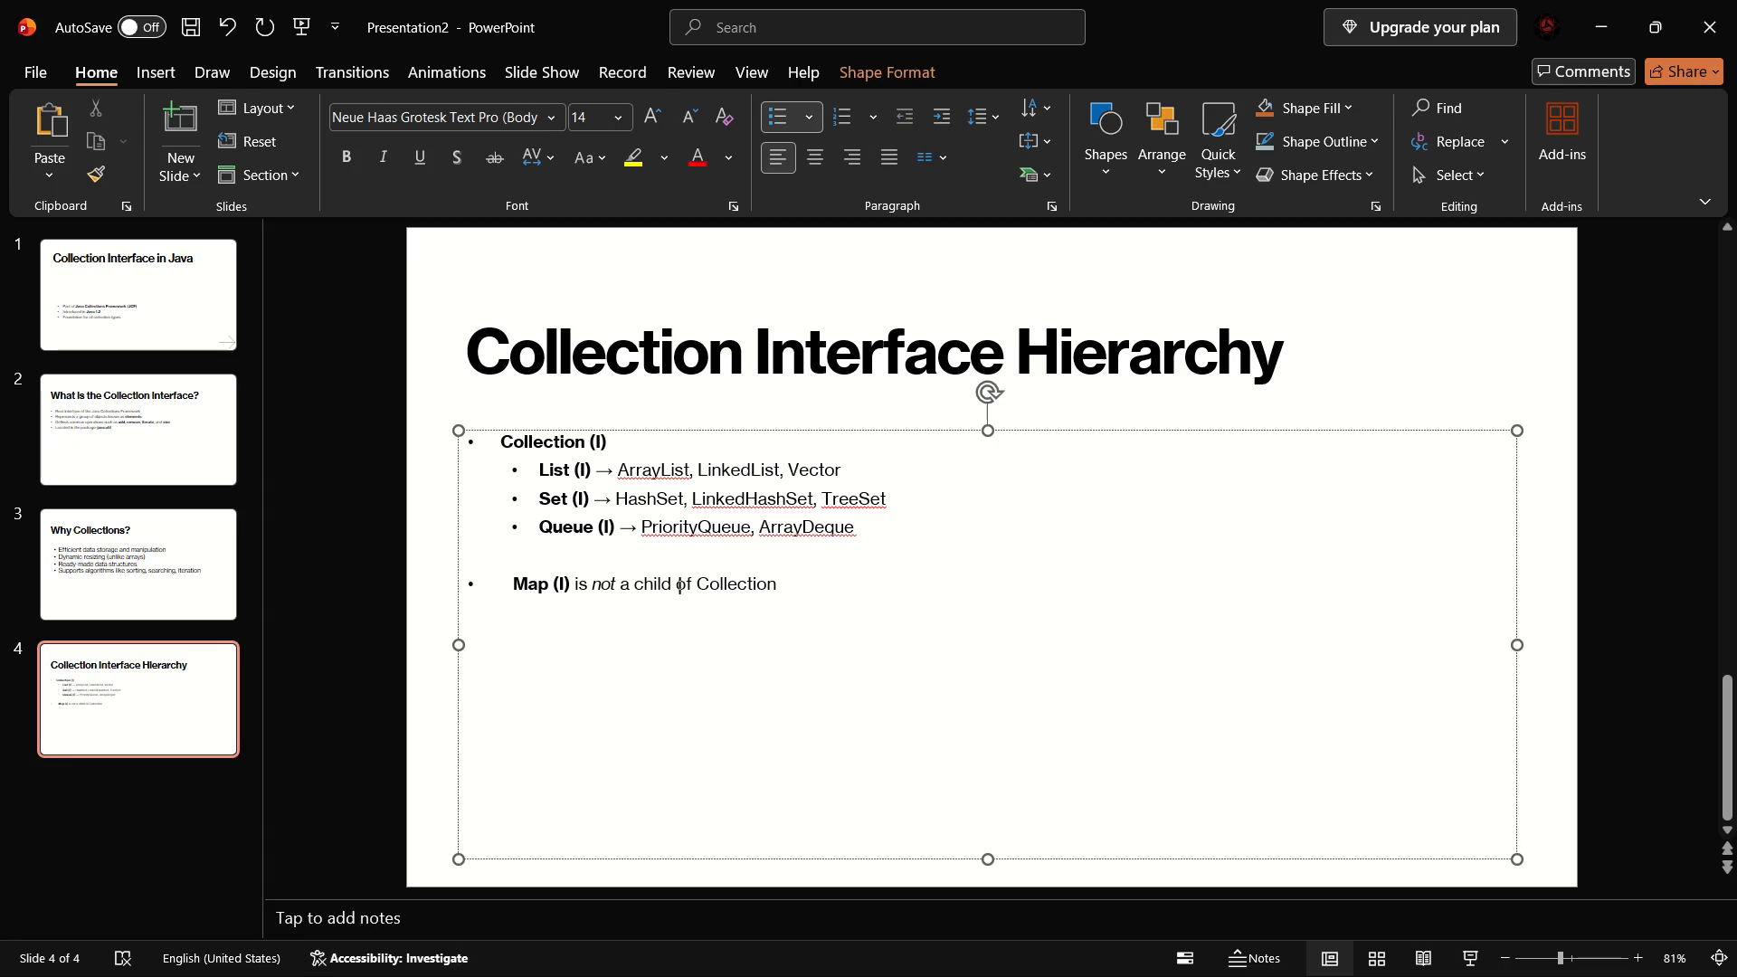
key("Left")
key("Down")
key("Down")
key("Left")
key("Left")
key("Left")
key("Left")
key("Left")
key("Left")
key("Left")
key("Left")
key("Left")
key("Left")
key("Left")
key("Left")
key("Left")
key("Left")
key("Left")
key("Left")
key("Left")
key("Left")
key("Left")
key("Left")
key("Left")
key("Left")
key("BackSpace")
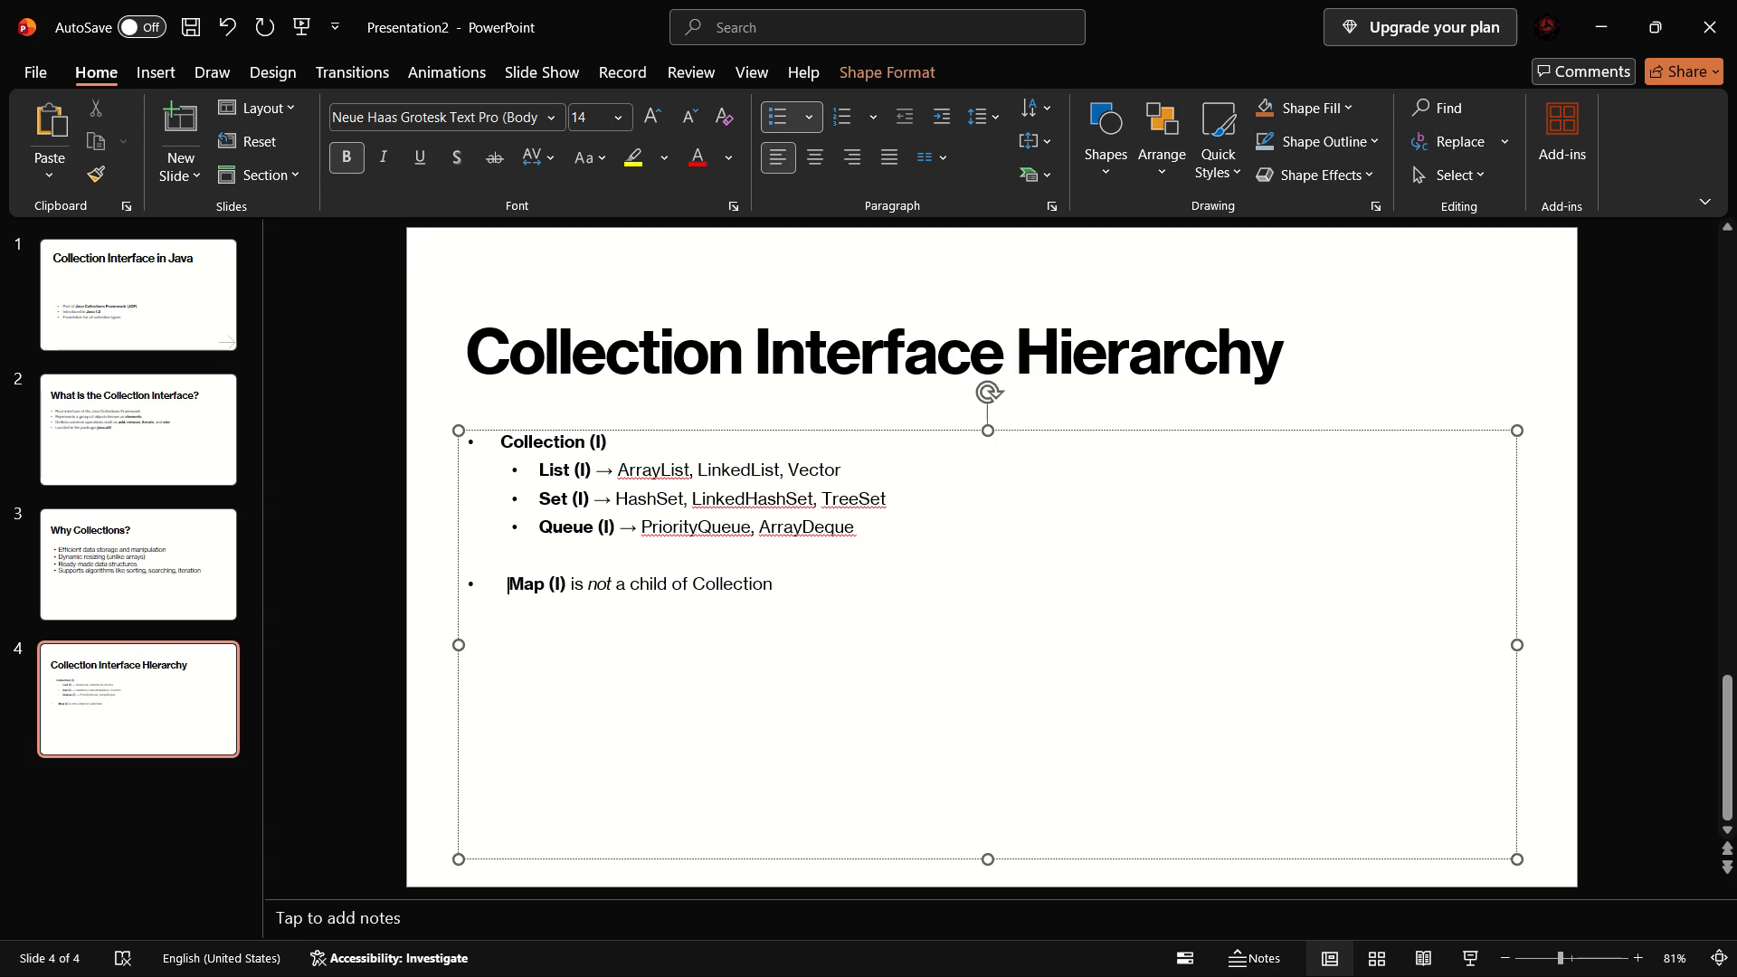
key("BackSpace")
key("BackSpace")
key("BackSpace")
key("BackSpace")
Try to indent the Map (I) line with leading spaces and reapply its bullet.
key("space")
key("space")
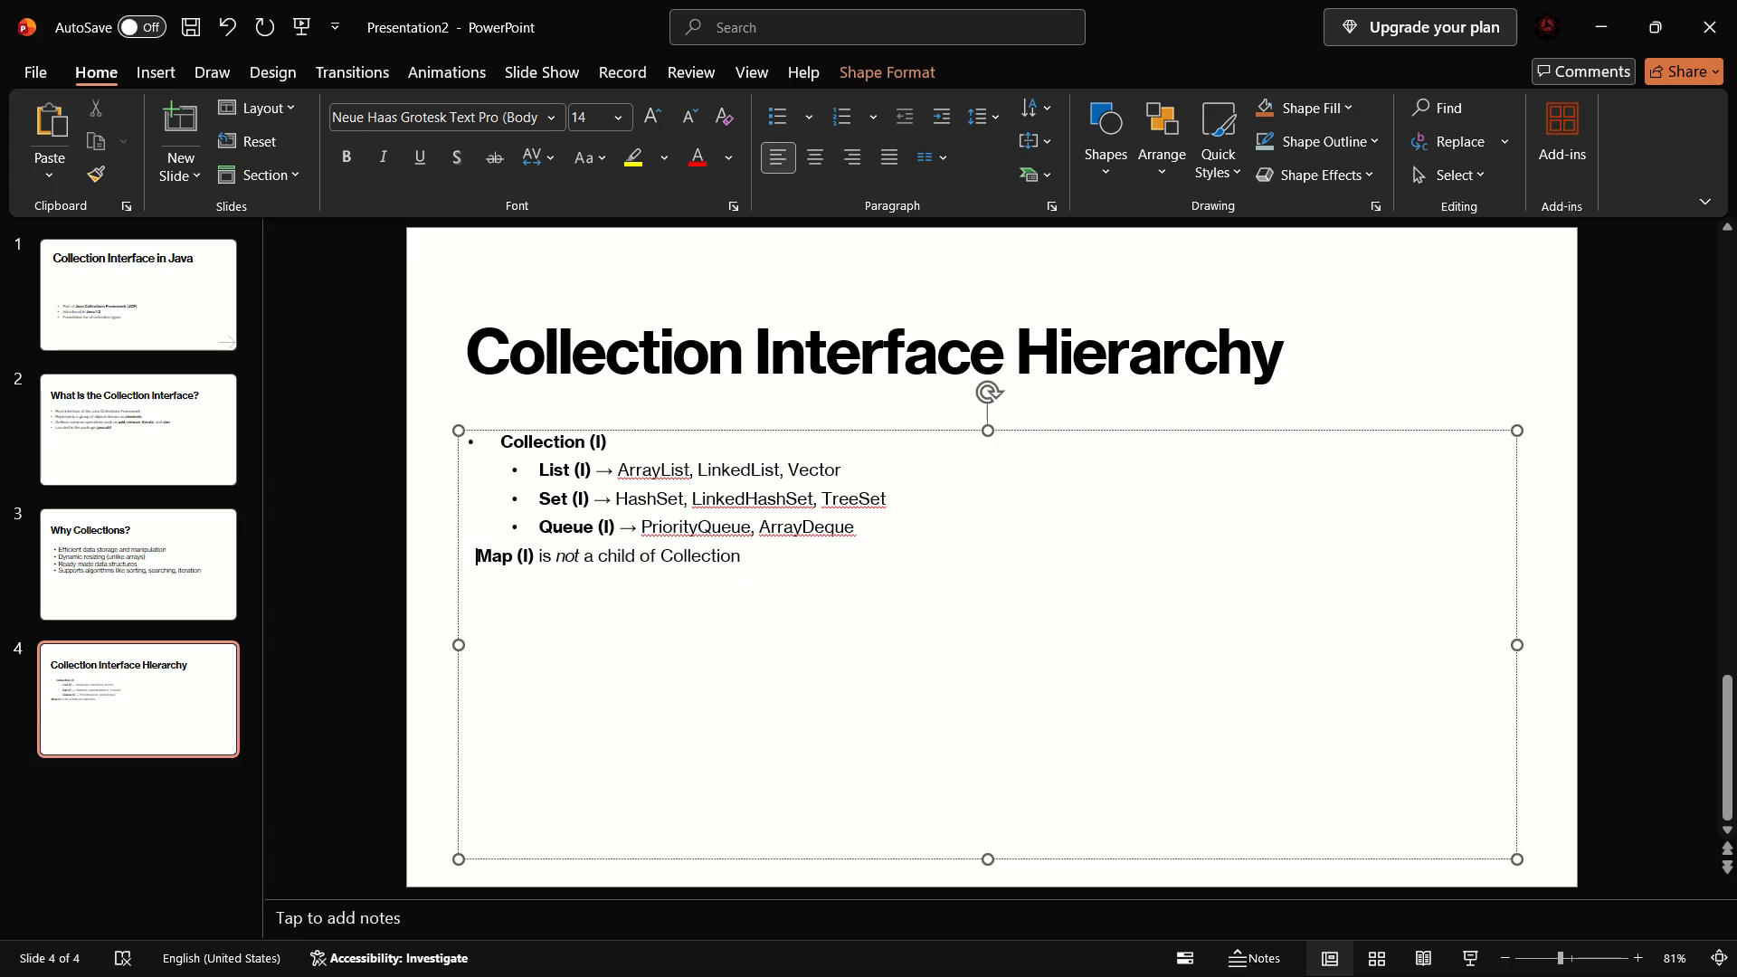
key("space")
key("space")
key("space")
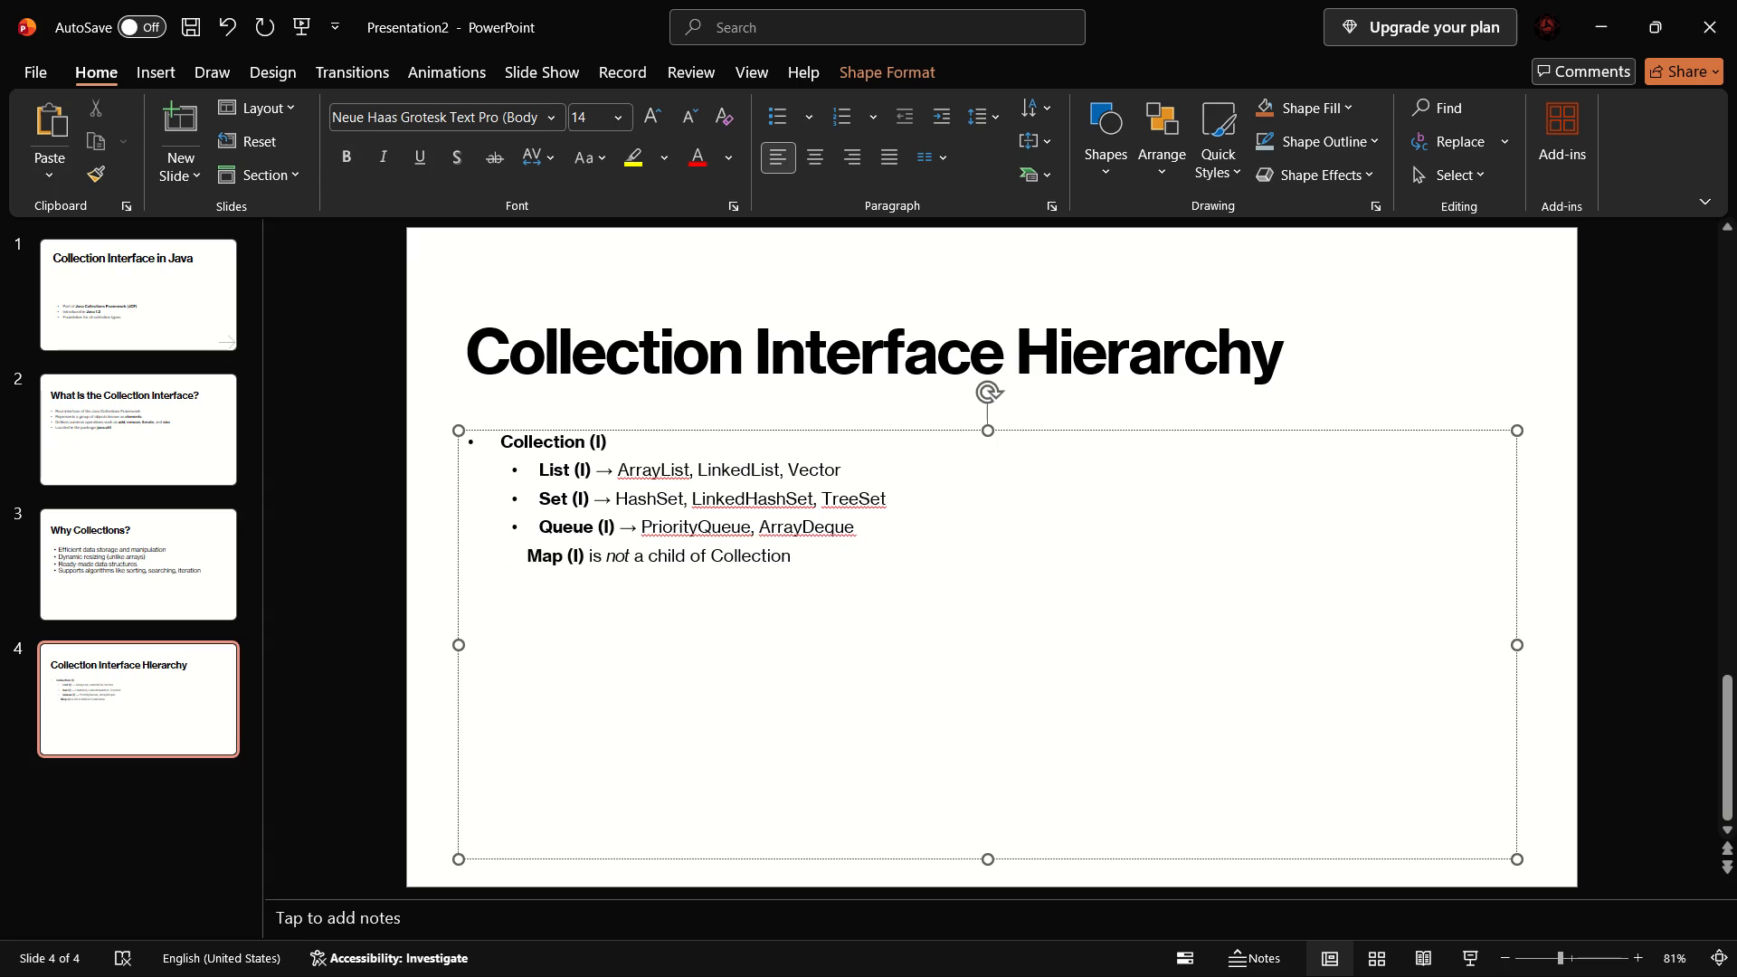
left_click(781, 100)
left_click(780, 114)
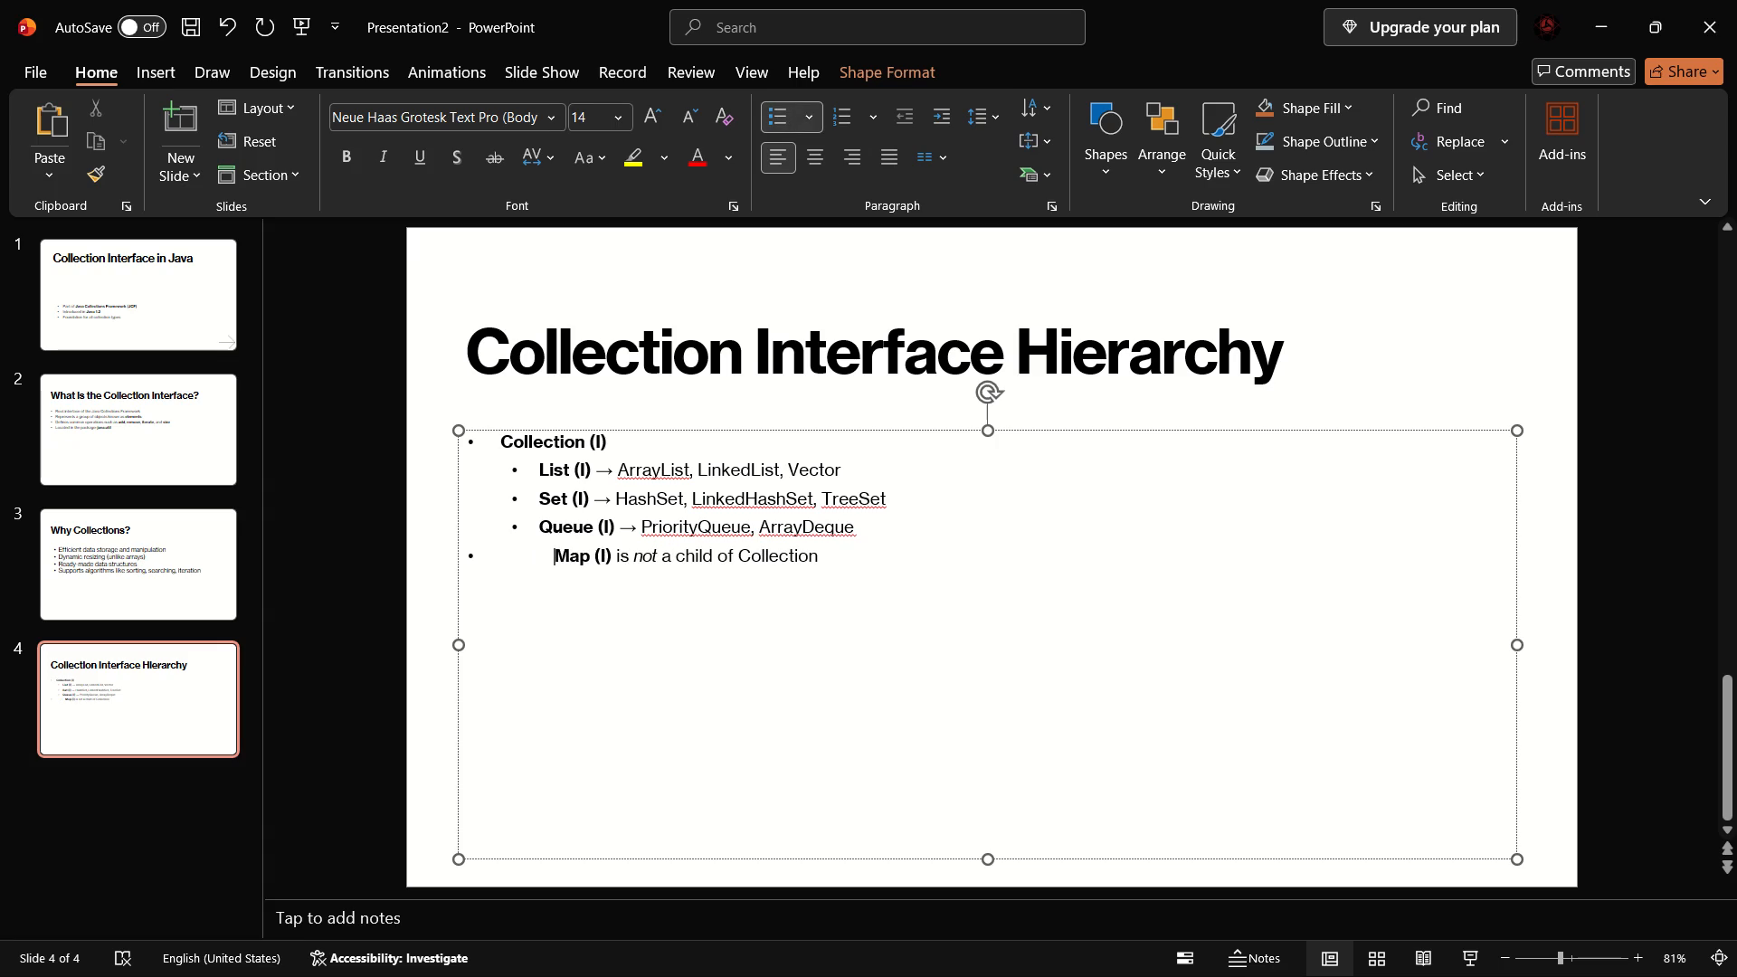
Remove the bullet and indent from the Collection (I) line on slide 4.
left_click(483, 451)
key("BackSpace")
key("BackSpace")
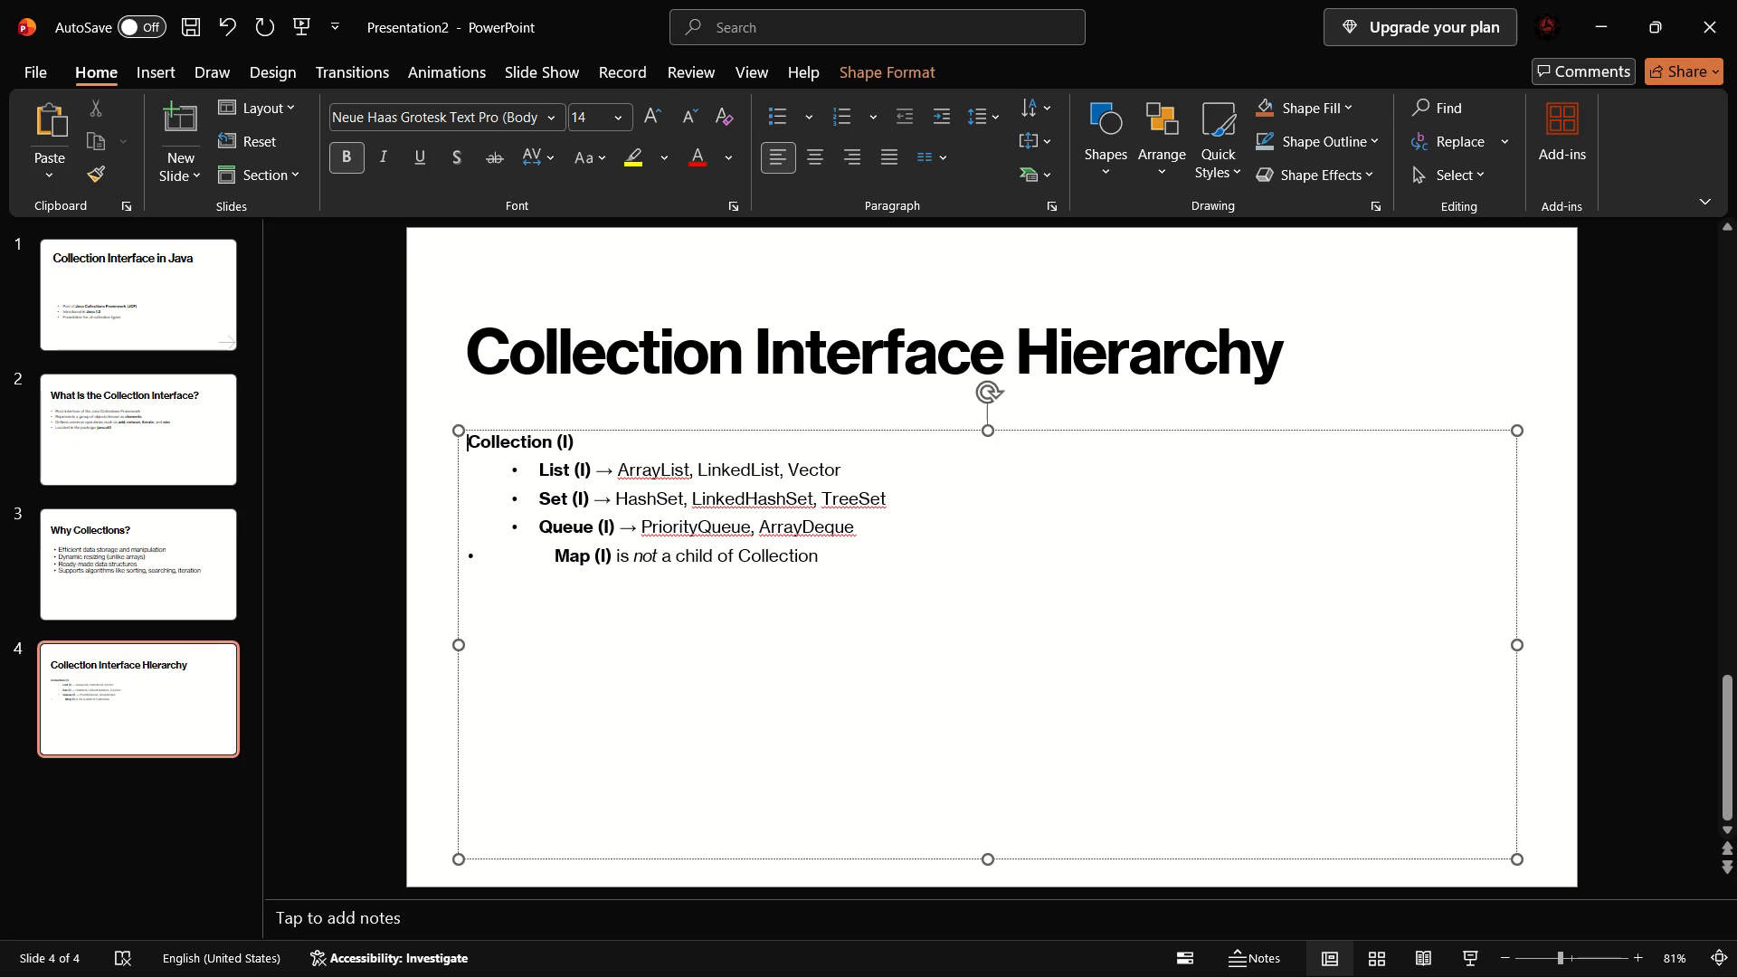
Make the Map (I) line a sub-bullet at the Queue (I) level by joining it to that line and splitting it off again.
left_click(484, 567)
left_click(545, 563)
key("BackSpace")
key("BackSpace")
key("BackSpace")
key("BackSpace")
key("BackSpace")
key("BackSpace")
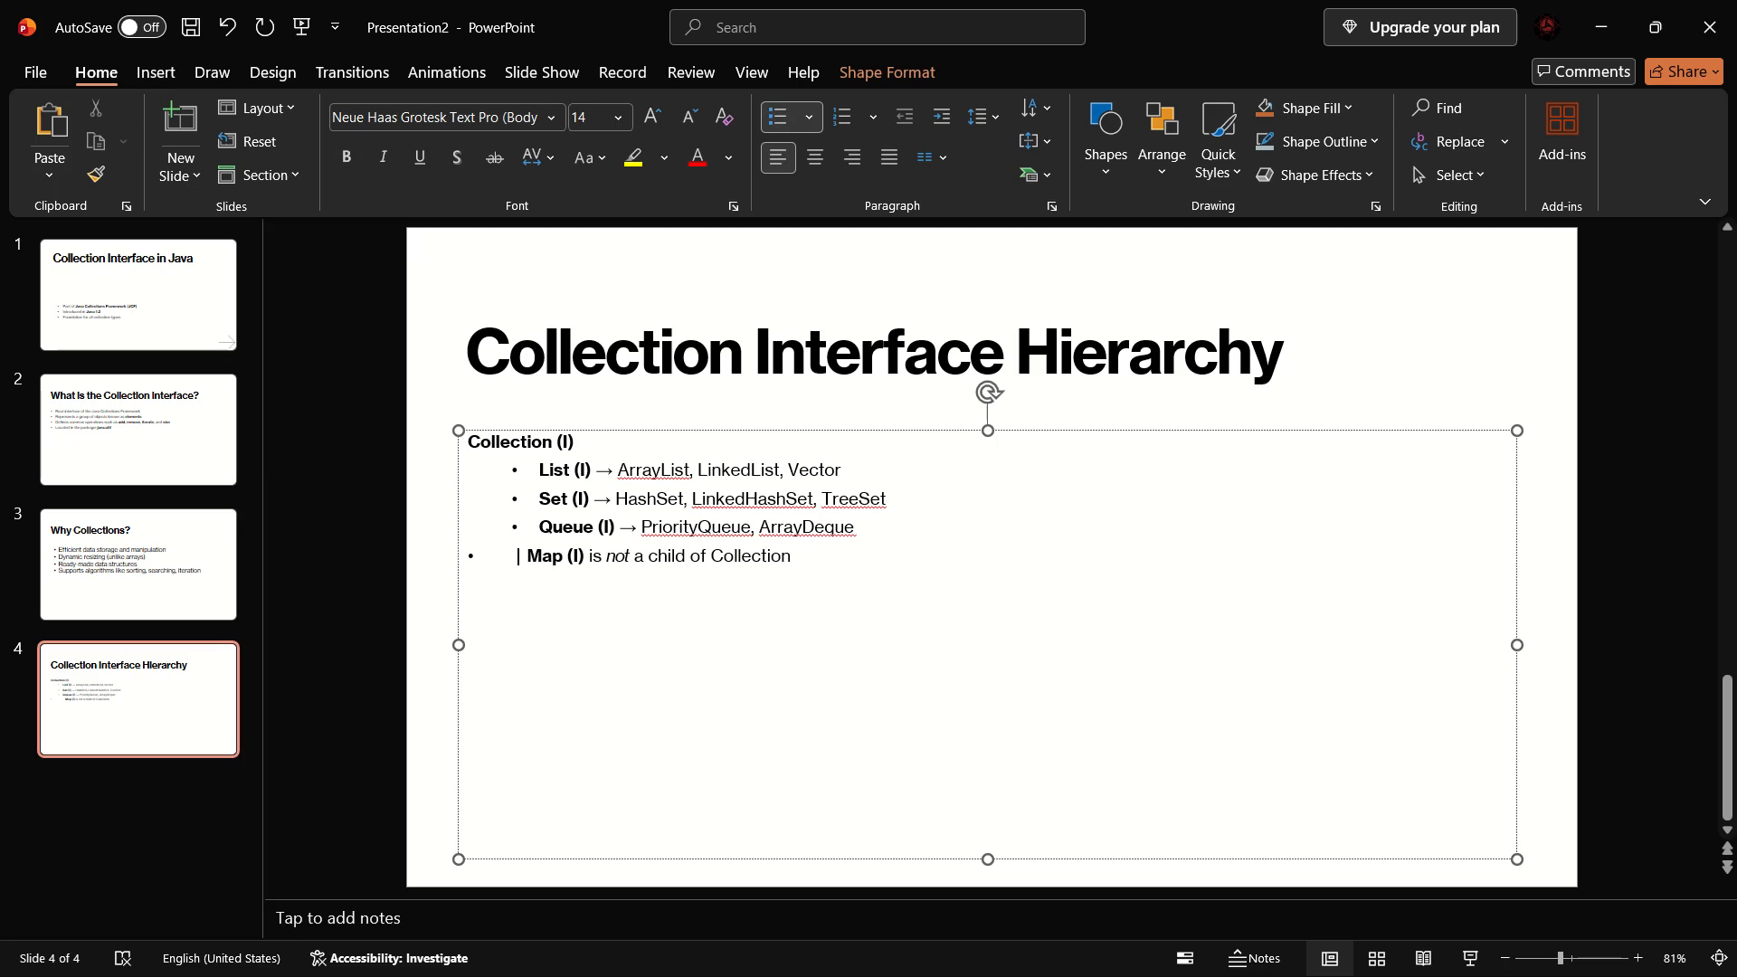
key("BackSpace")
key("BackSpace")
key("BackSpace")
key("BackSpace")
key("BackSpace")
key("BackSpace")
key("BackSpace")
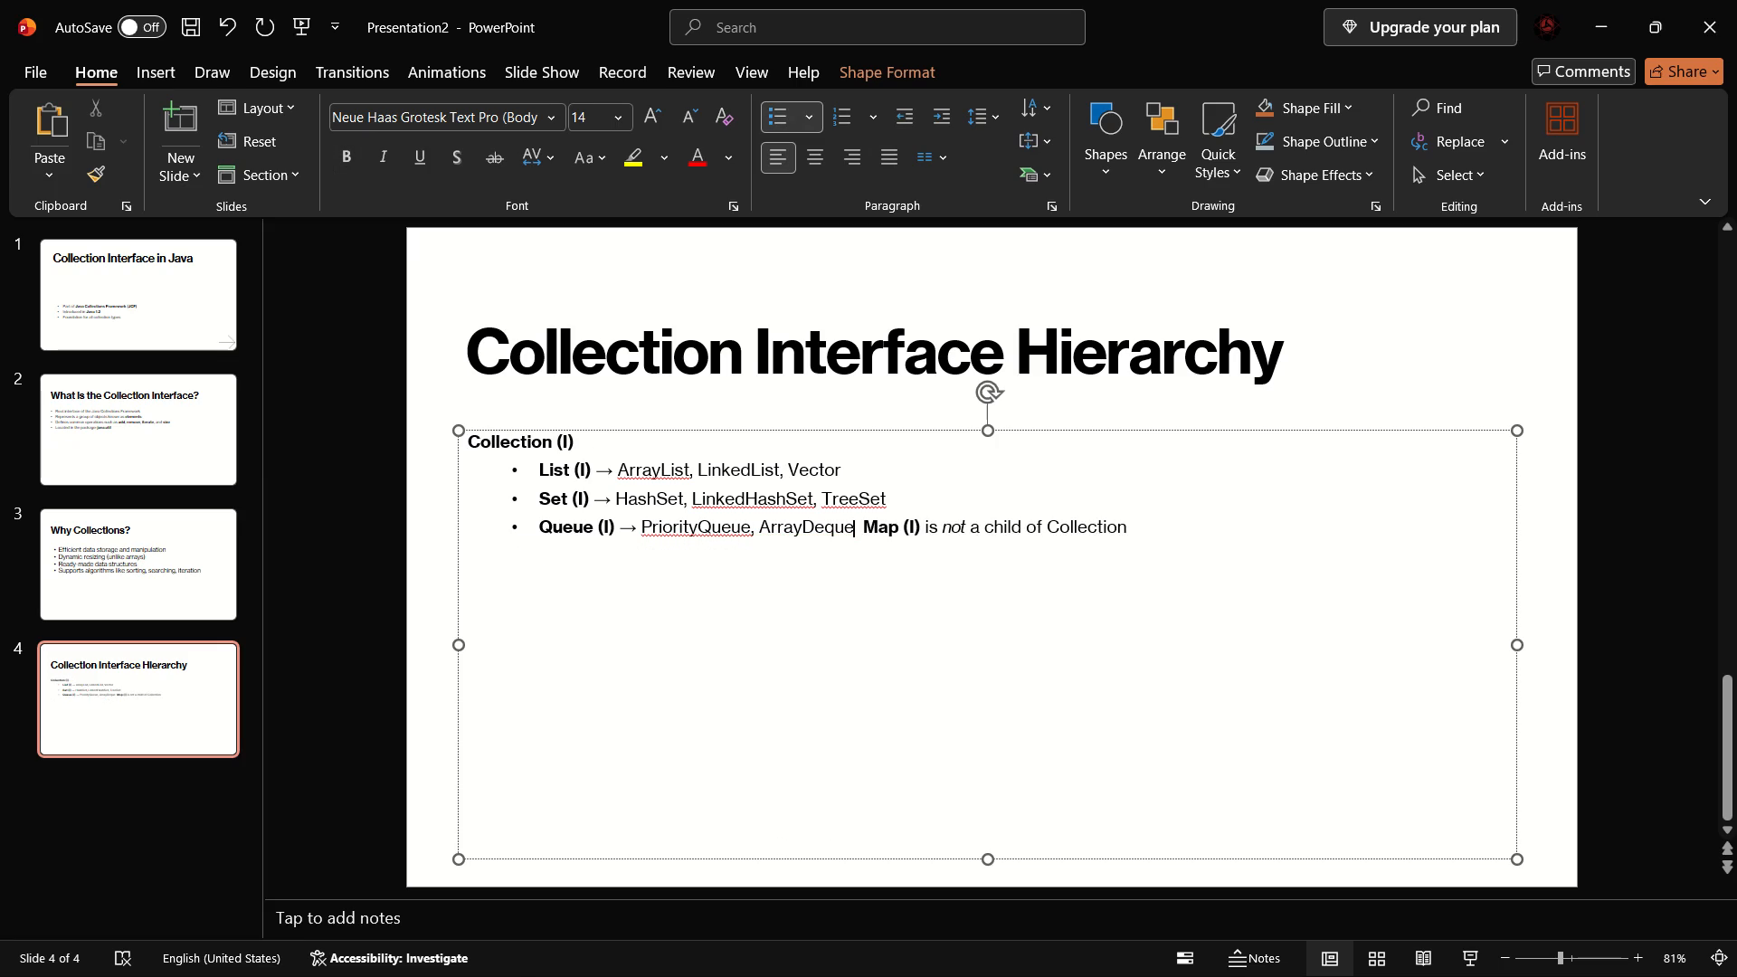
key("Return")
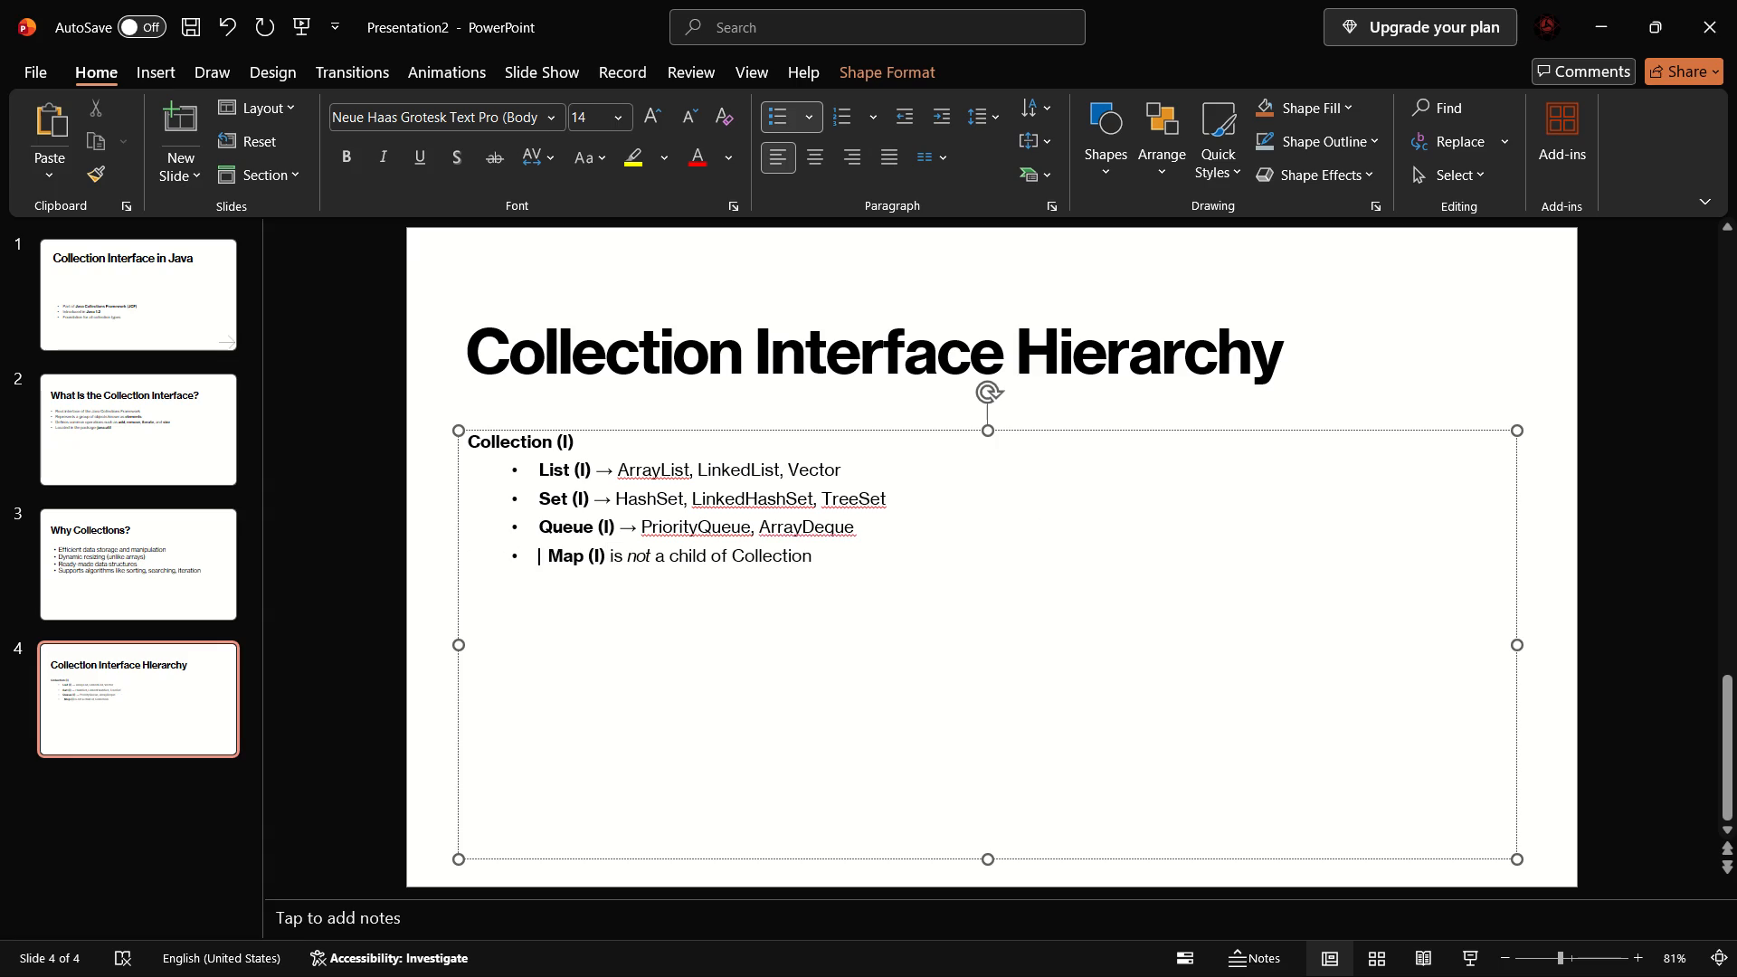
Set the font size of all five hierarchy lines on slide 4 to 20.
left_click_drag(470, 439, 745, 582)
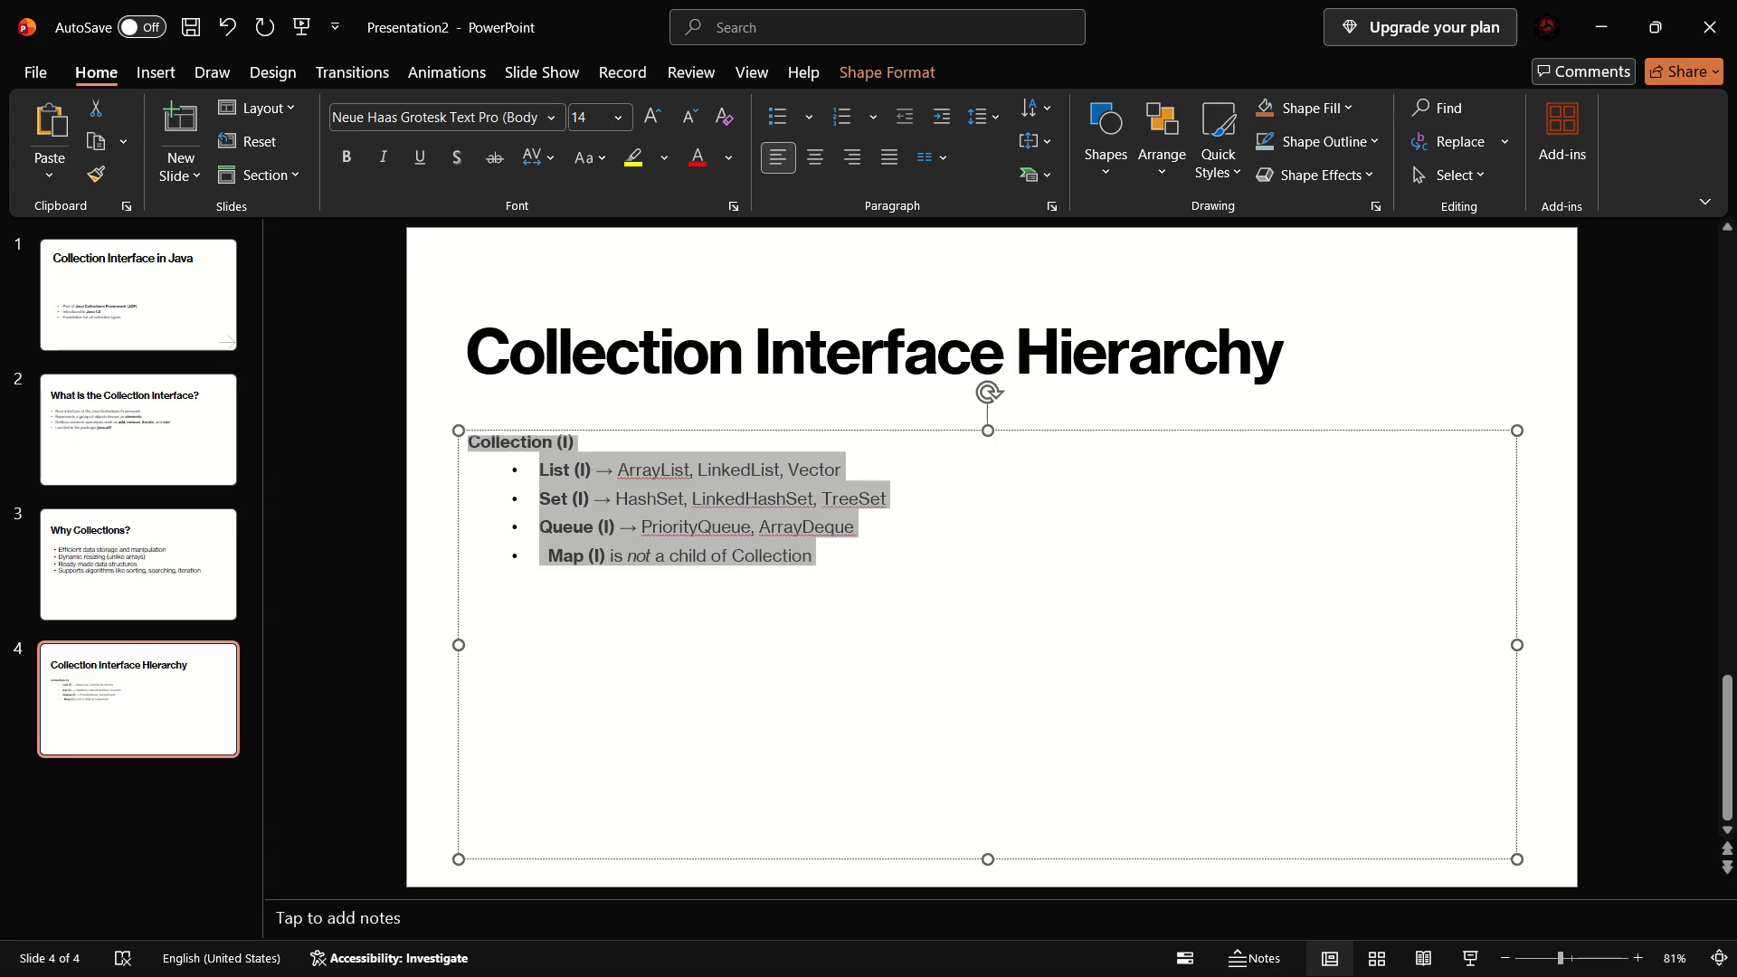
left_click_drag(745, 582, 751, 583)
left_click(899, 505)
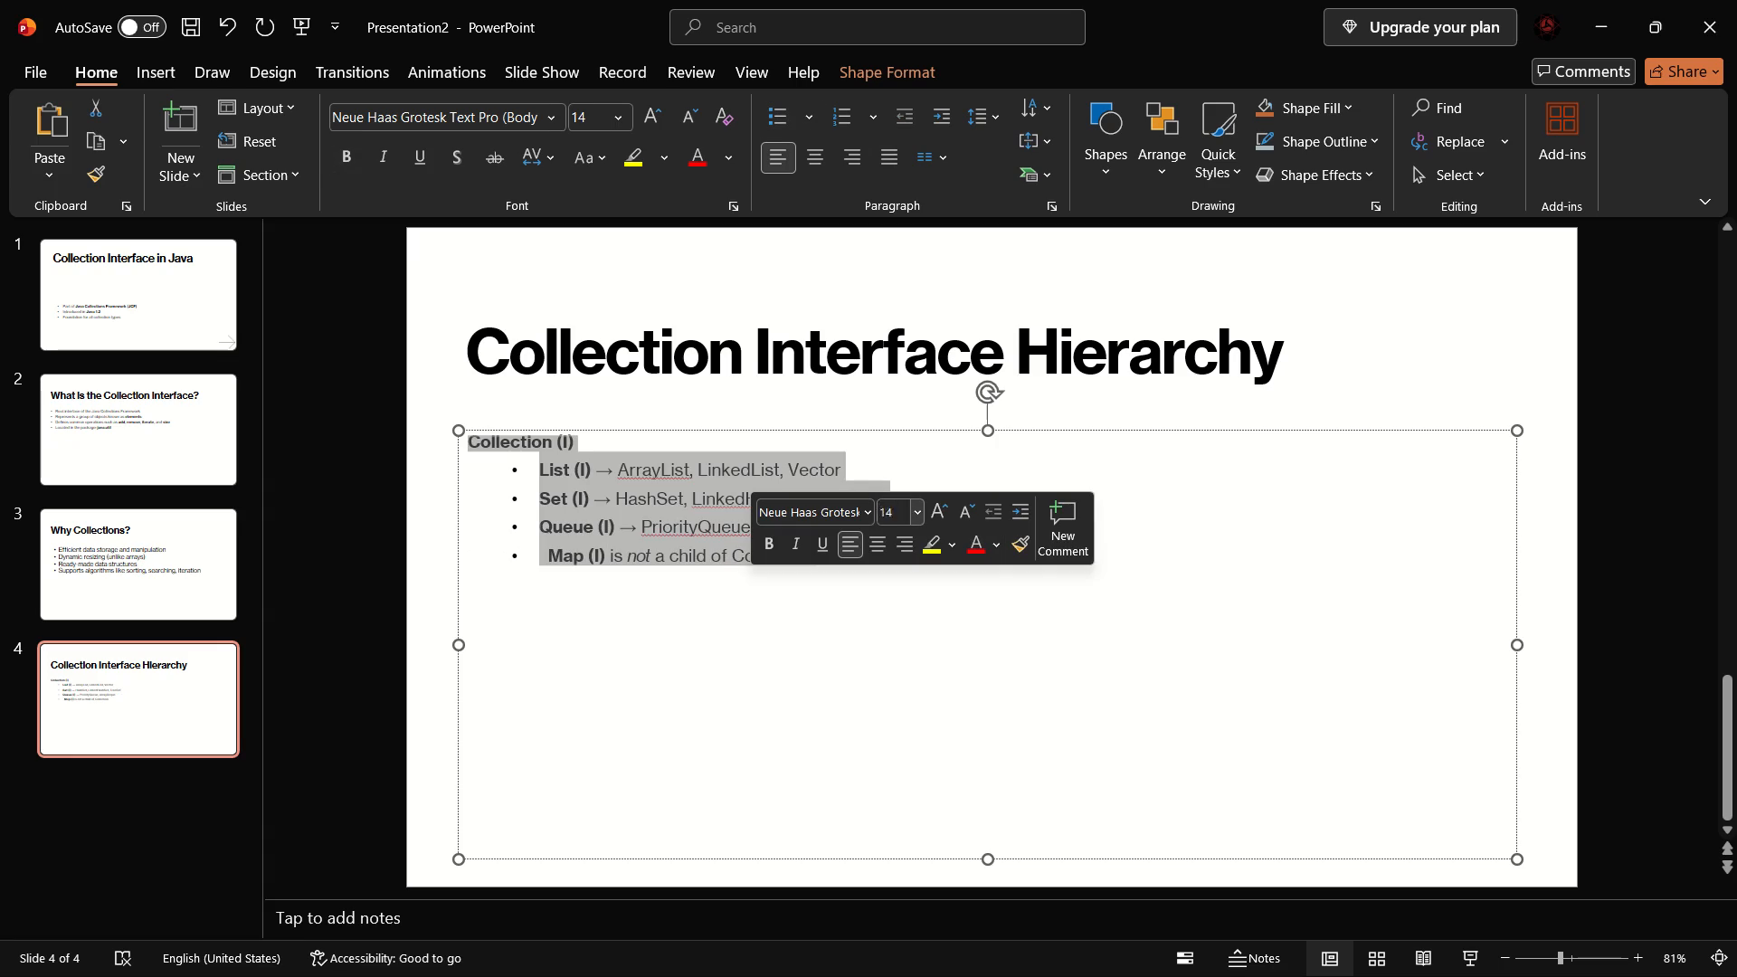
type("20")
key("Return")
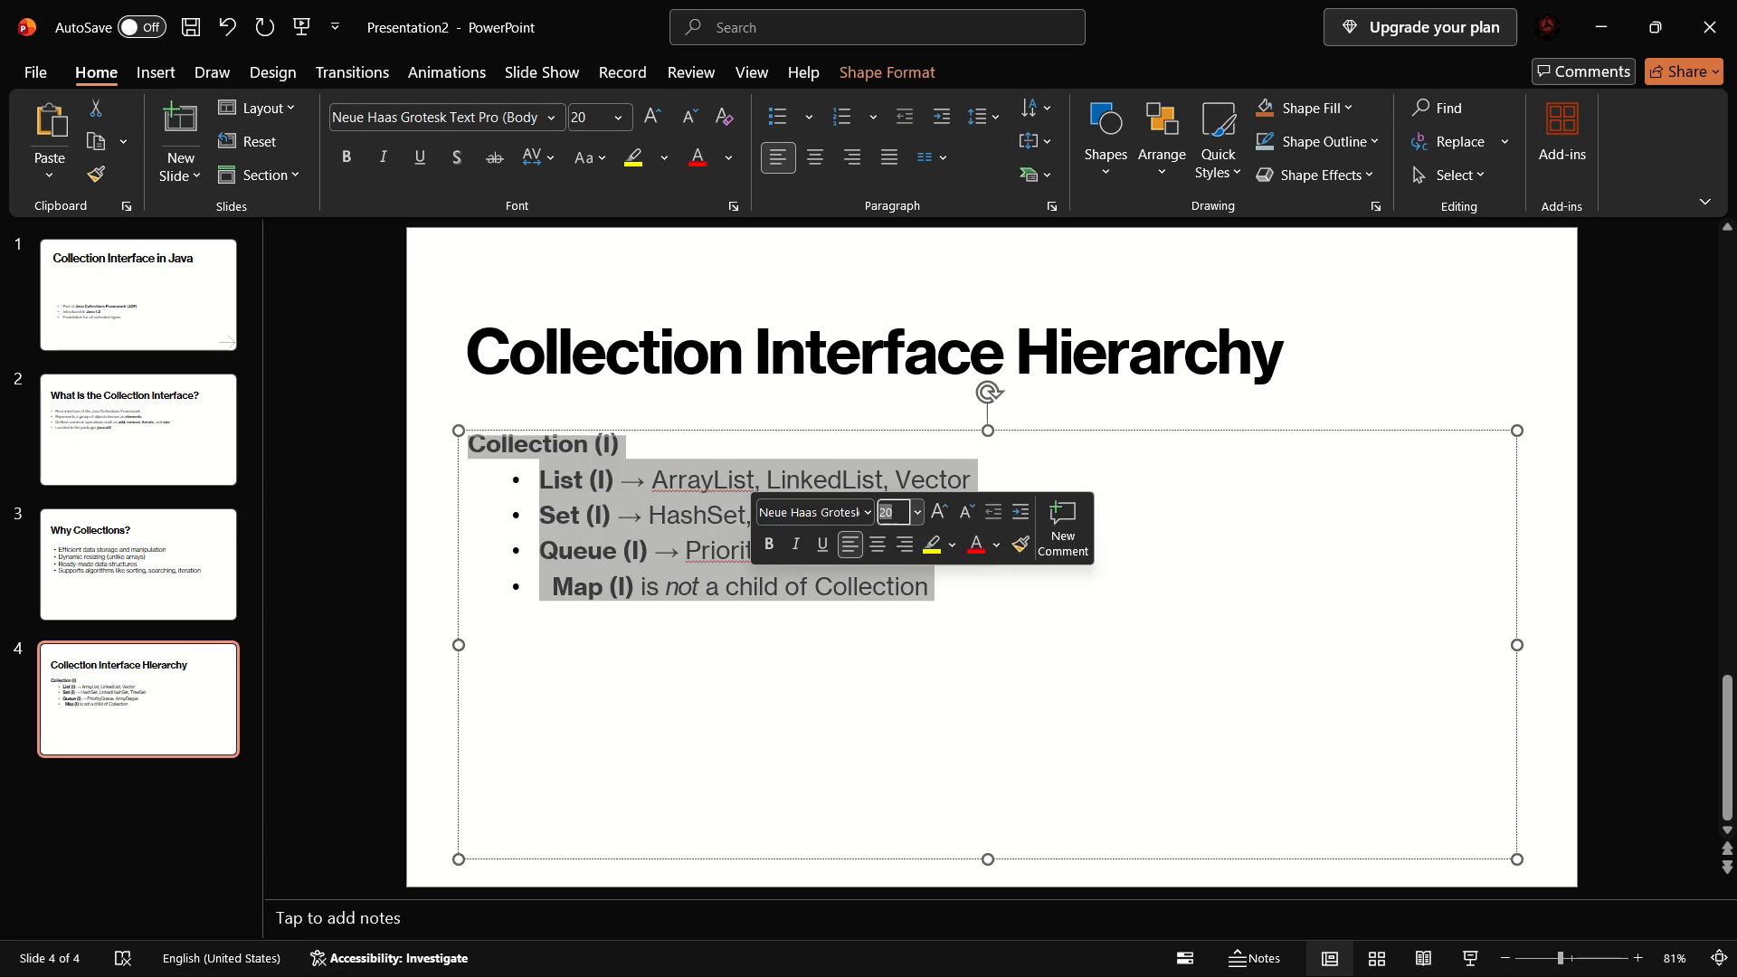
left_click(826, 742)
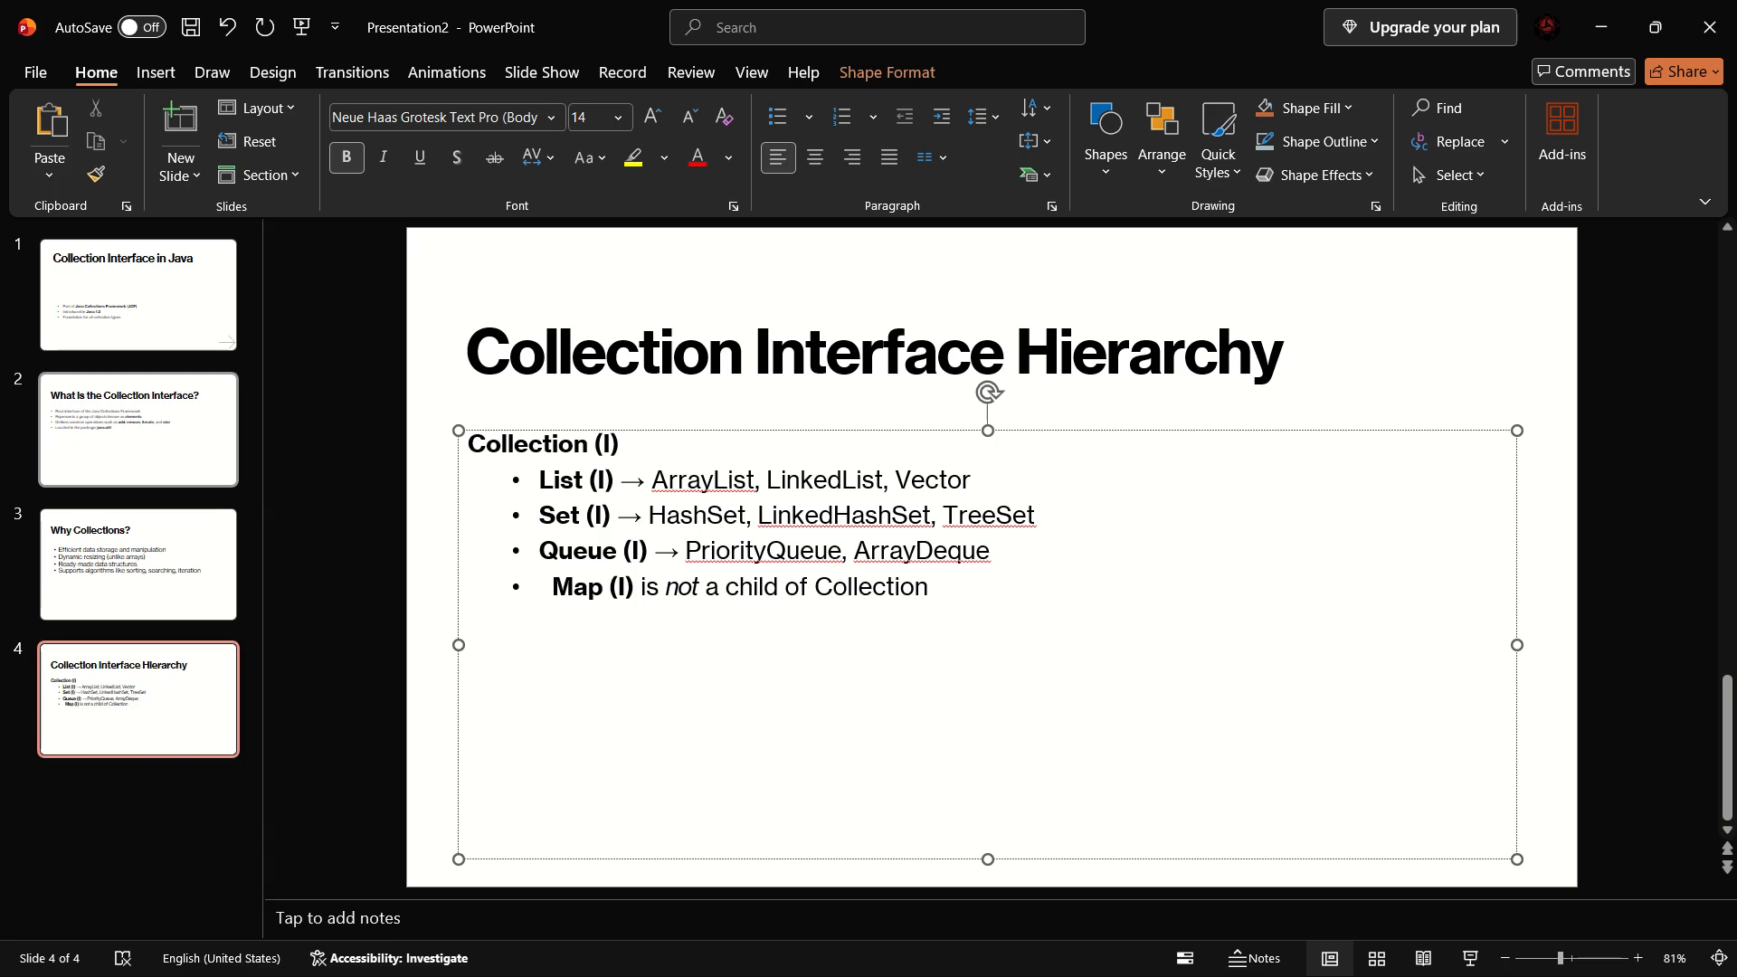
Add a new slide with title and content placeholders after slide 4.
left_click(185, 126)
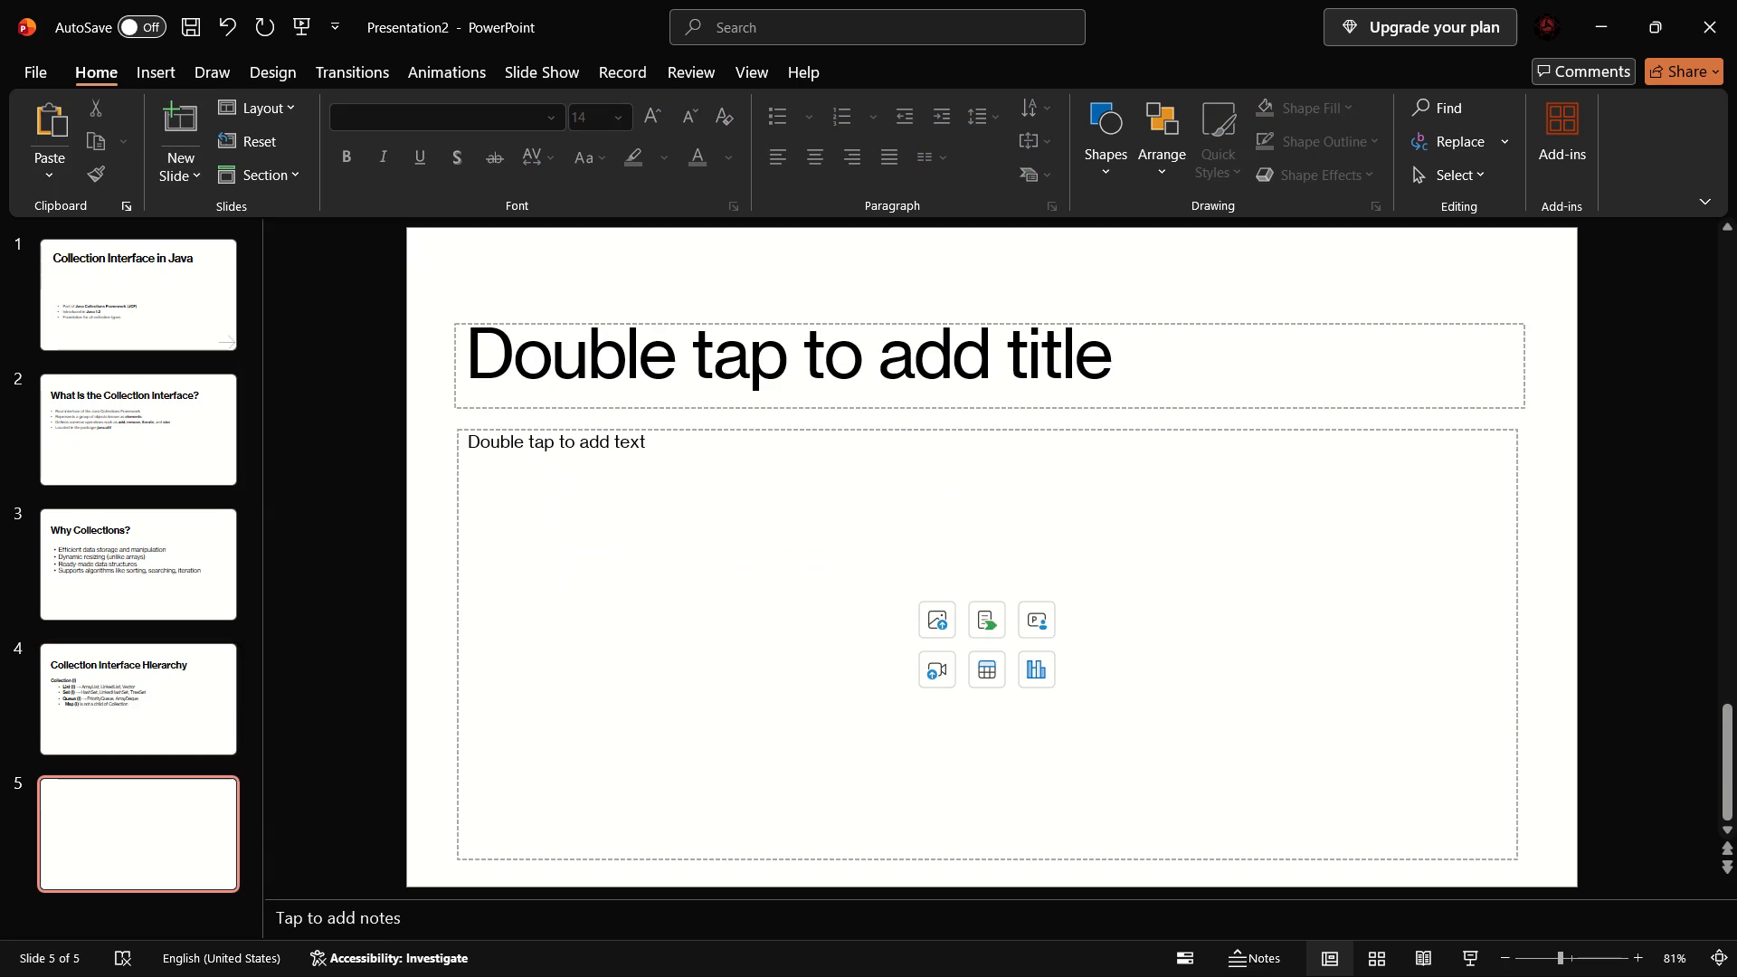
Open the title placeholder of slide 5 for text entry.
left_click(553, 423)
left_click(552, 391)
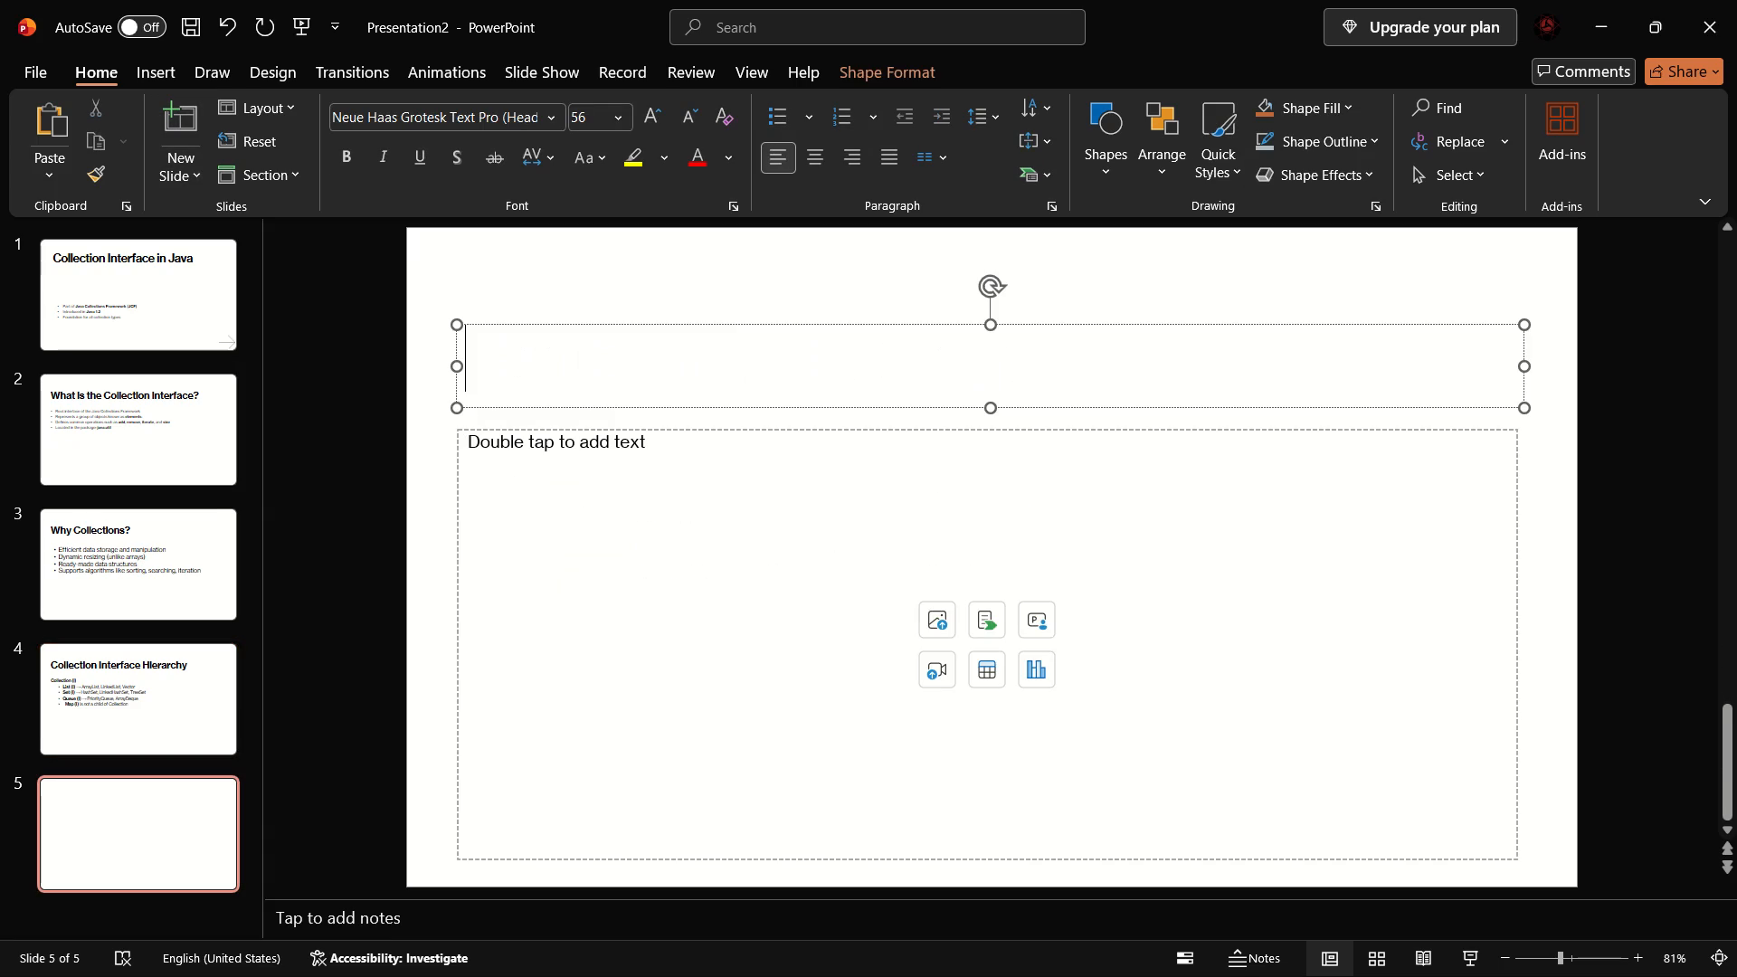
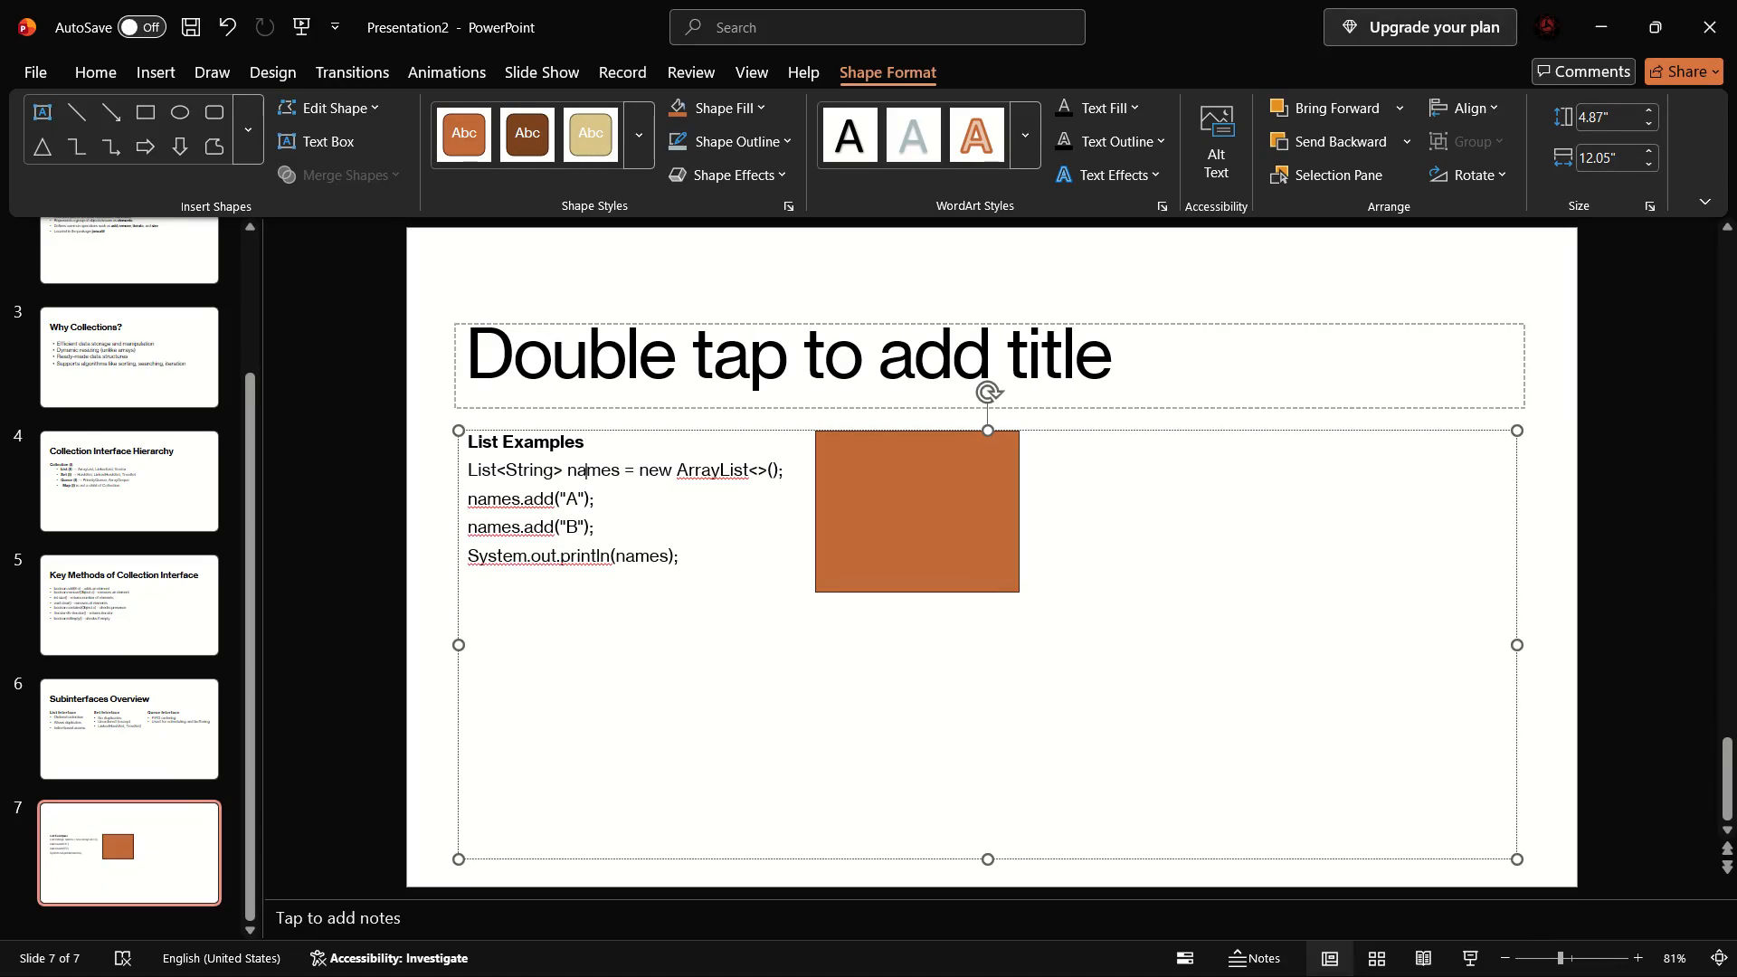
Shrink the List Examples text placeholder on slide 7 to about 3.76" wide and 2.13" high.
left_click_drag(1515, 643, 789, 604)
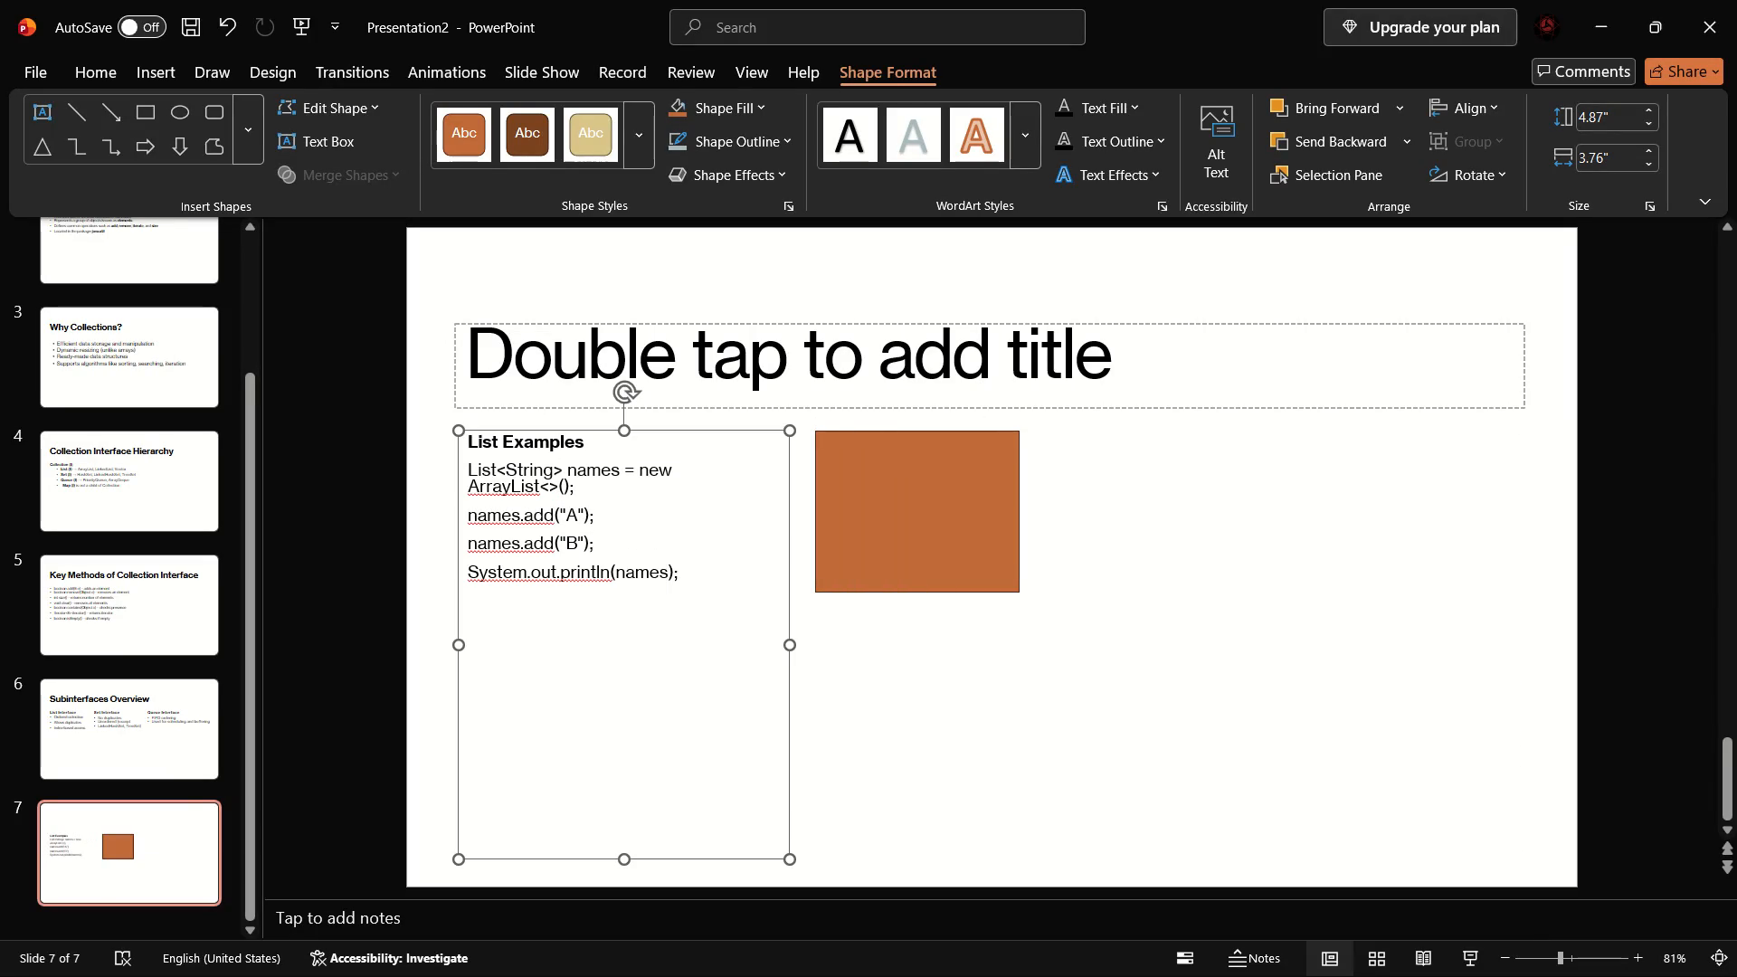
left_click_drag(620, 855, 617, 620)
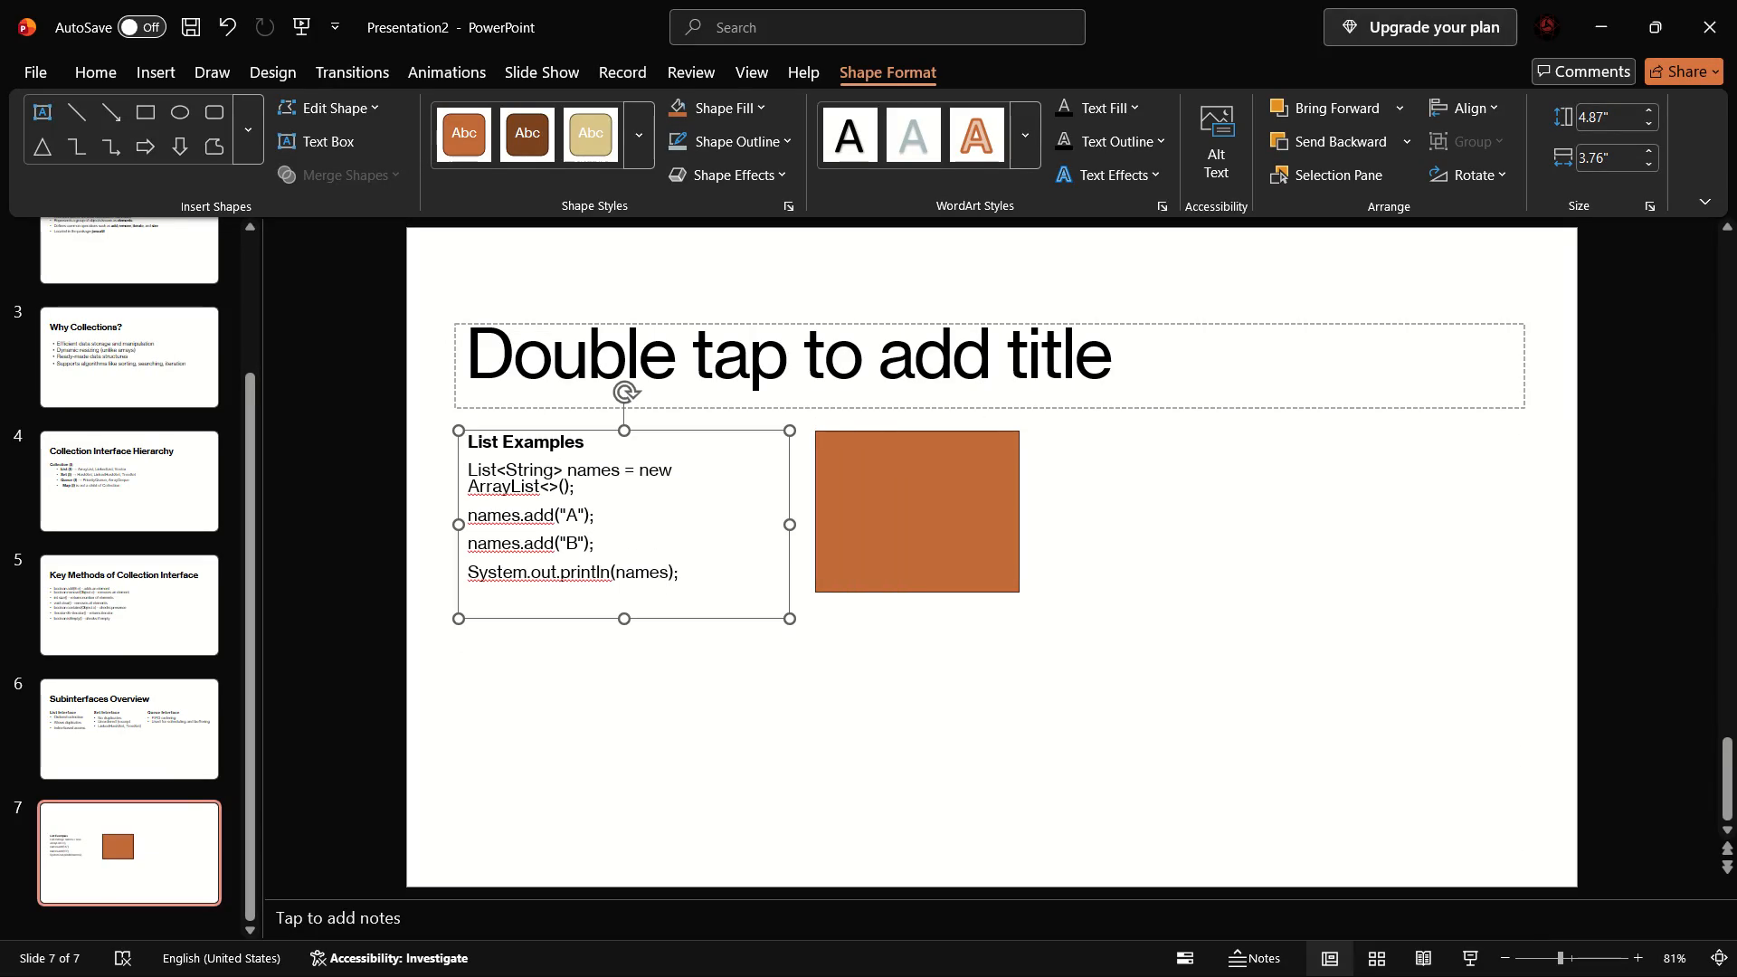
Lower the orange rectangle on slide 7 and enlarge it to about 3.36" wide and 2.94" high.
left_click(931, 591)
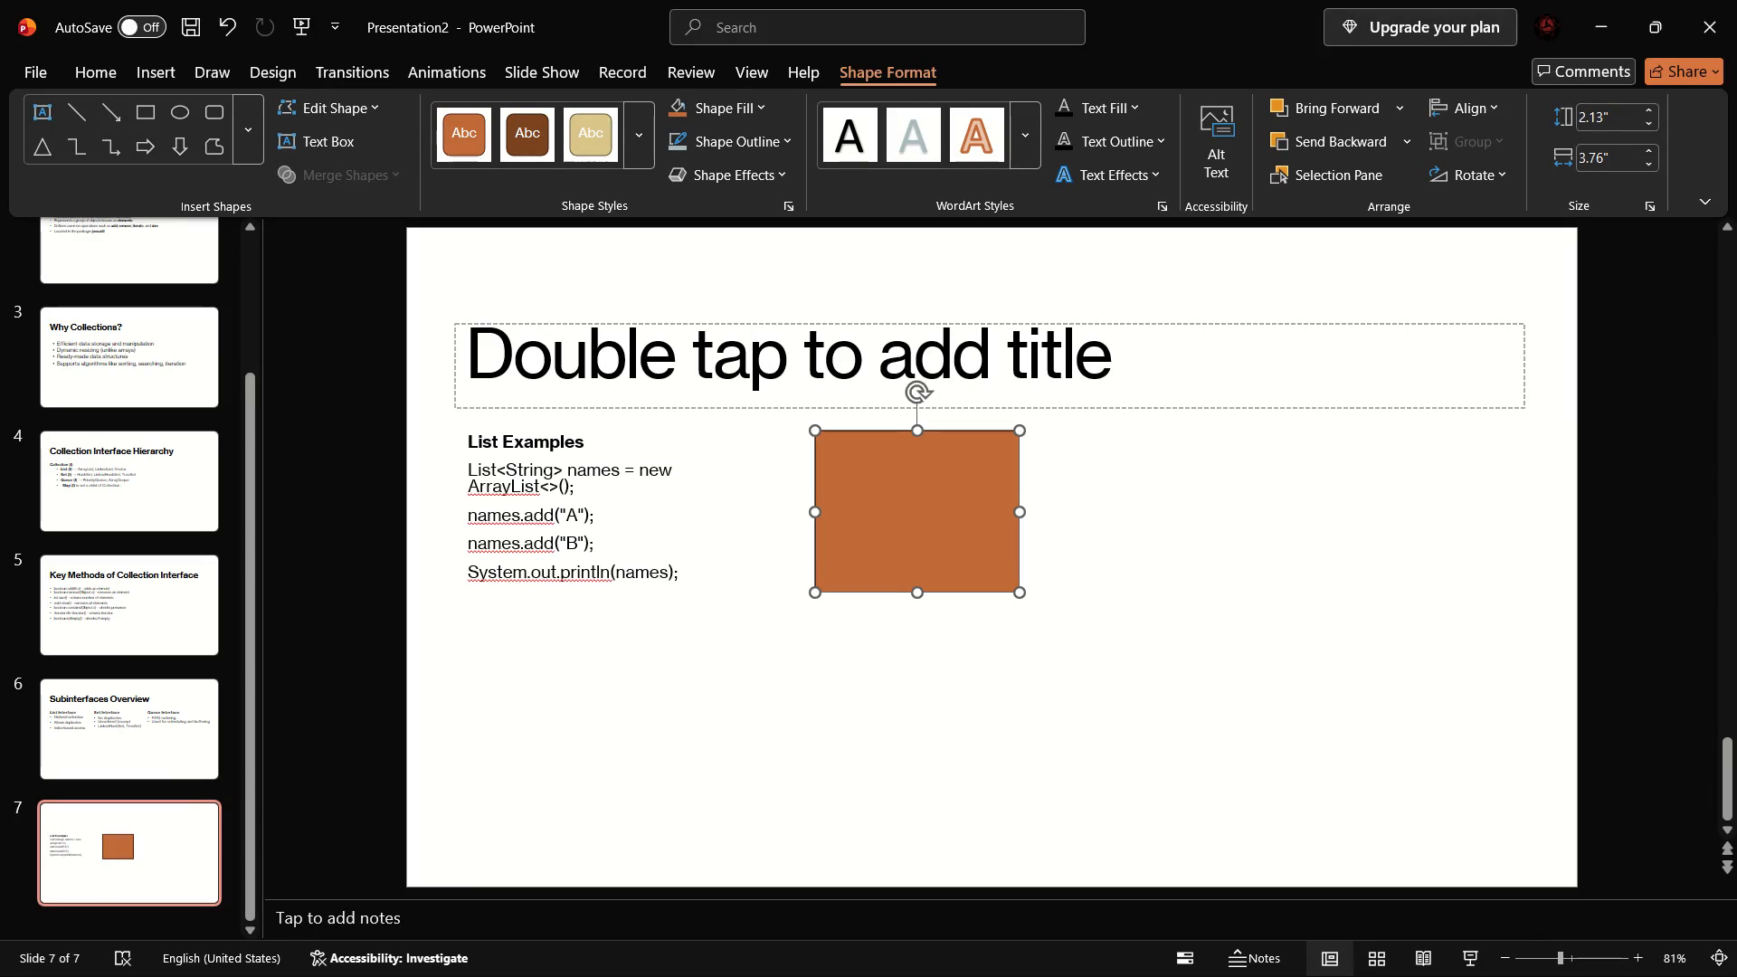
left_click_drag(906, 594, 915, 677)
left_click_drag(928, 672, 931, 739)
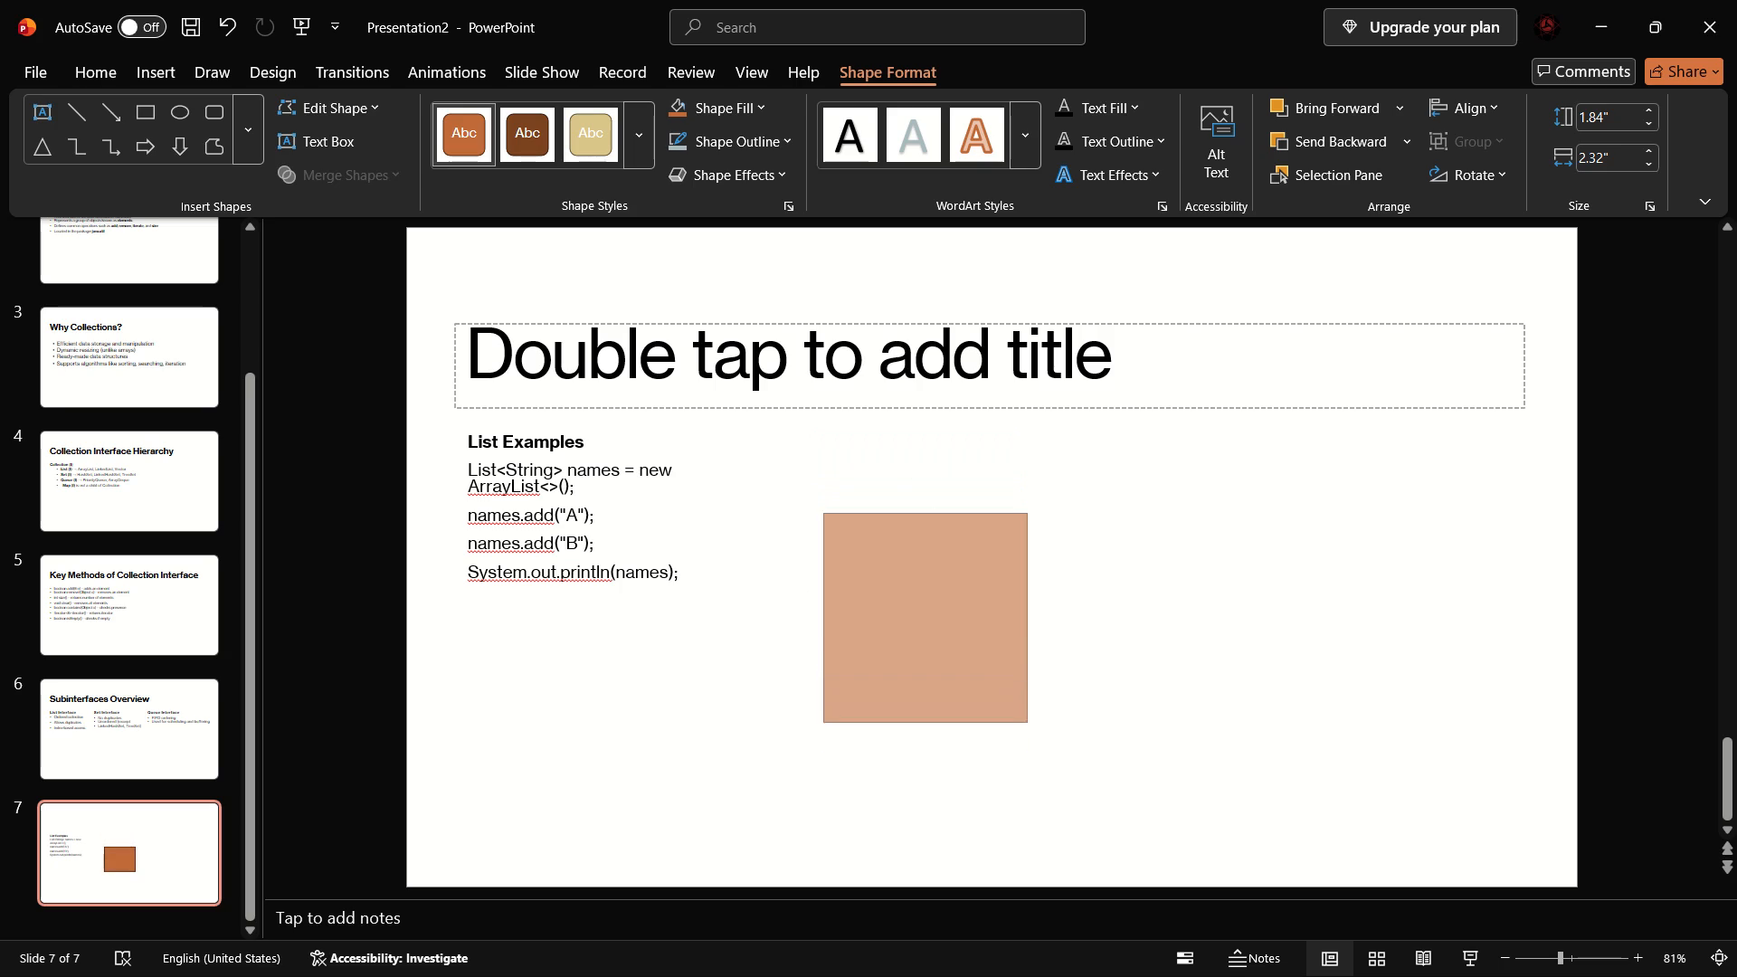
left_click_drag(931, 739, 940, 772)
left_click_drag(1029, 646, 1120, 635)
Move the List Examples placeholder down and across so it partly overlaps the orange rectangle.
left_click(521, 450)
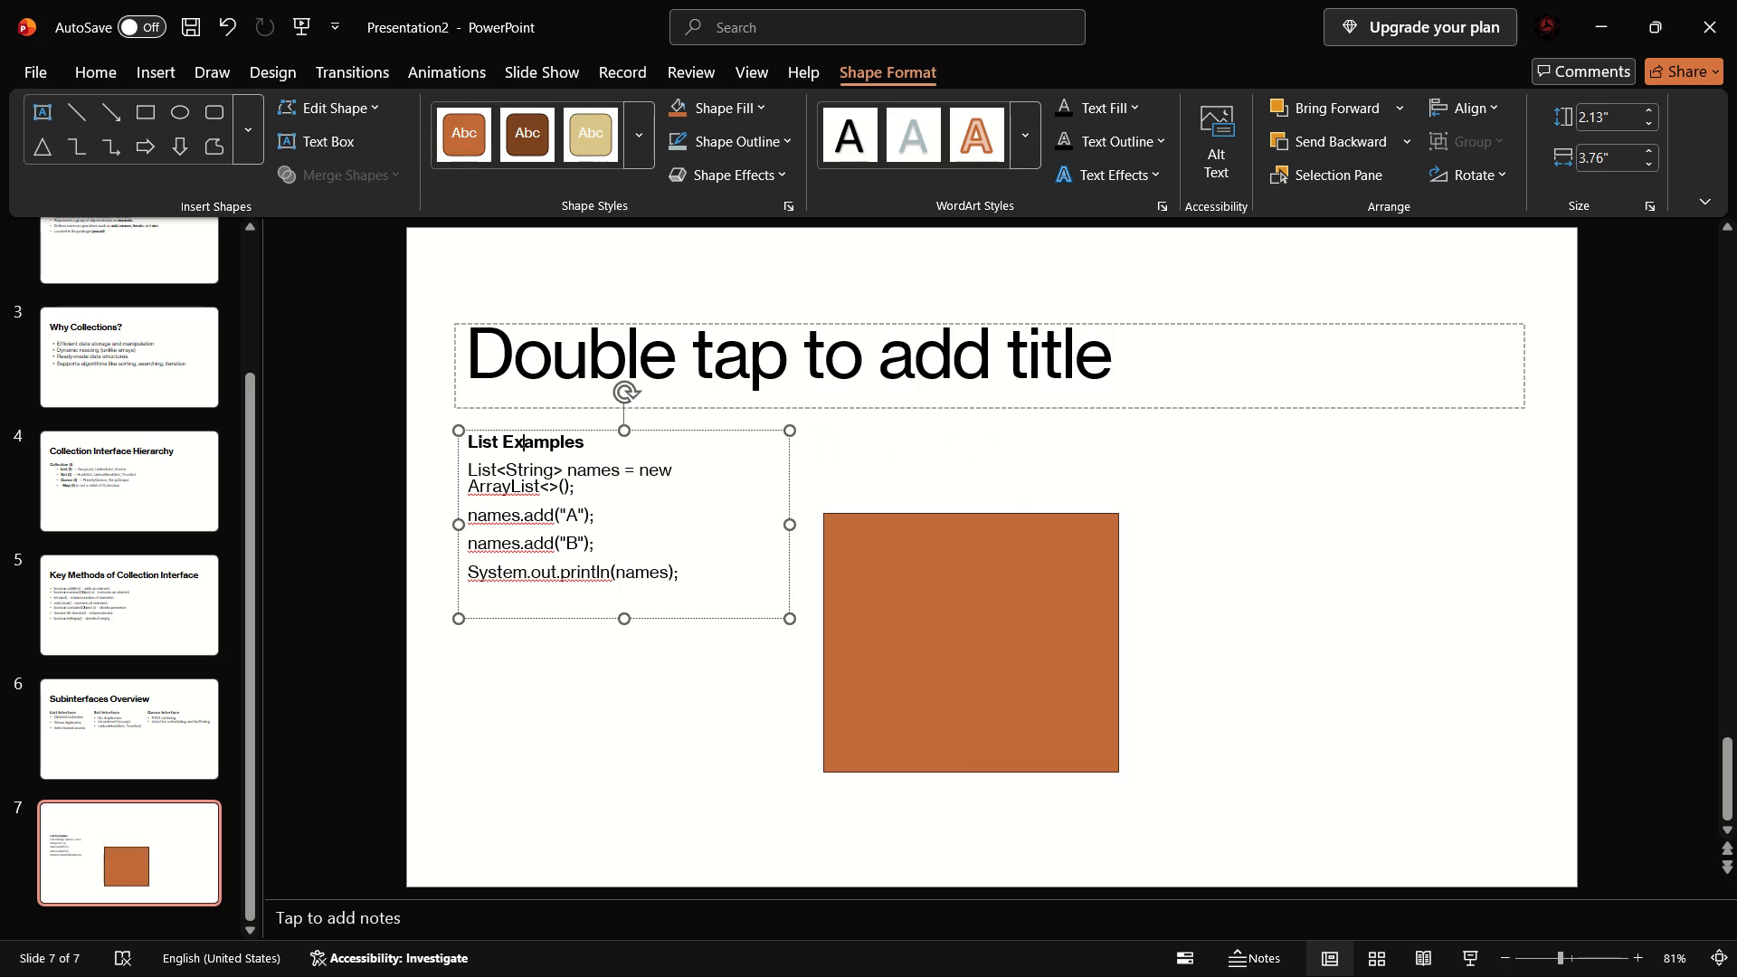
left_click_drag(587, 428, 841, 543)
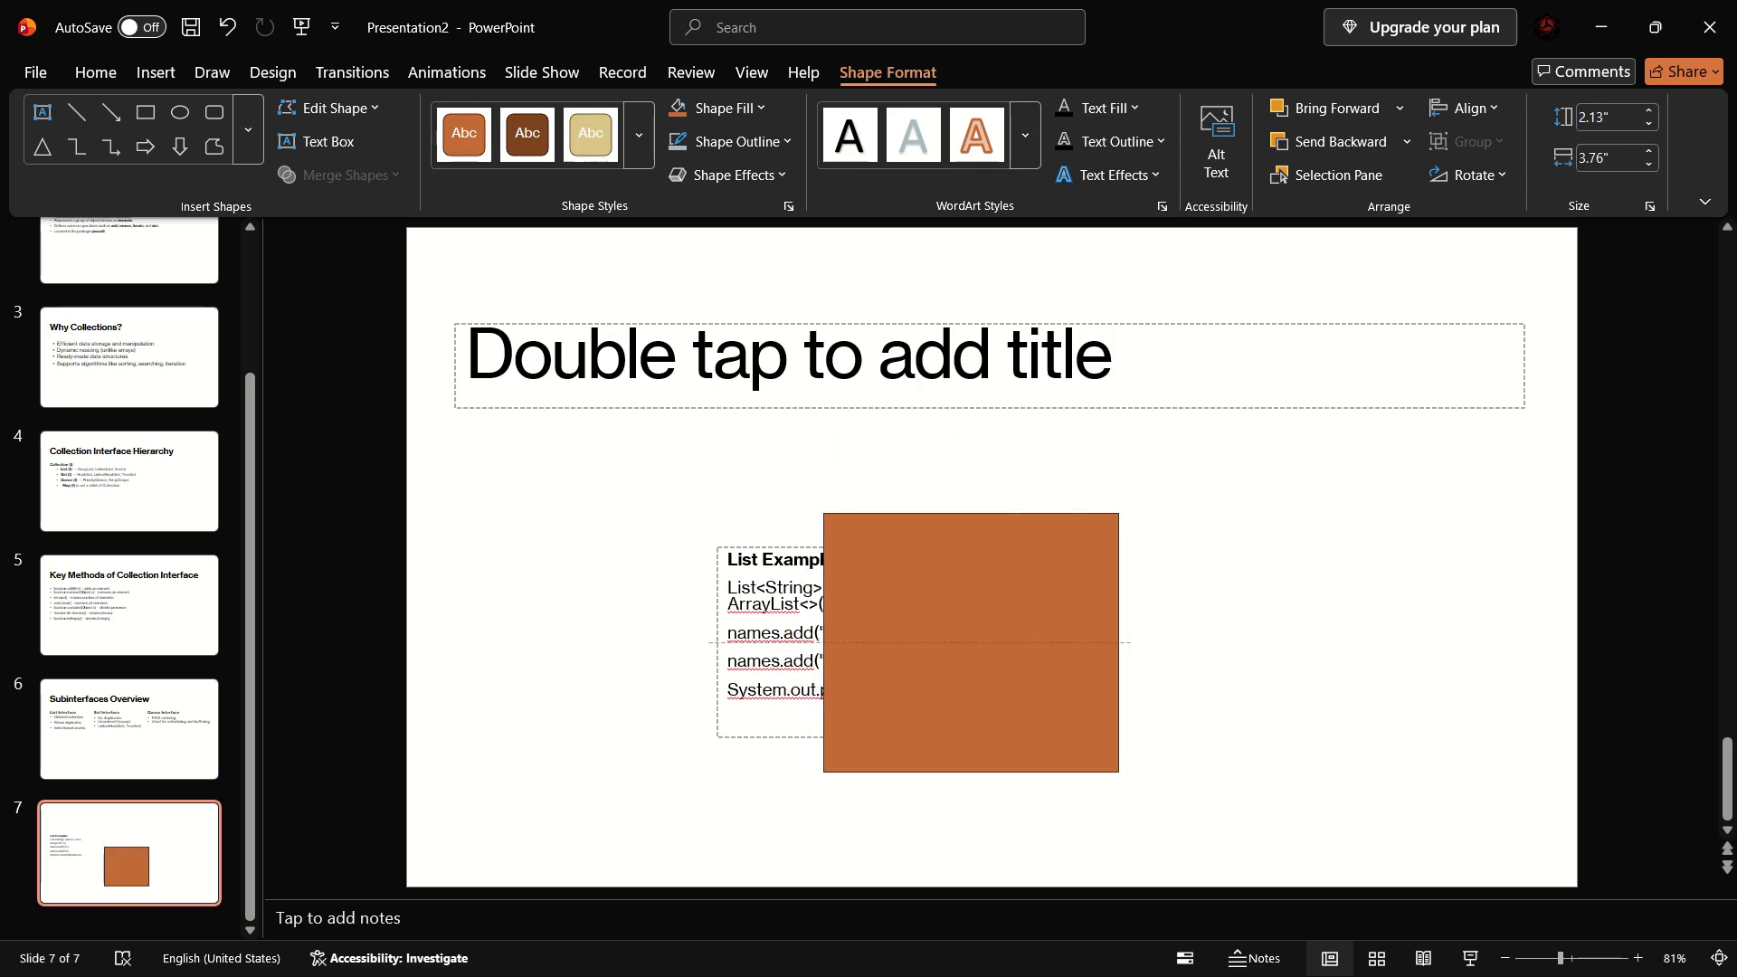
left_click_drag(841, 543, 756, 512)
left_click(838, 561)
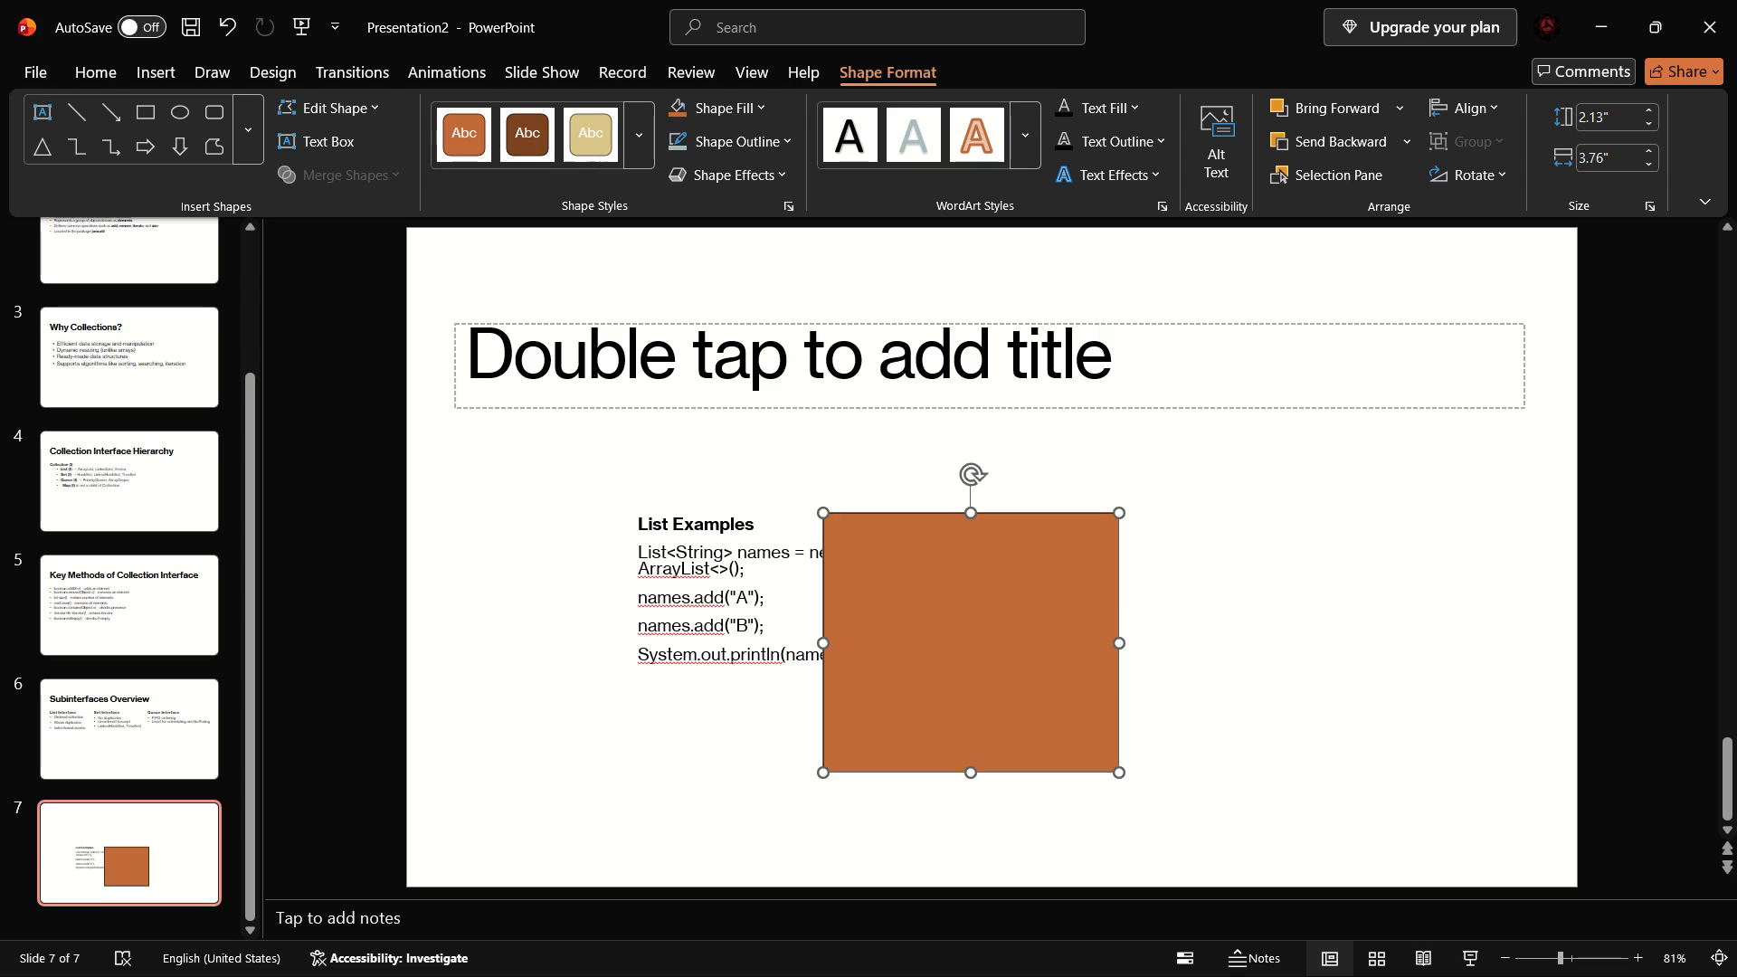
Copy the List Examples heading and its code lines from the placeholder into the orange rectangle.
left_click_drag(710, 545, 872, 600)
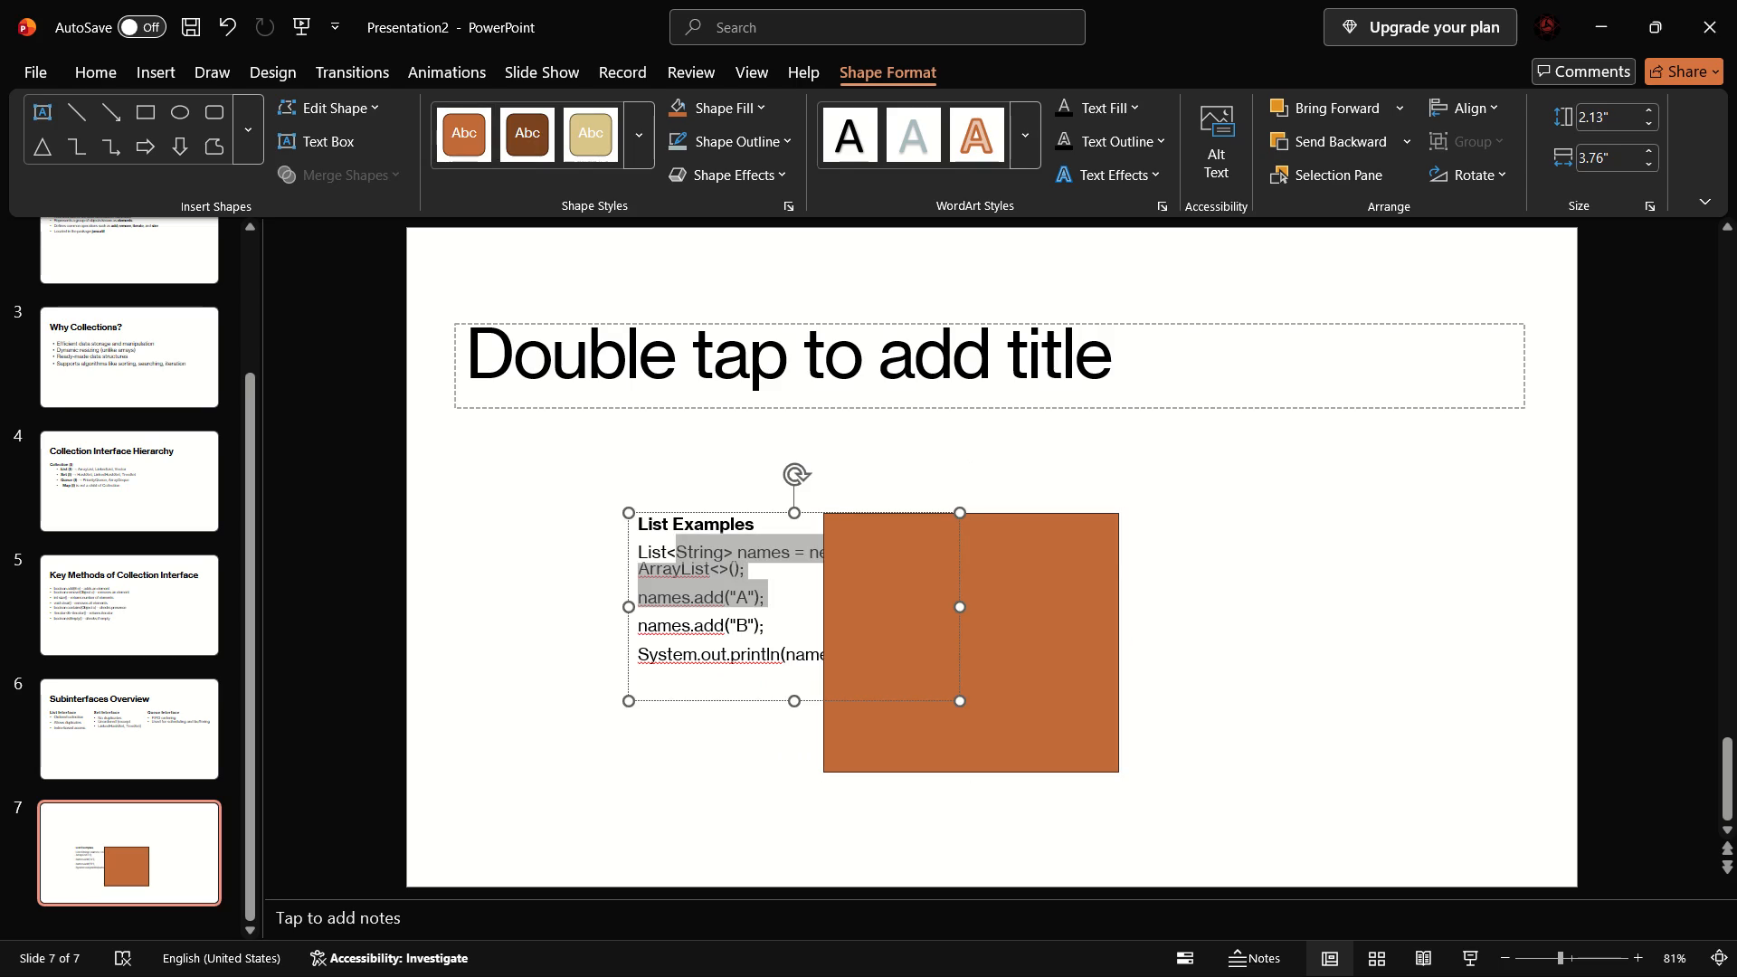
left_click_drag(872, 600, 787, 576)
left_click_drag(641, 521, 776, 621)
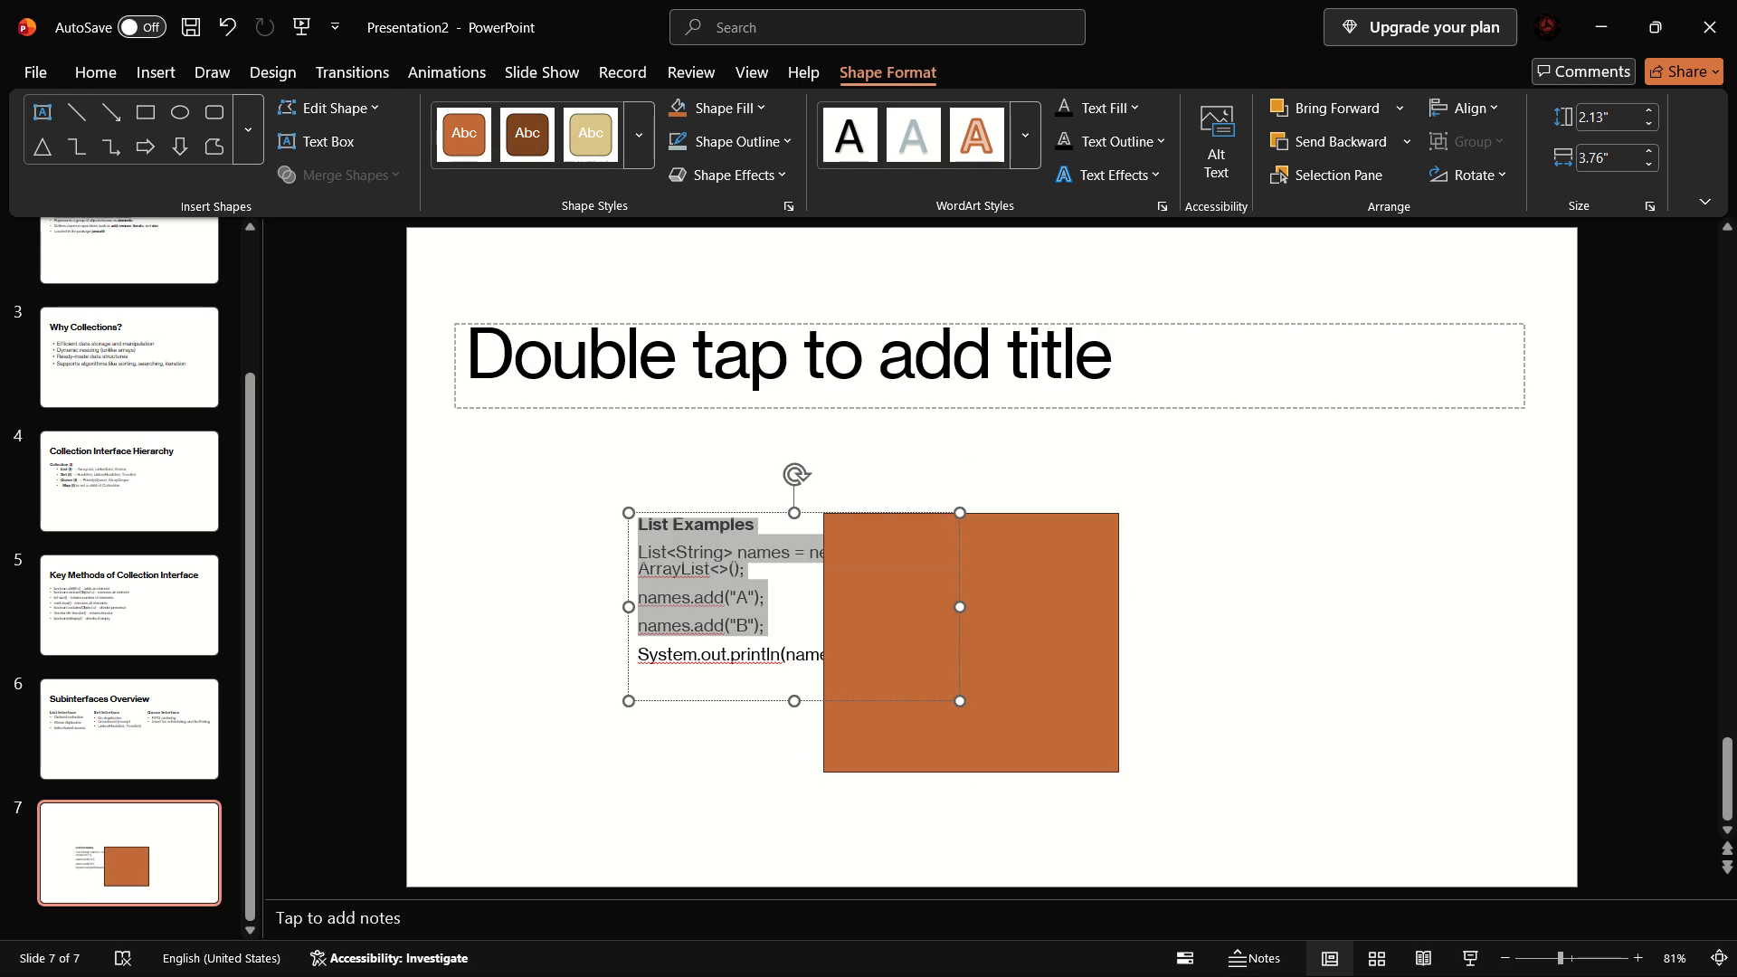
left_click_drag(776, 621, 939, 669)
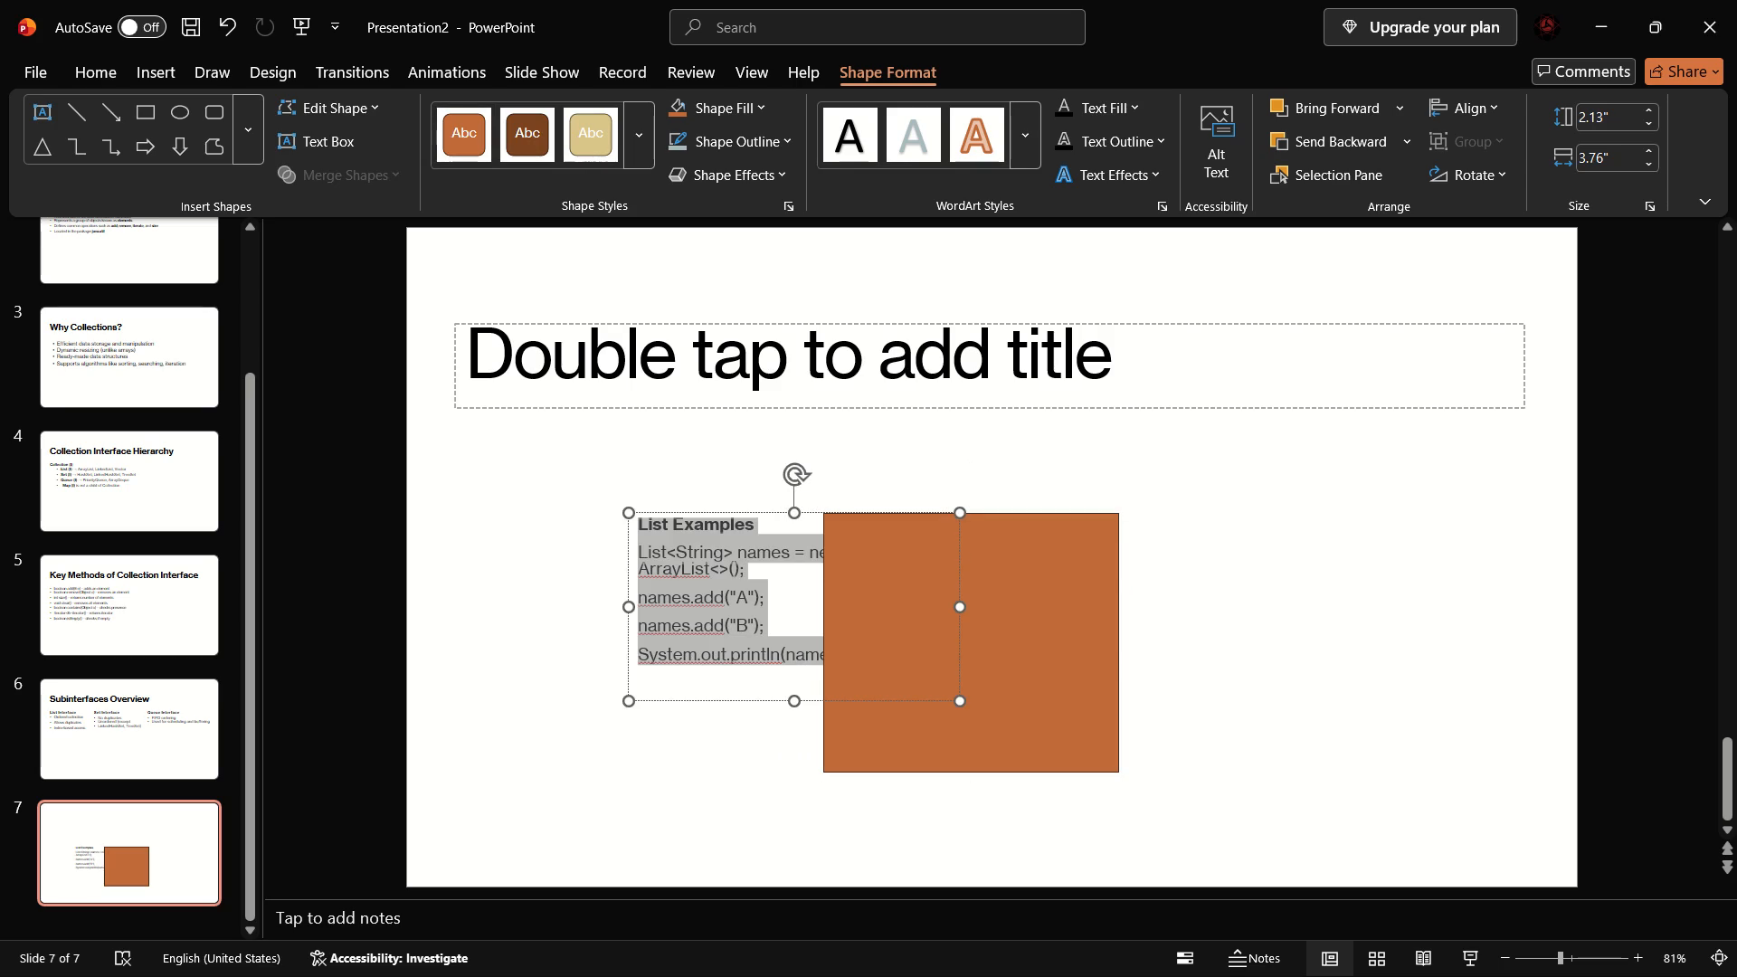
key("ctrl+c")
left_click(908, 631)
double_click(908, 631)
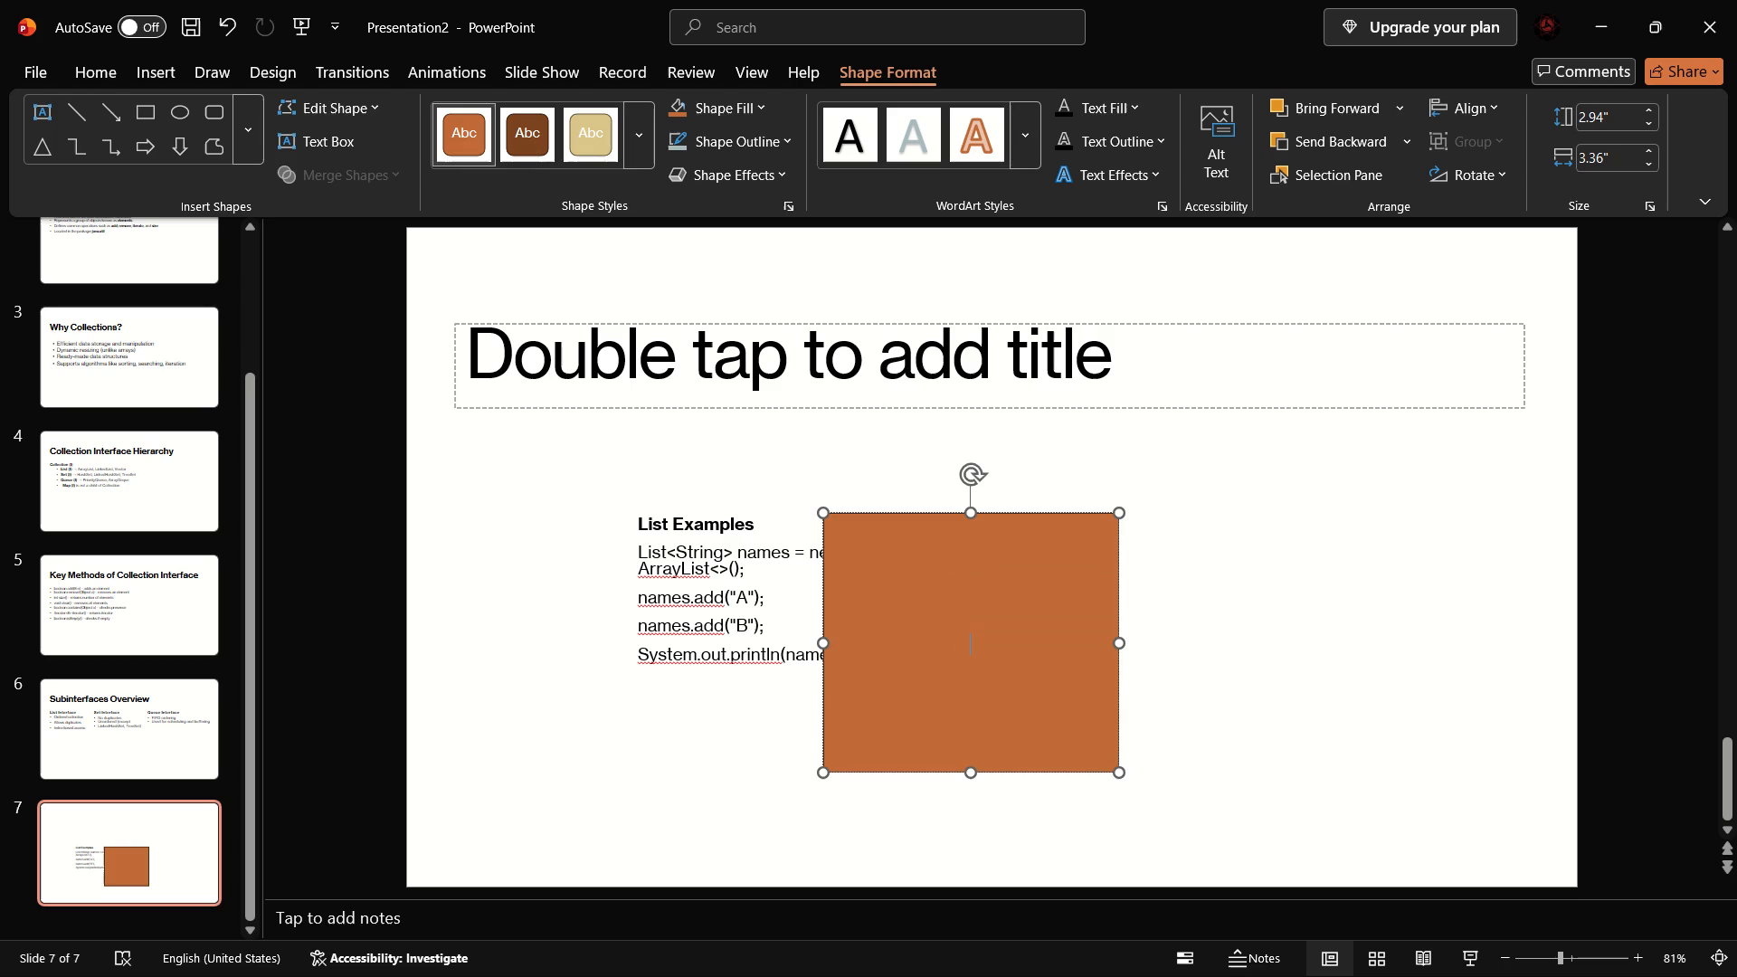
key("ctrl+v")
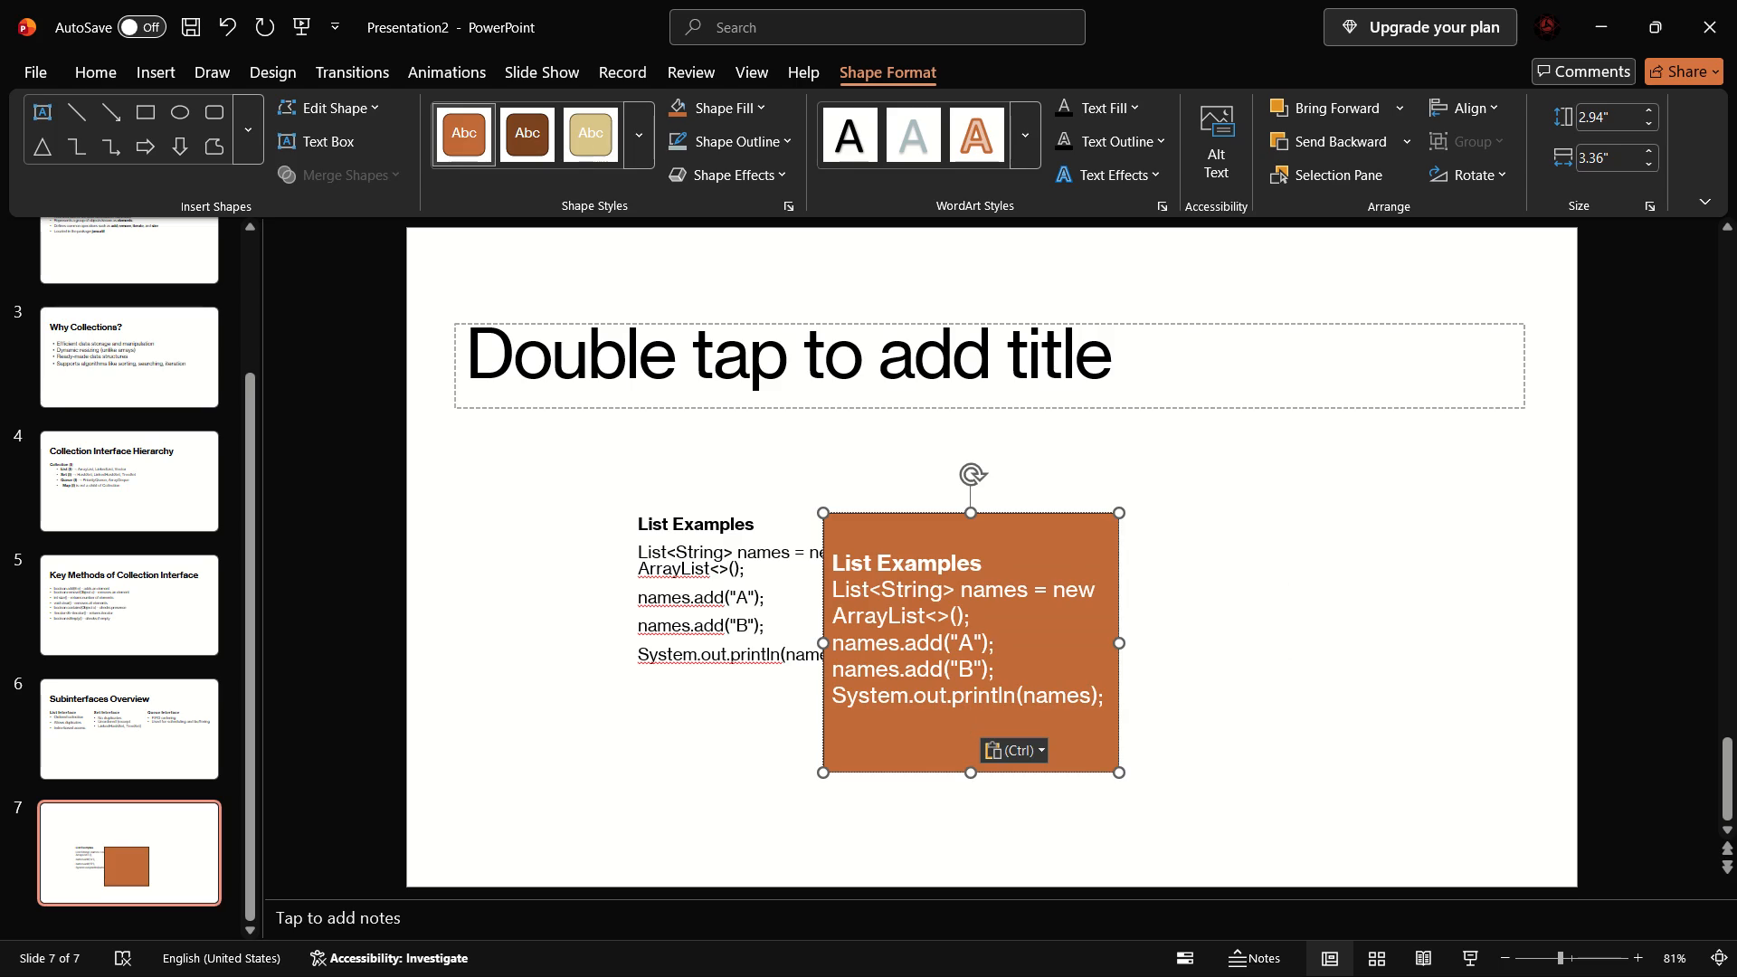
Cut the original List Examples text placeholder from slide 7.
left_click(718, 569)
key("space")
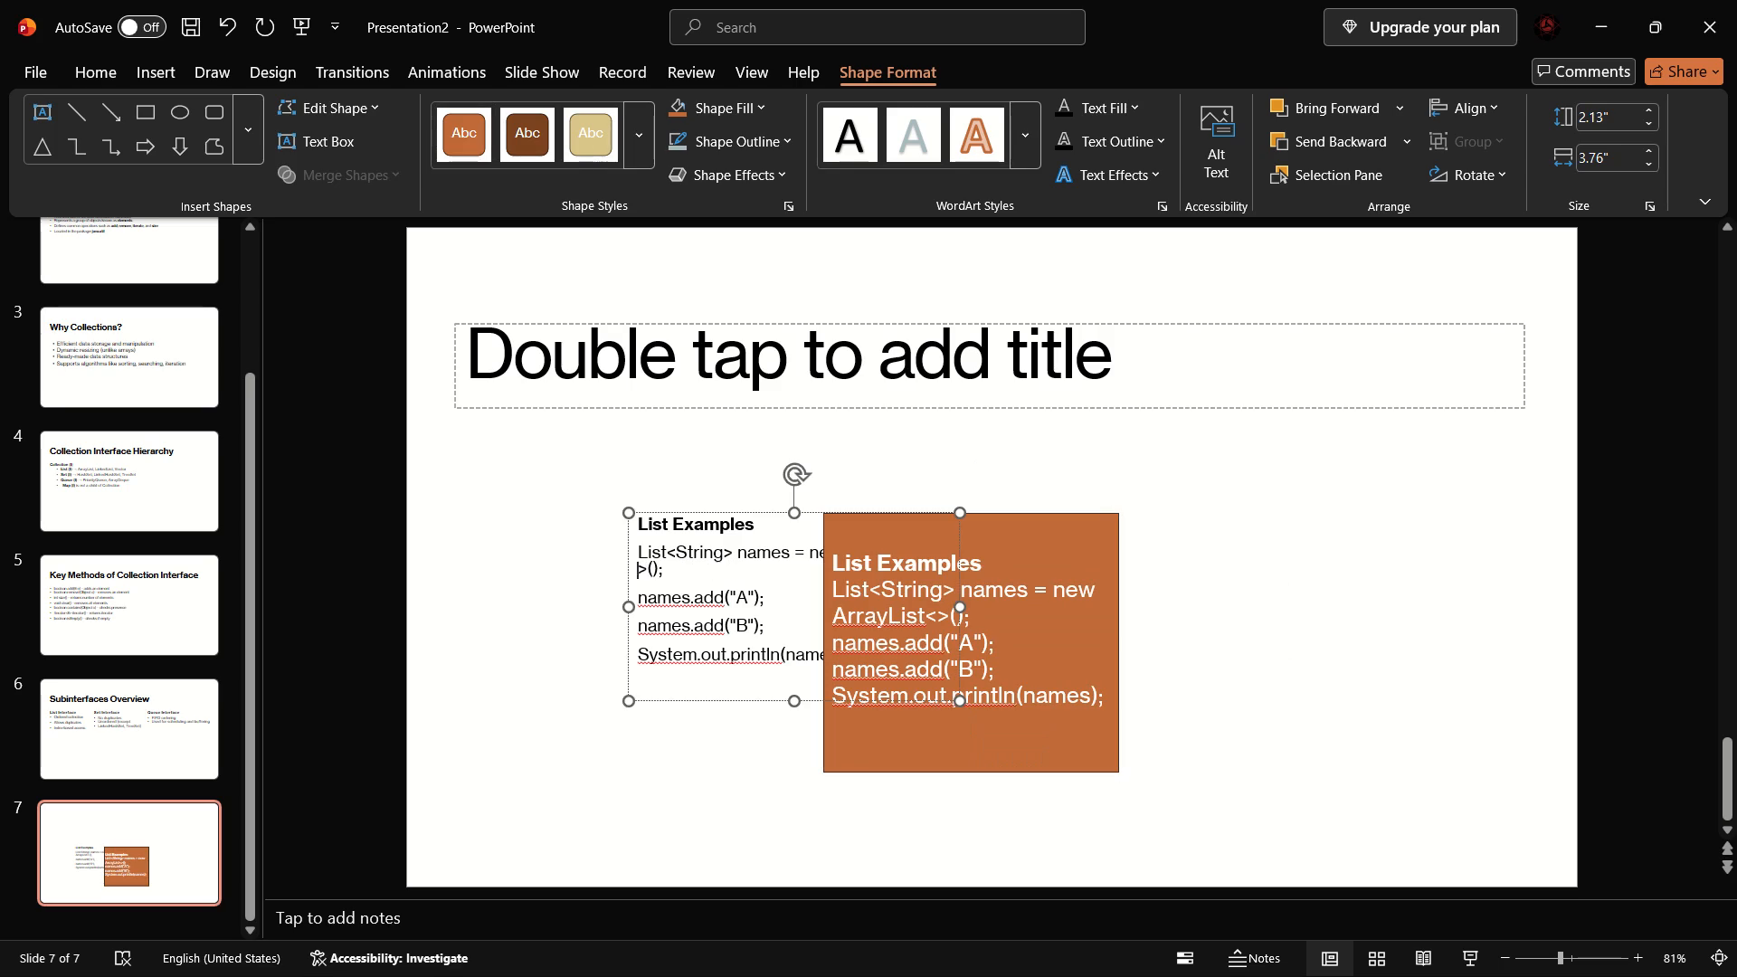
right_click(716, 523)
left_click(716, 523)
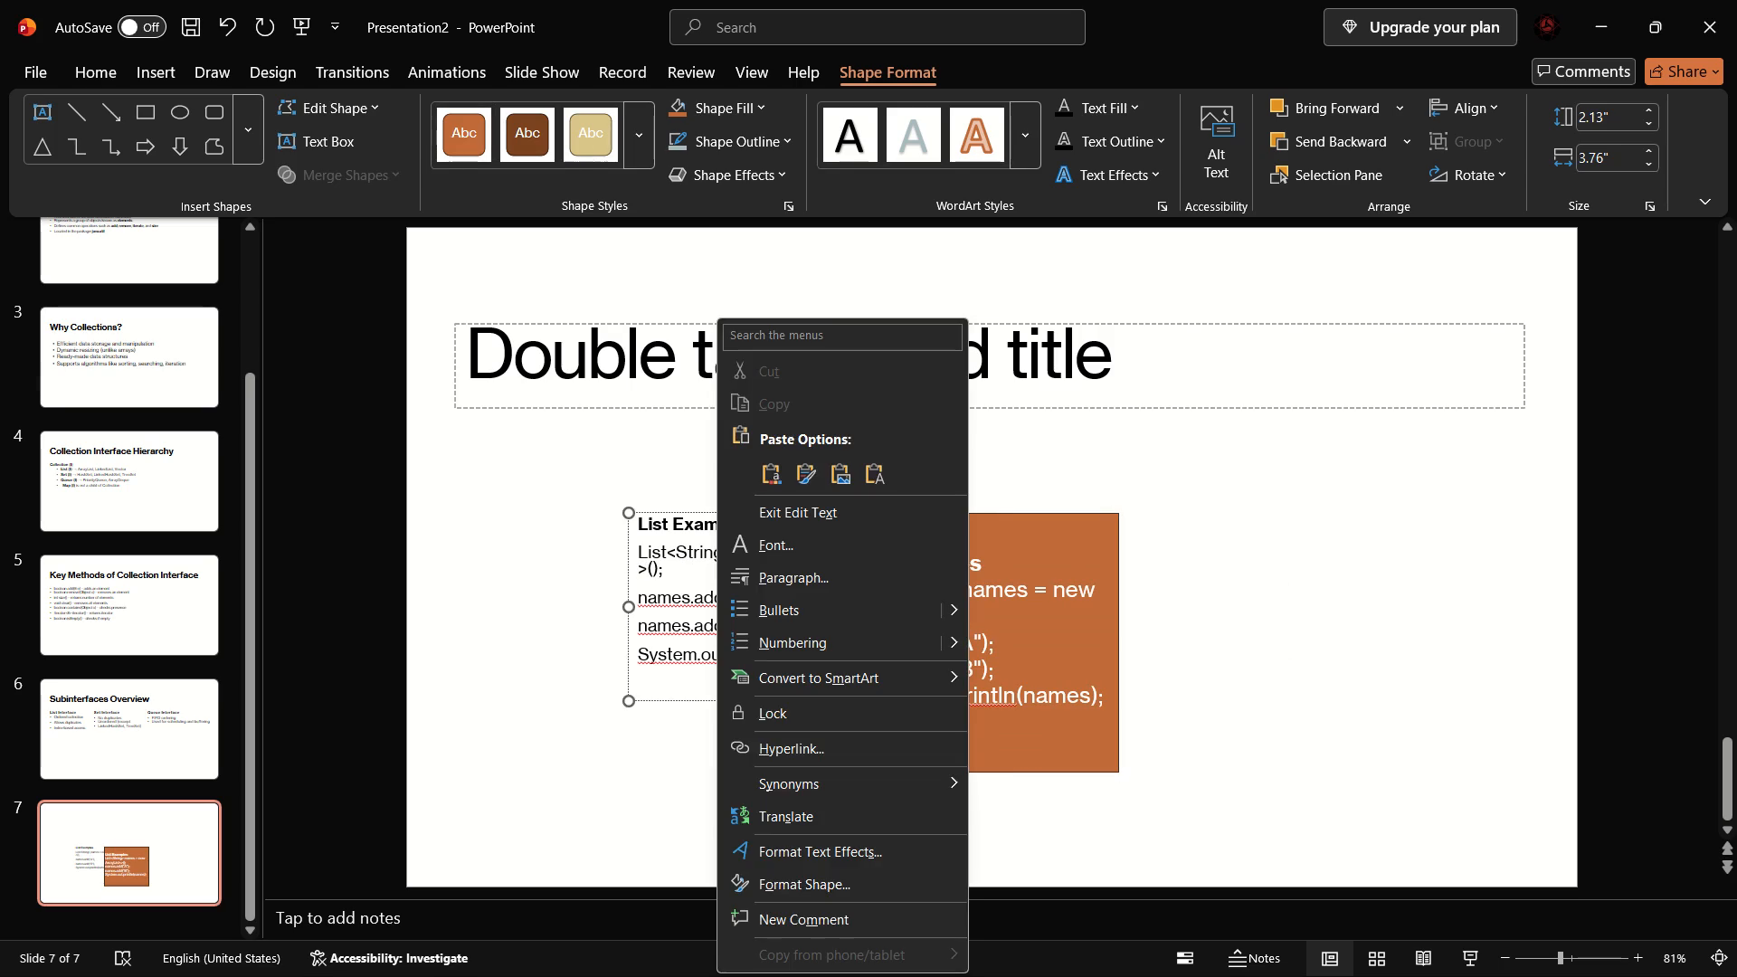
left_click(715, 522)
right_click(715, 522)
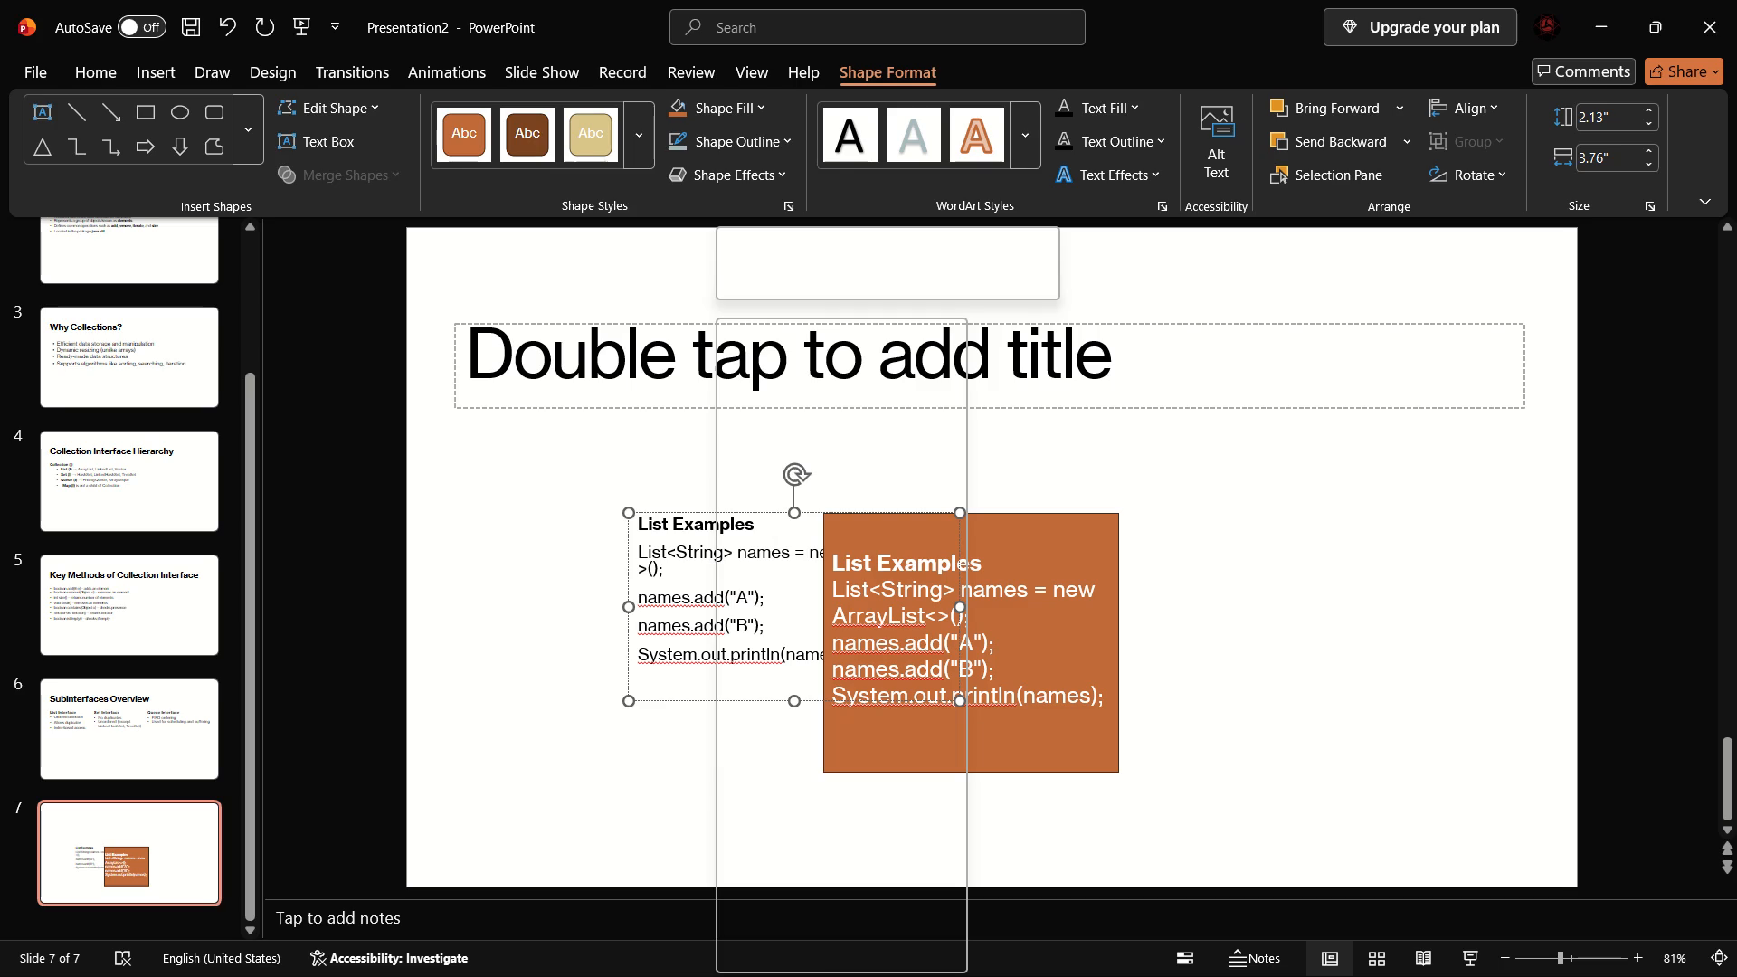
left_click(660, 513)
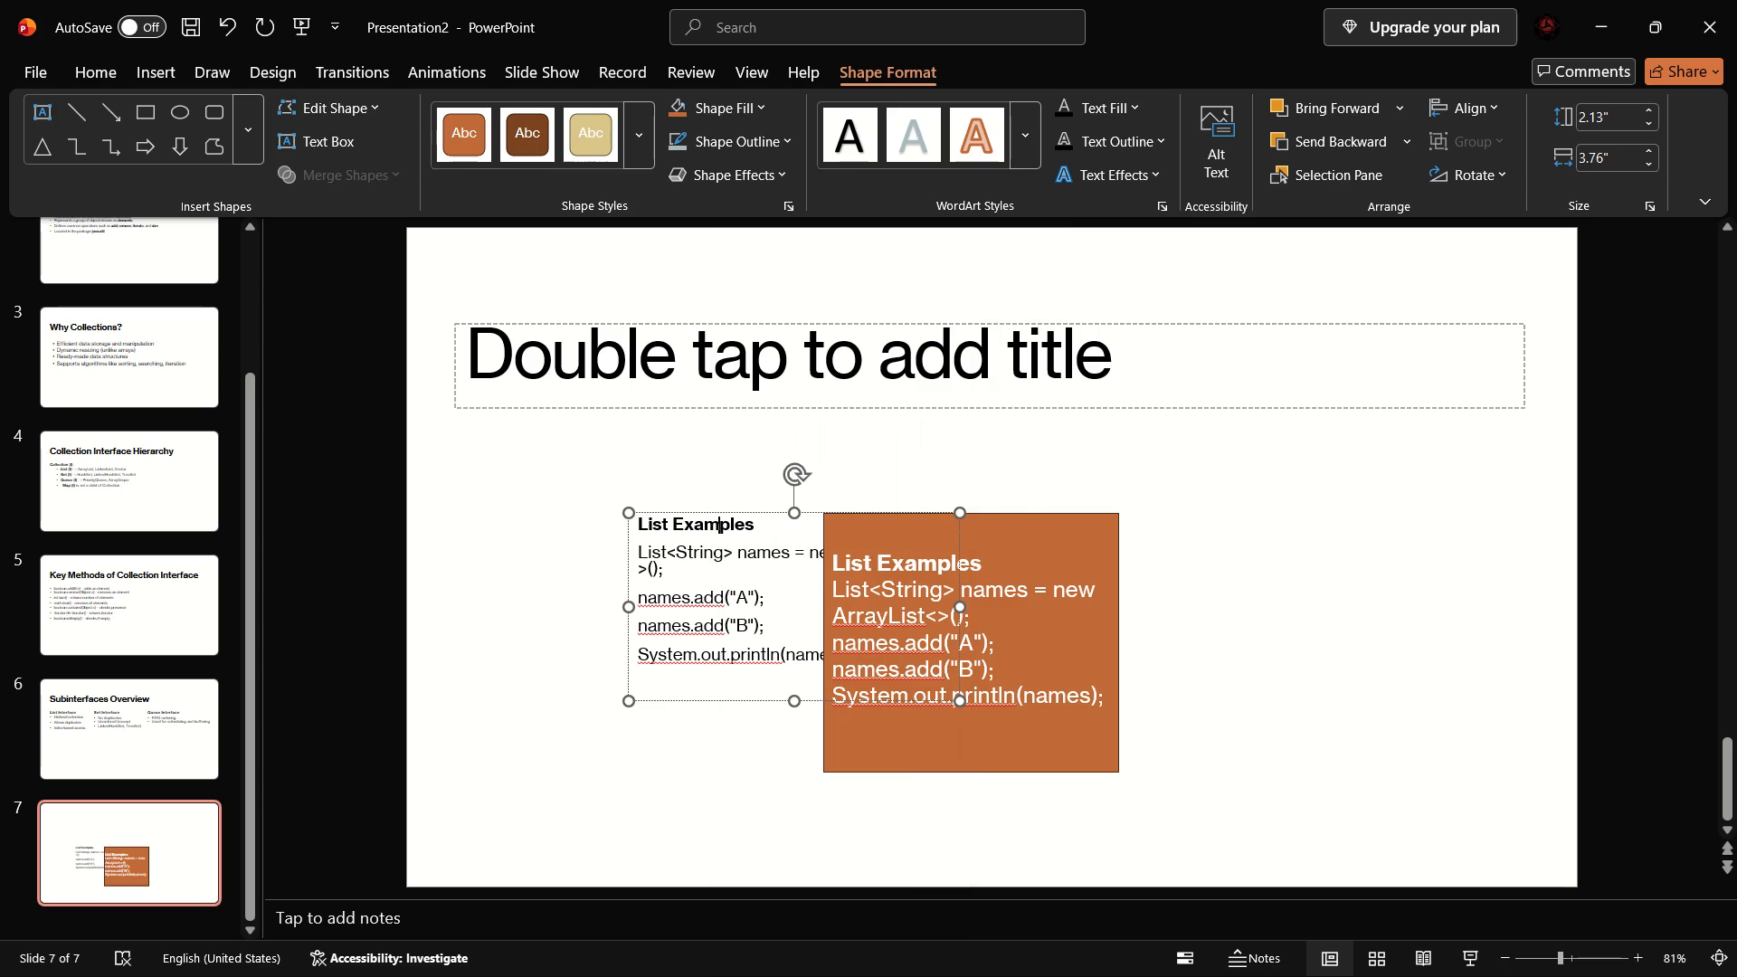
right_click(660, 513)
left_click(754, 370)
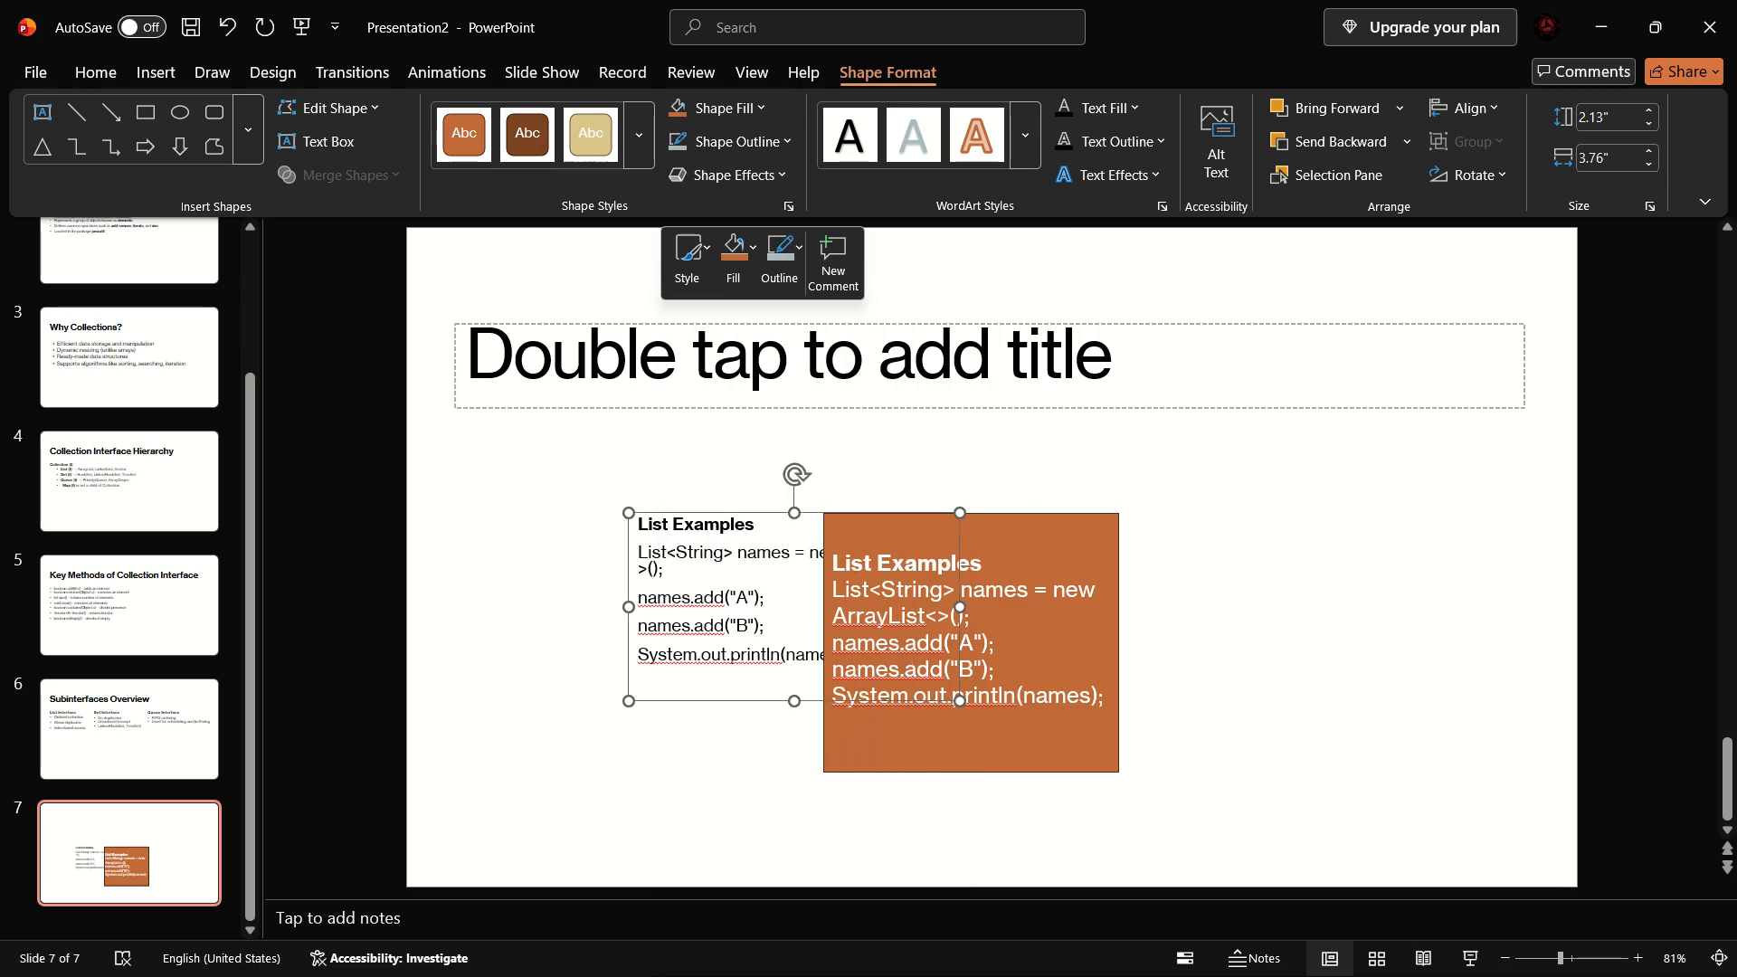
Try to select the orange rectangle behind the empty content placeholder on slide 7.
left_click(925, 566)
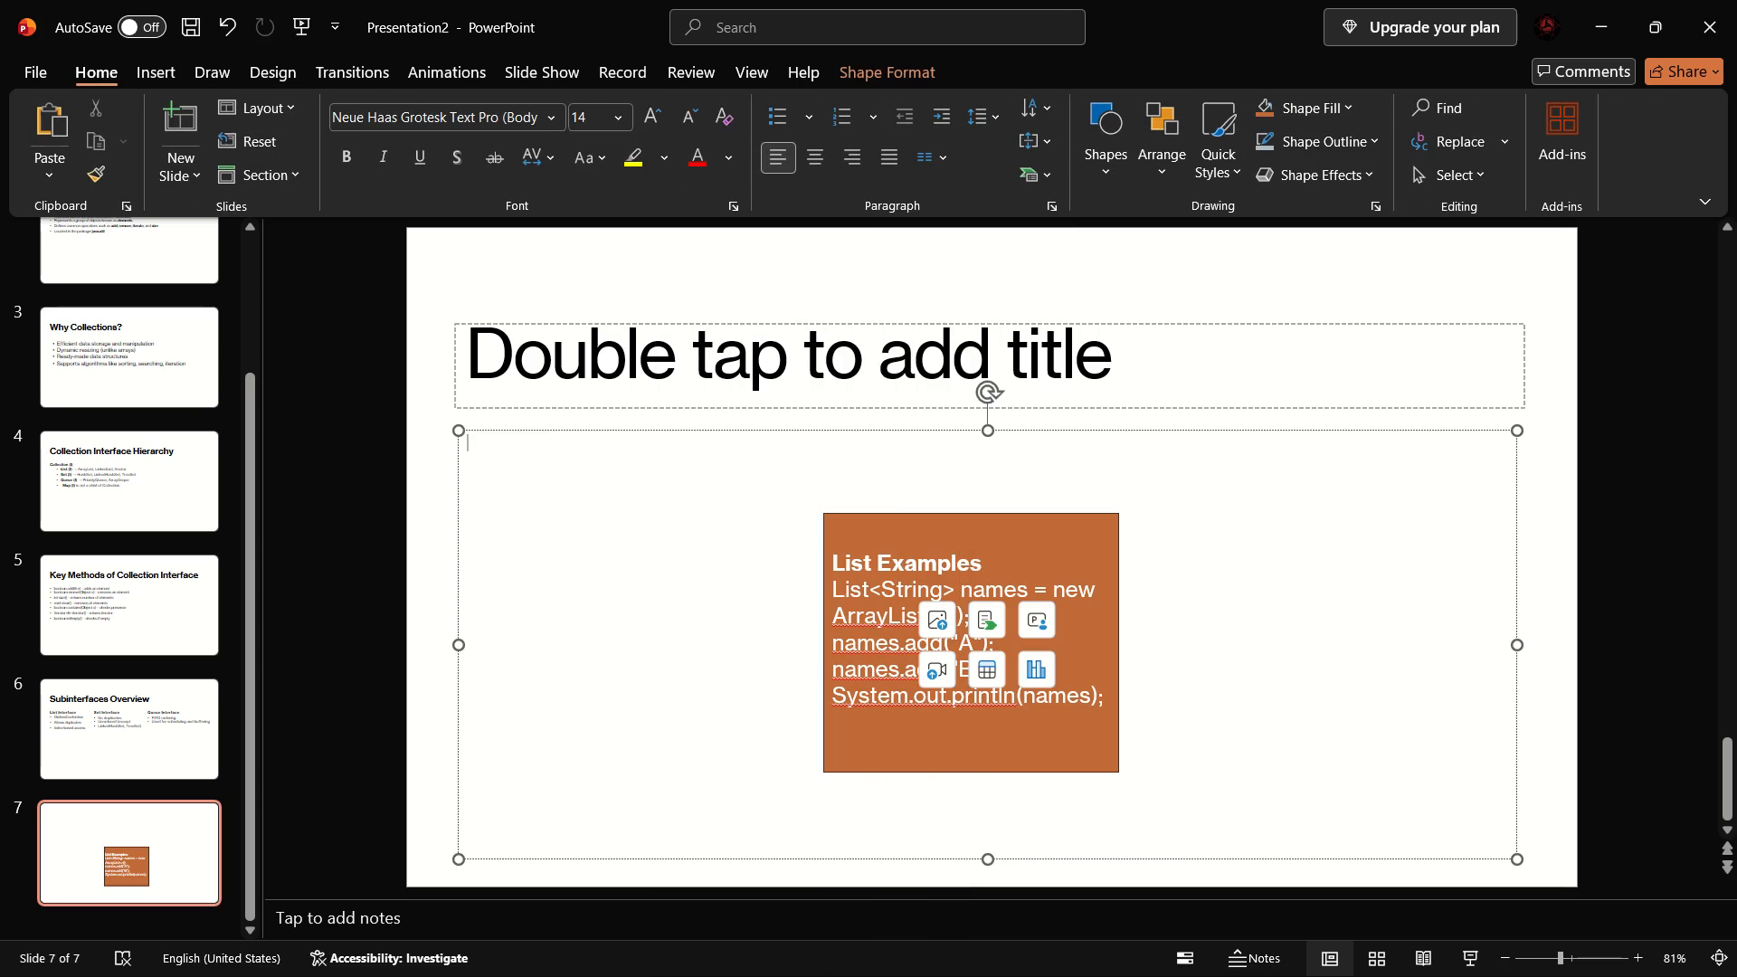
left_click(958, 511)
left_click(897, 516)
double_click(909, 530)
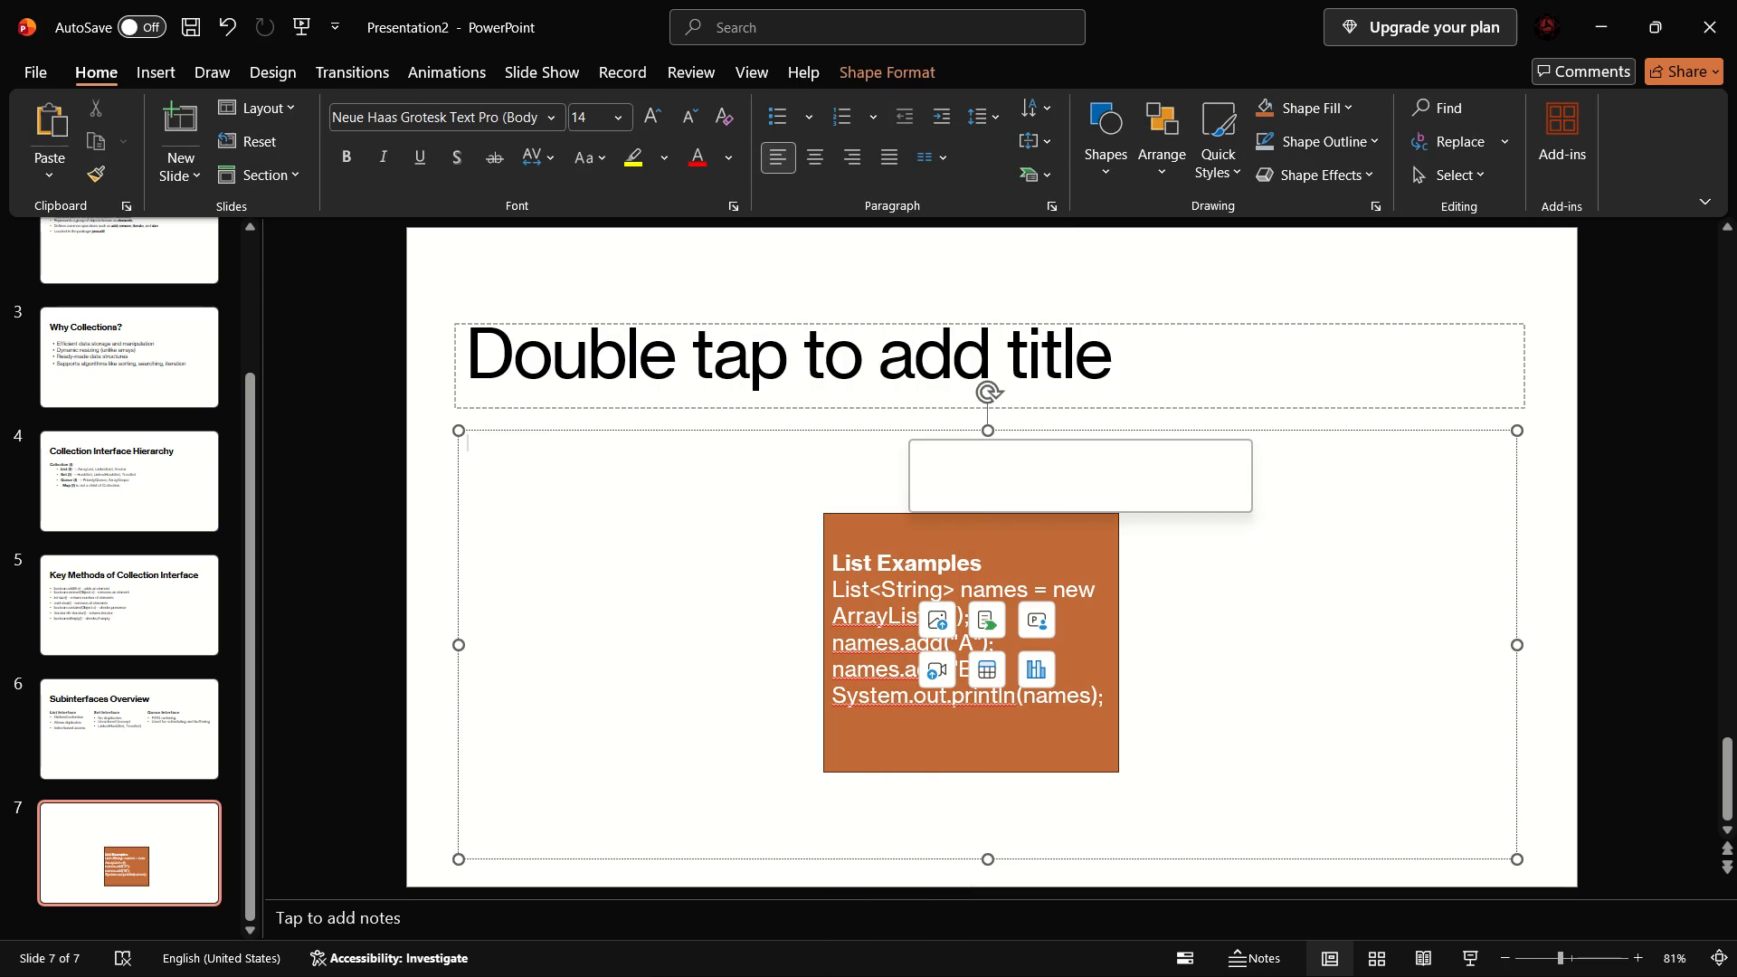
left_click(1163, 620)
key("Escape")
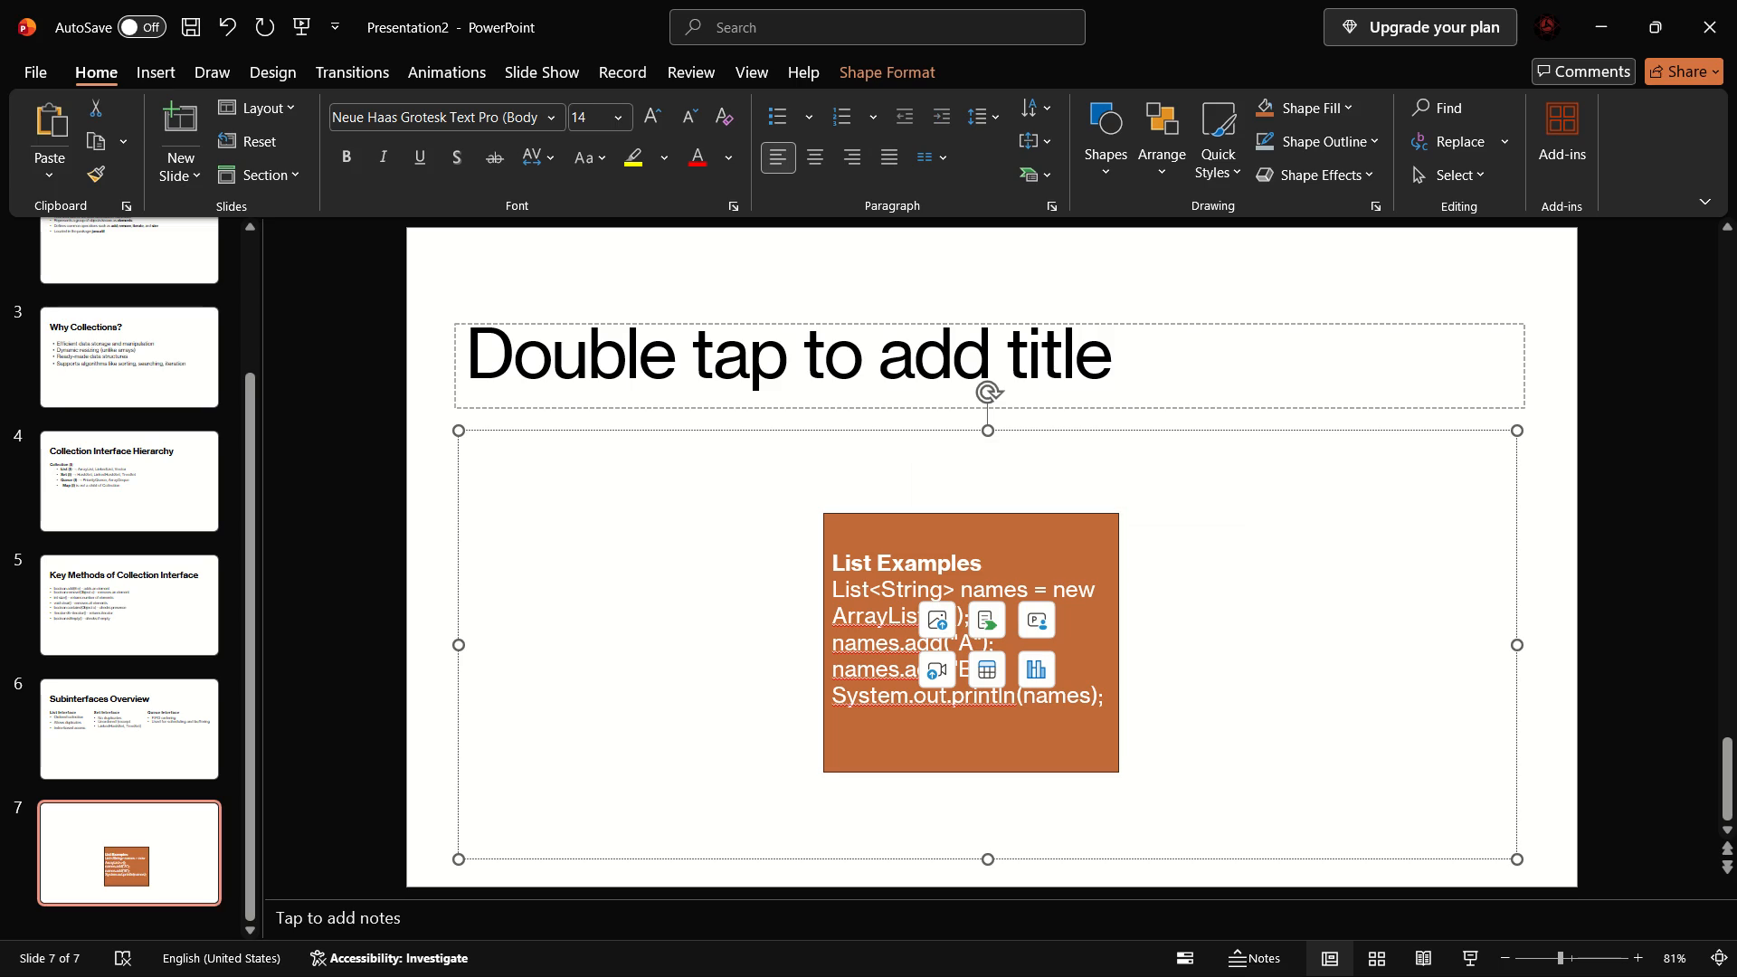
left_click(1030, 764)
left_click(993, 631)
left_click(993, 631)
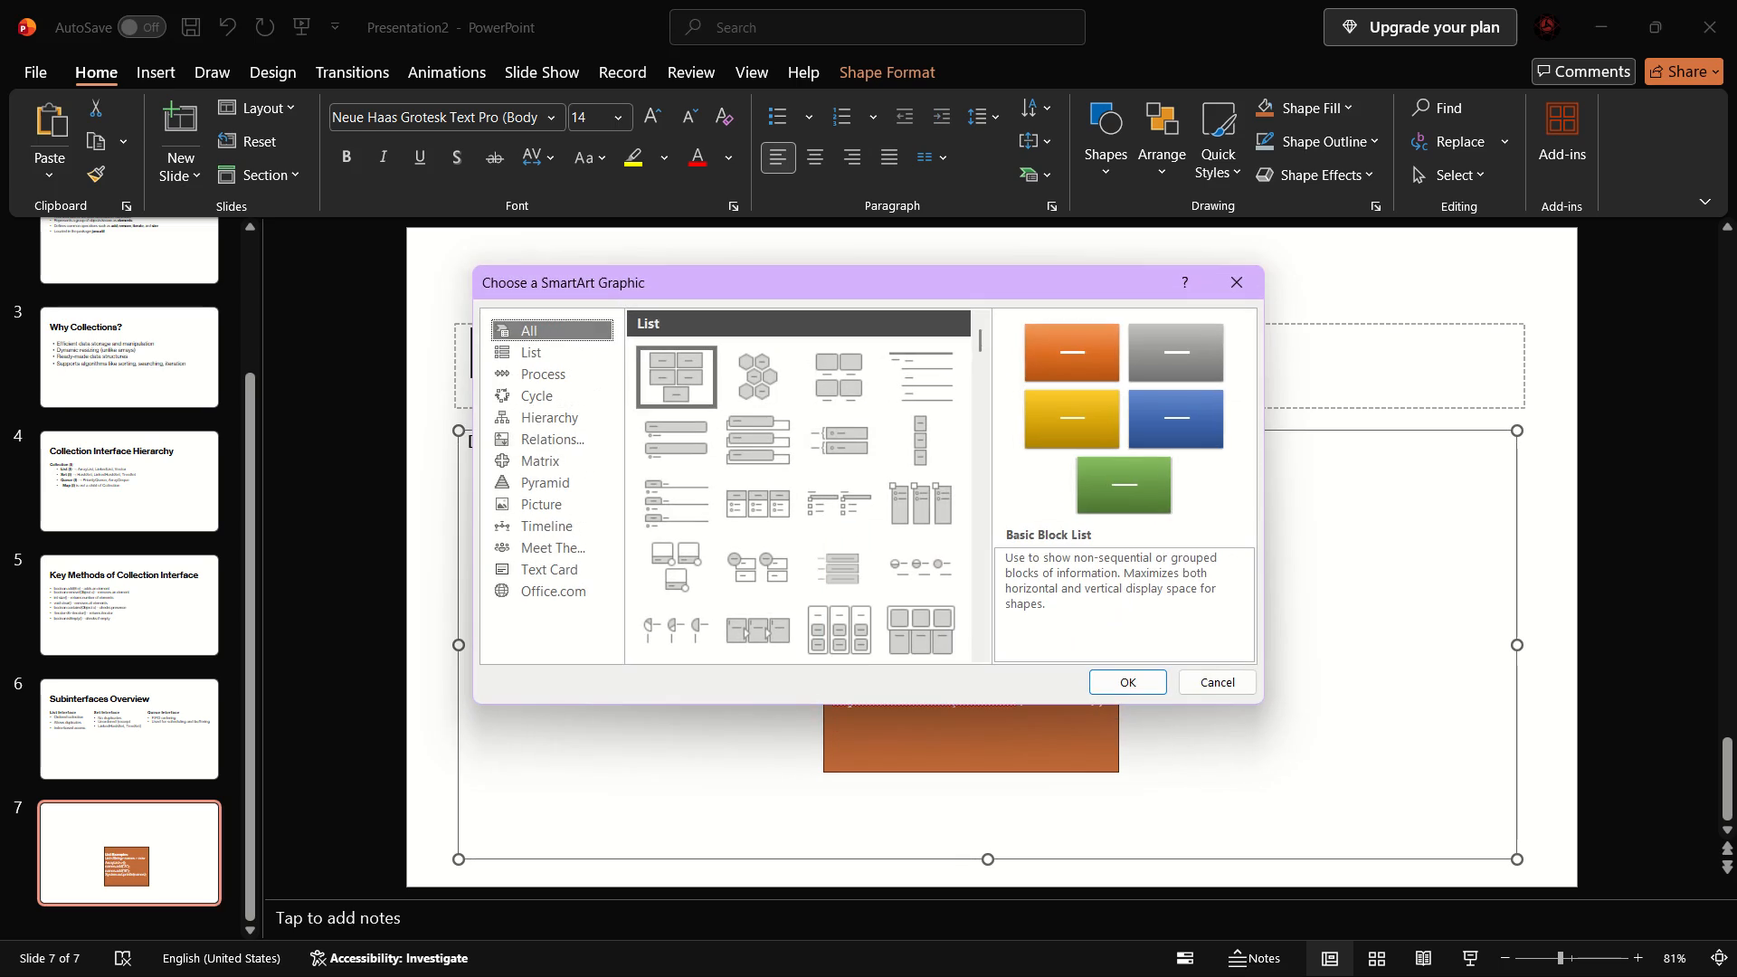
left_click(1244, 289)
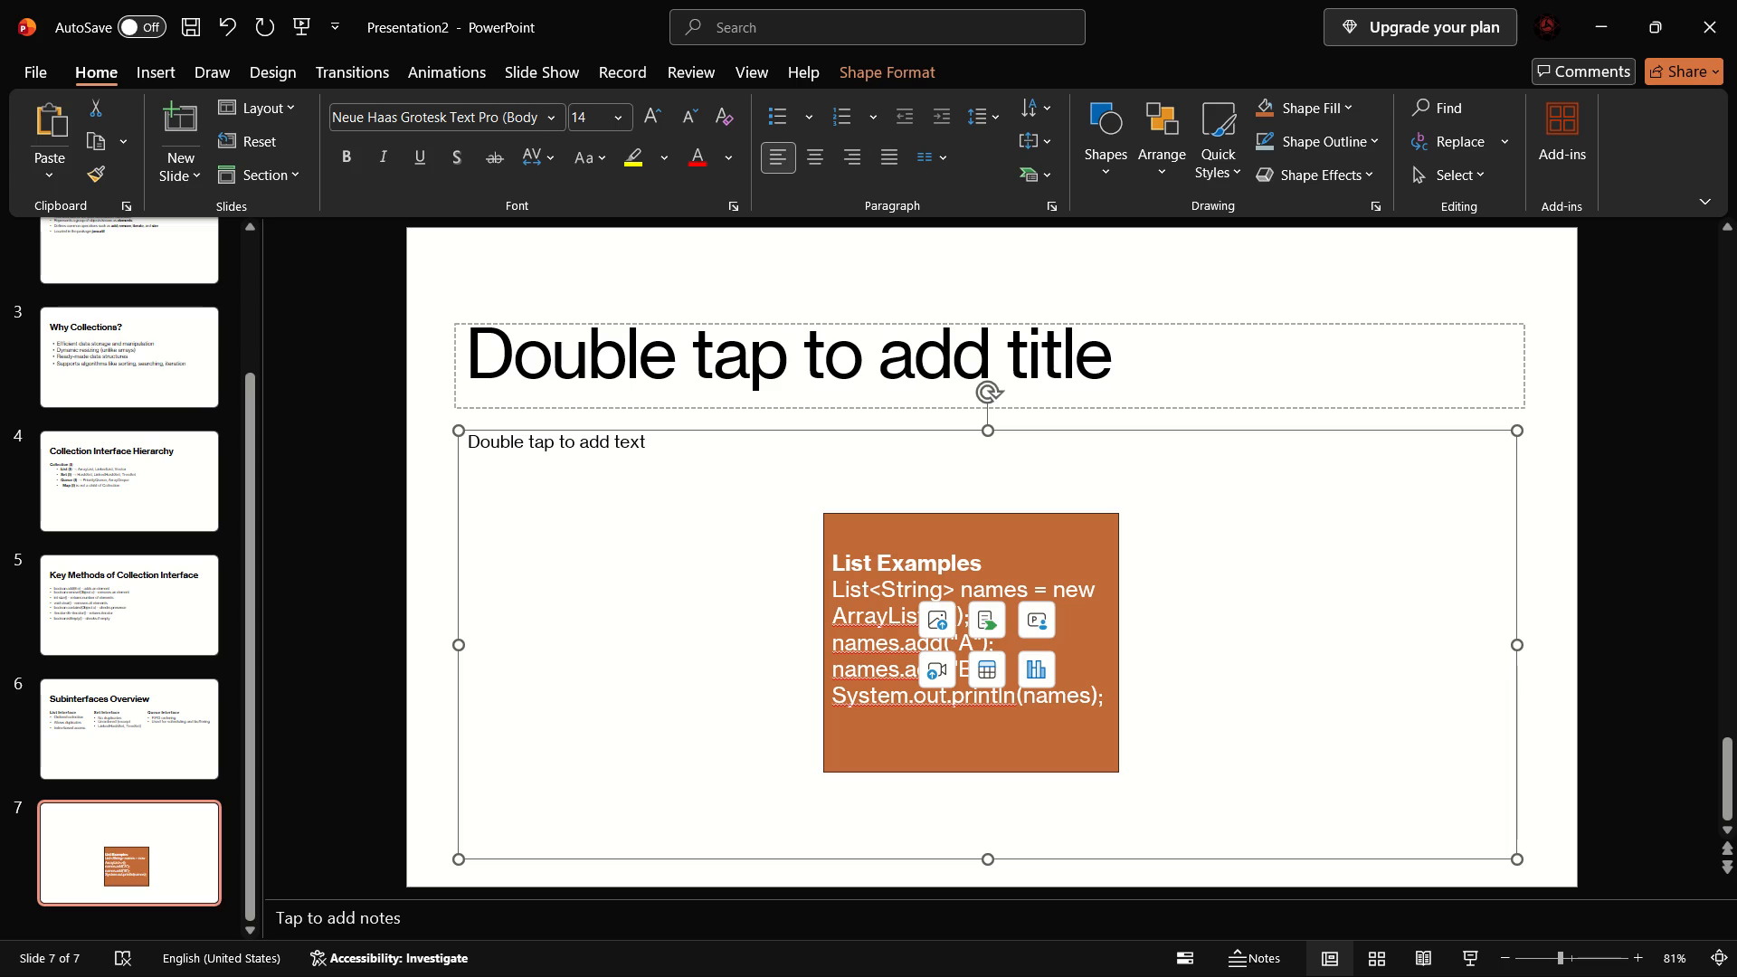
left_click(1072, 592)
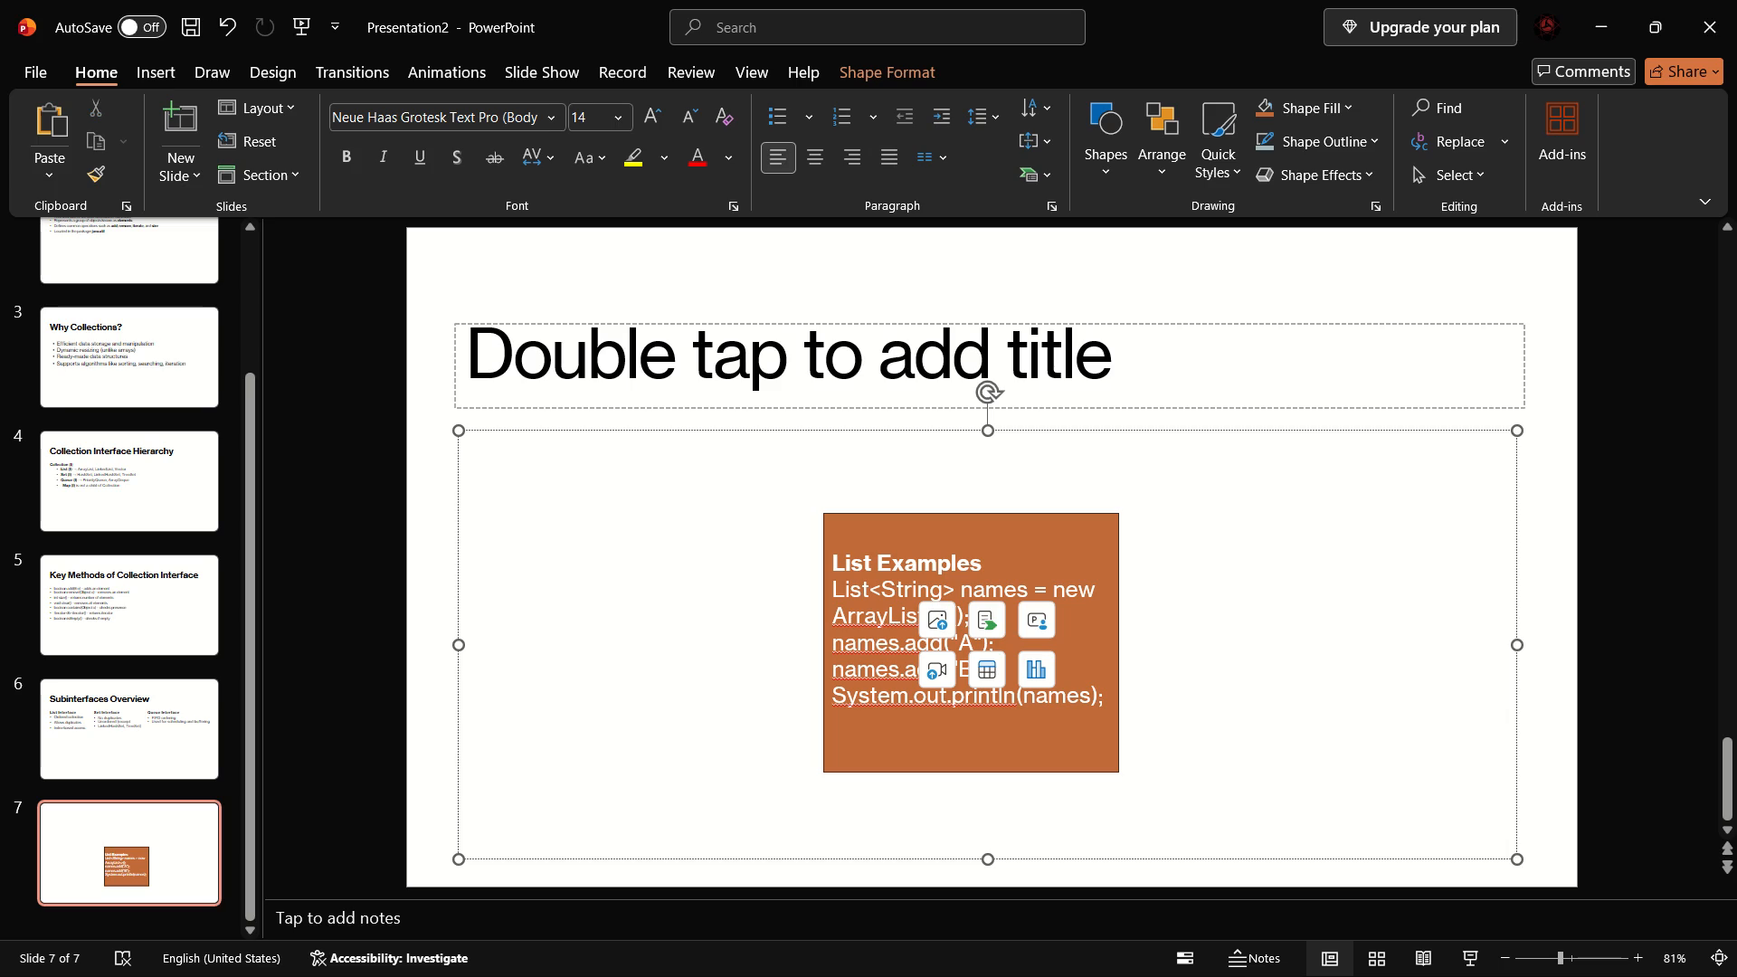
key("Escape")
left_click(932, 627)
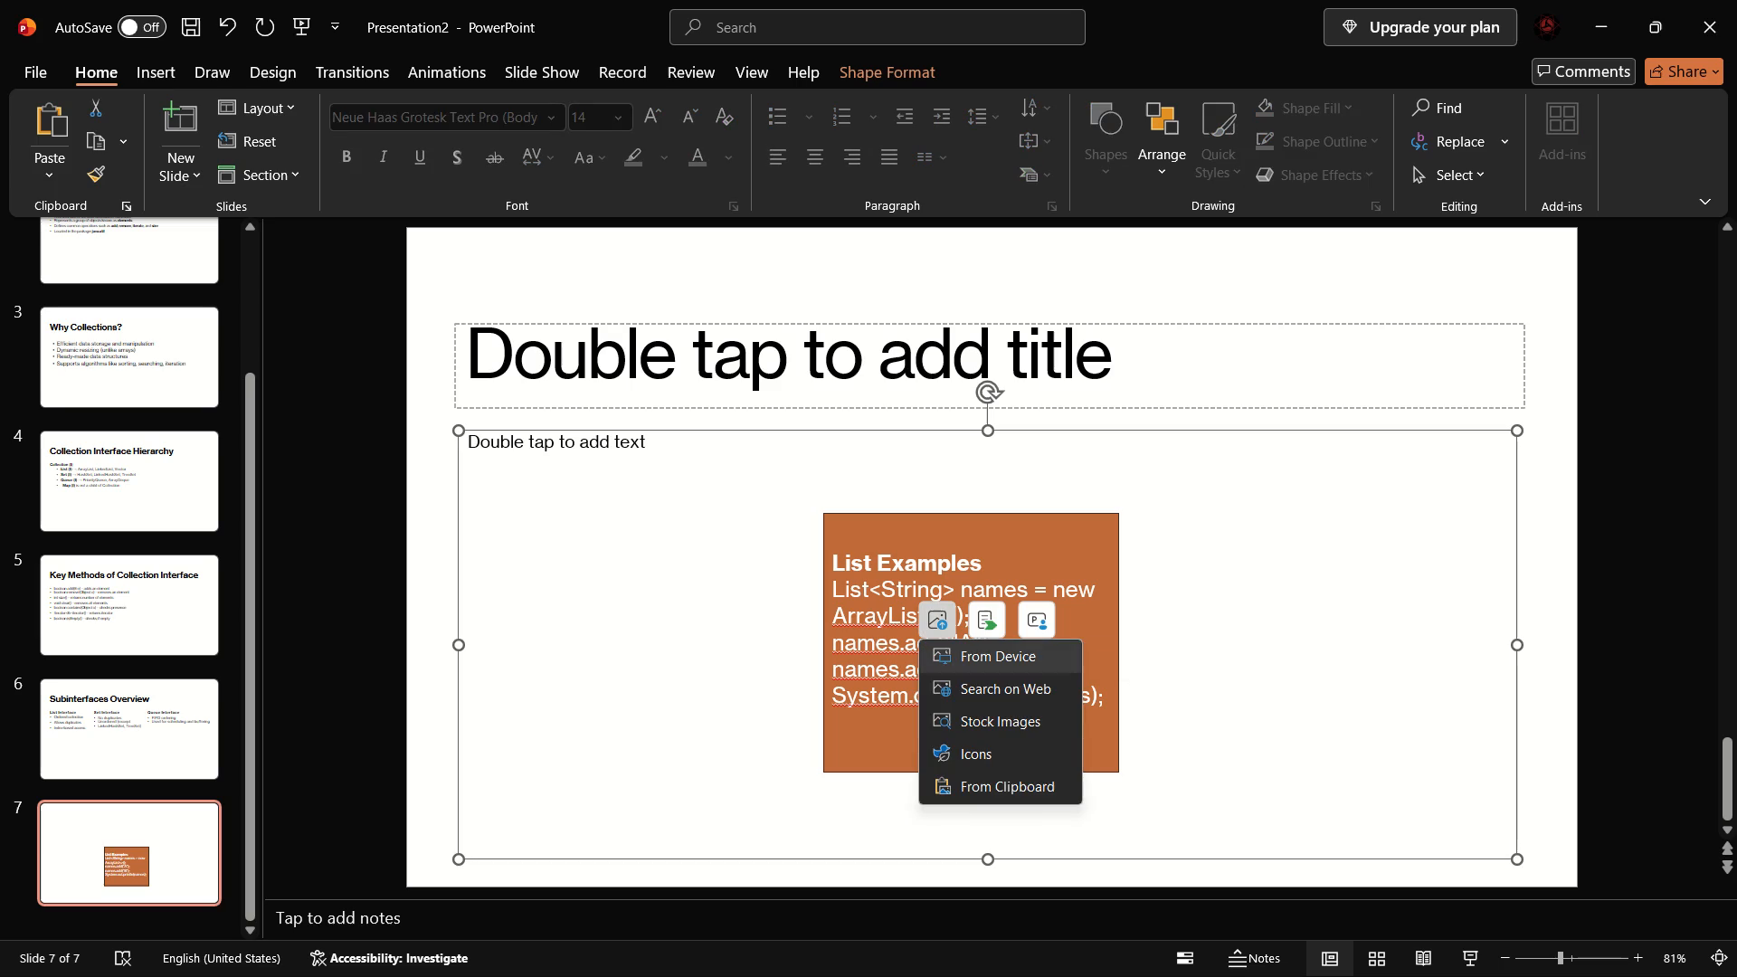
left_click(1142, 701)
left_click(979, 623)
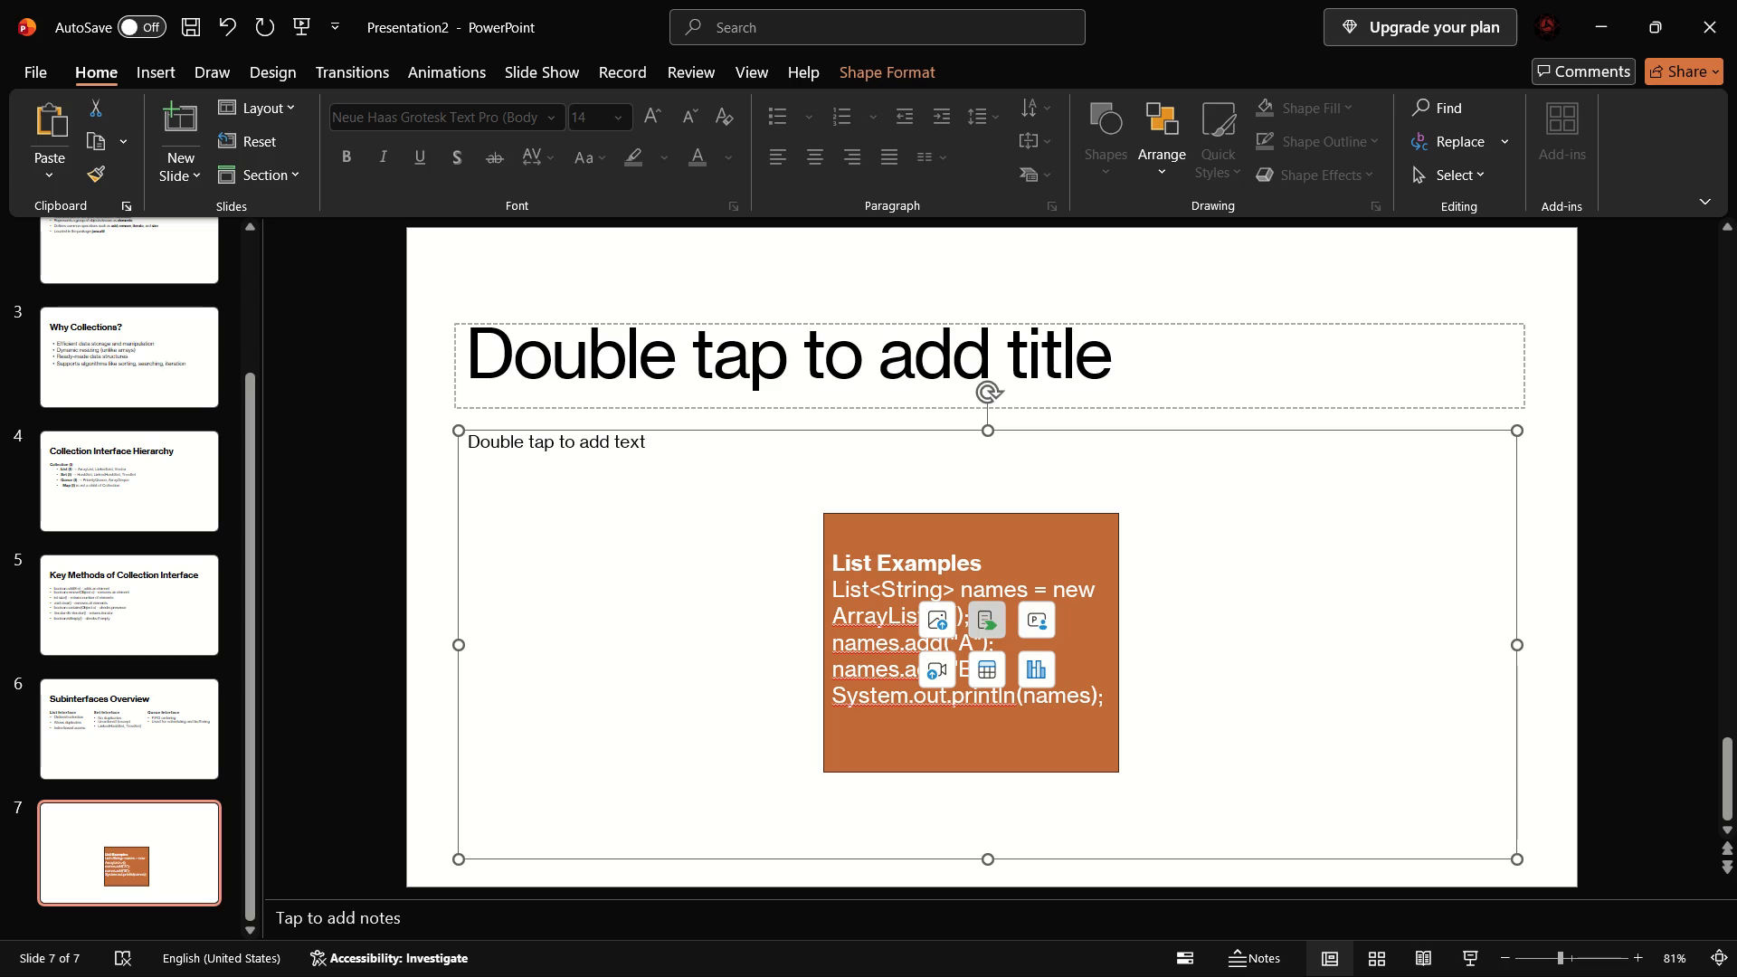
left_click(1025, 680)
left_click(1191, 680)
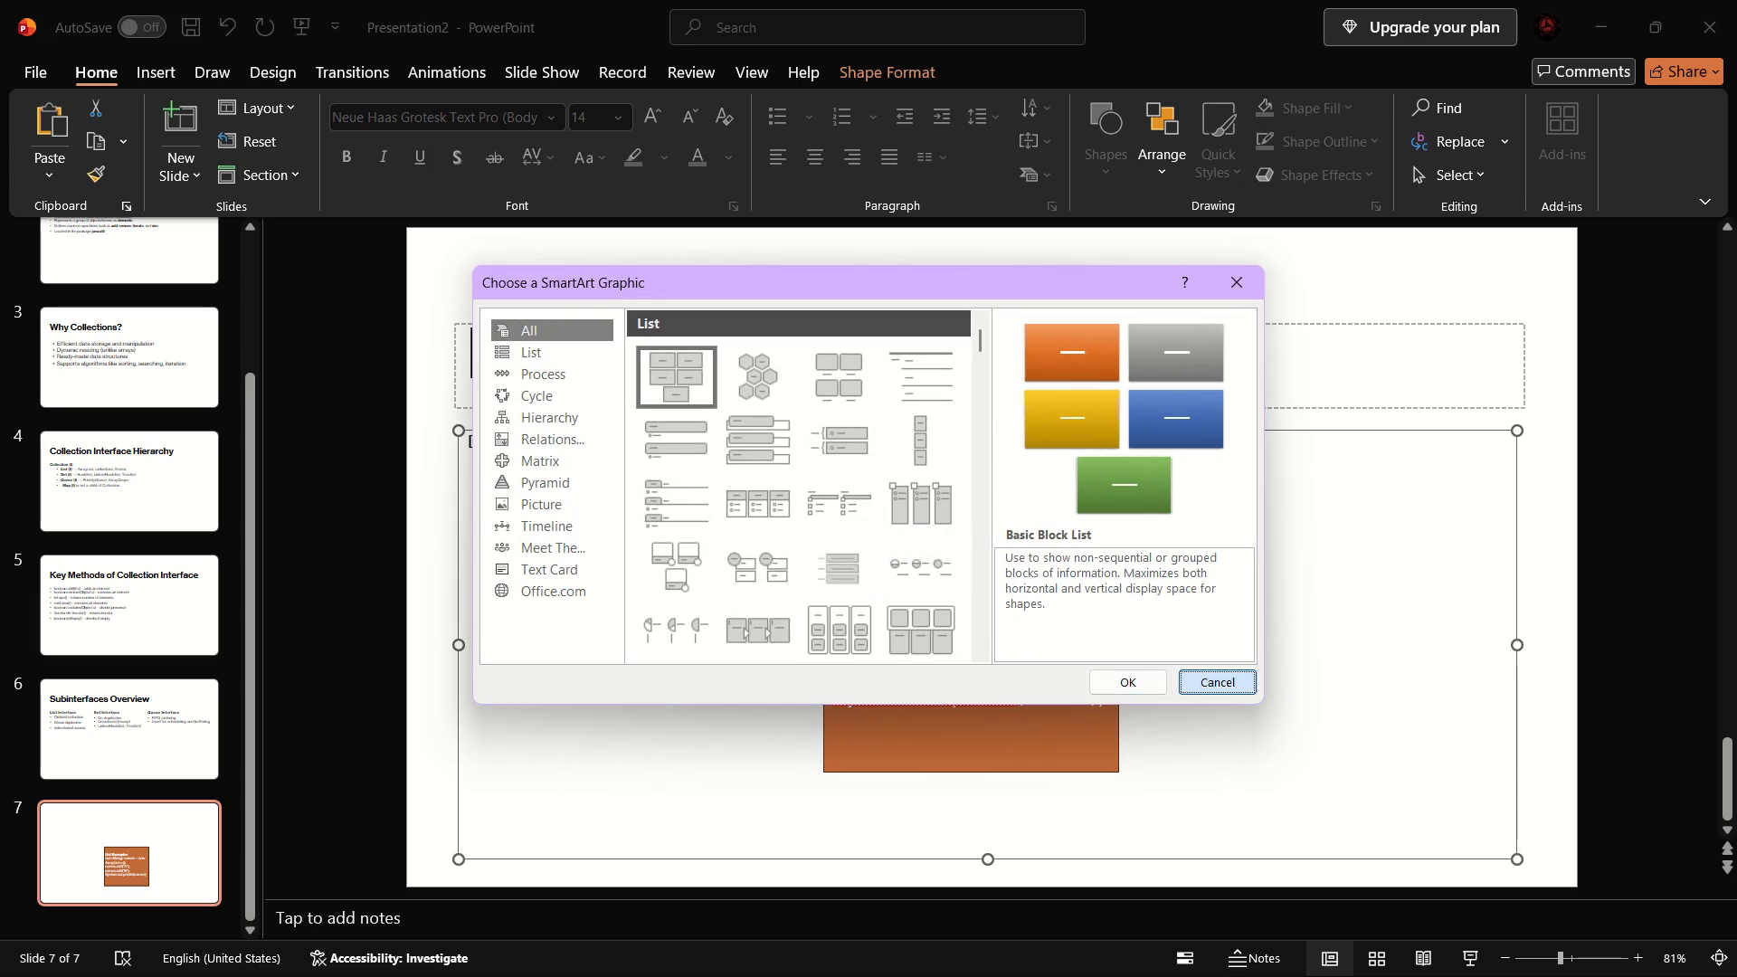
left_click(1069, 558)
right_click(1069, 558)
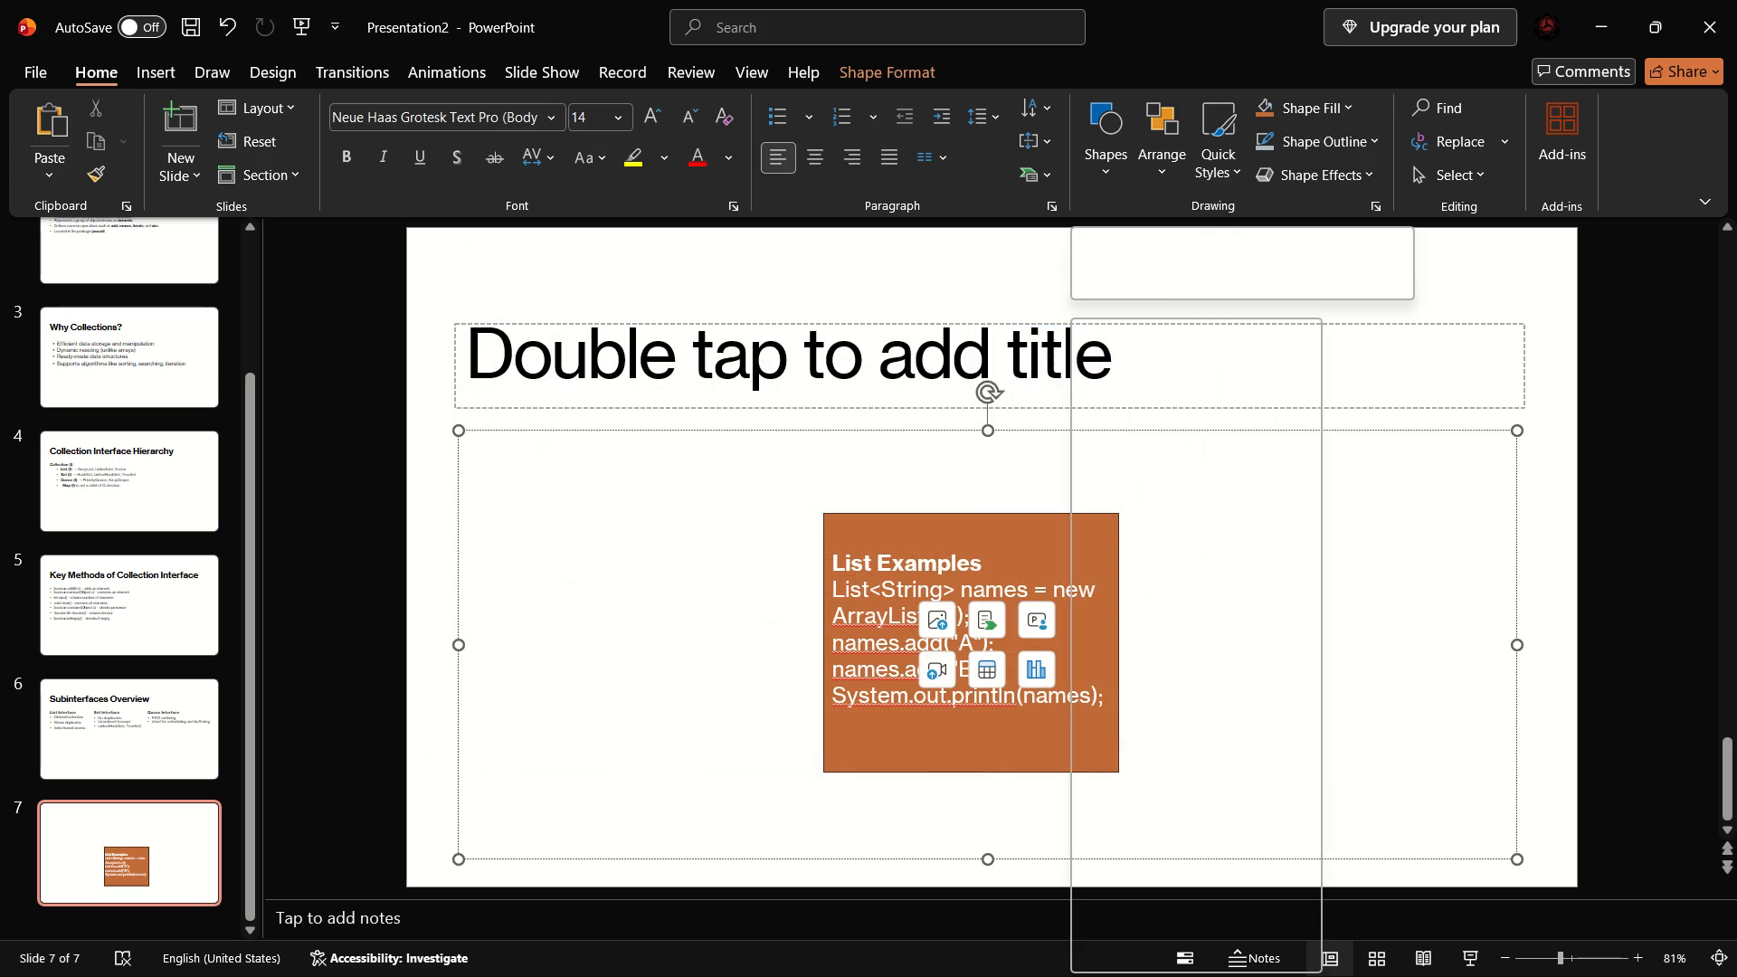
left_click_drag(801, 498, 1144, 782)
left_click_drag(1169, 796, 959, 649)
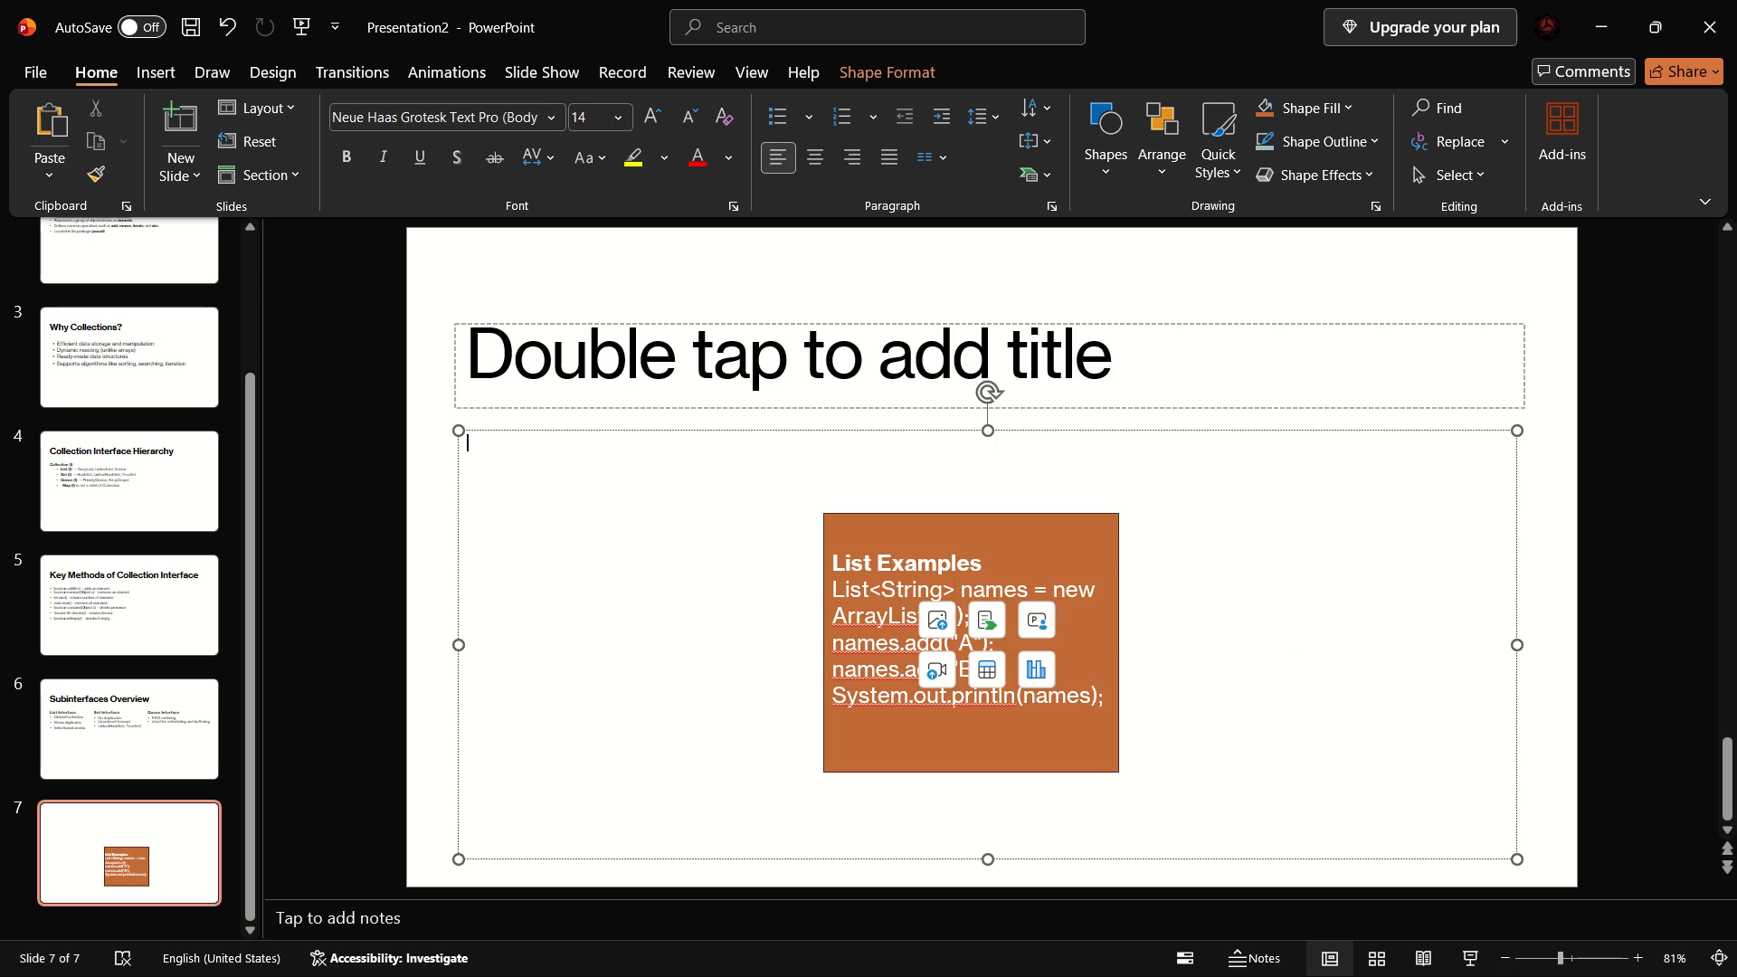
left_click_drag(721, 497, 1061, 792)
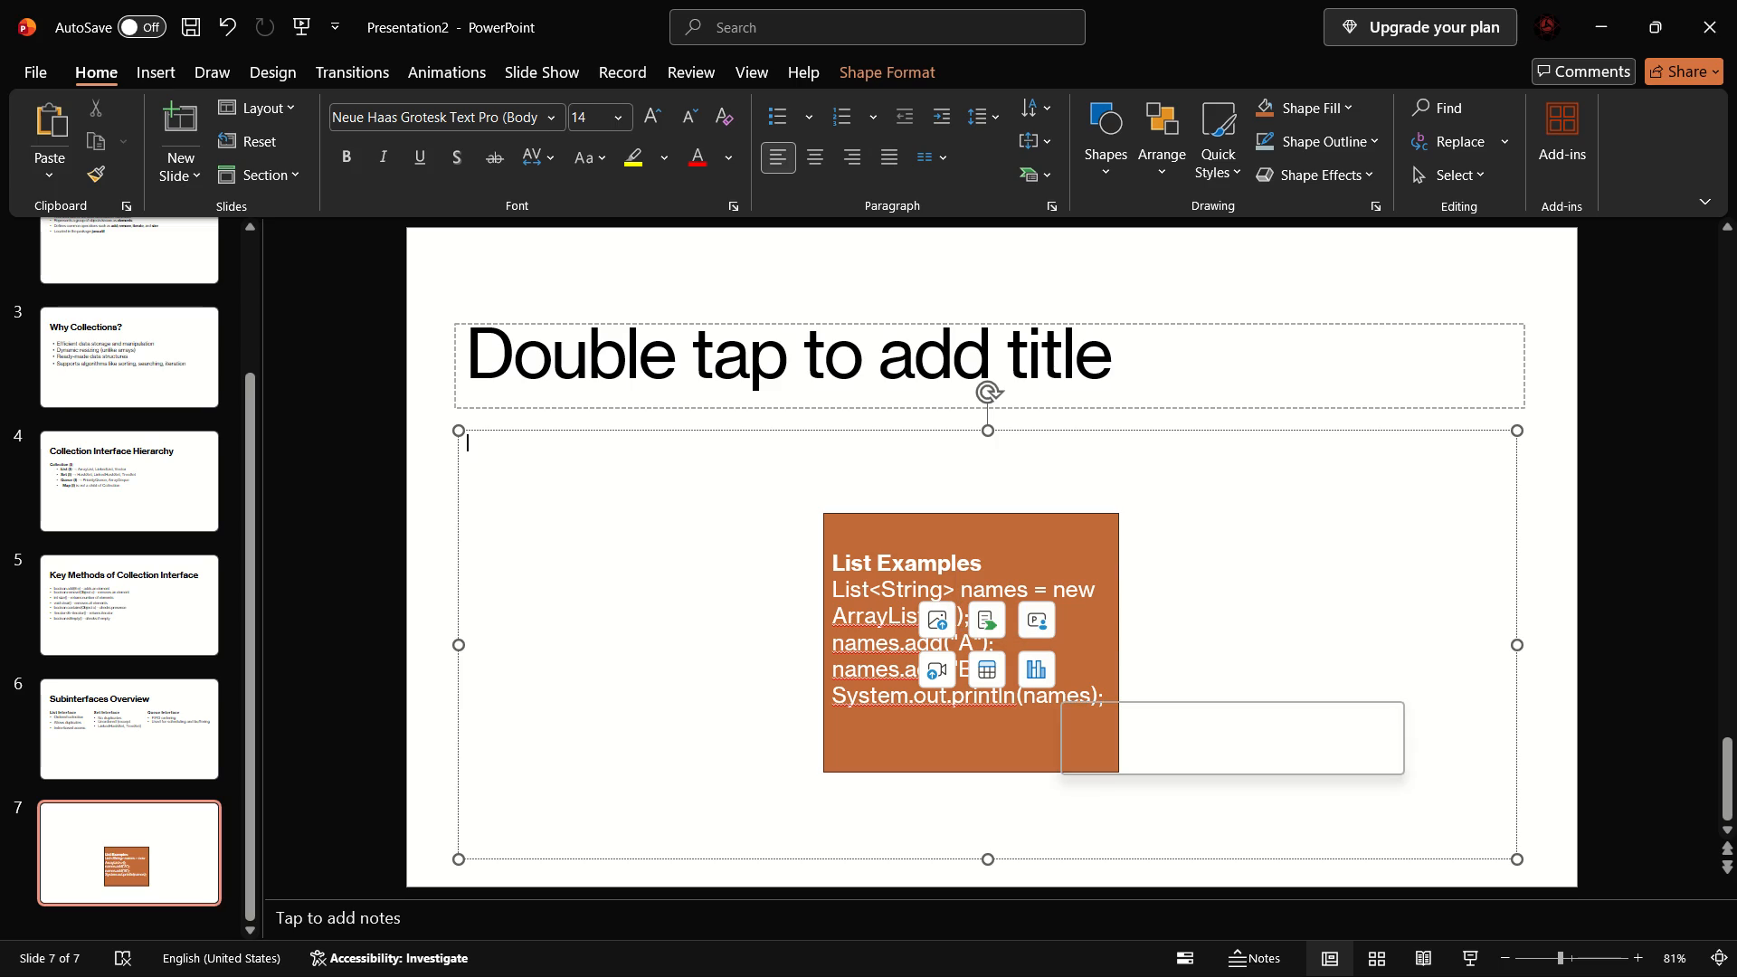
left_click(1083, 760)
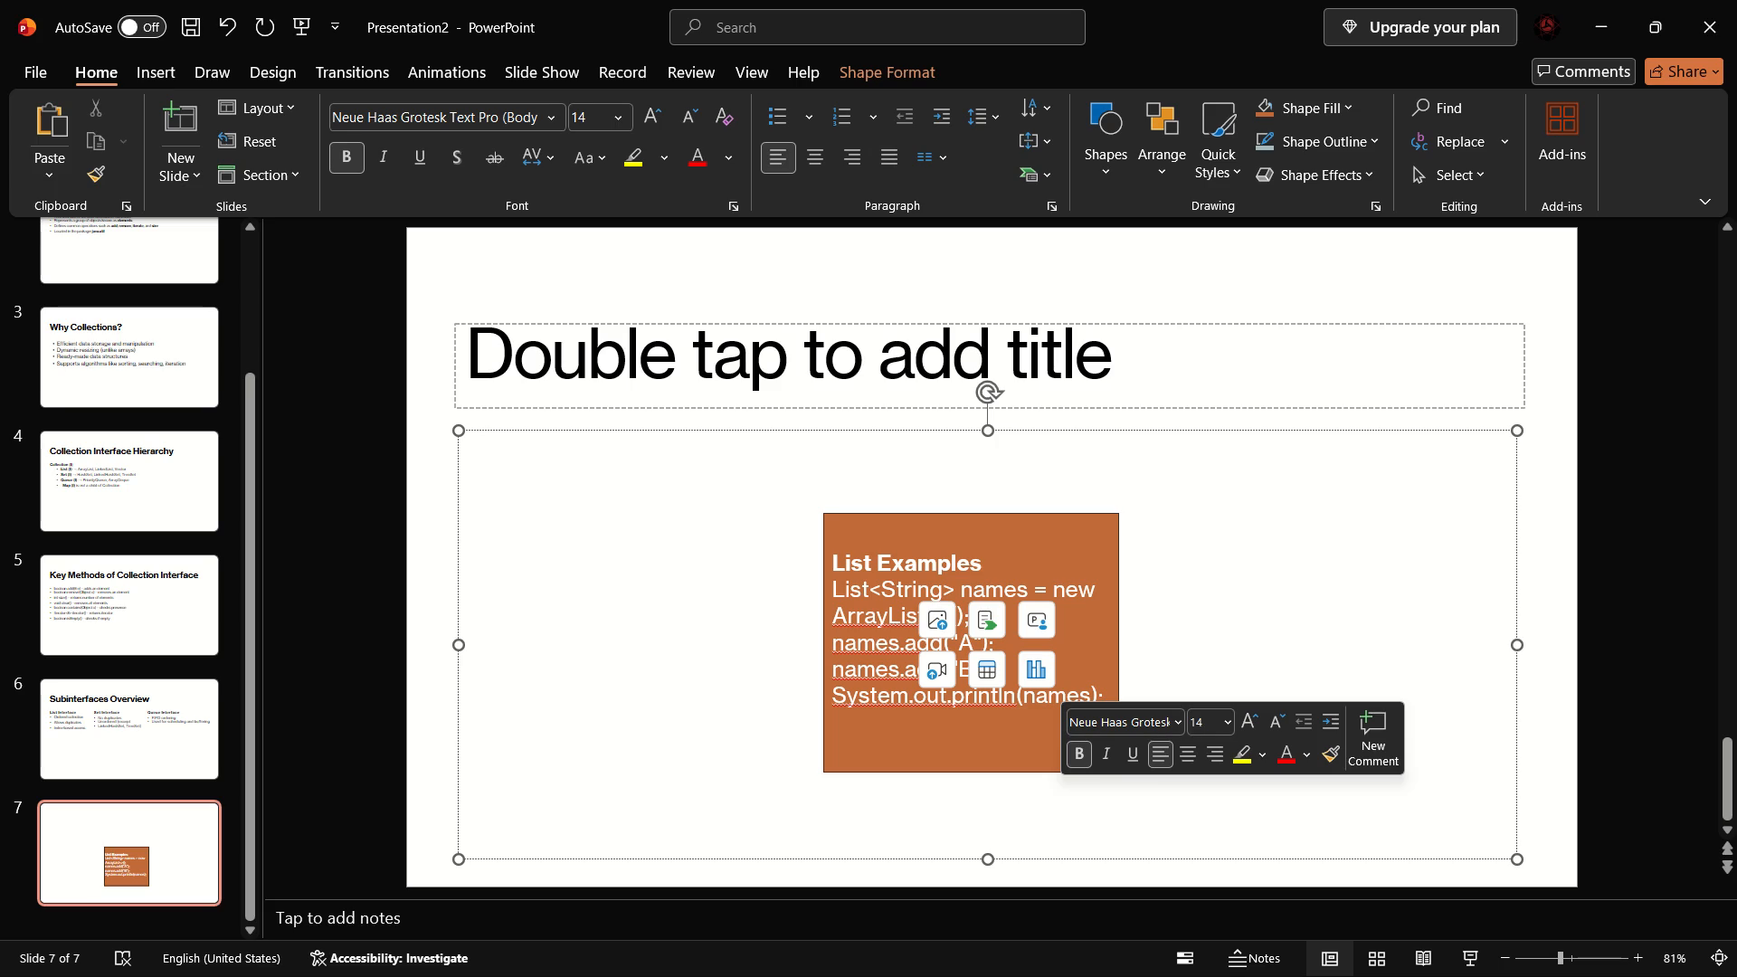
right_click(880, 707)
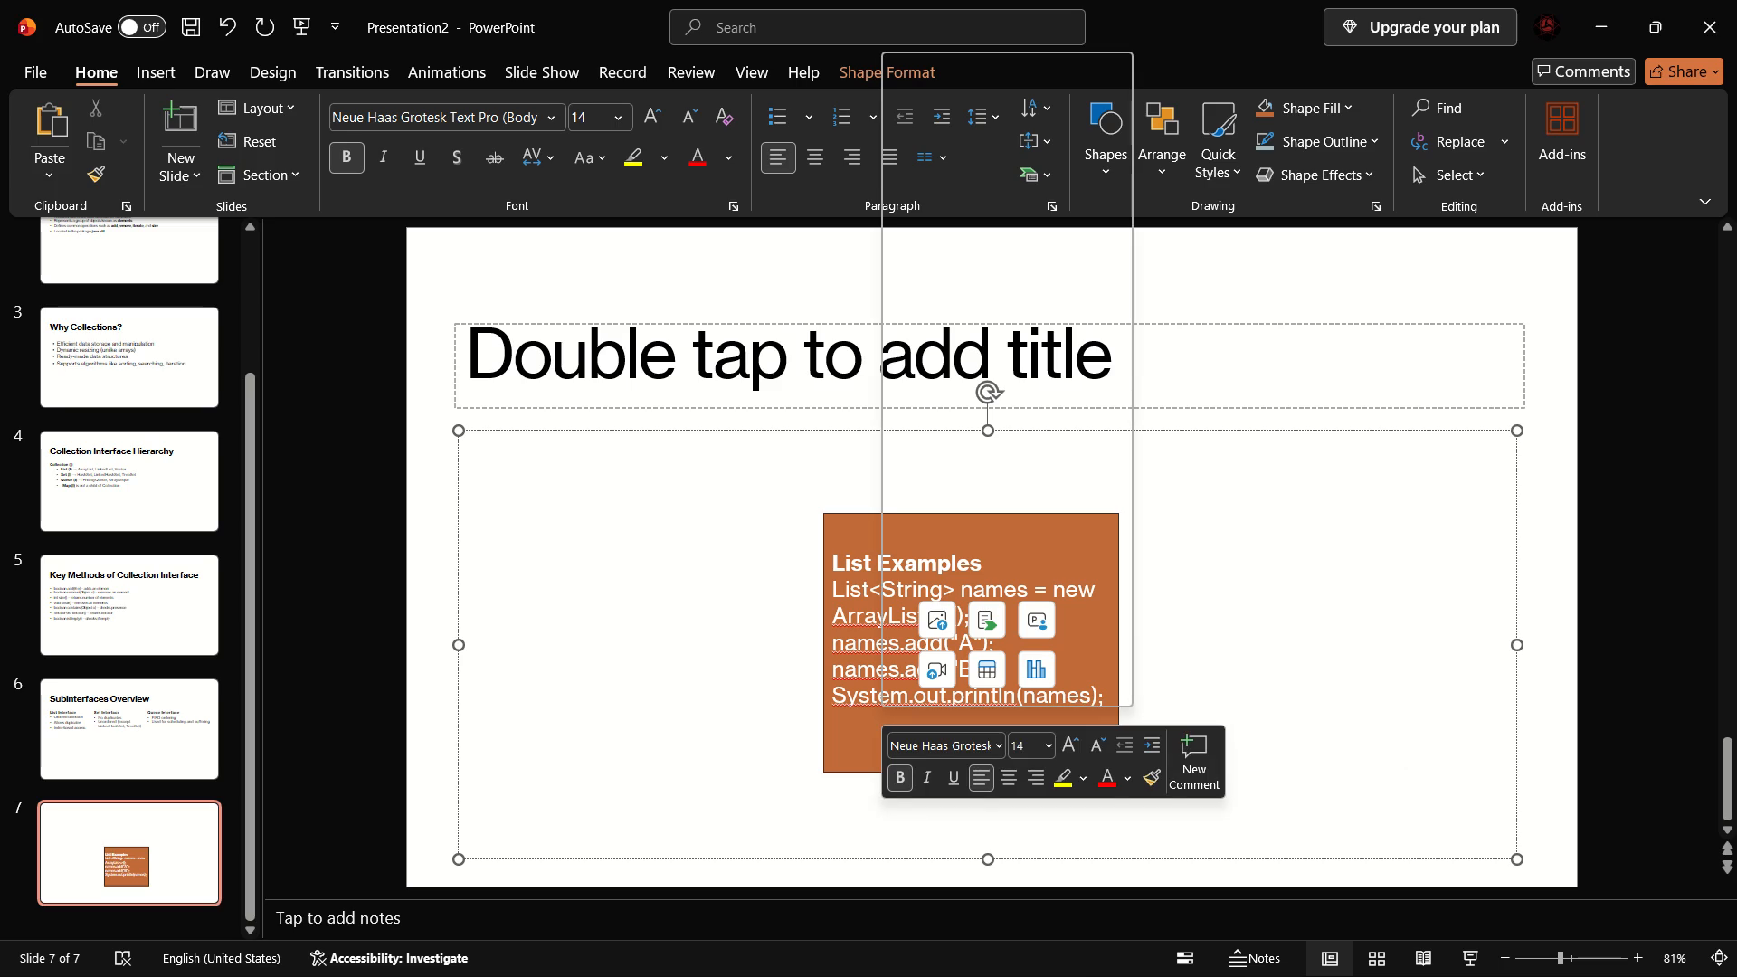
Remove slide 7 from the presentation by cutting it.
left_click(80, 835, "ctrl")
key("ctrl+x")
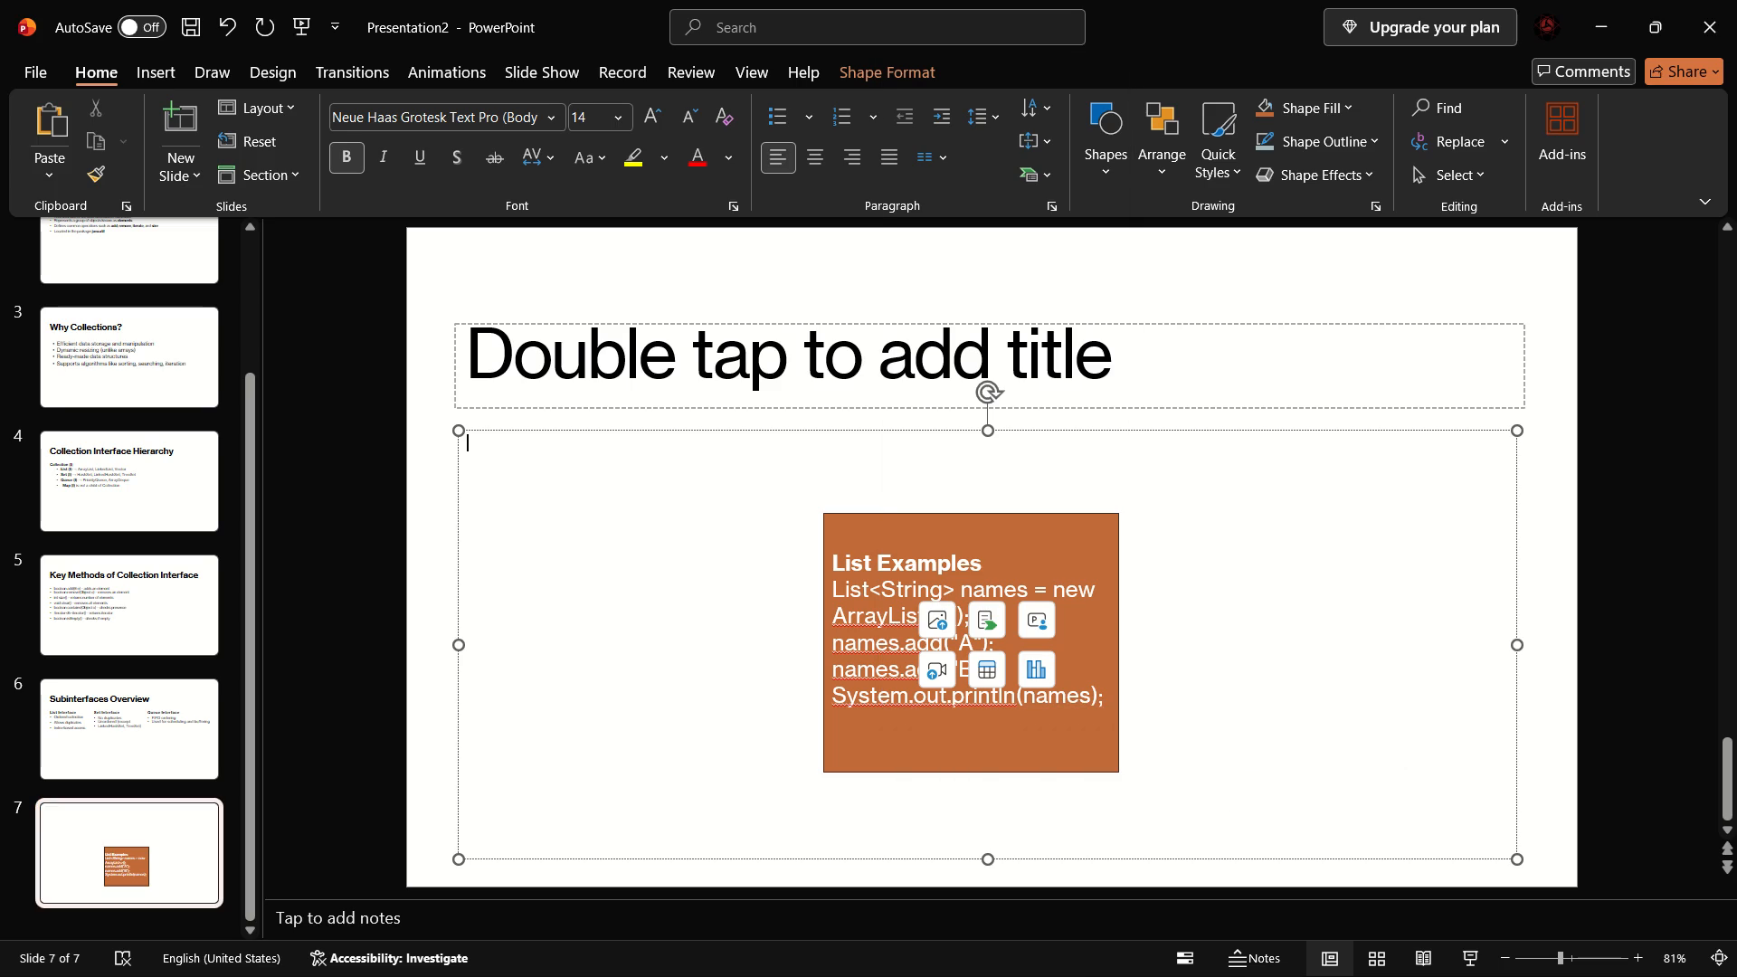
left_click(80, 835)
right_click(80, 835)
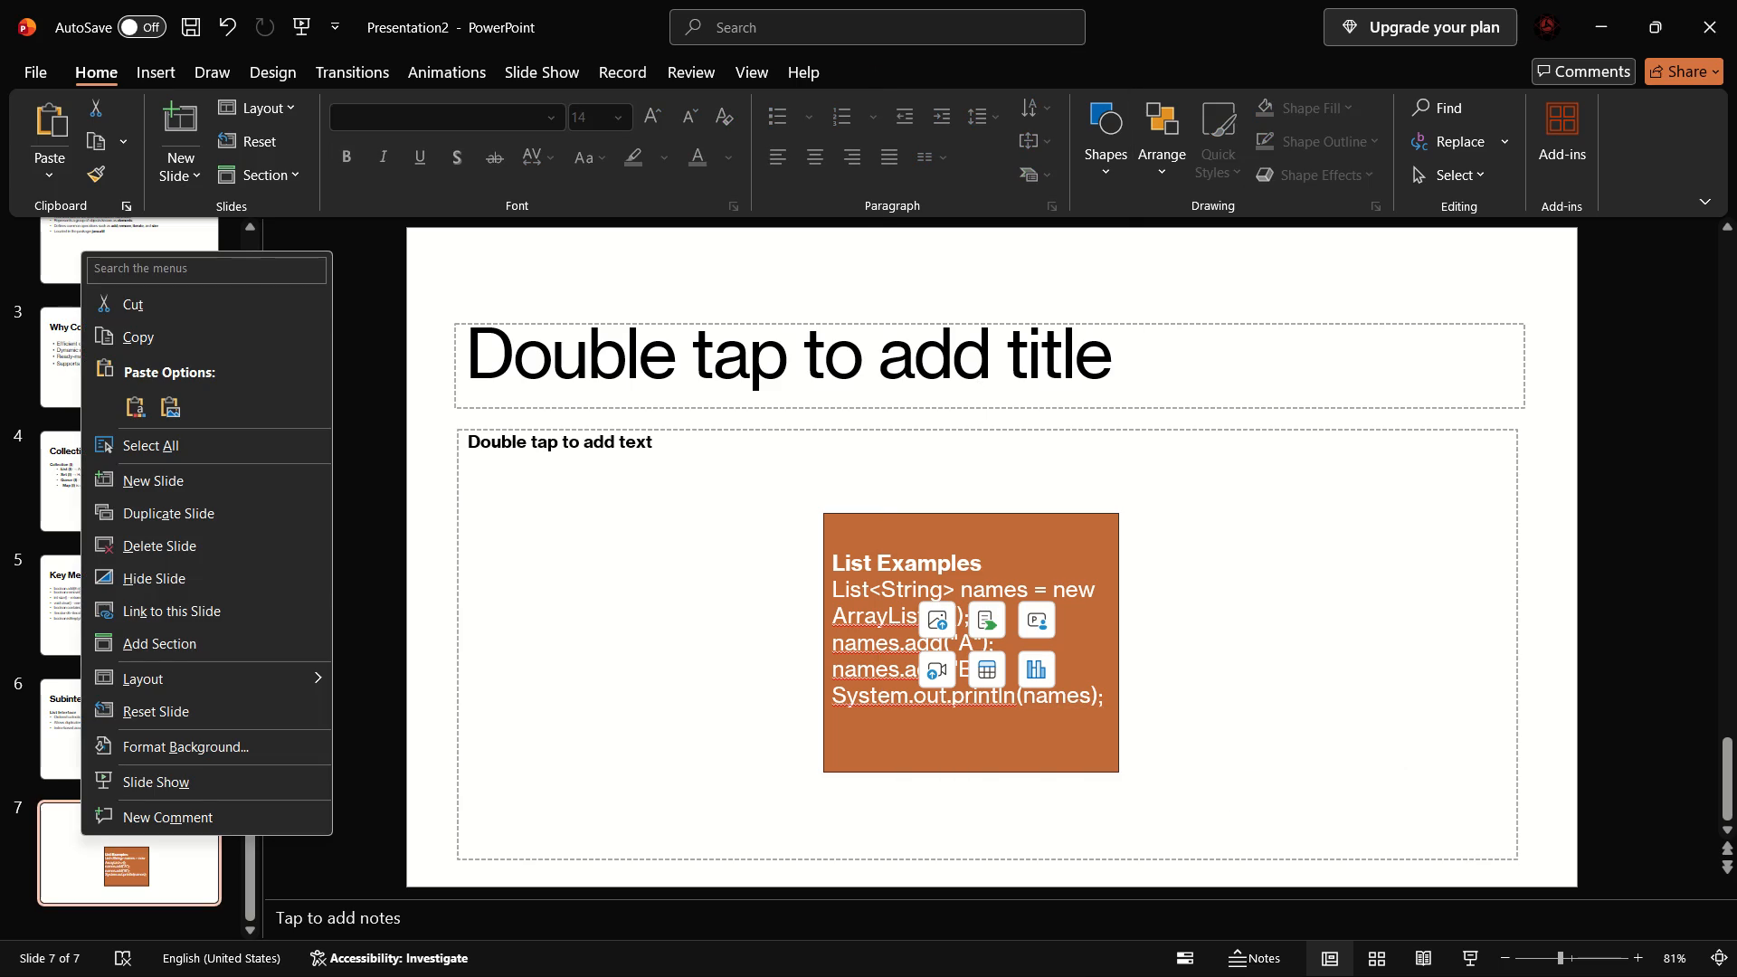
left_click(148, 309)
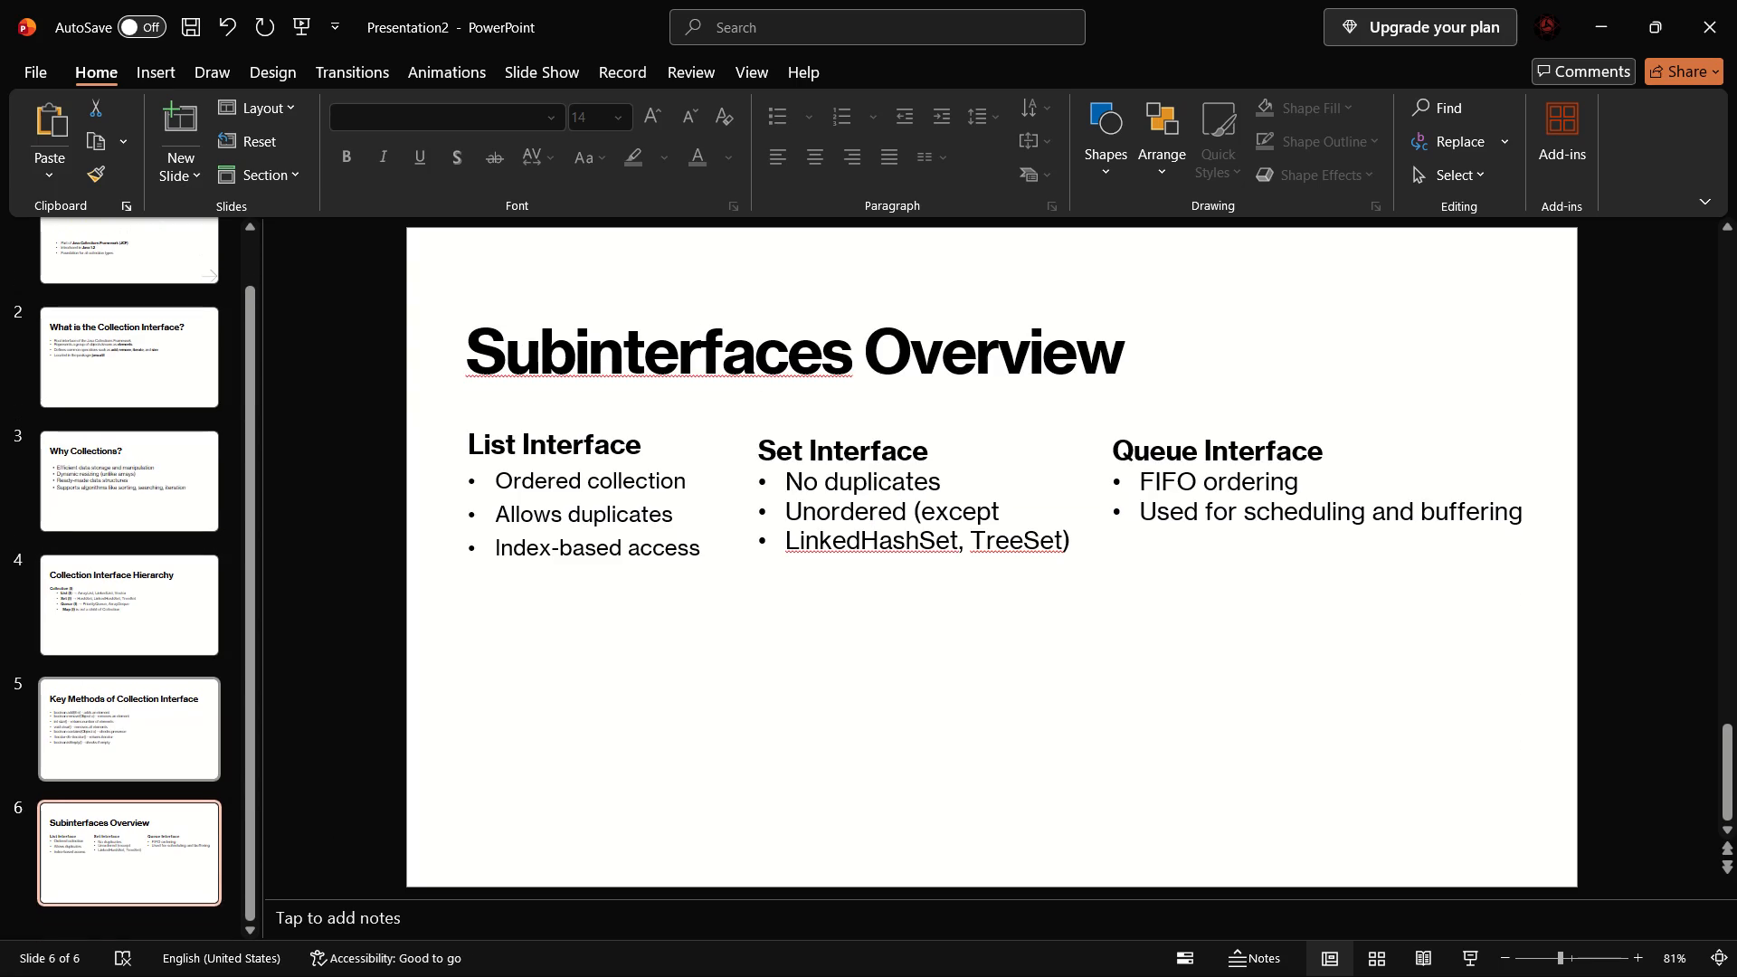
Add a new slide 7 and paste the copied List Examples heading and code lines into its content placeholder.
left_click(167, 110)
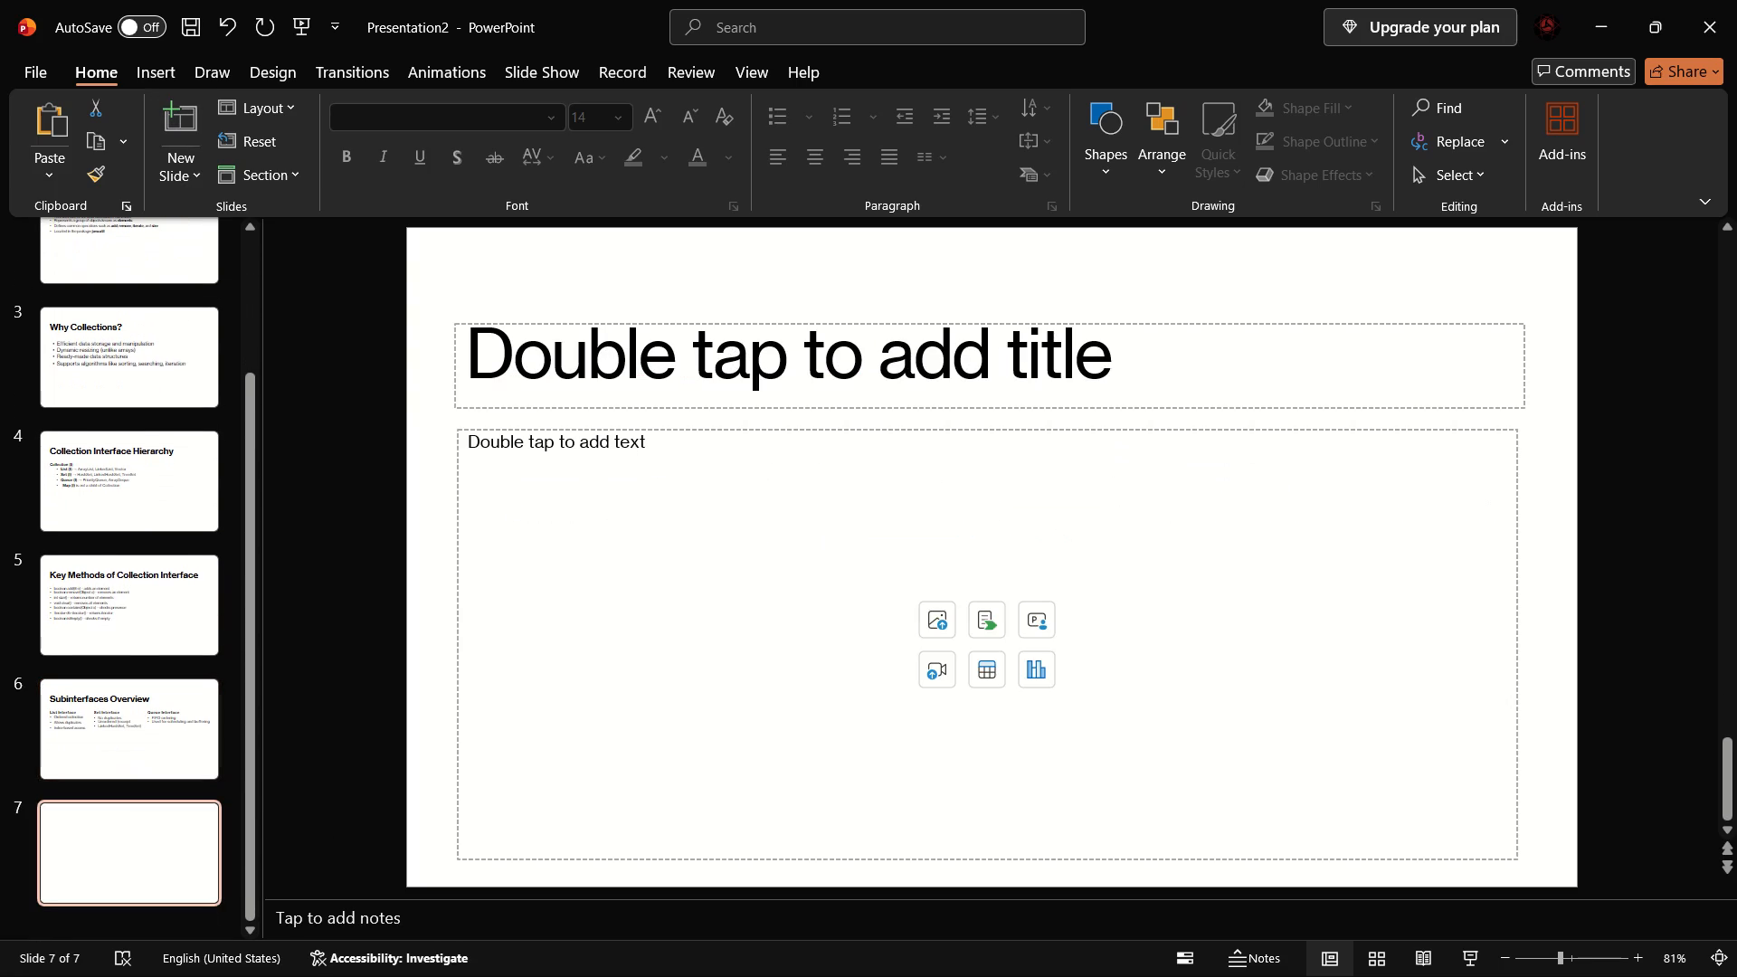
left_click(547, 449)
key("super+v")
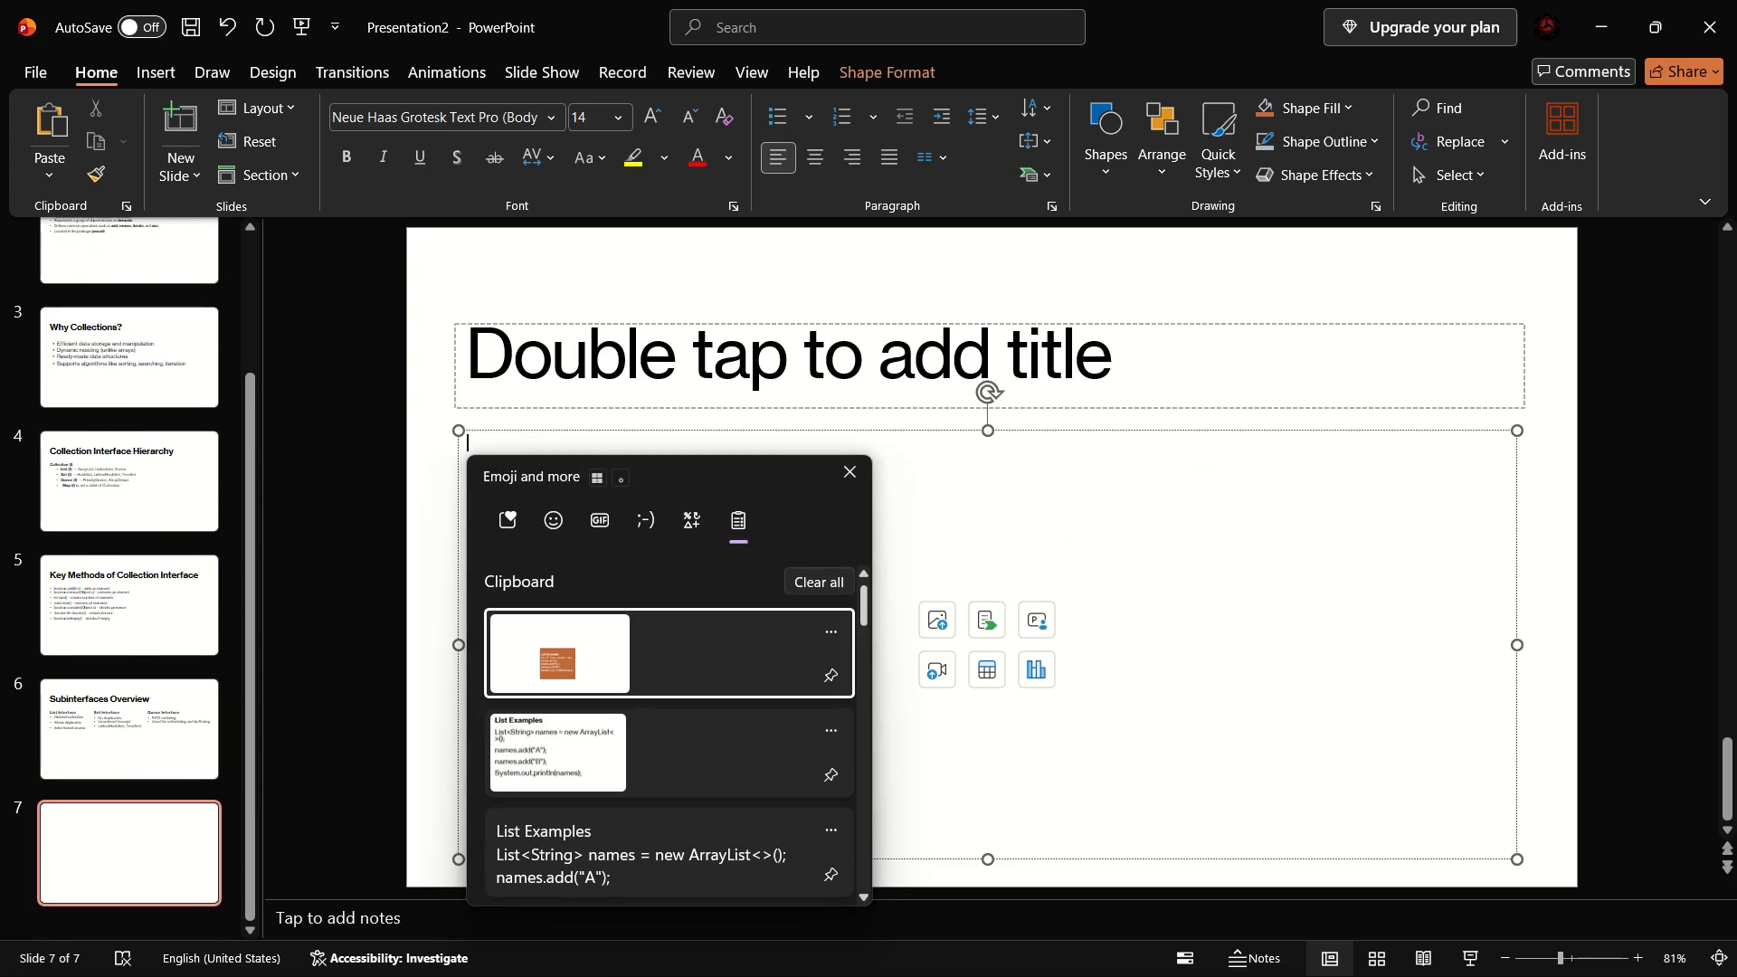
left_click(585, 845)
key("ctrl+v")
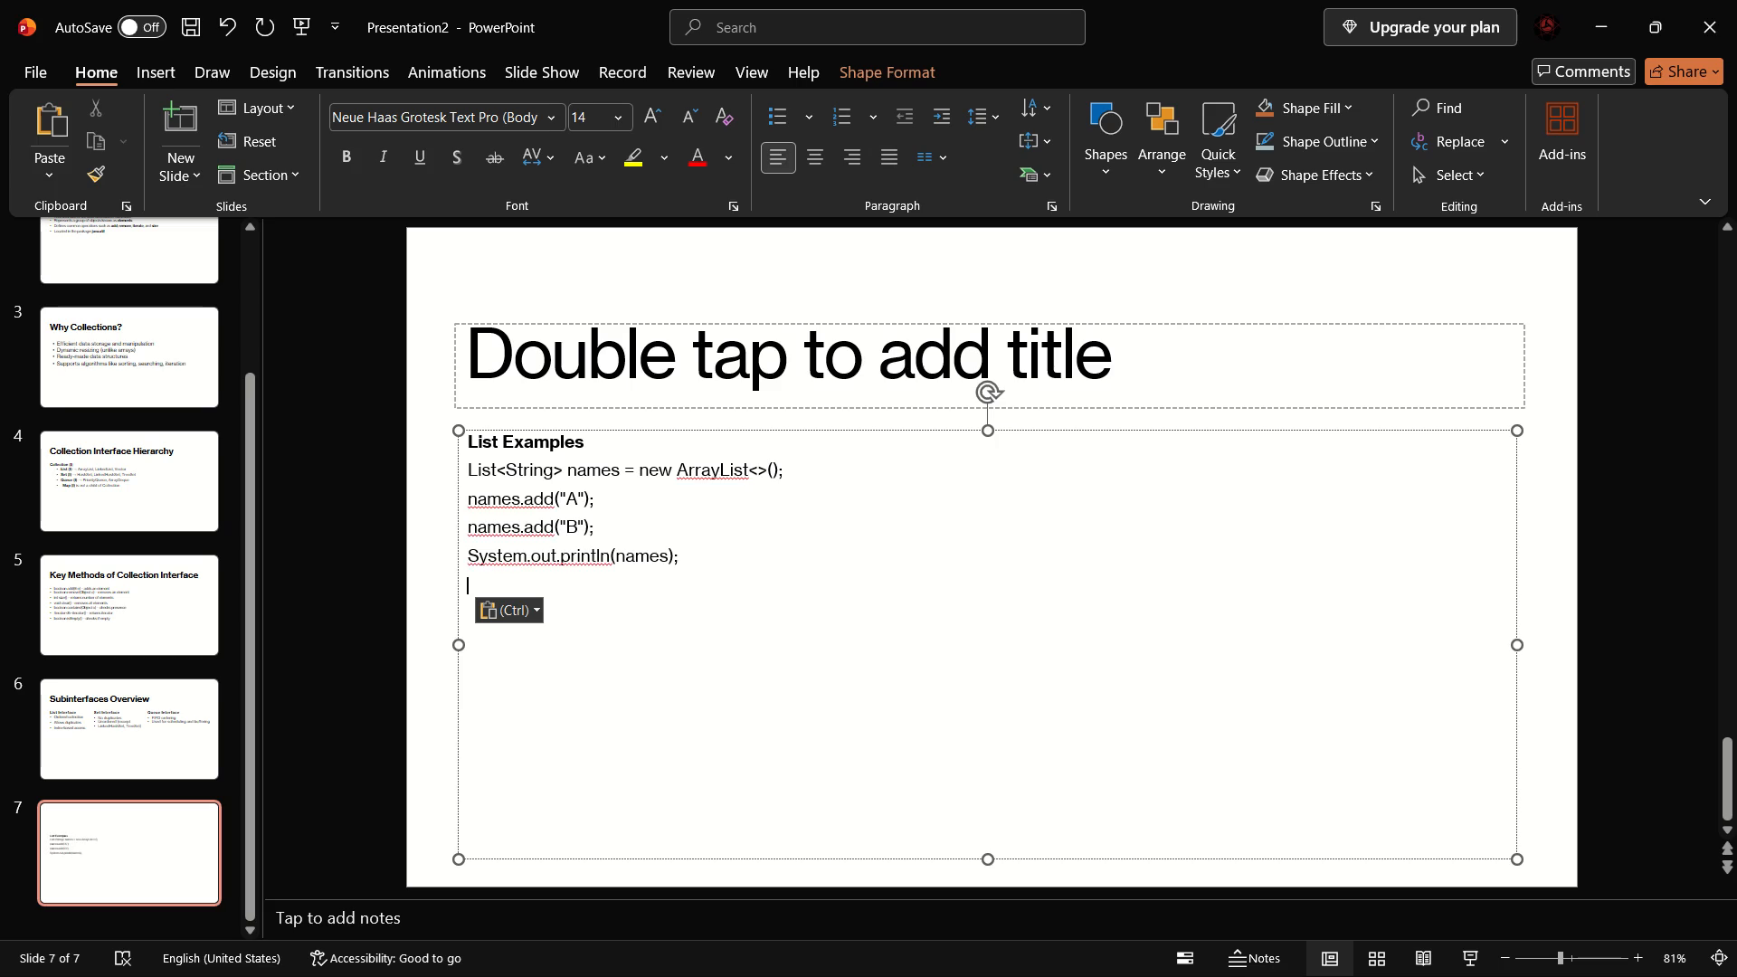
Shrink the List Examples placeholder in width and height so it closely fits its text.
left_click_drag(1517, 647, 821, 543)
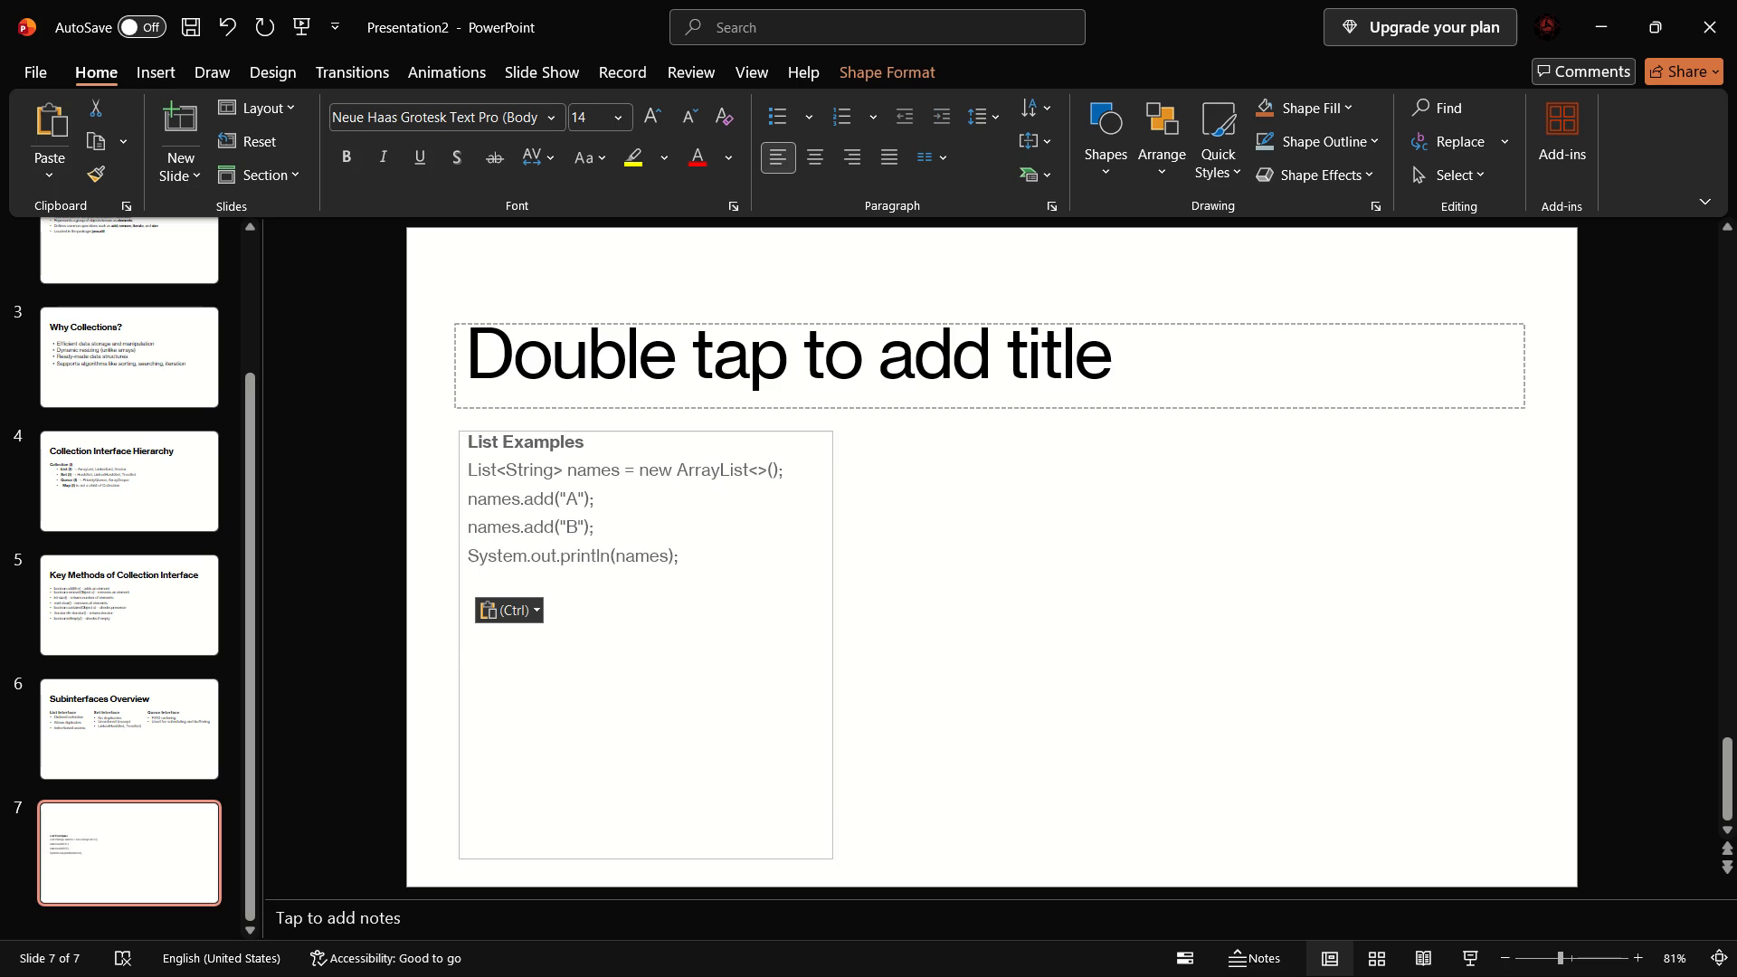
left_click_drag(821, 543, 795, 535)
left_click_drag(630, 853, 635, 754)
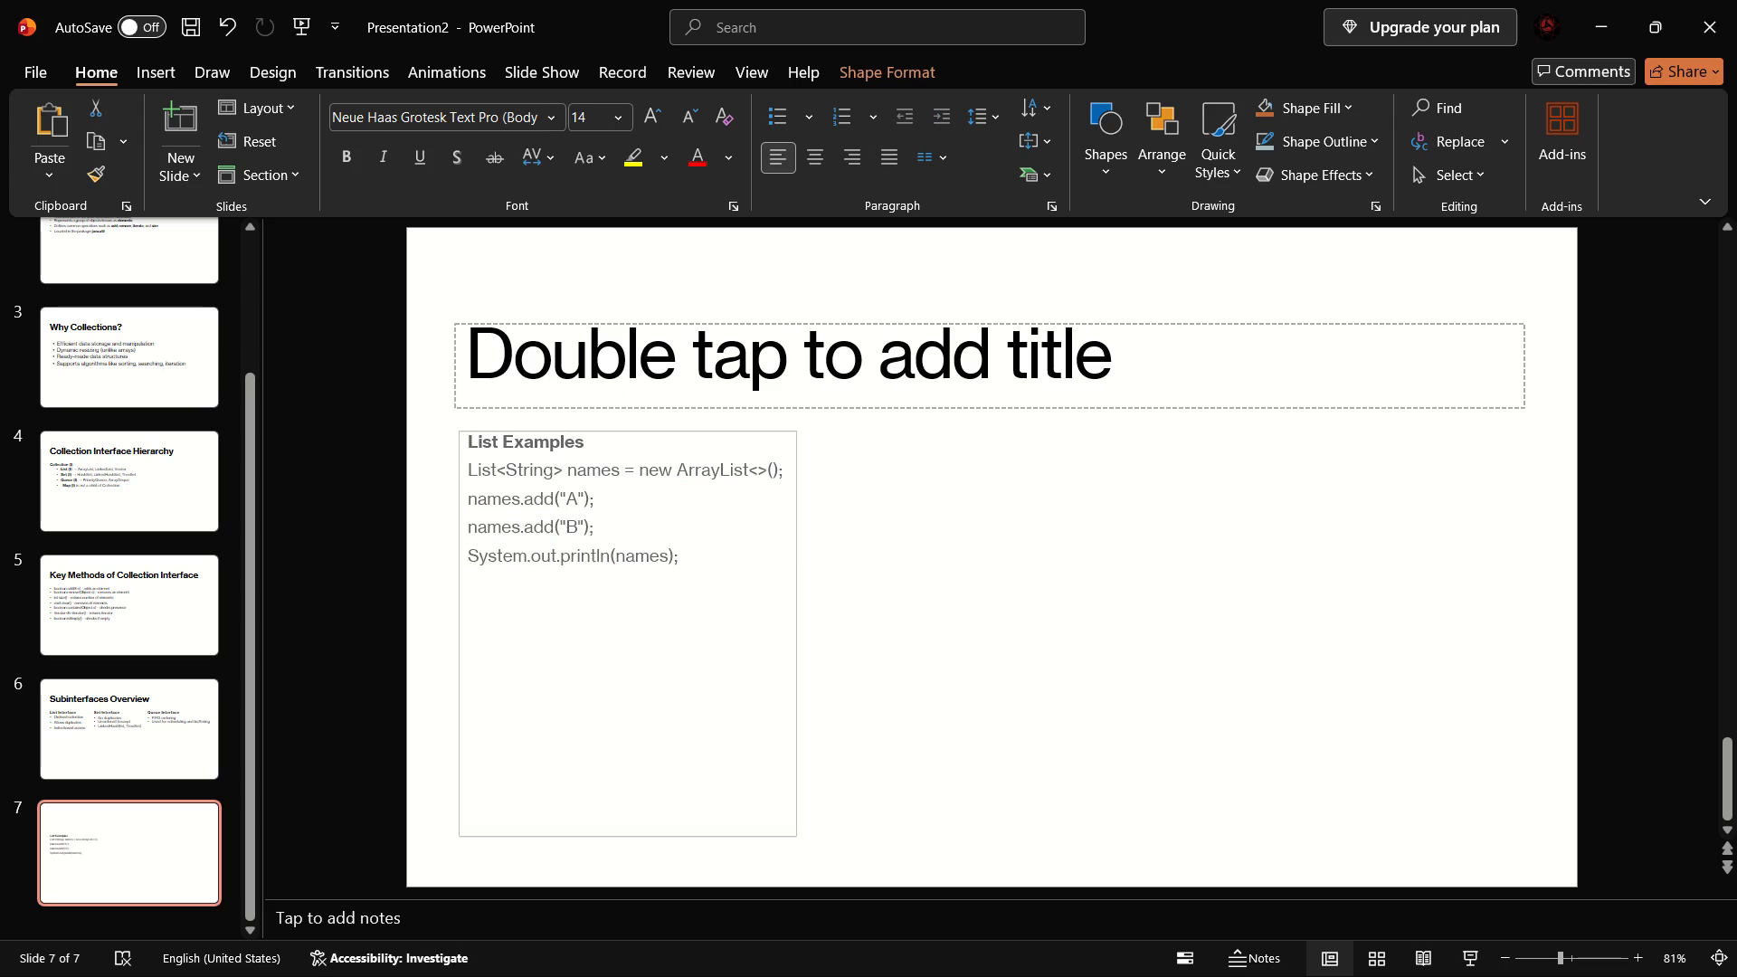
left_click_drag(635, 754, 629, 591)
left_click(918, 557)
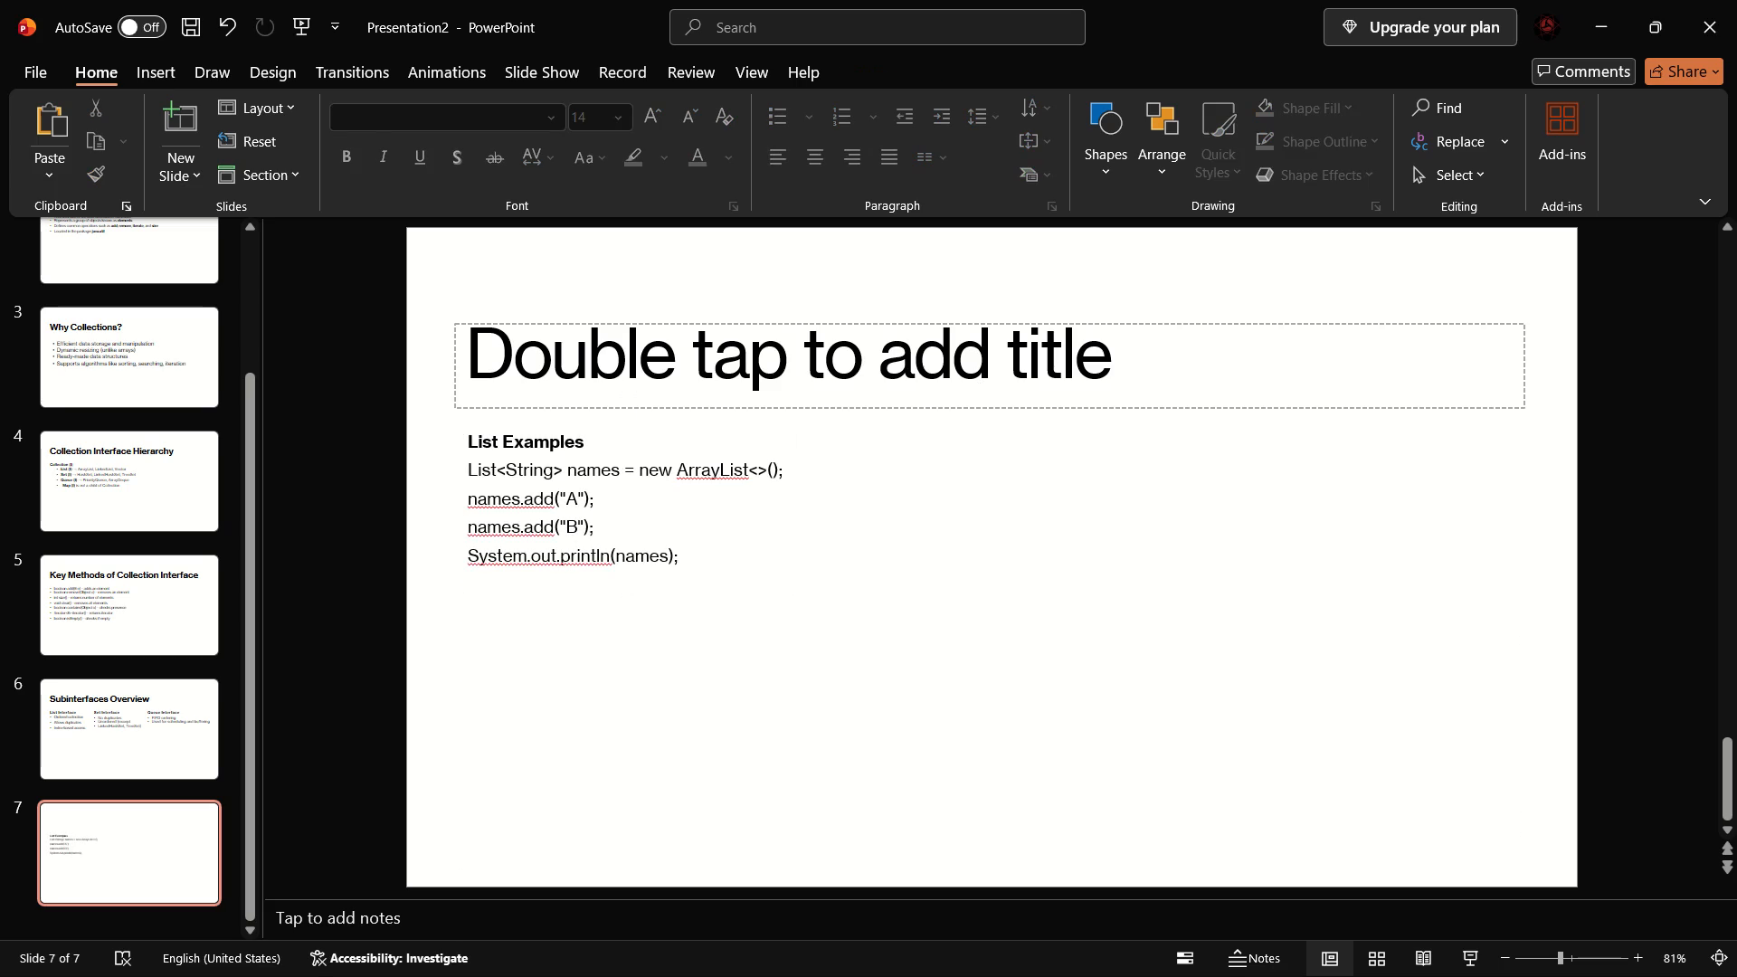
Enter "Examples:-" as the title of slide 7.
left_click(811, 348)
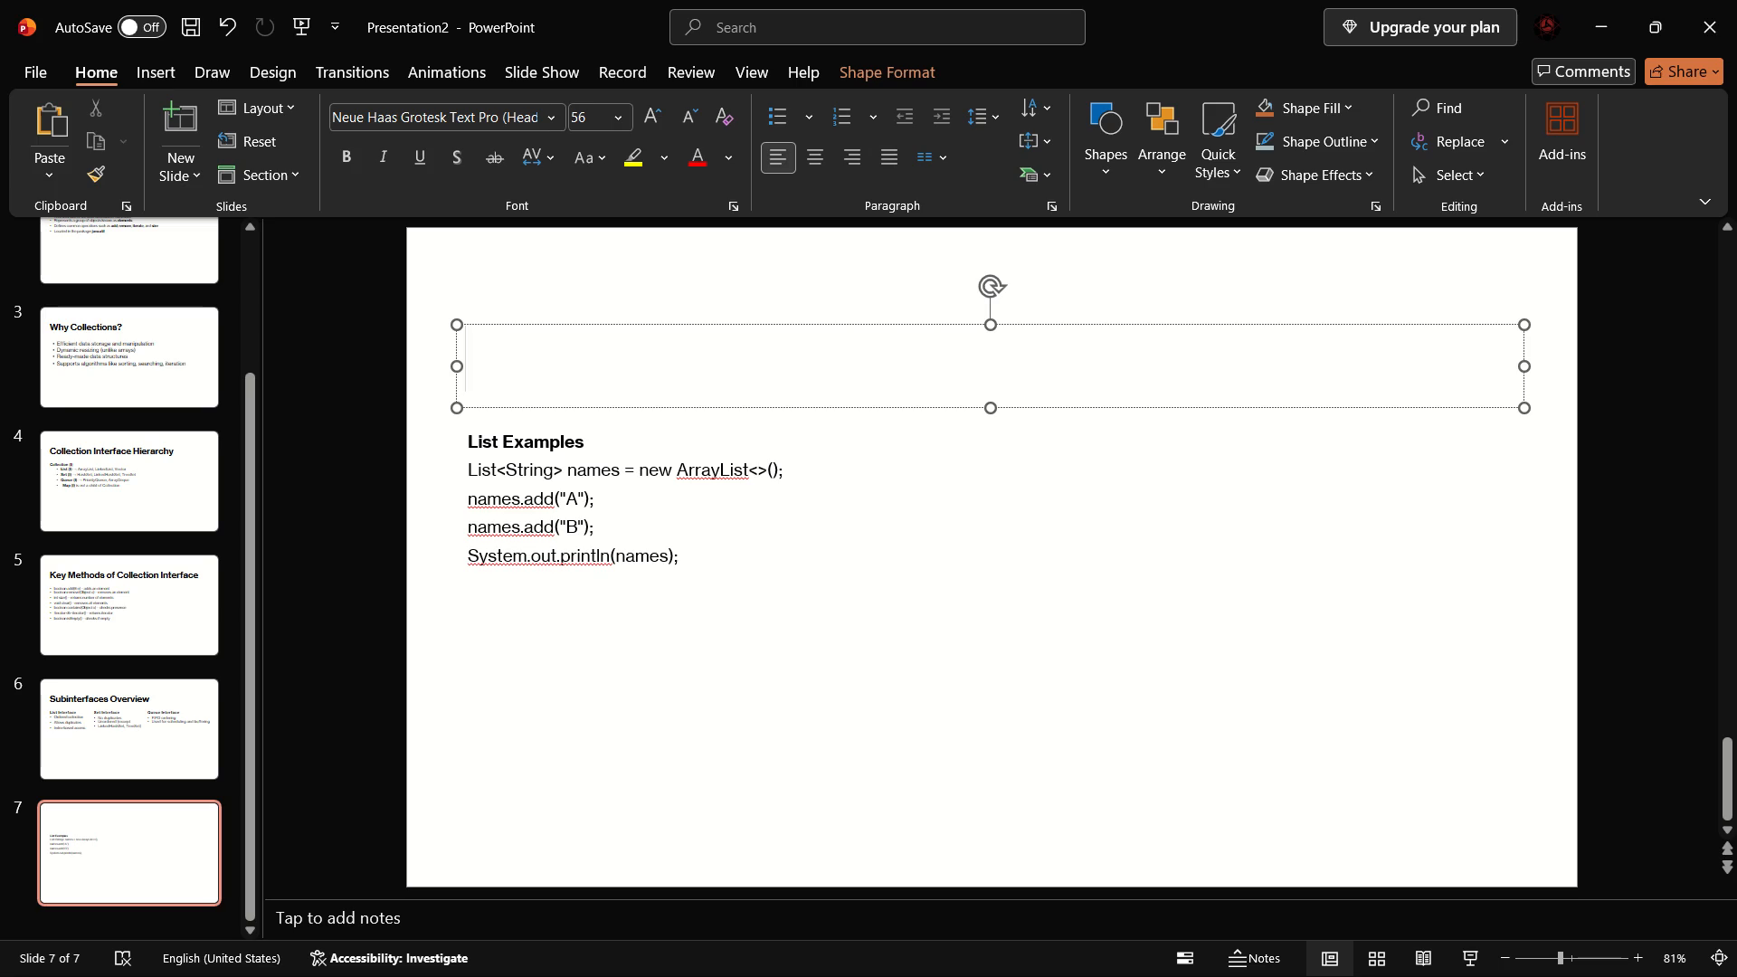
type("Ez")
key("BackSpace")
type("xam")
type("ple")
key("s")
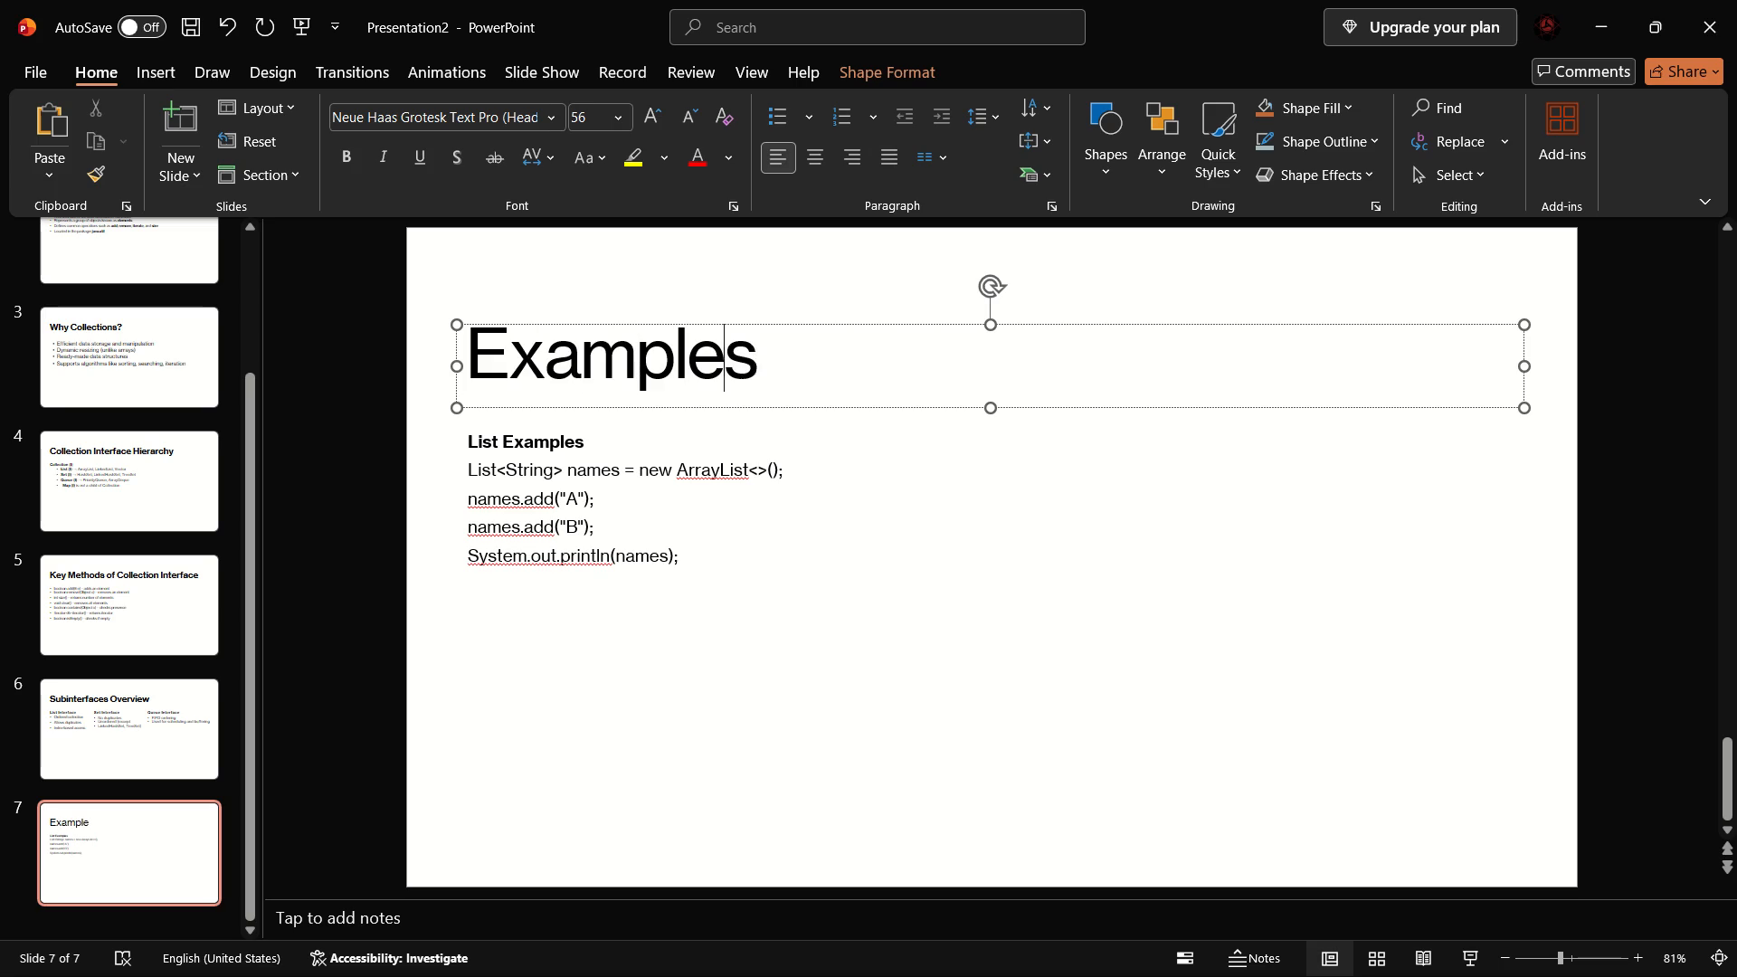
key("shift+colon")
key("minus")
left_click(914, 539)
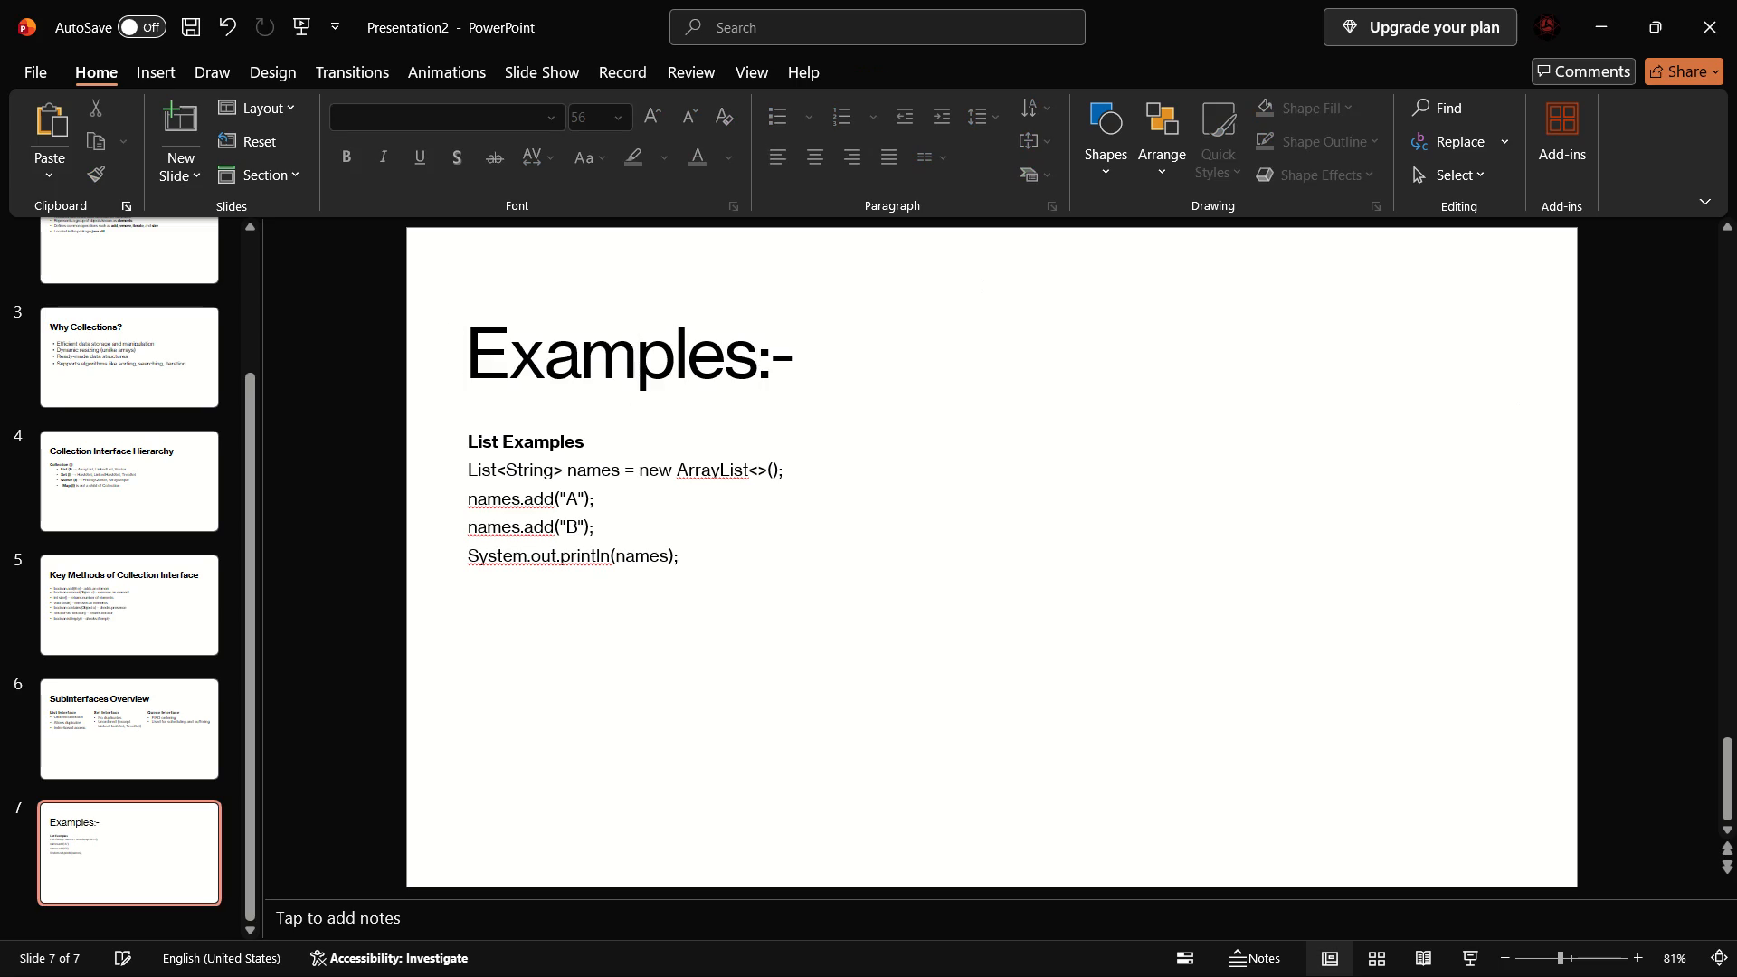
Copy the Set Examples heading and code from the Bing outline in Edge into a new text box on PowerPoint slide 7.
left_click_drag(894, 572, 937, 432)
left_click(937, 432)
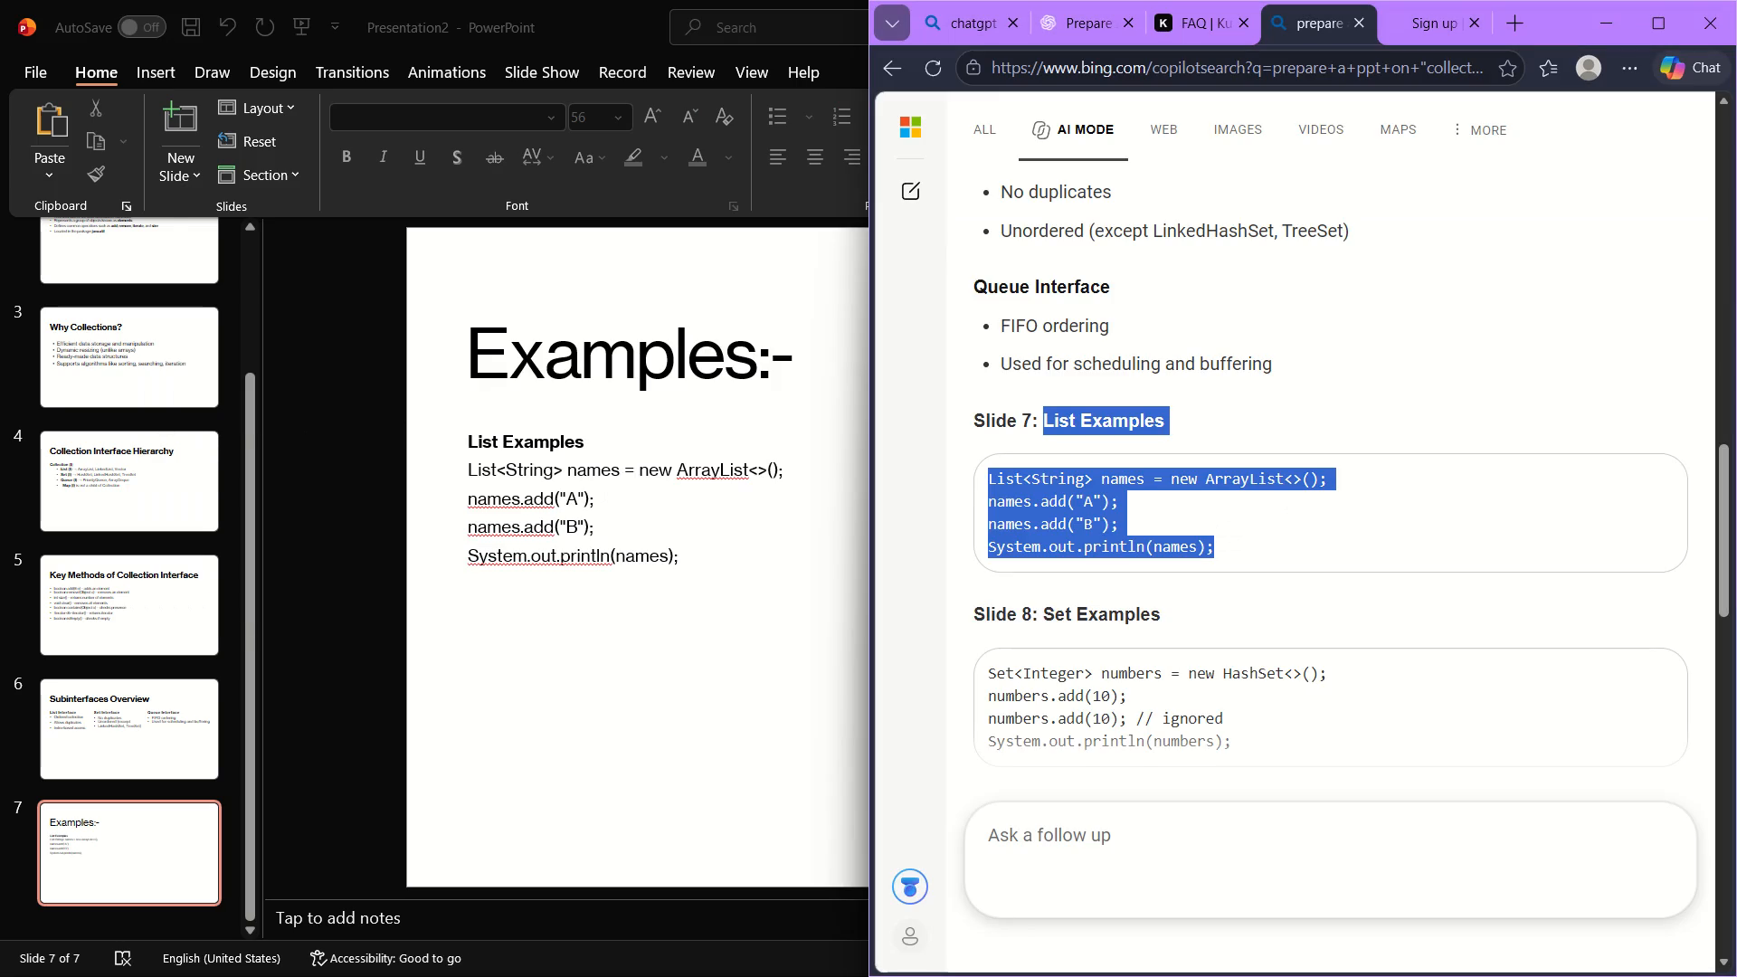
scroll(999, 652, "down", 2)
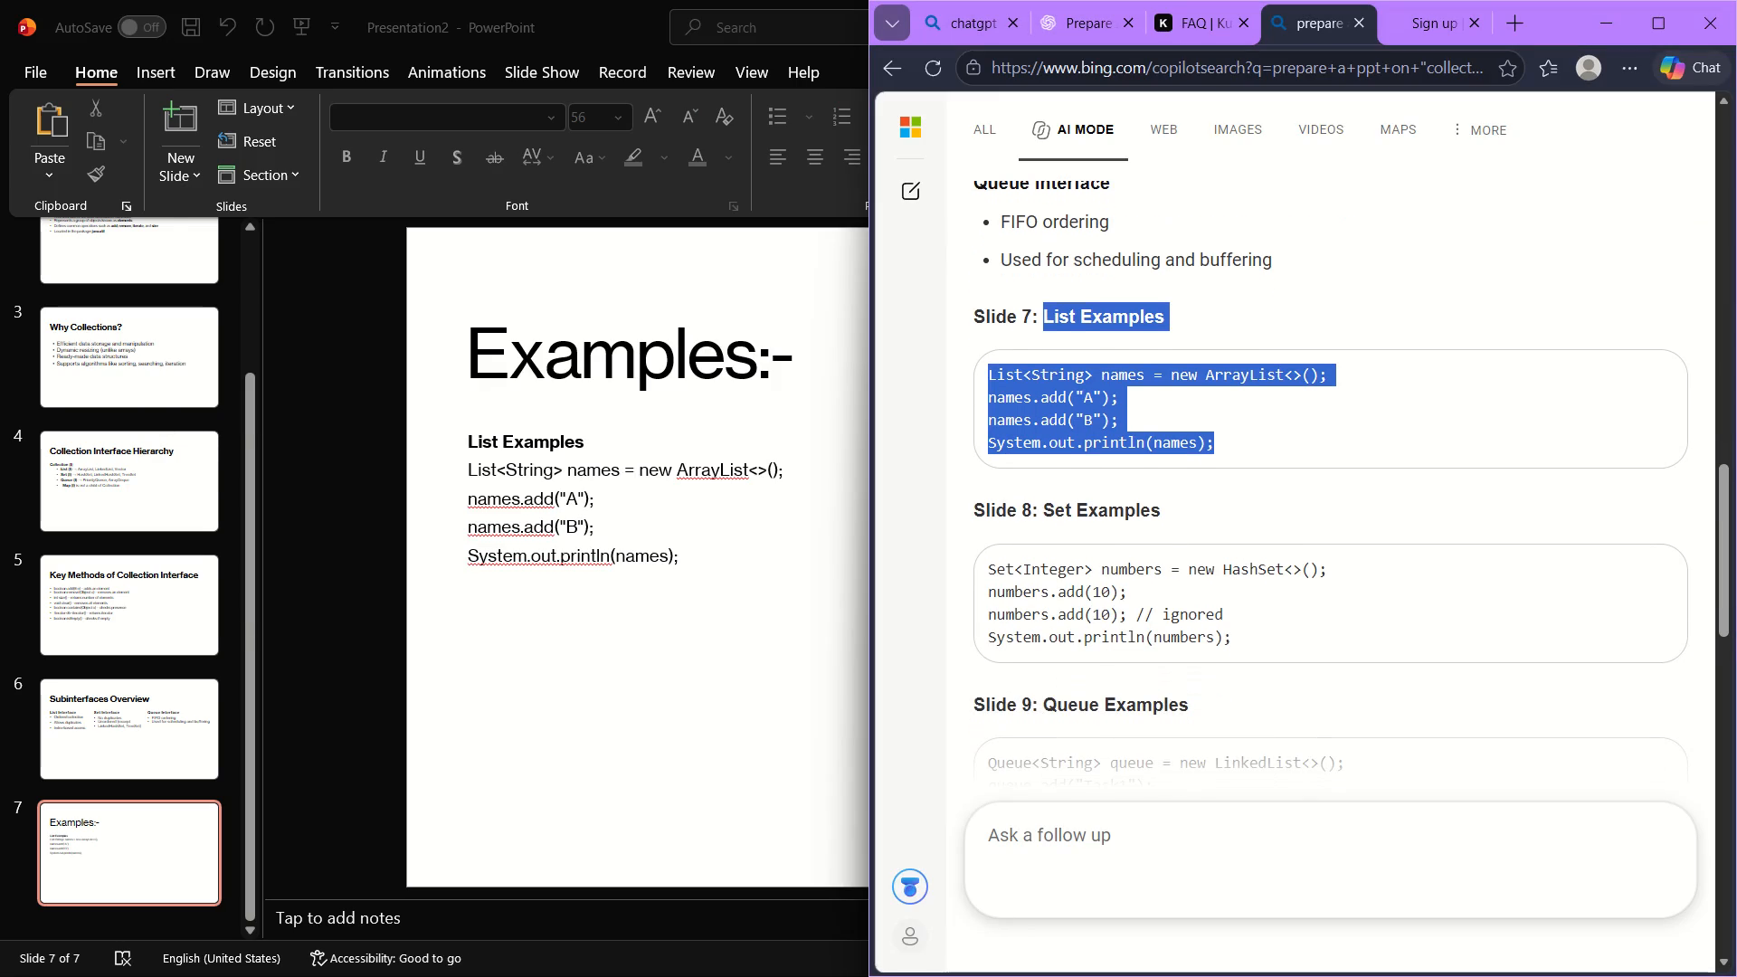
left_click_drag(1046, 511, 1244, 644)
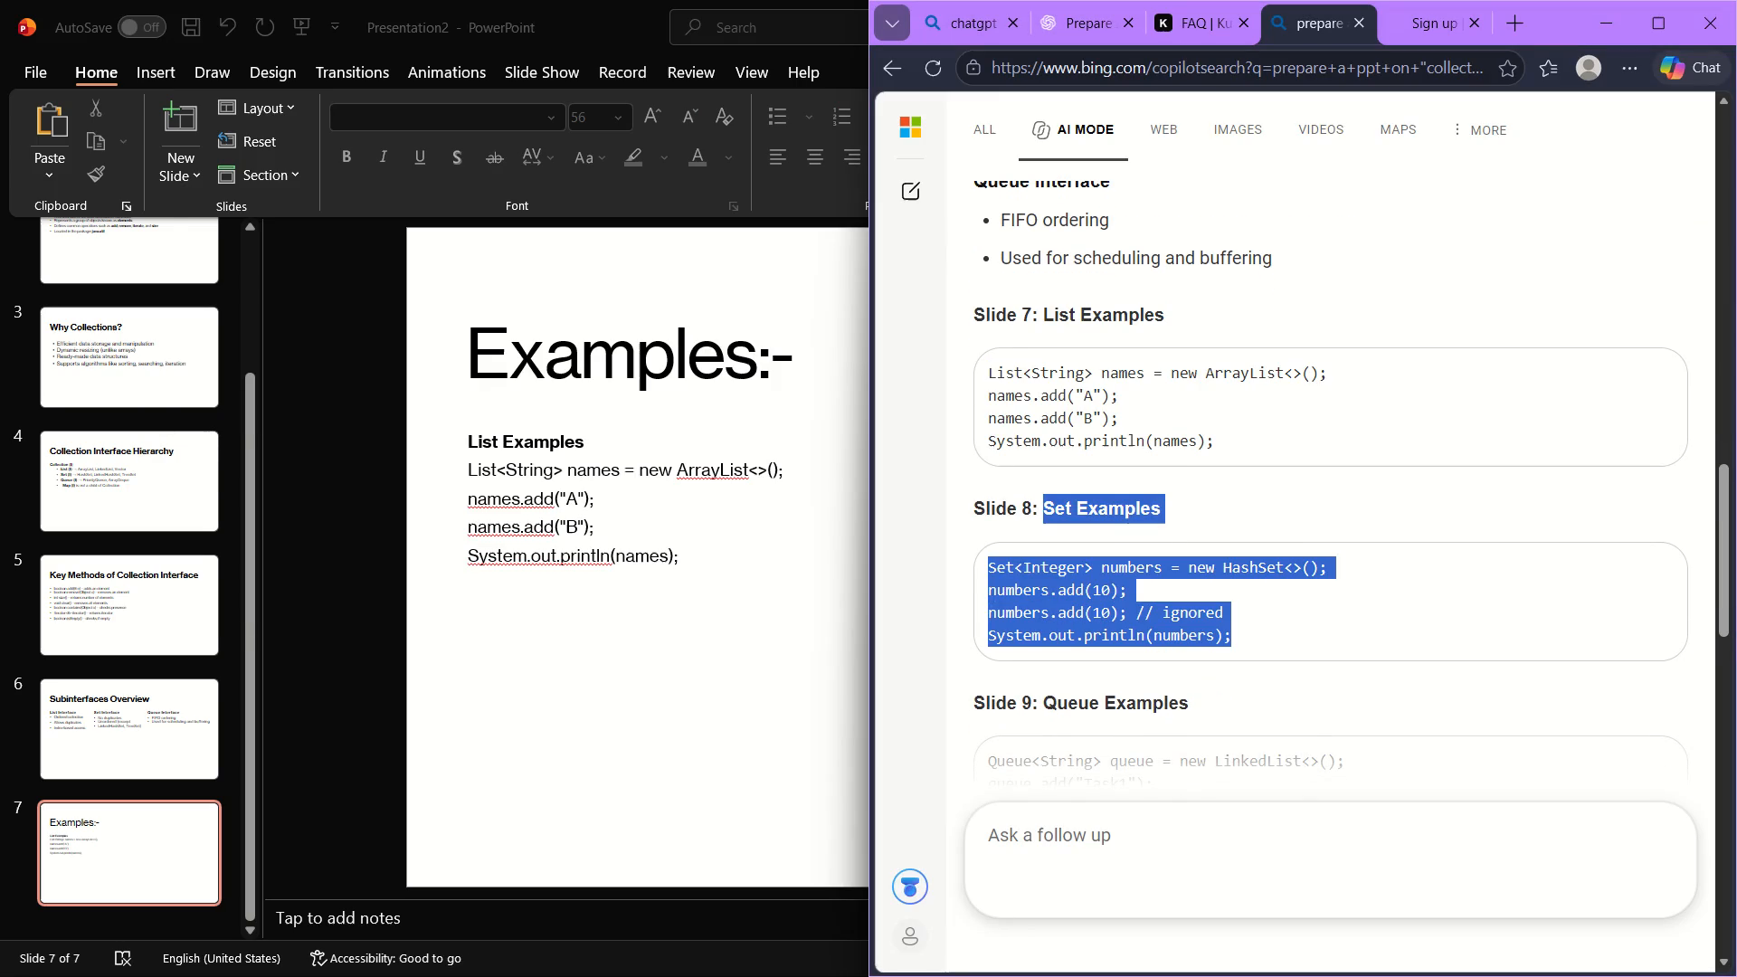
key("ctrl+c")
left_click(745, 659)
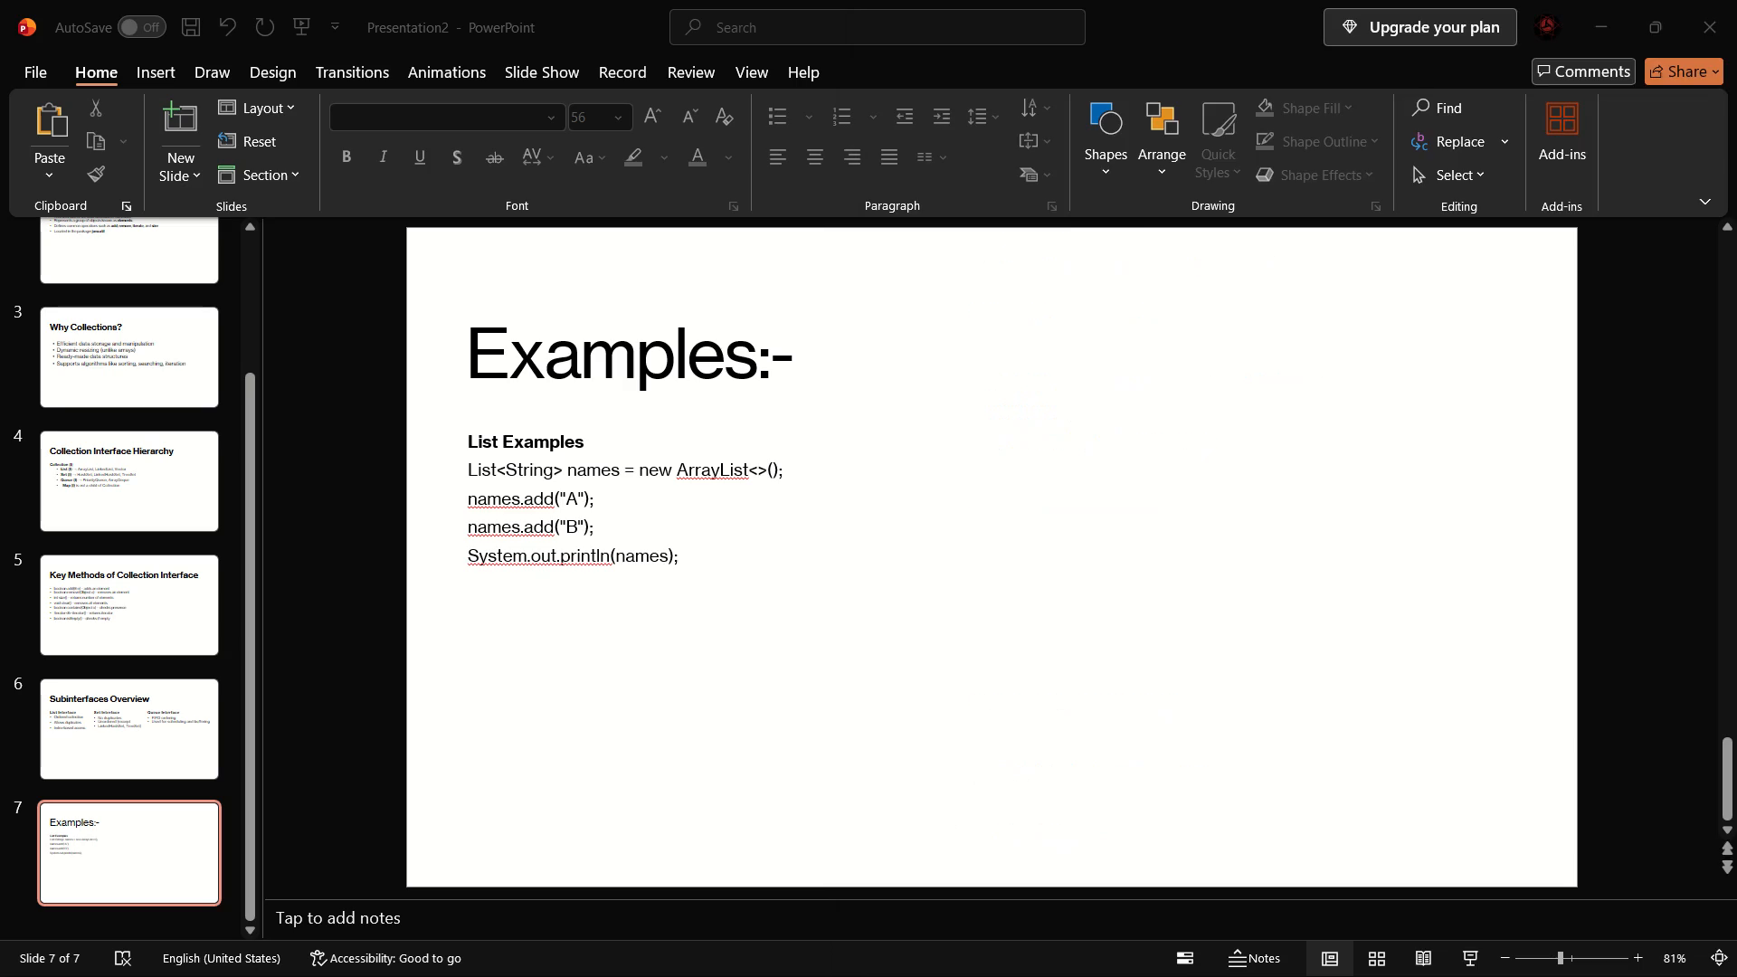
double_click(898, 453)
key("ctrl+v")
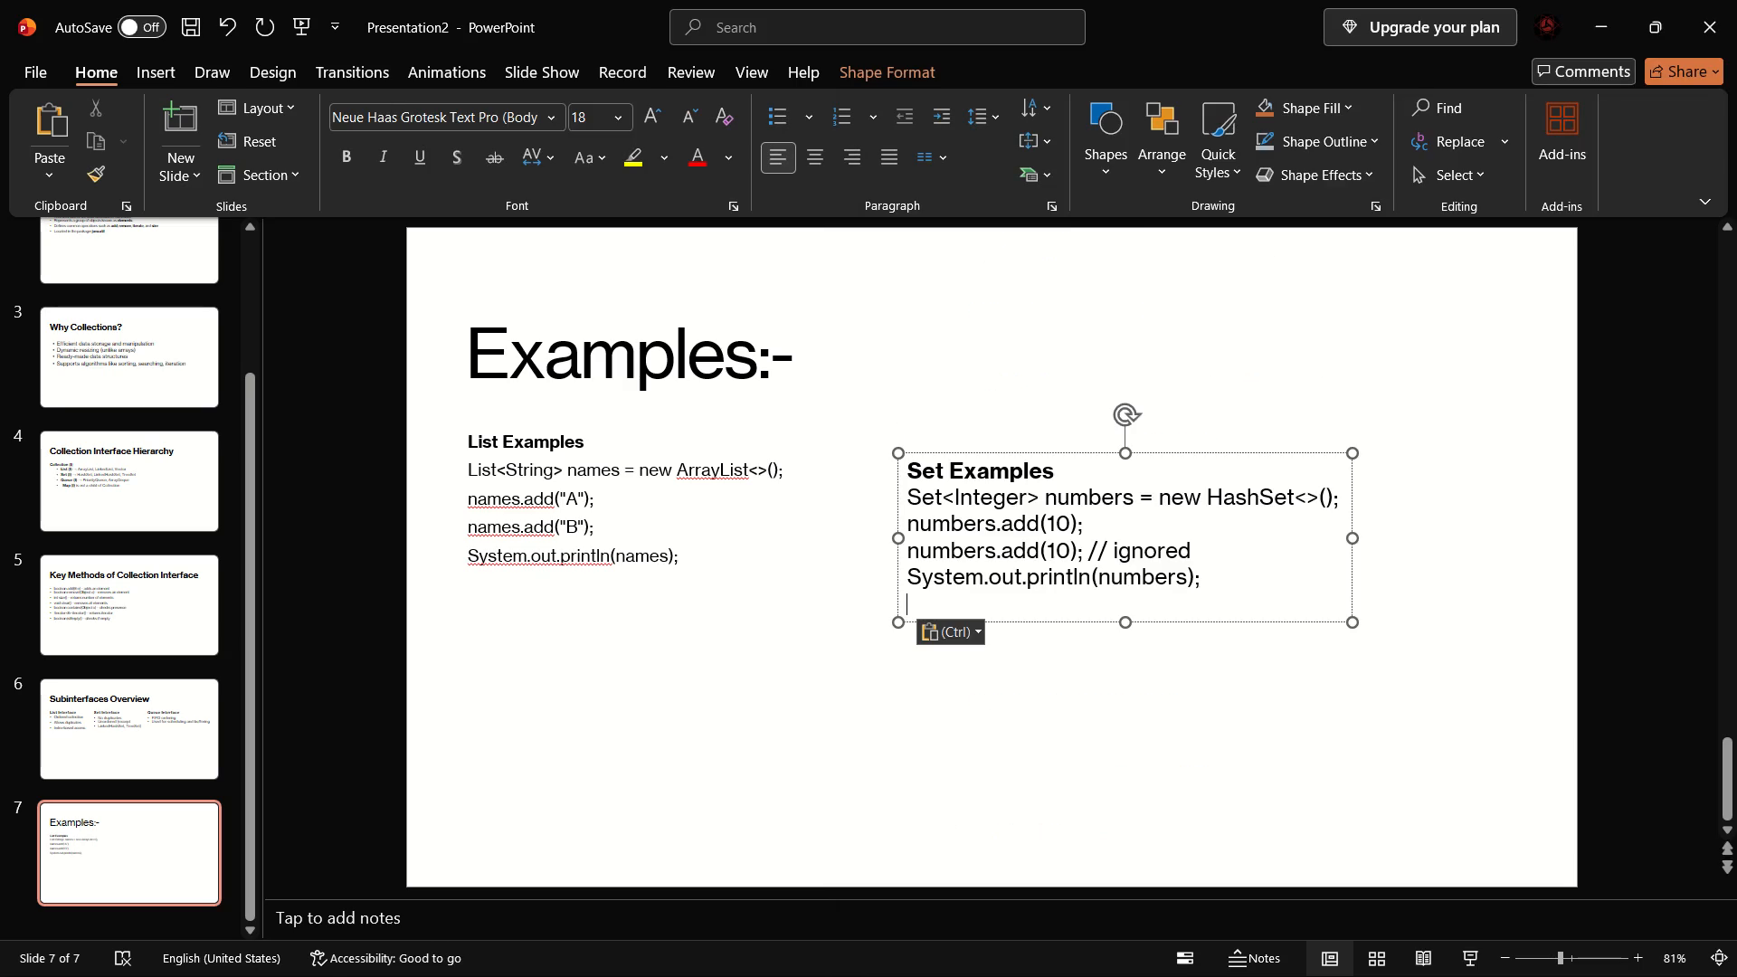
Move the Set Examples text box directly beside the List Examples block and widen it slightly.
left_click_drag(1082, 451, 1039, 404)
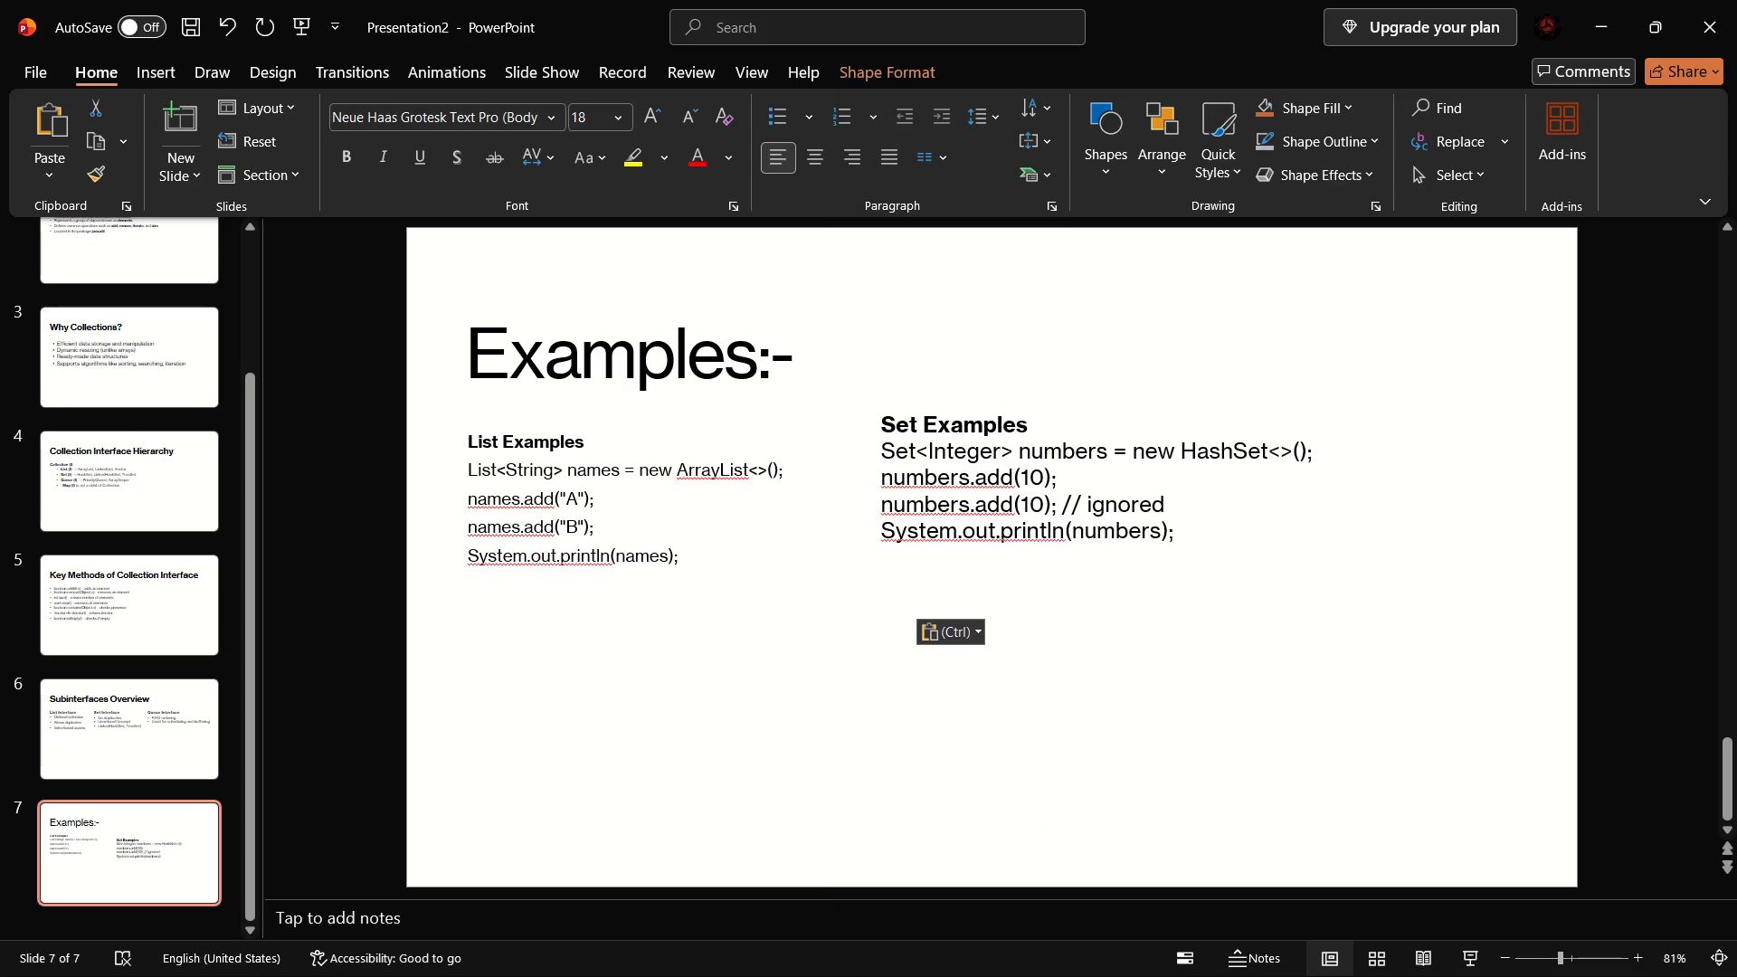
left_click_drag(1039, 404, 982, 418)
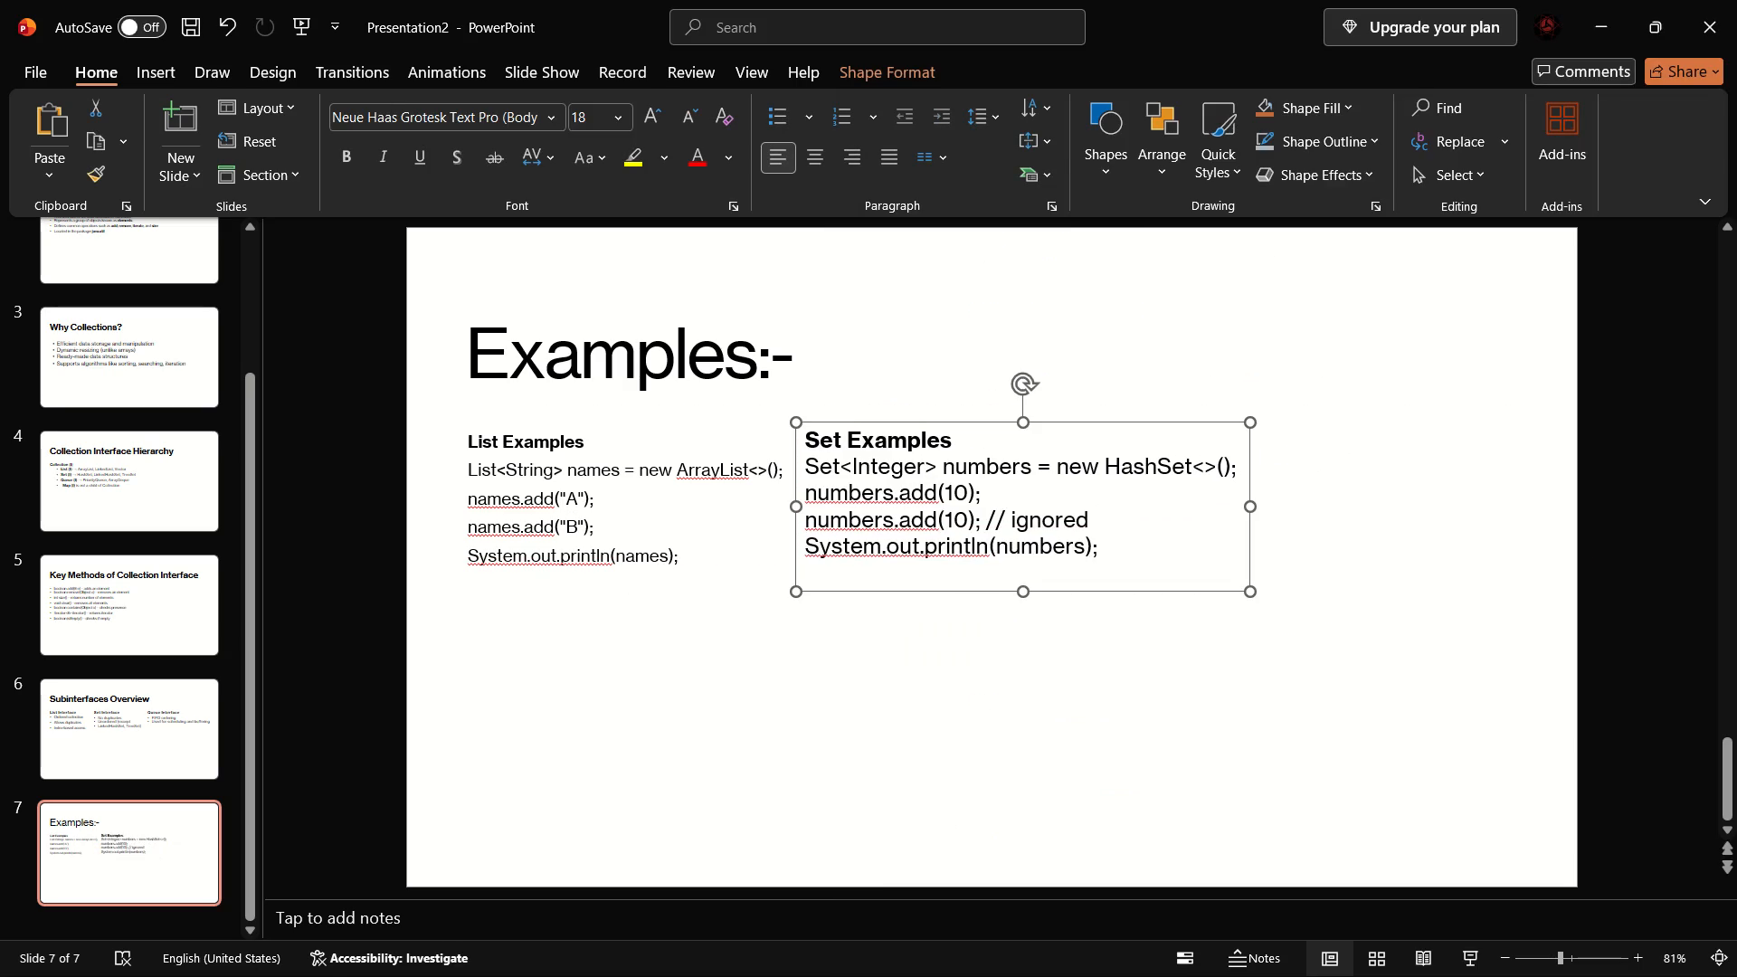
left_click_drag(1253, 508, 1318, 491)
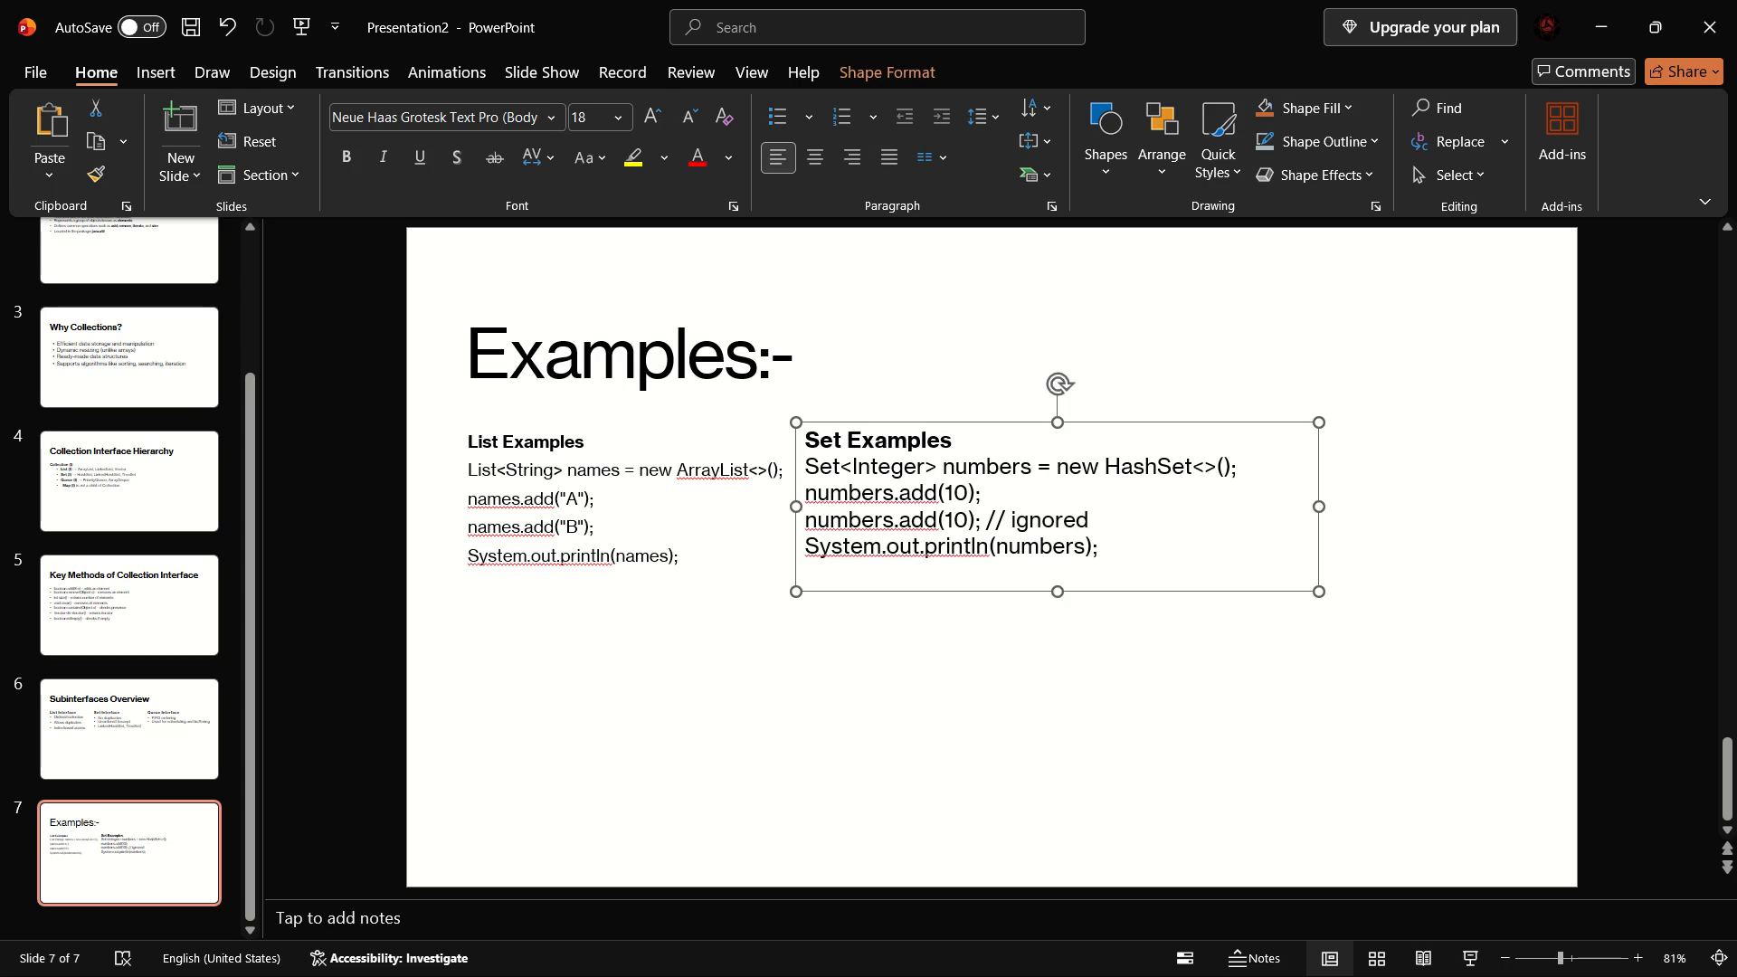
Apply bullets to the code lines under both Set Examples and List Examples, leaving the headings unbulleted.
left_click_drag(808, 467, 1121, 591)
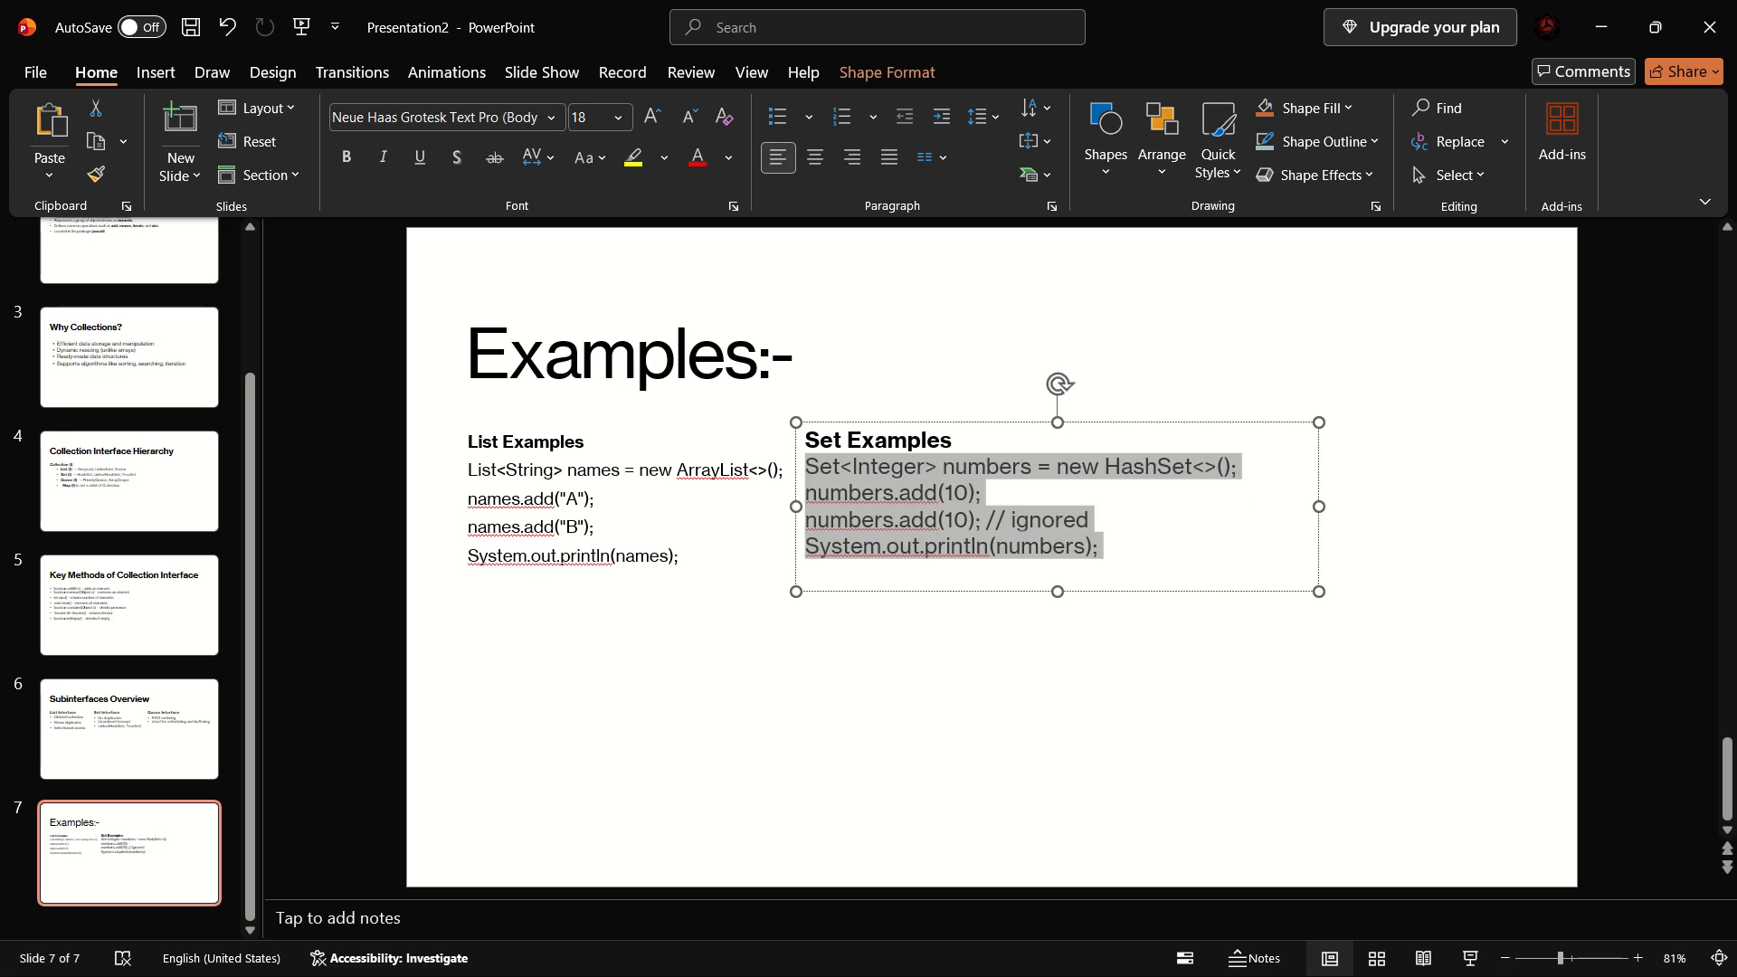
left_click_drag(1121, 591, 1136, 593)
left_click(769, 125)
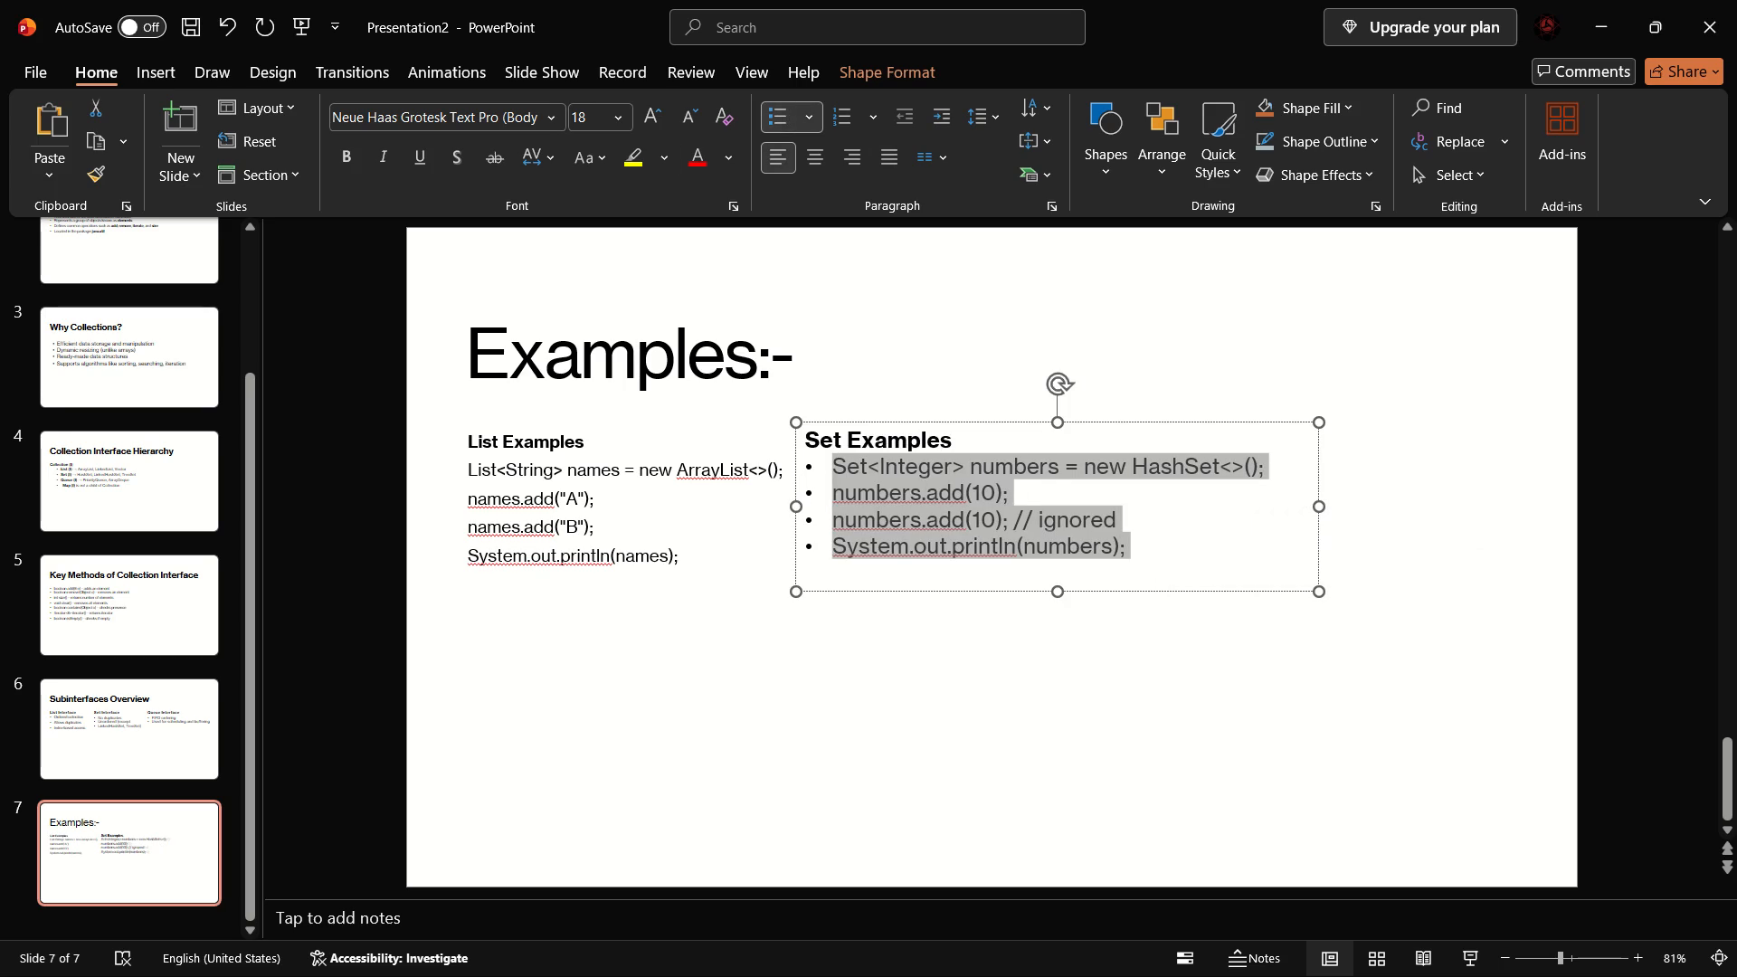
left_click_drag(466, 471, 681, 585)
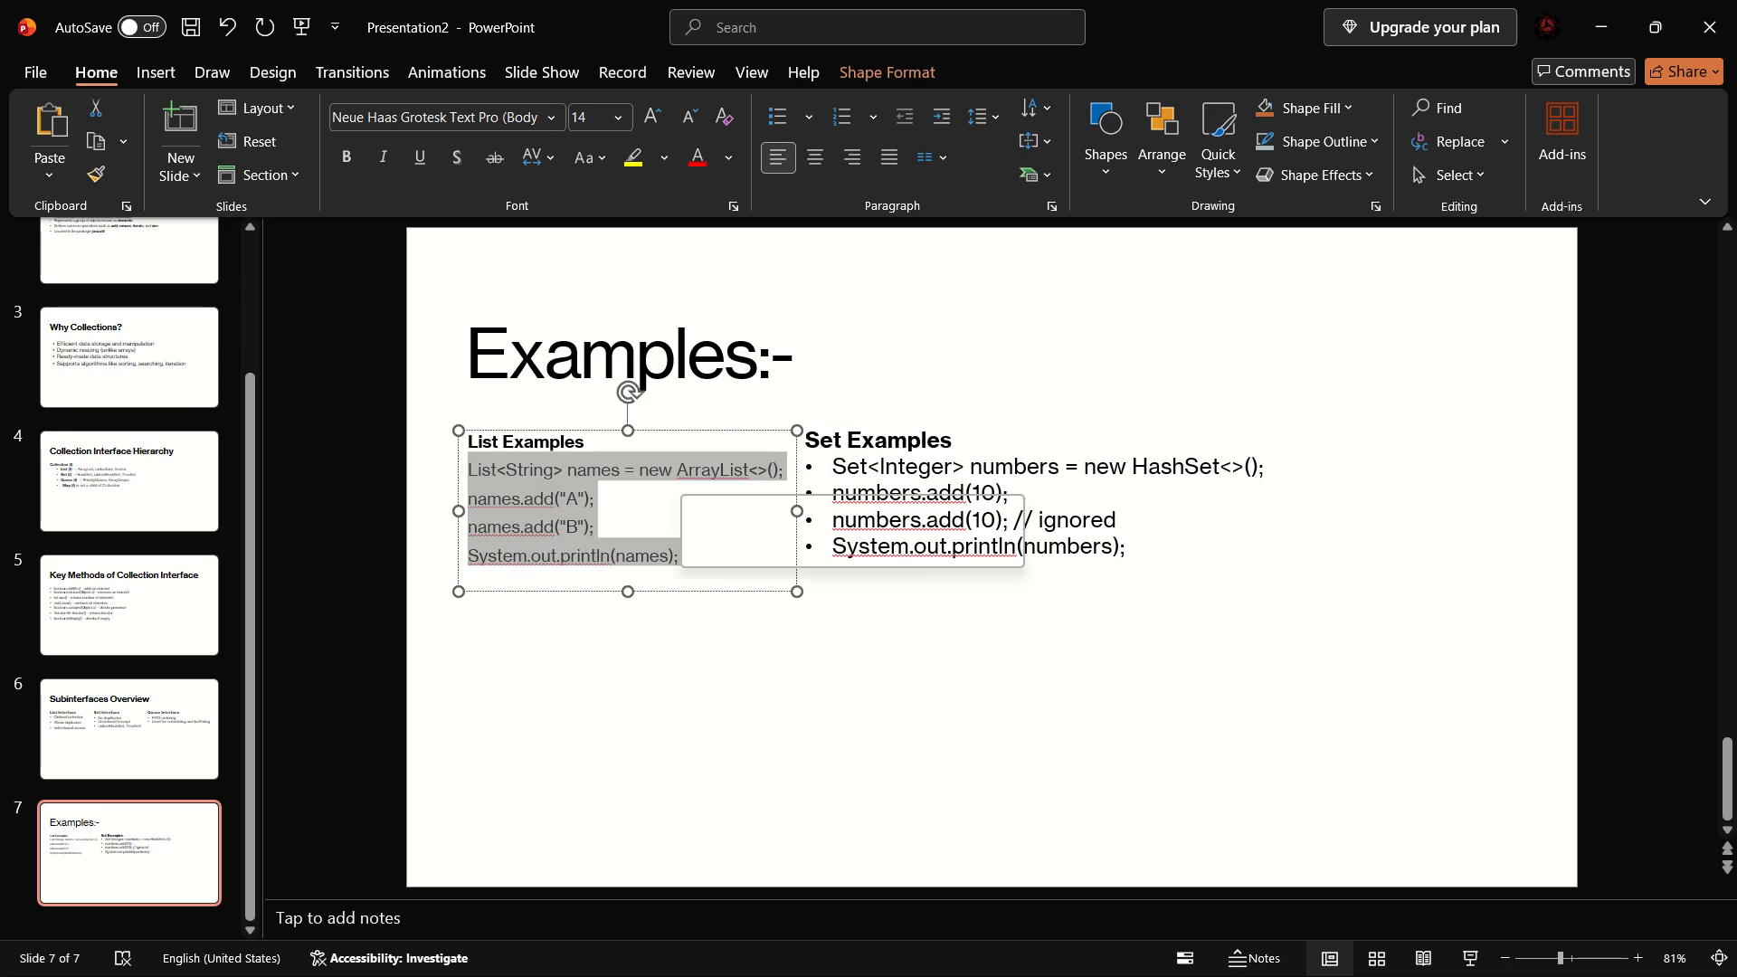
left_click(765, 119)
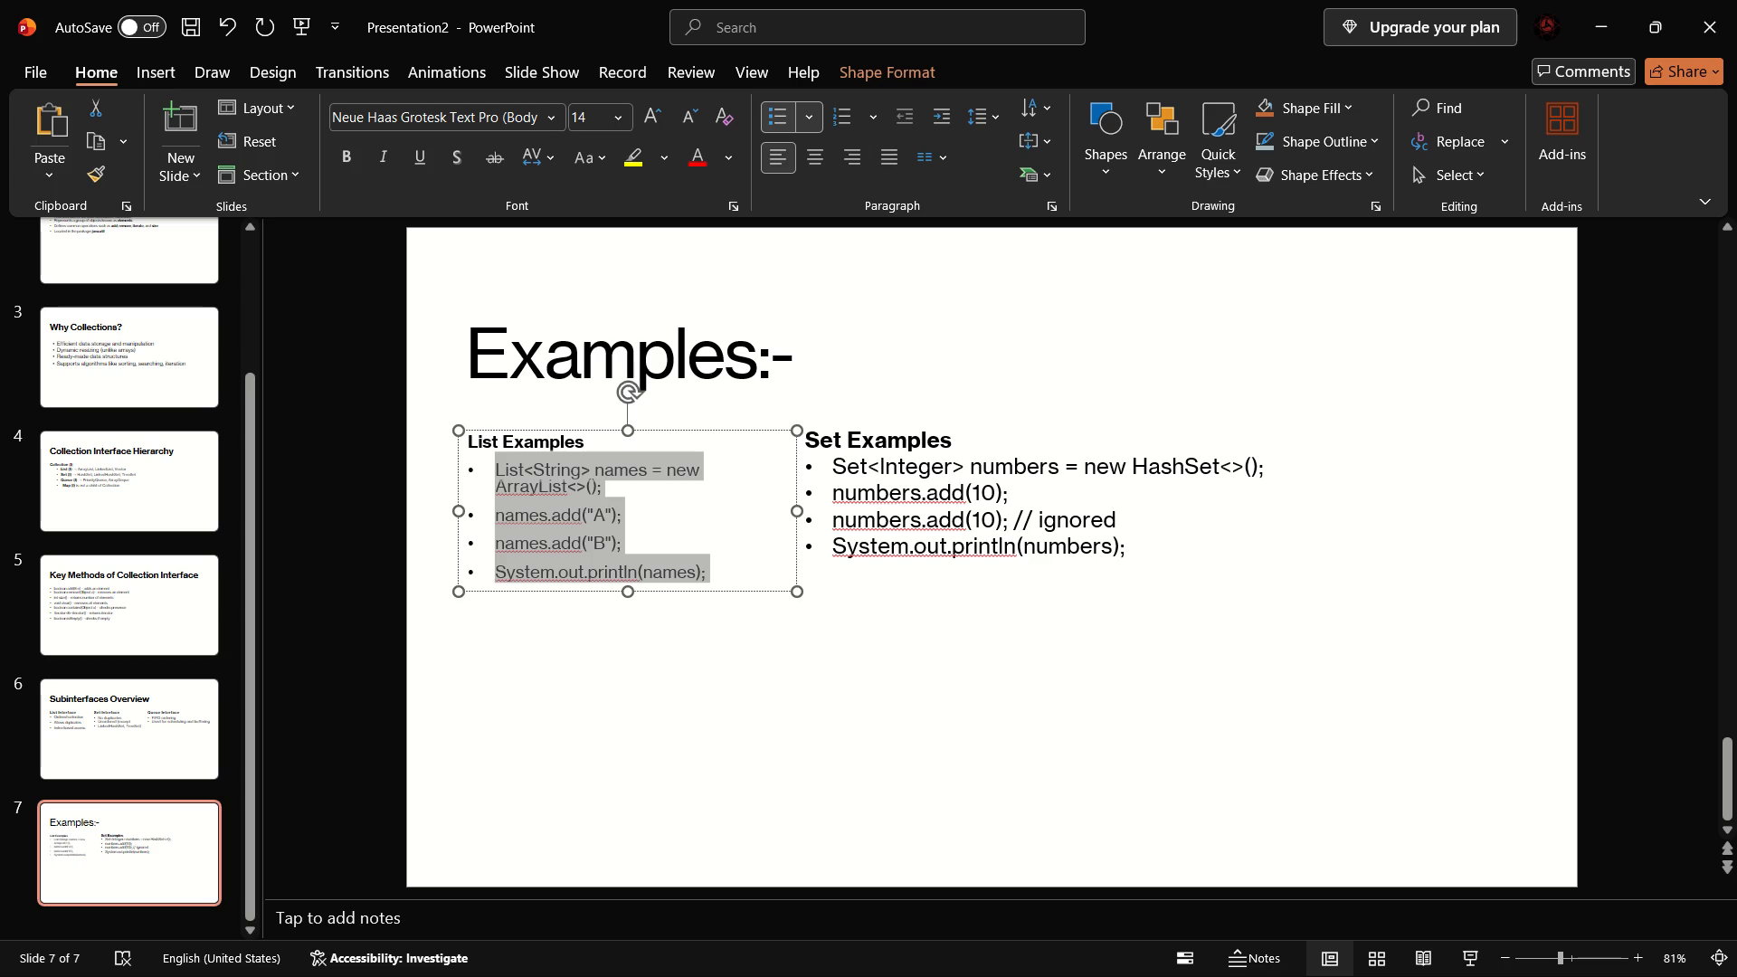
Set the font size of the bulleted code lines under Set Examples to 14.
left_click(930, 479)
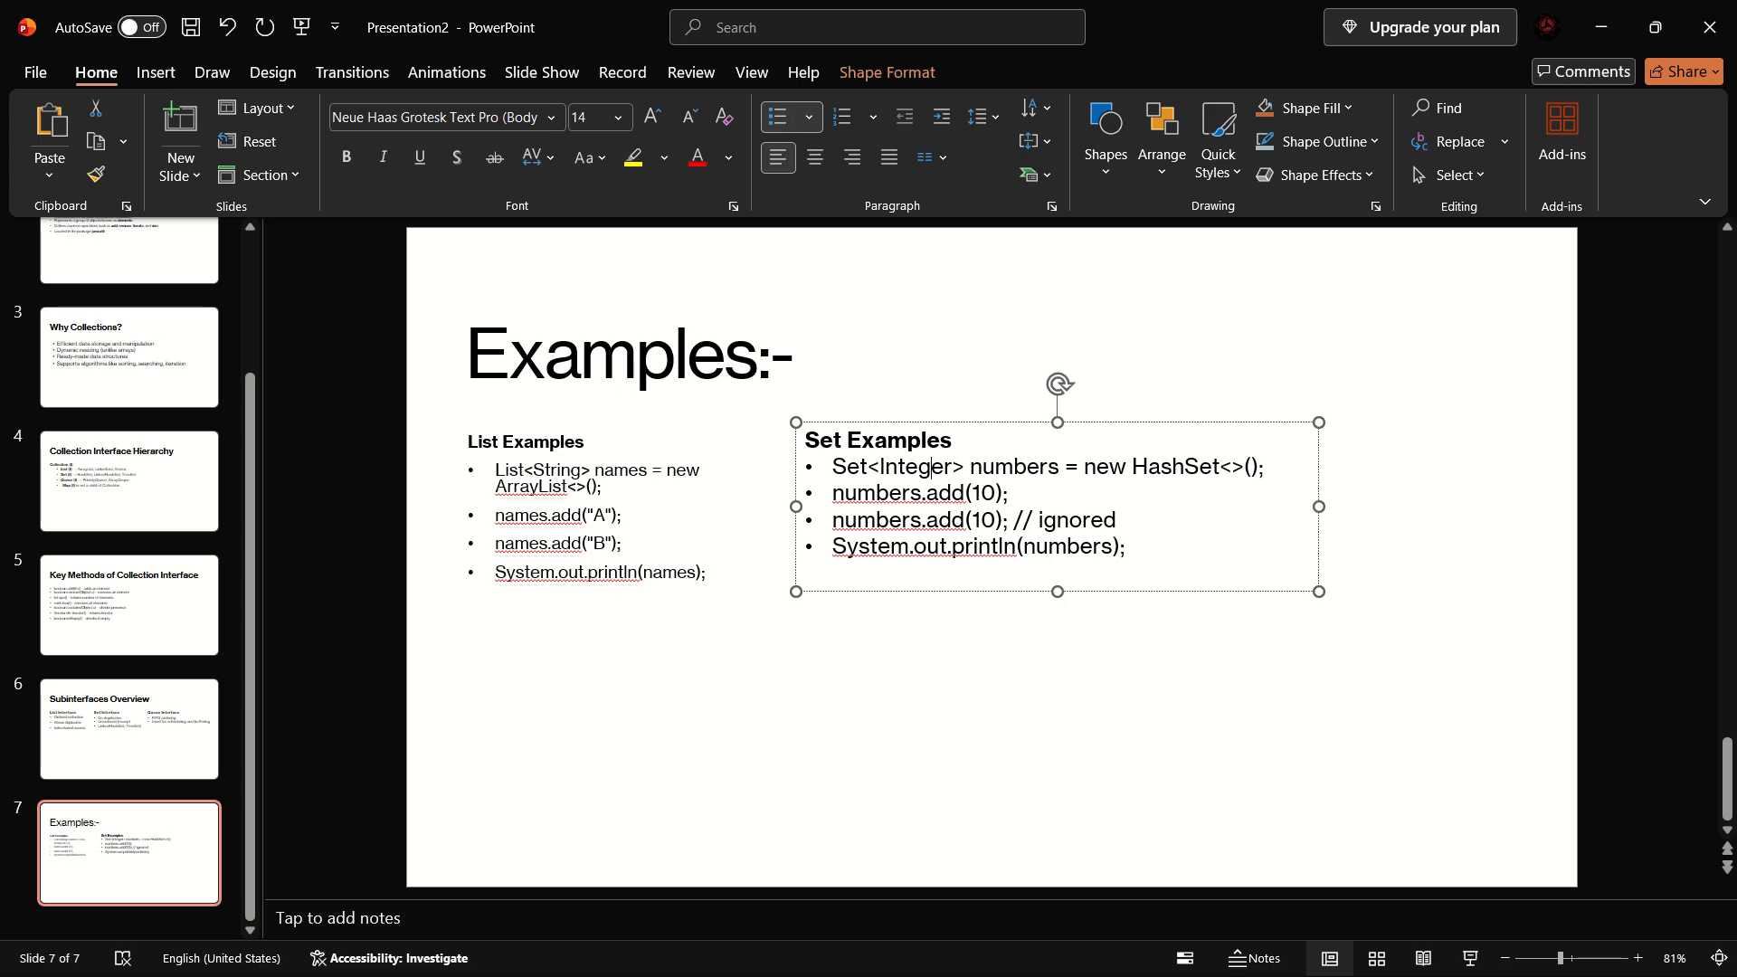
left_click(489, 466)
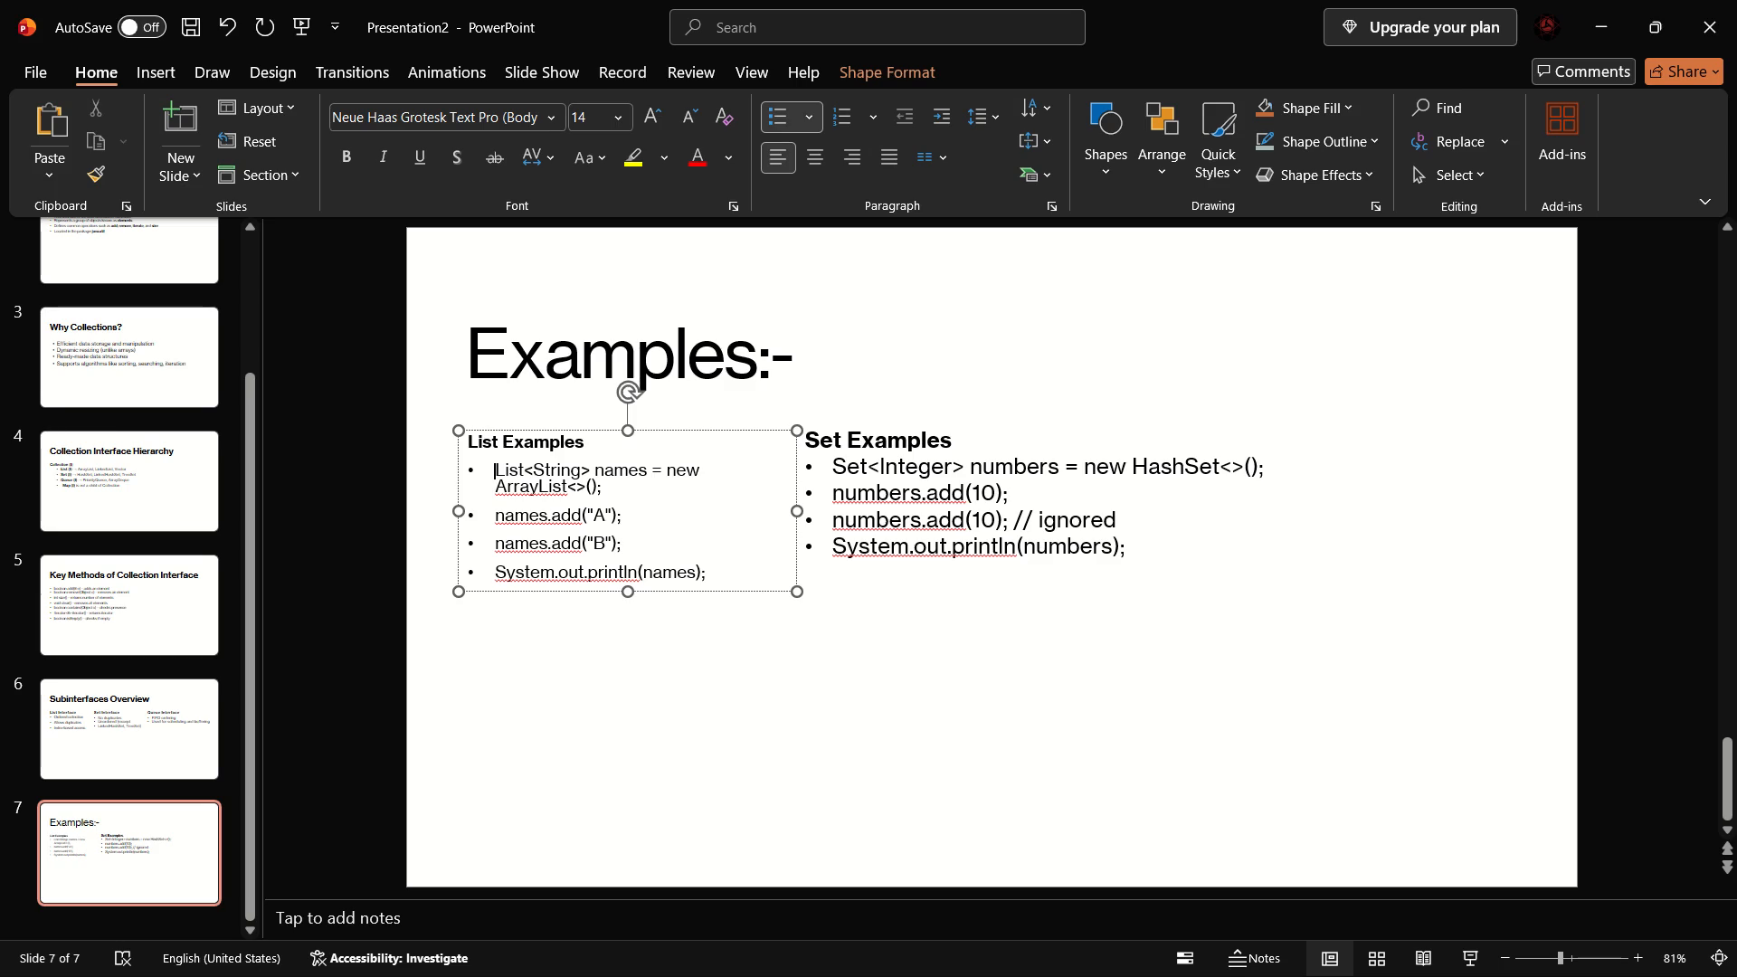
left_click(825, 484)
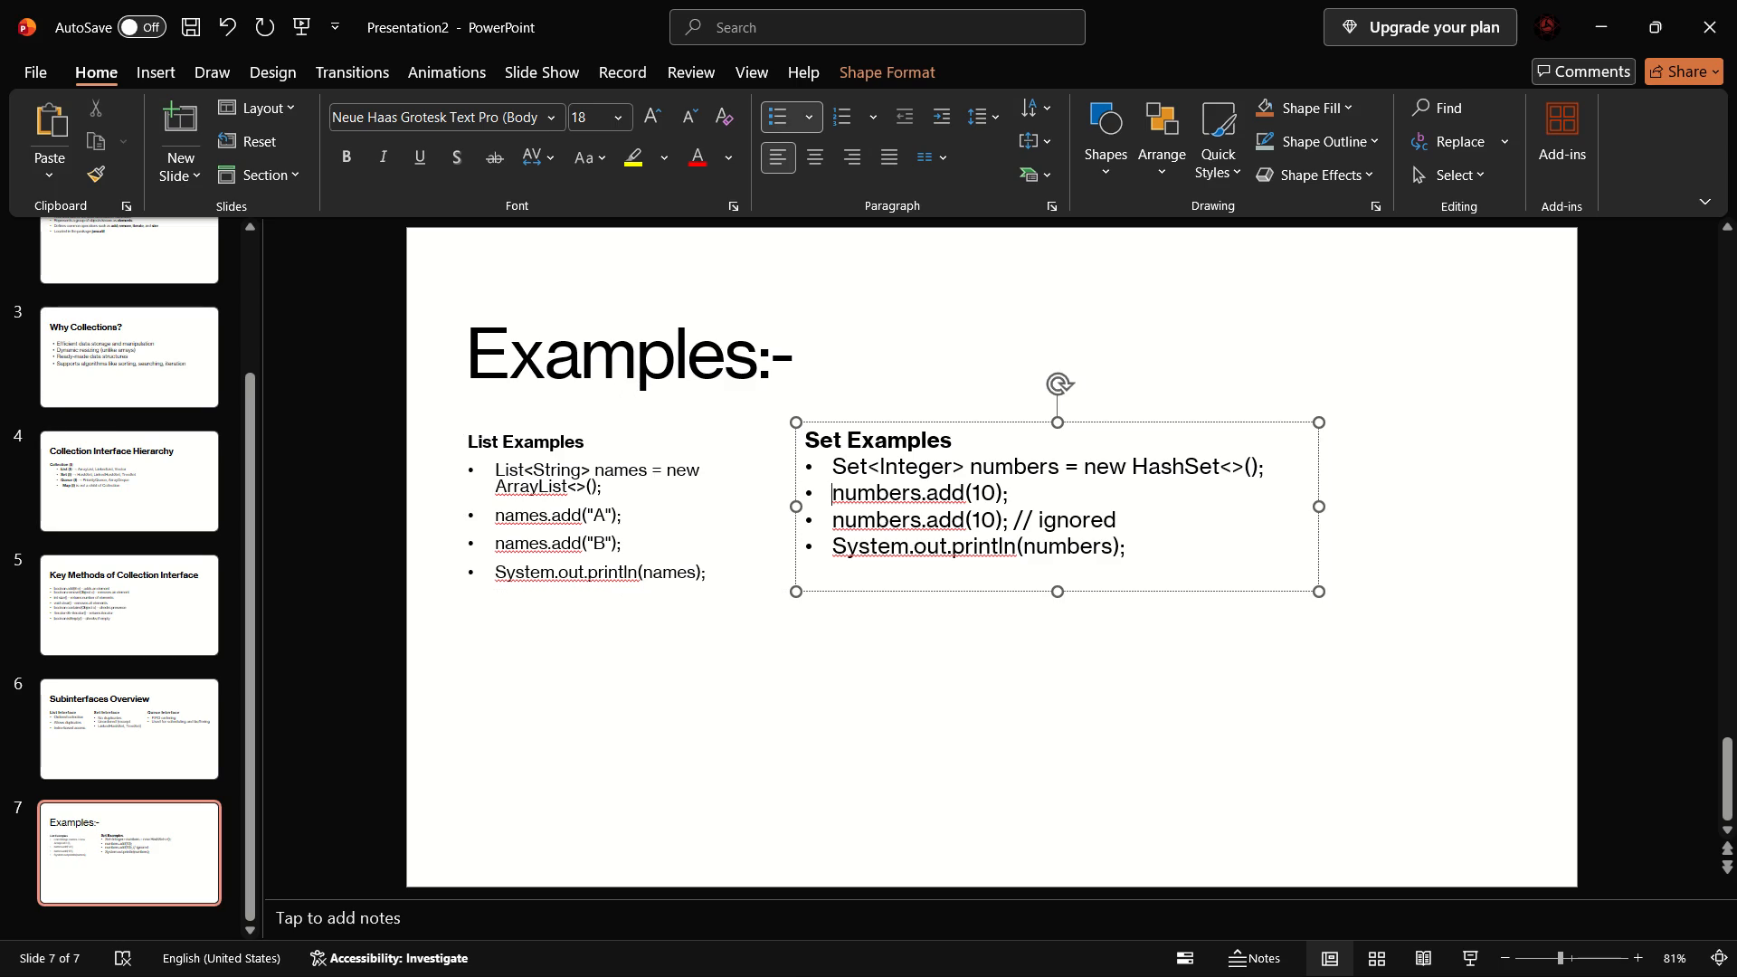
left_click_drag(835, 467, 1151, 574)
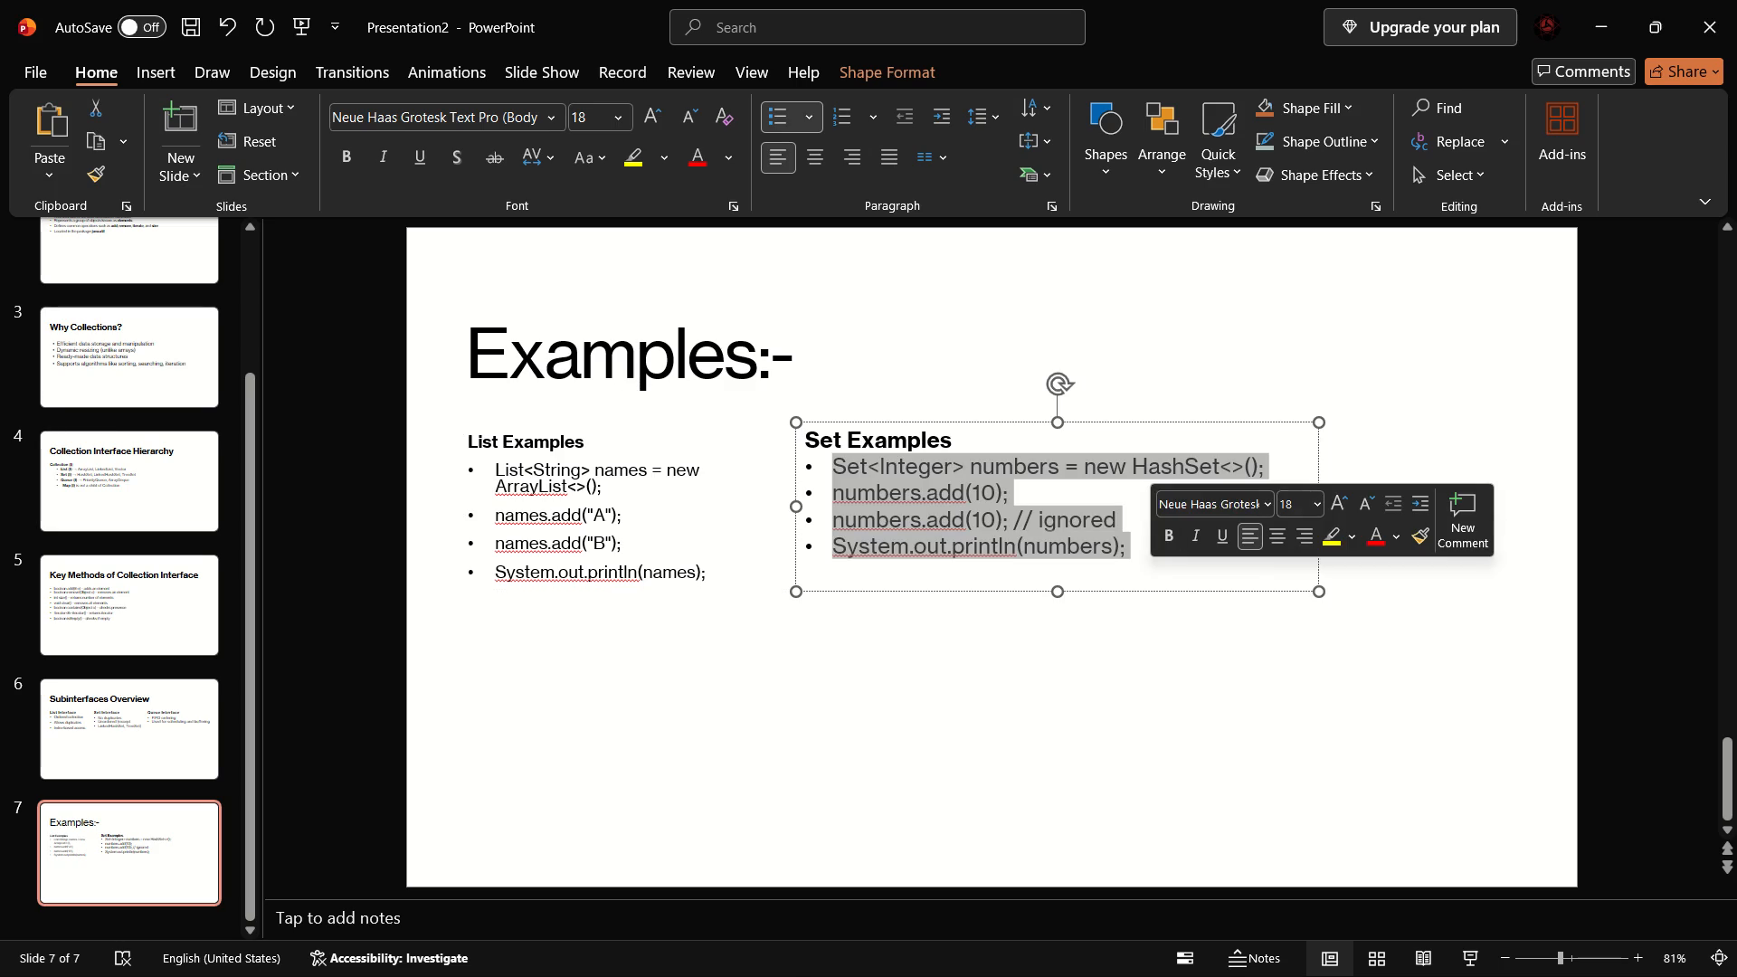
left_click(1295, 506)
type("14")
key("Return")
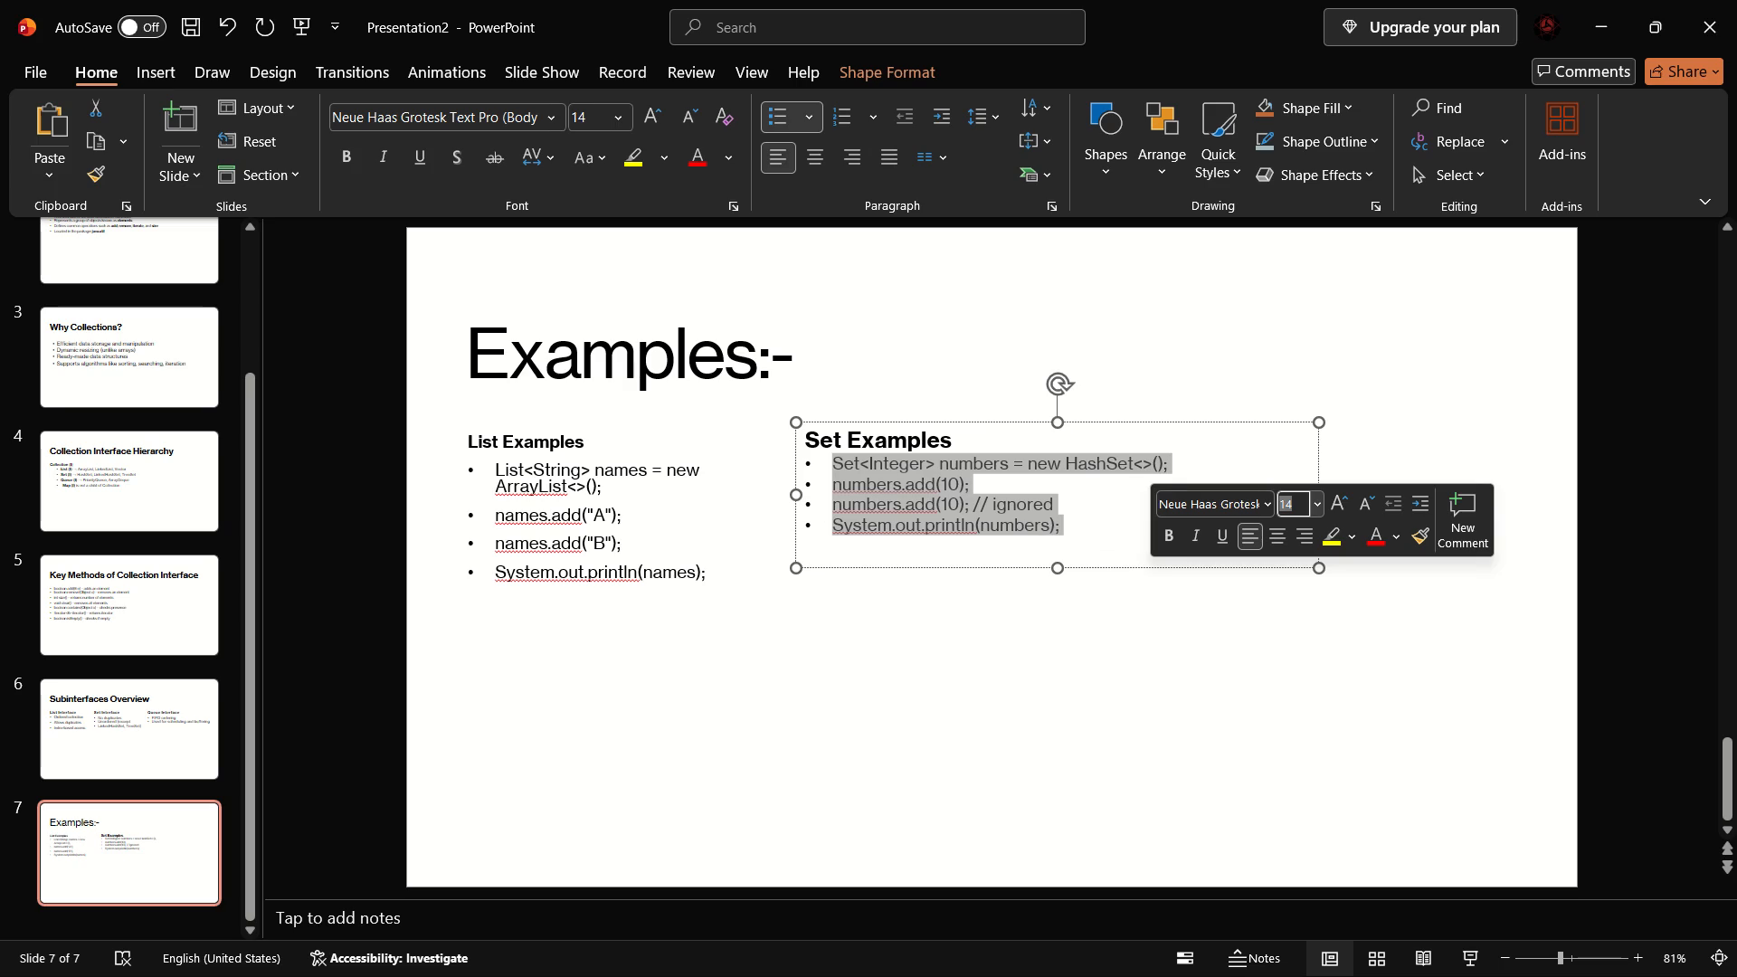
Set the font size of the List Examples heading to 18, matching the Set Examples heading.
left_click(930, 440)
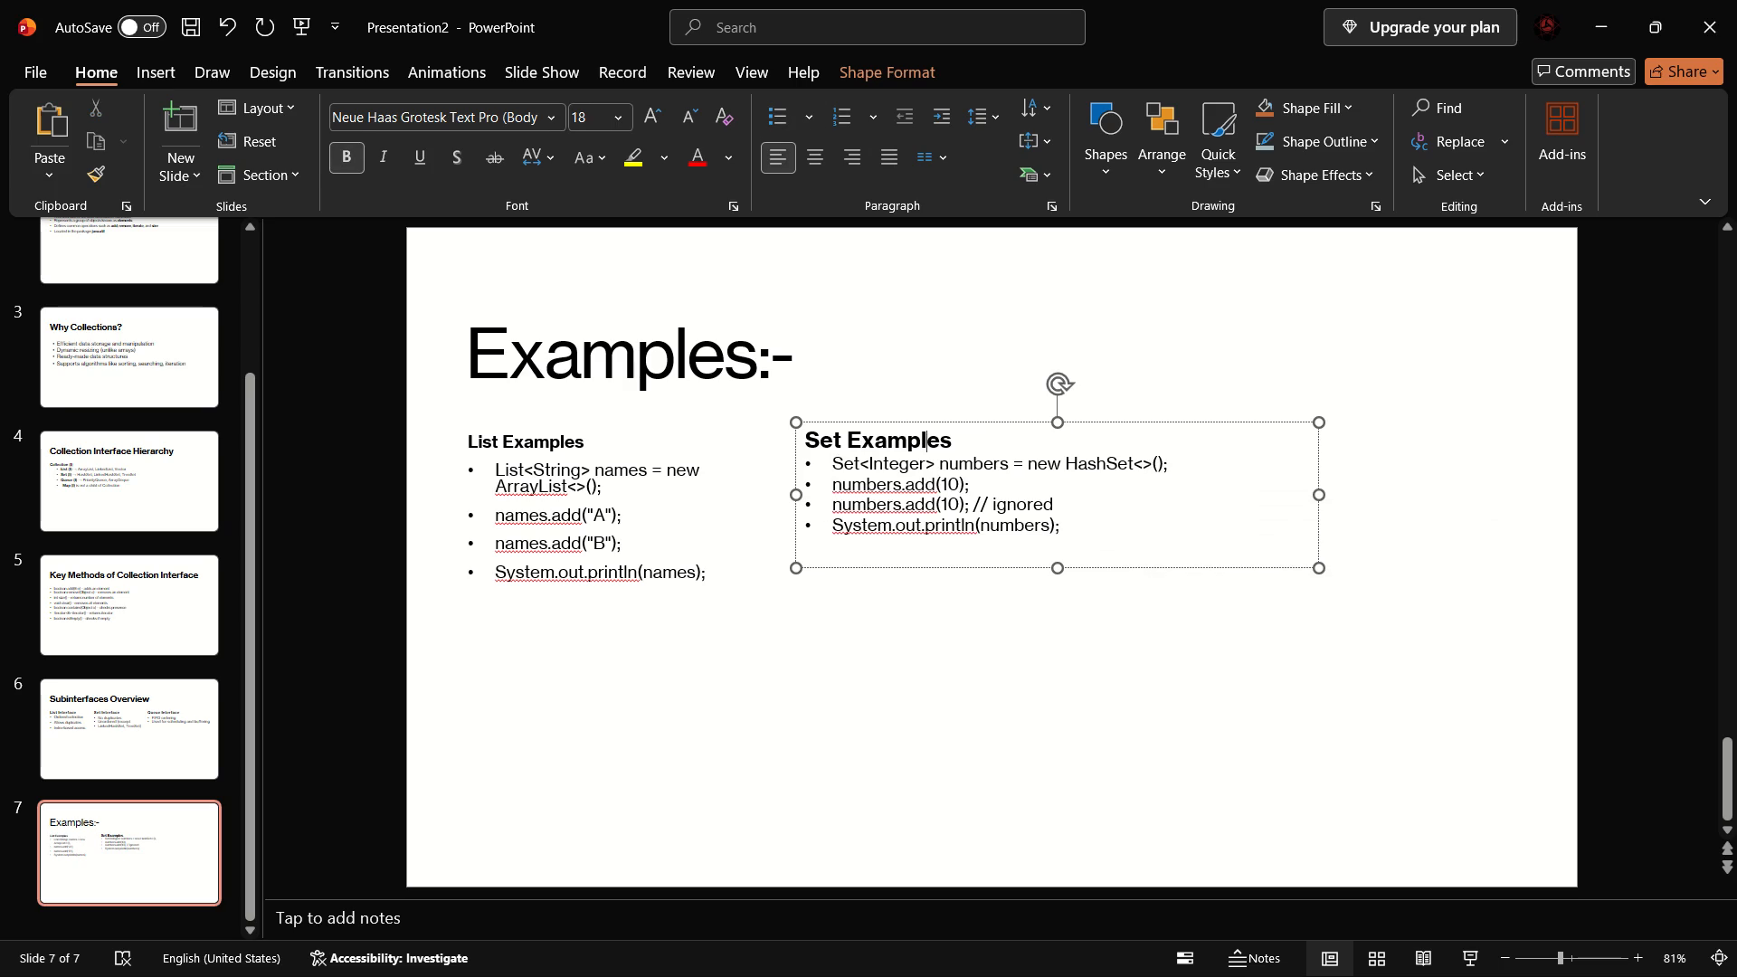
left_click_drag(603, 439, 445, 434)
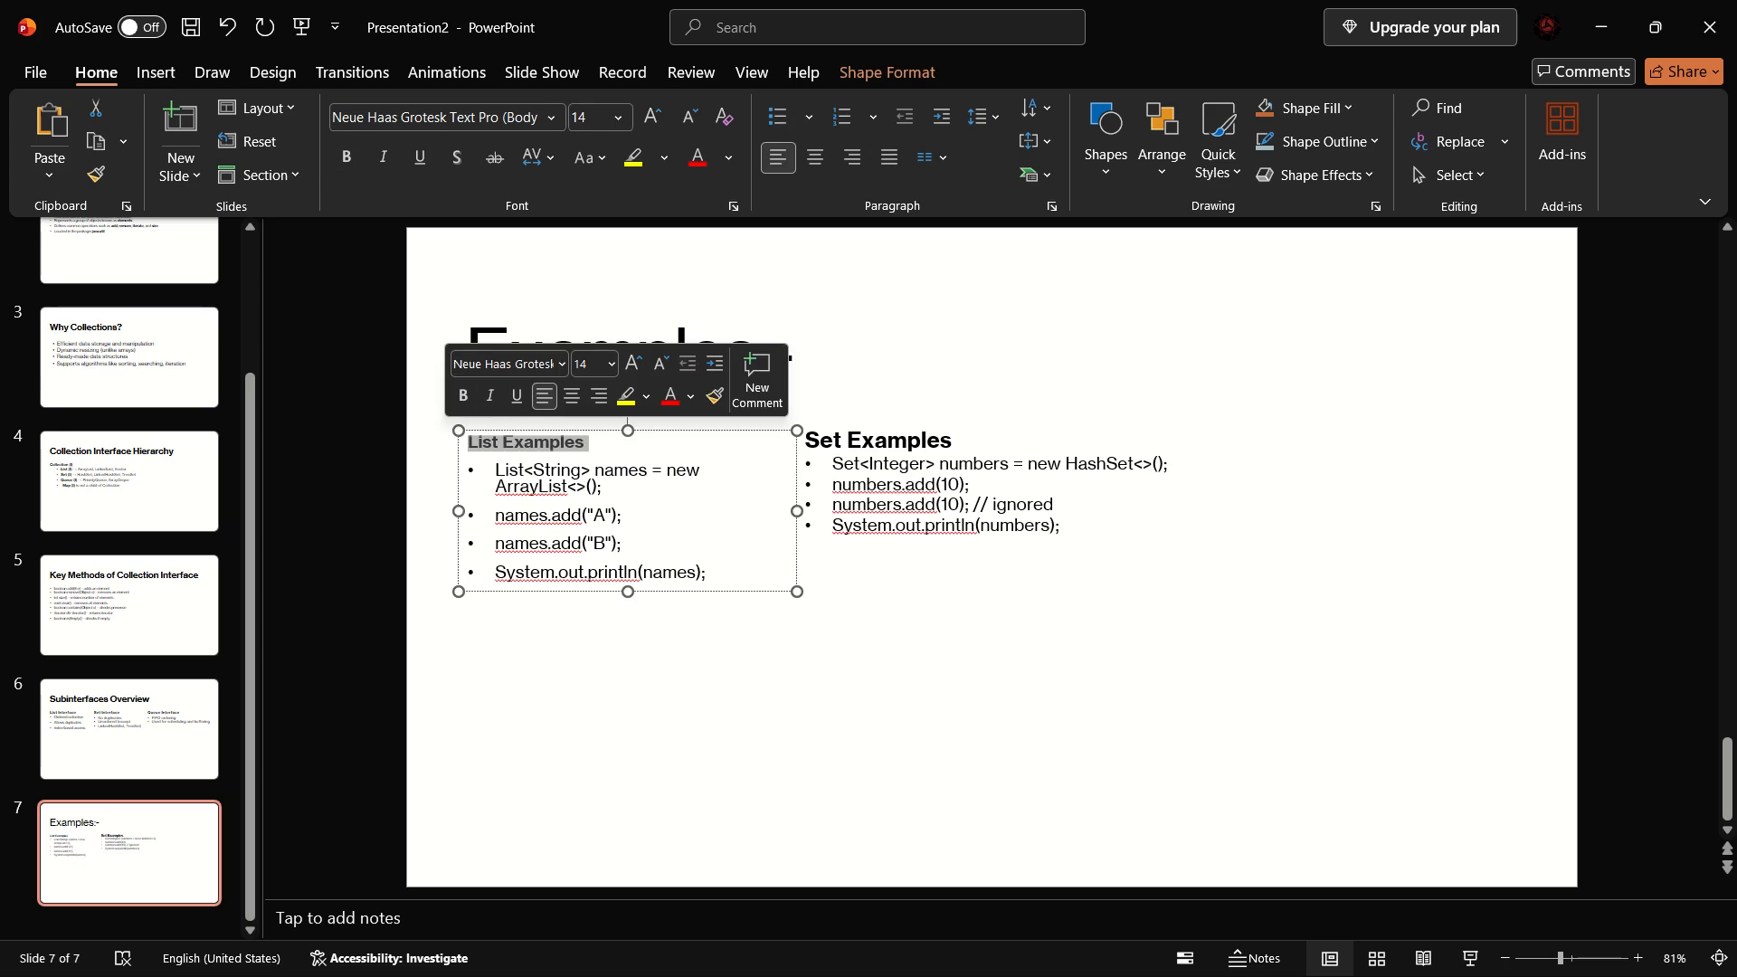
left_click(592, 360)
key("1")
key("8")
key("Return")
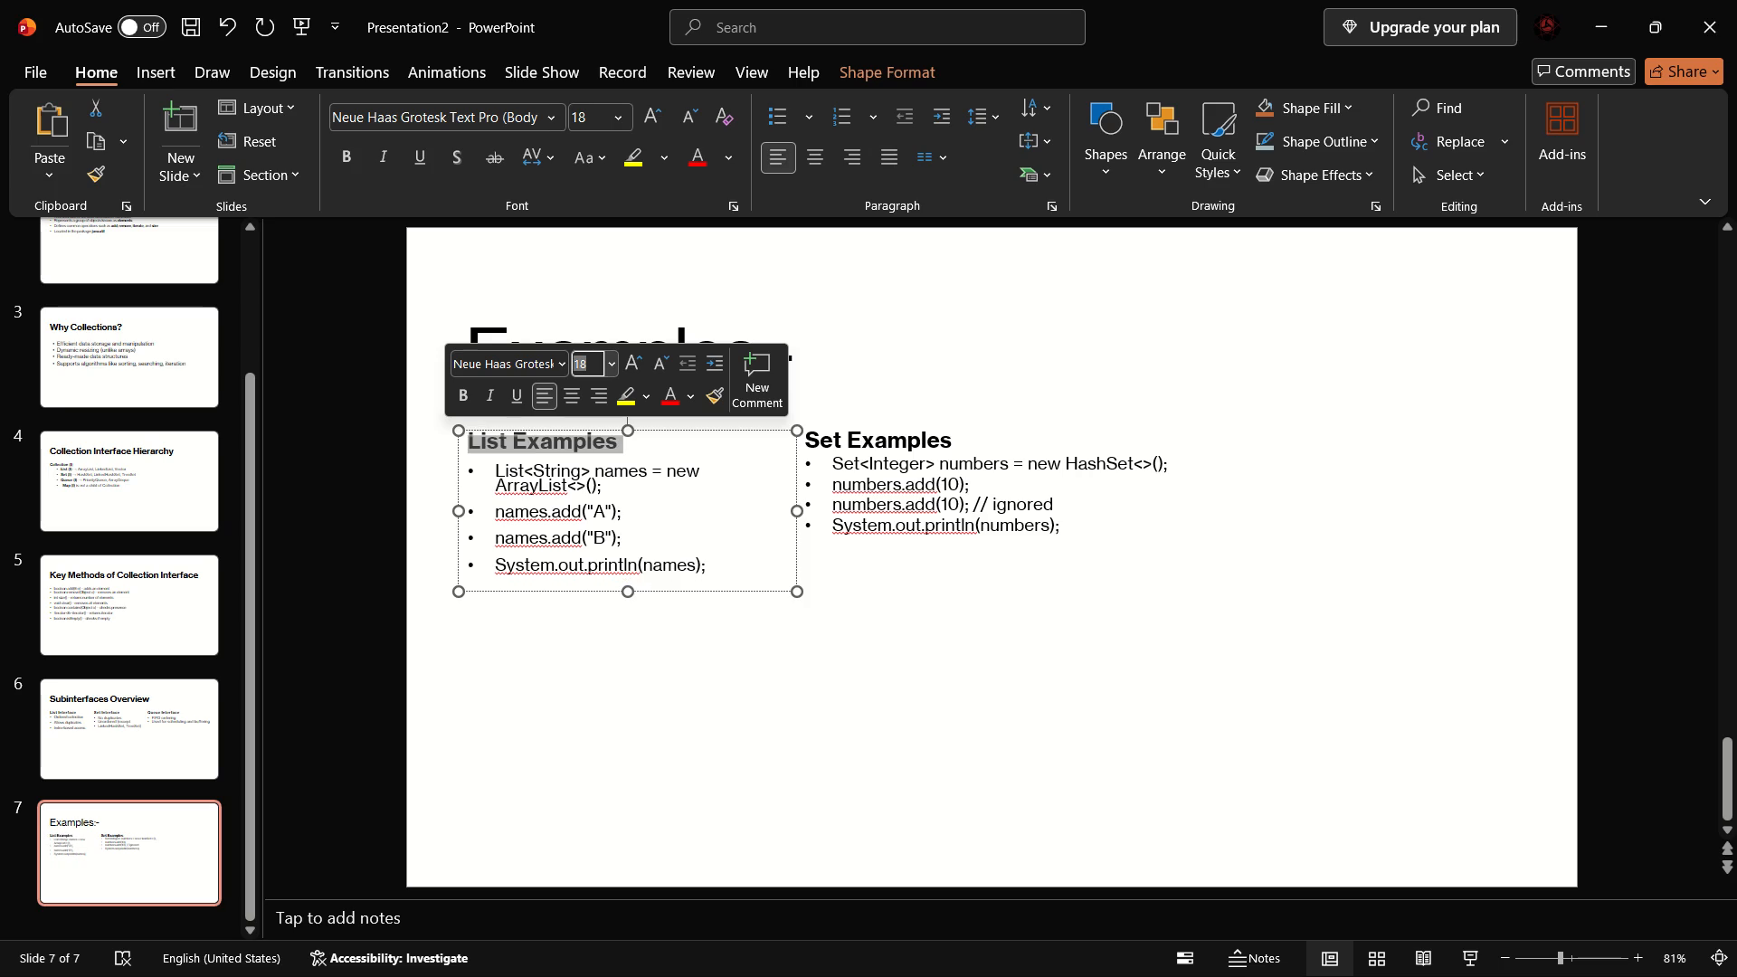
left_click(741, 670)
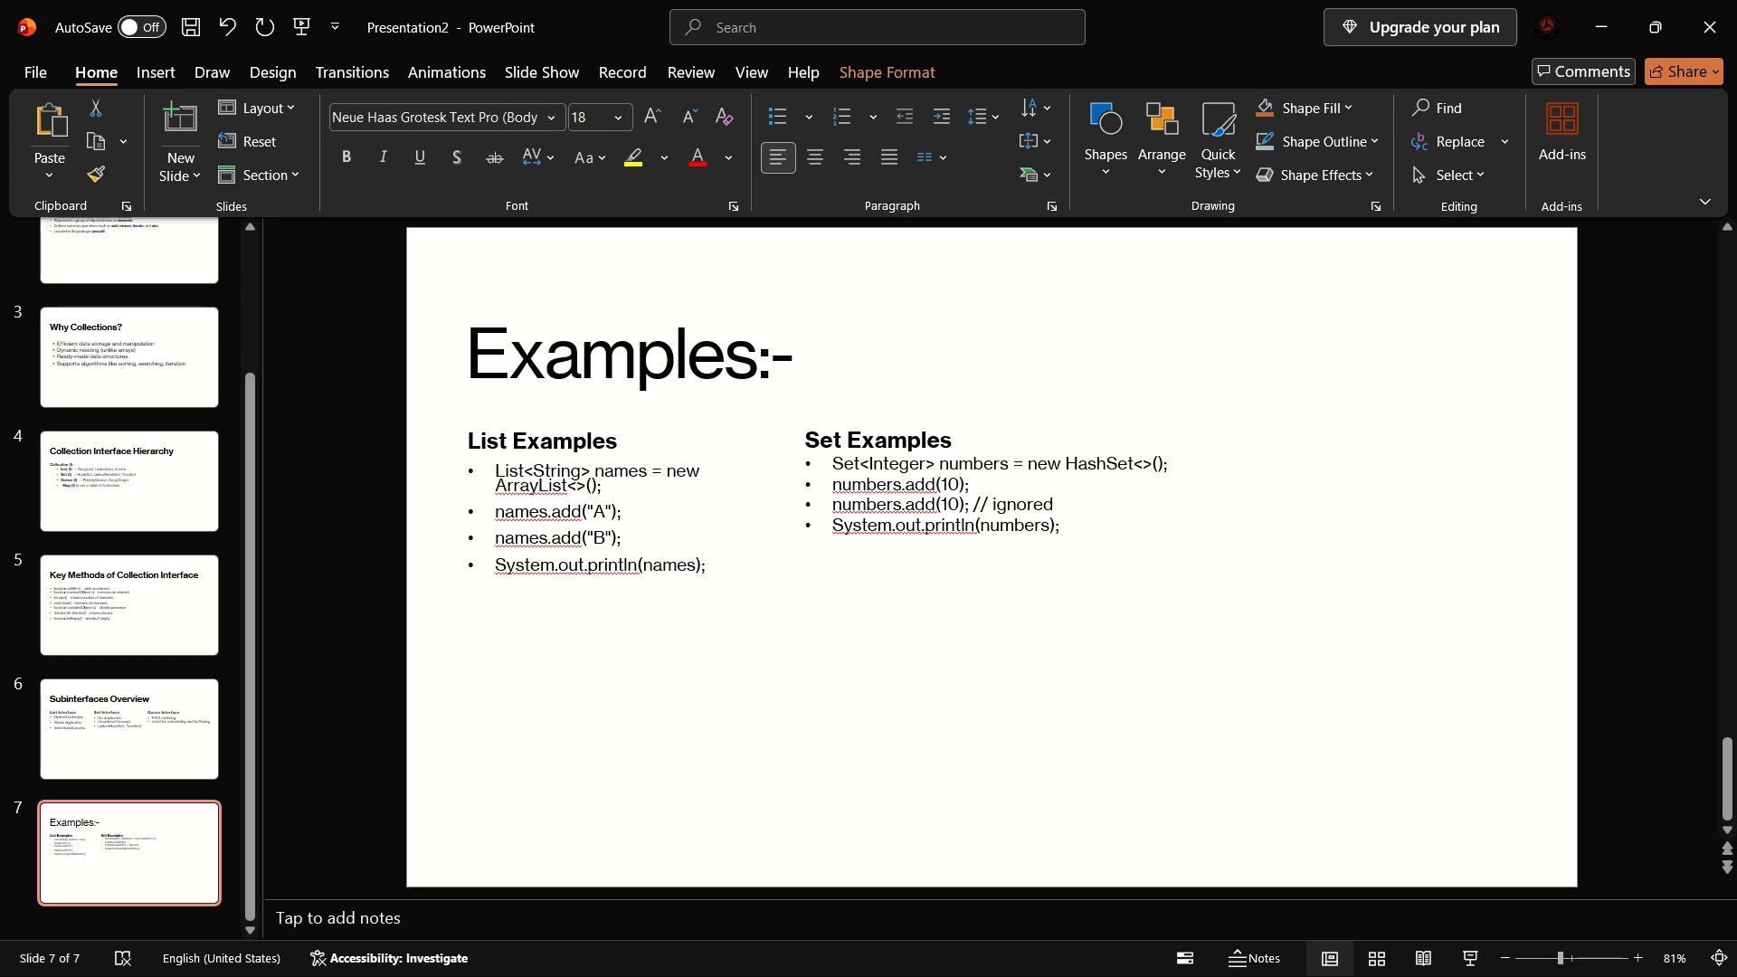
Move the Set Examples text box slightly closer to the List Examples block and a little lower.
left_click(828, 448)
left_click_drag(838, 423, 806, 427)
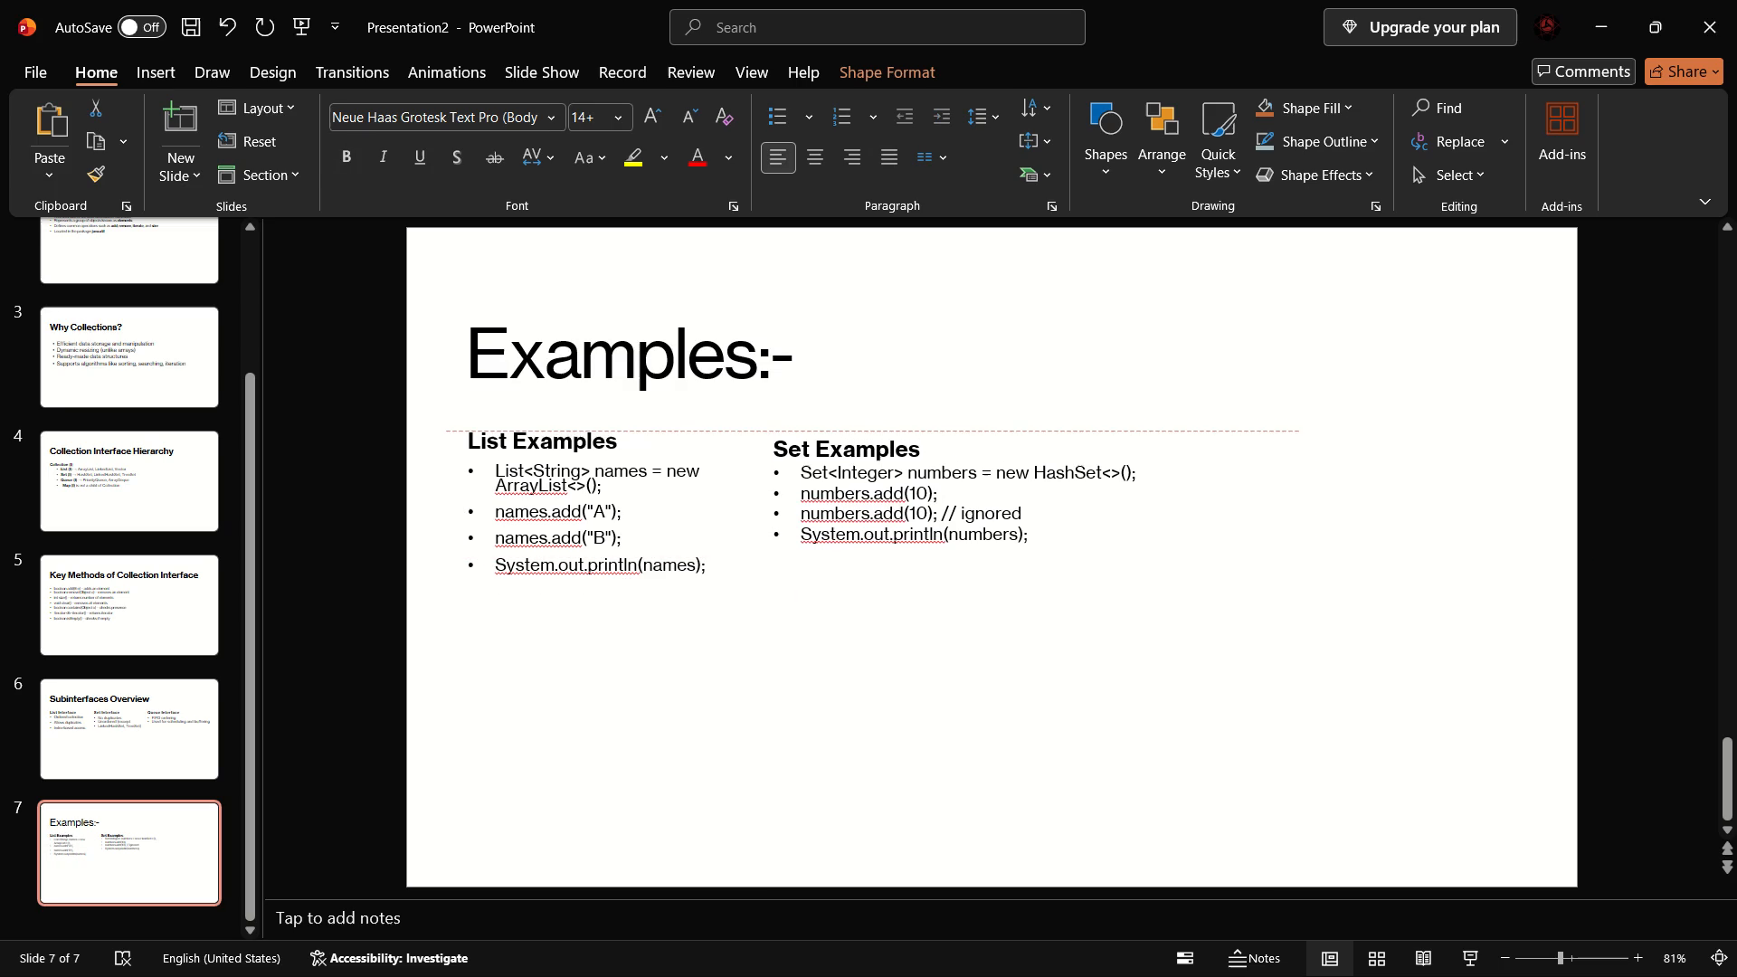
left_click_drag(806, 427, 807, 428)
Widen the List Examples placeholder so its ArrayList code line fits on a single line.
left_click(696, 517)
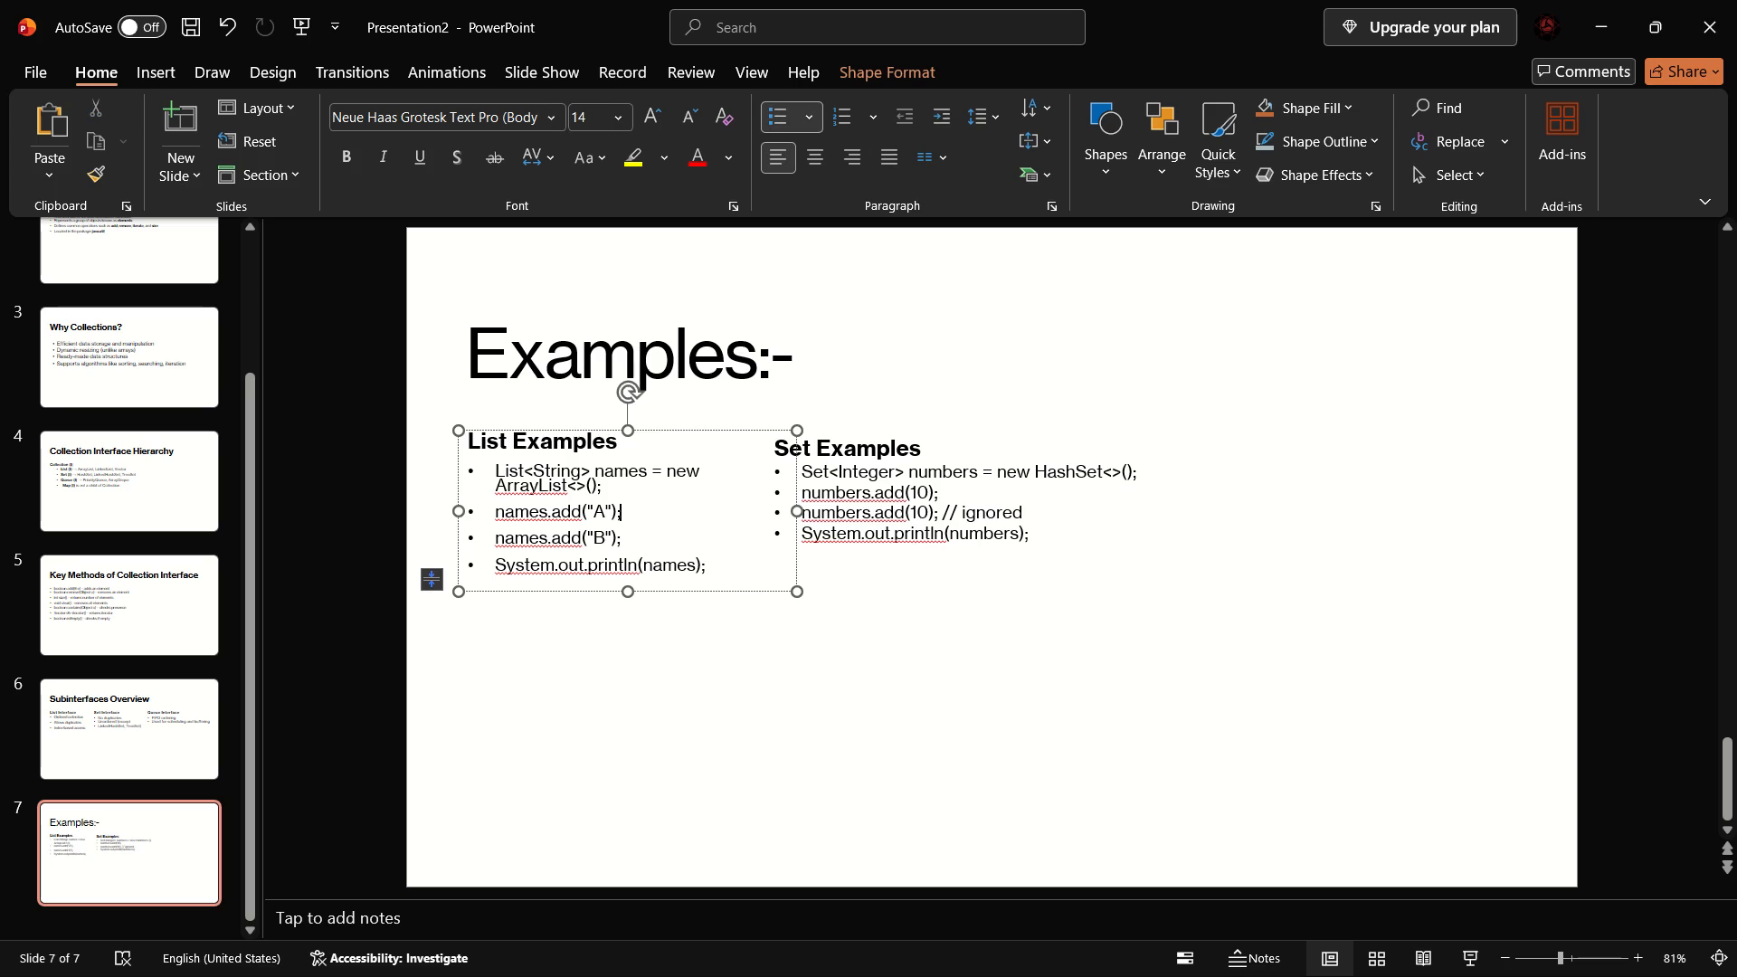
left_click_drag(798, 513, 842, 501)
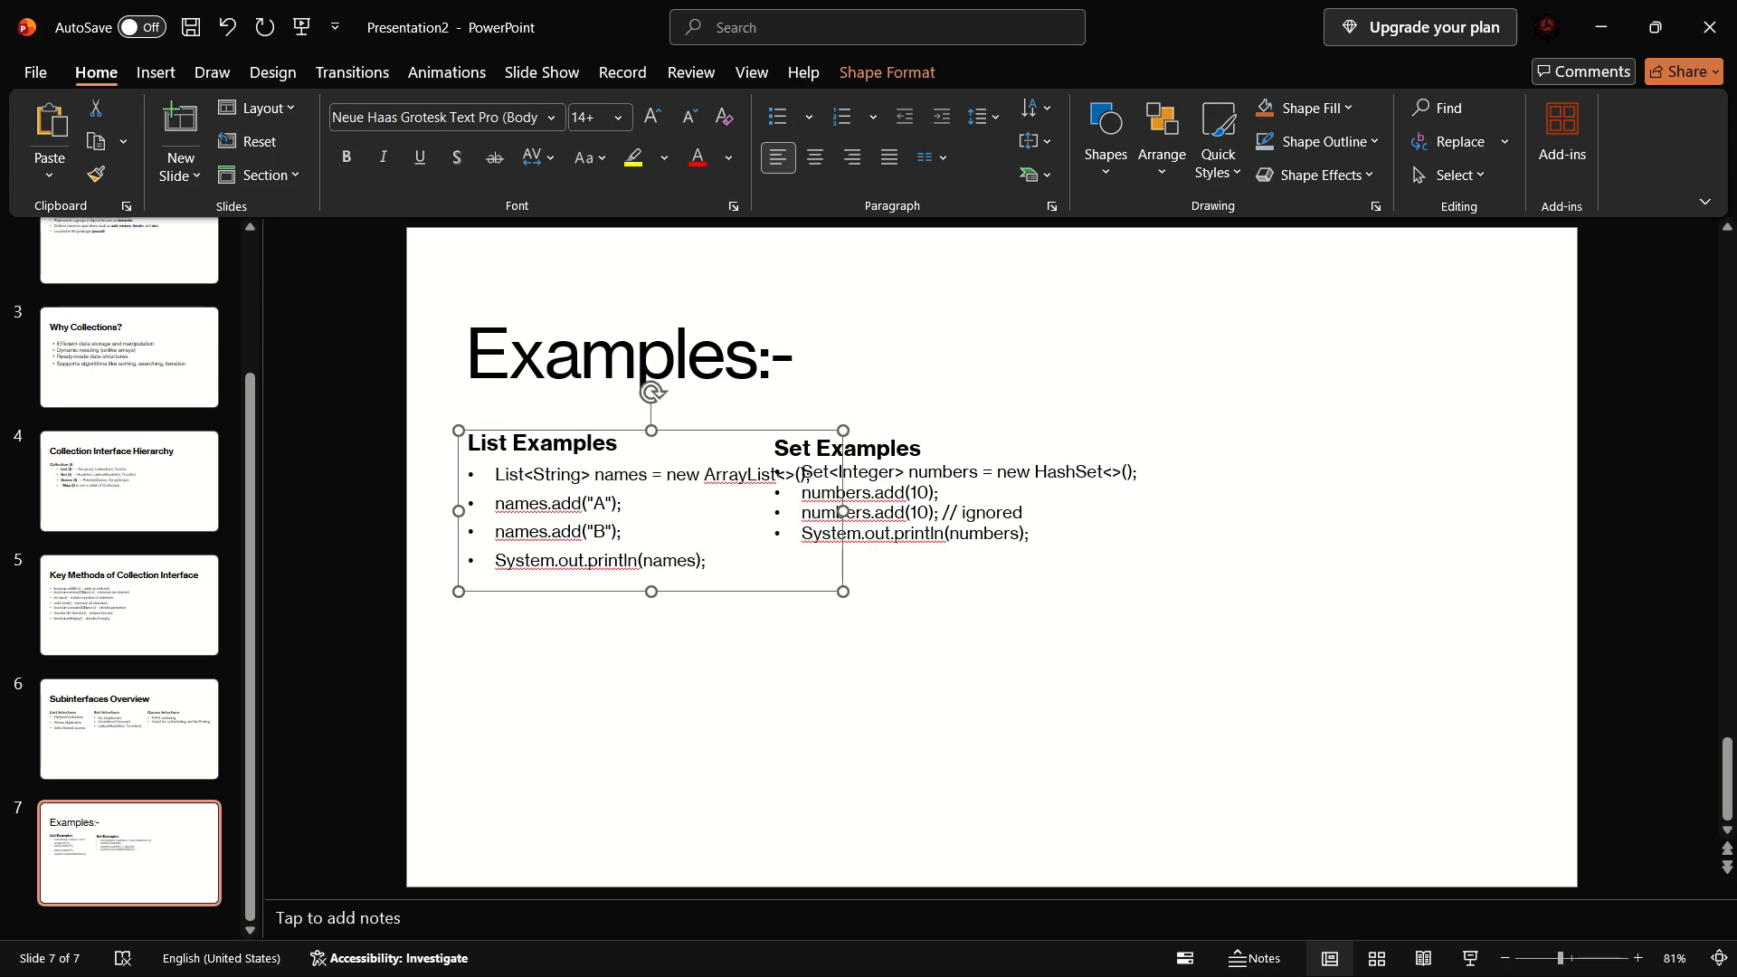
Move the Set Examples text box away from the List Examples block so their code lines no longer overlap.
left_click(859, 448)
left_click_drag(884, 432, 901, 429)
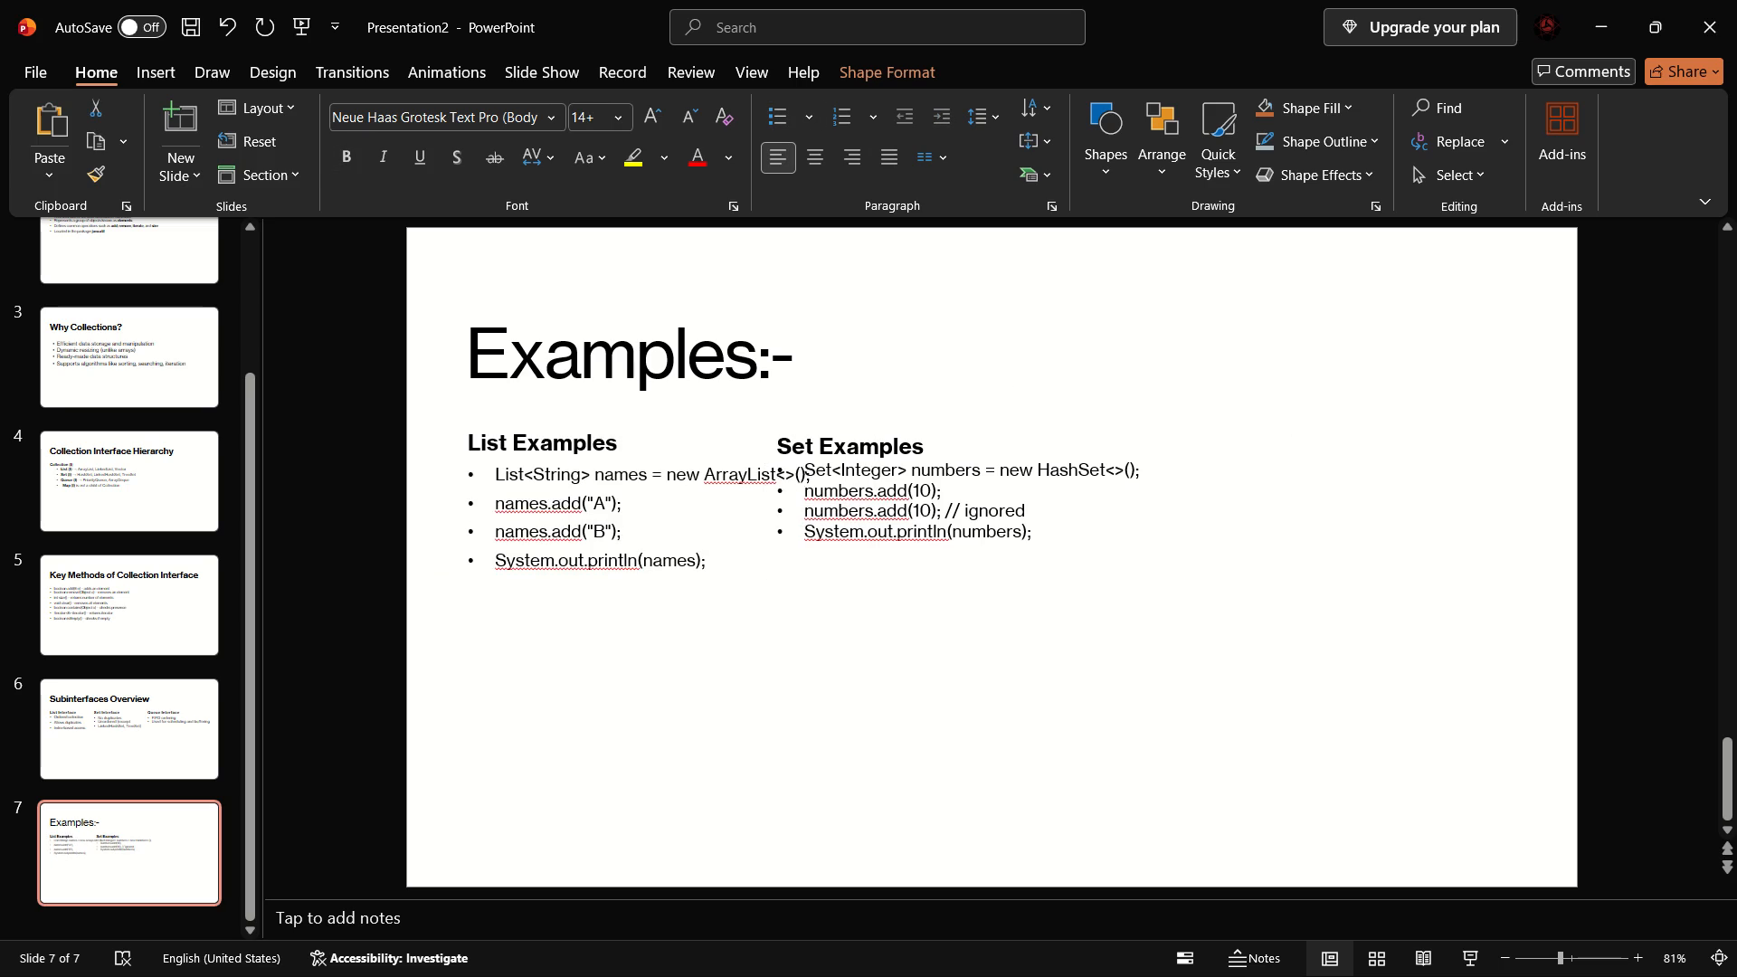
left_click_drag(901, 429, 928, 439)
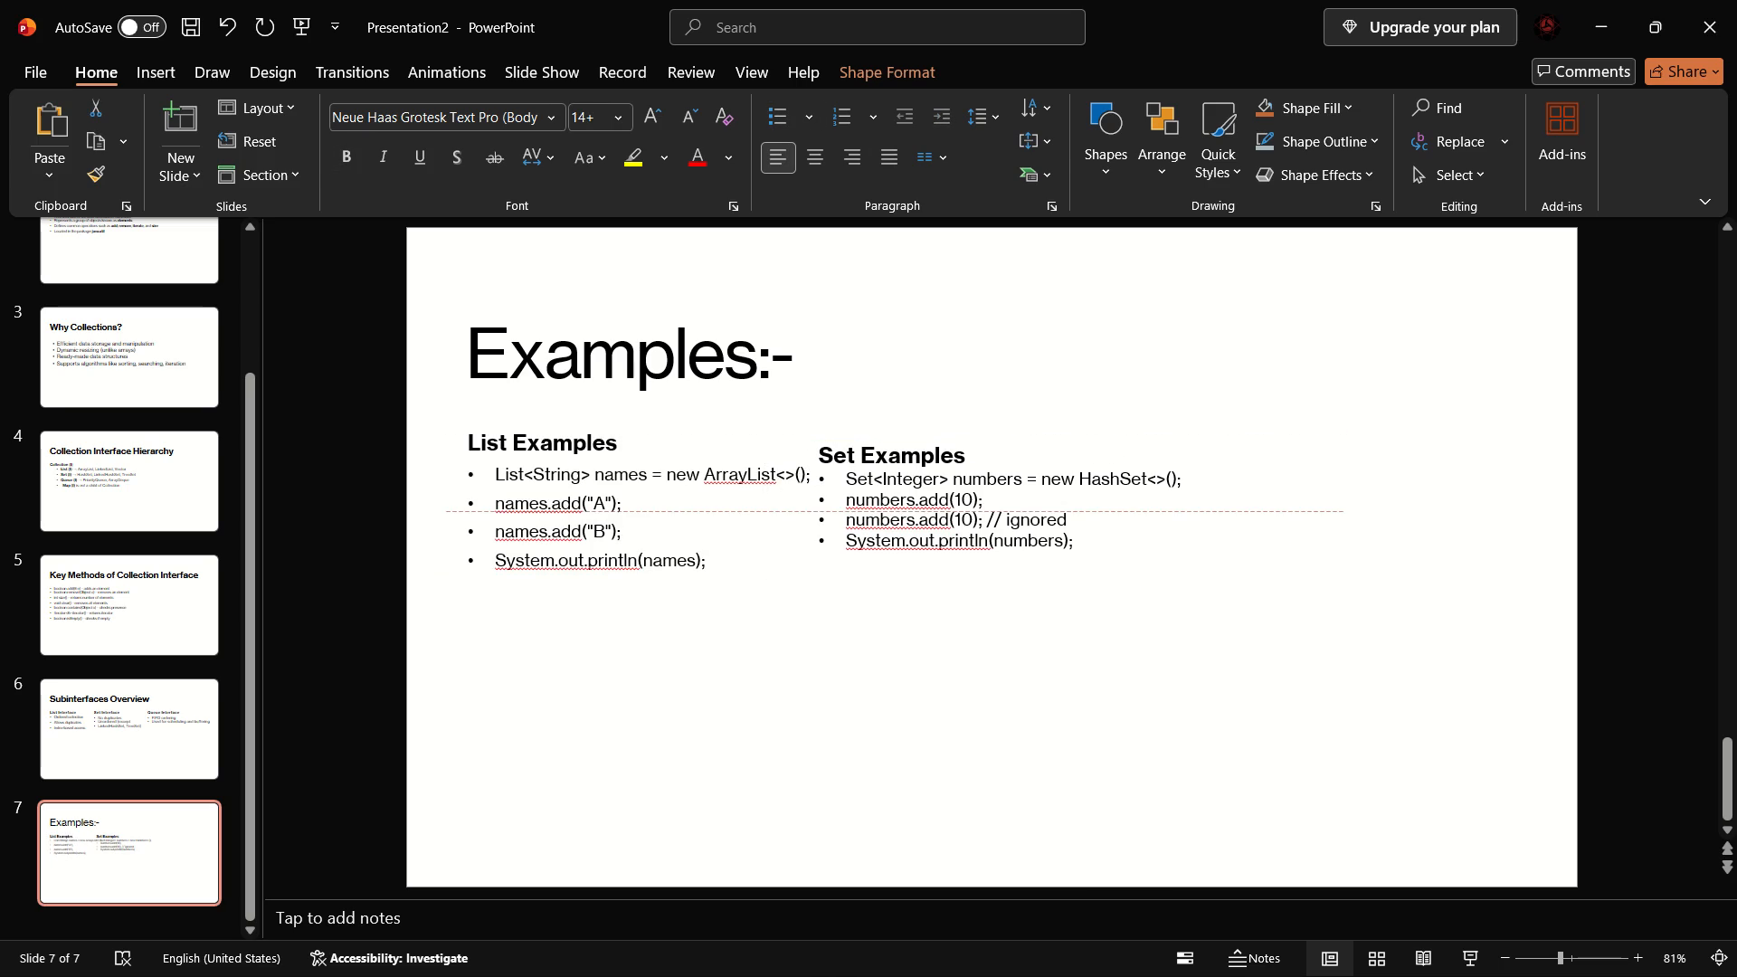
left_click_drag(928, 439, 931, 438)
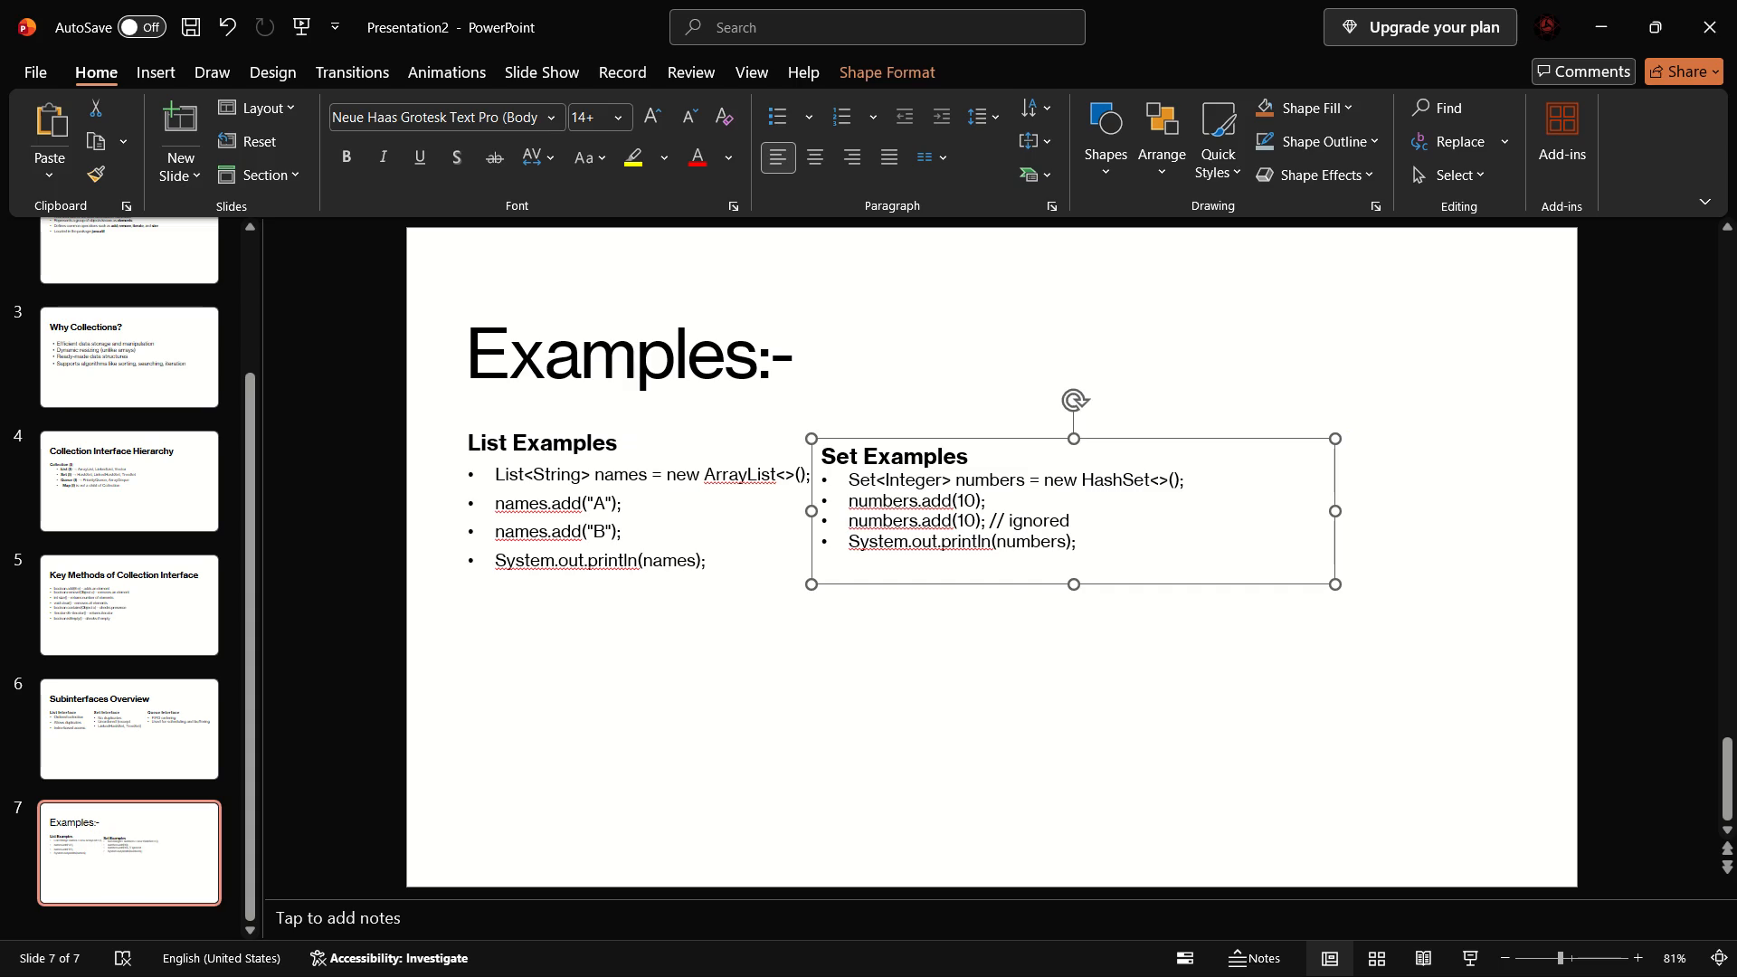
left_click(776, 616)
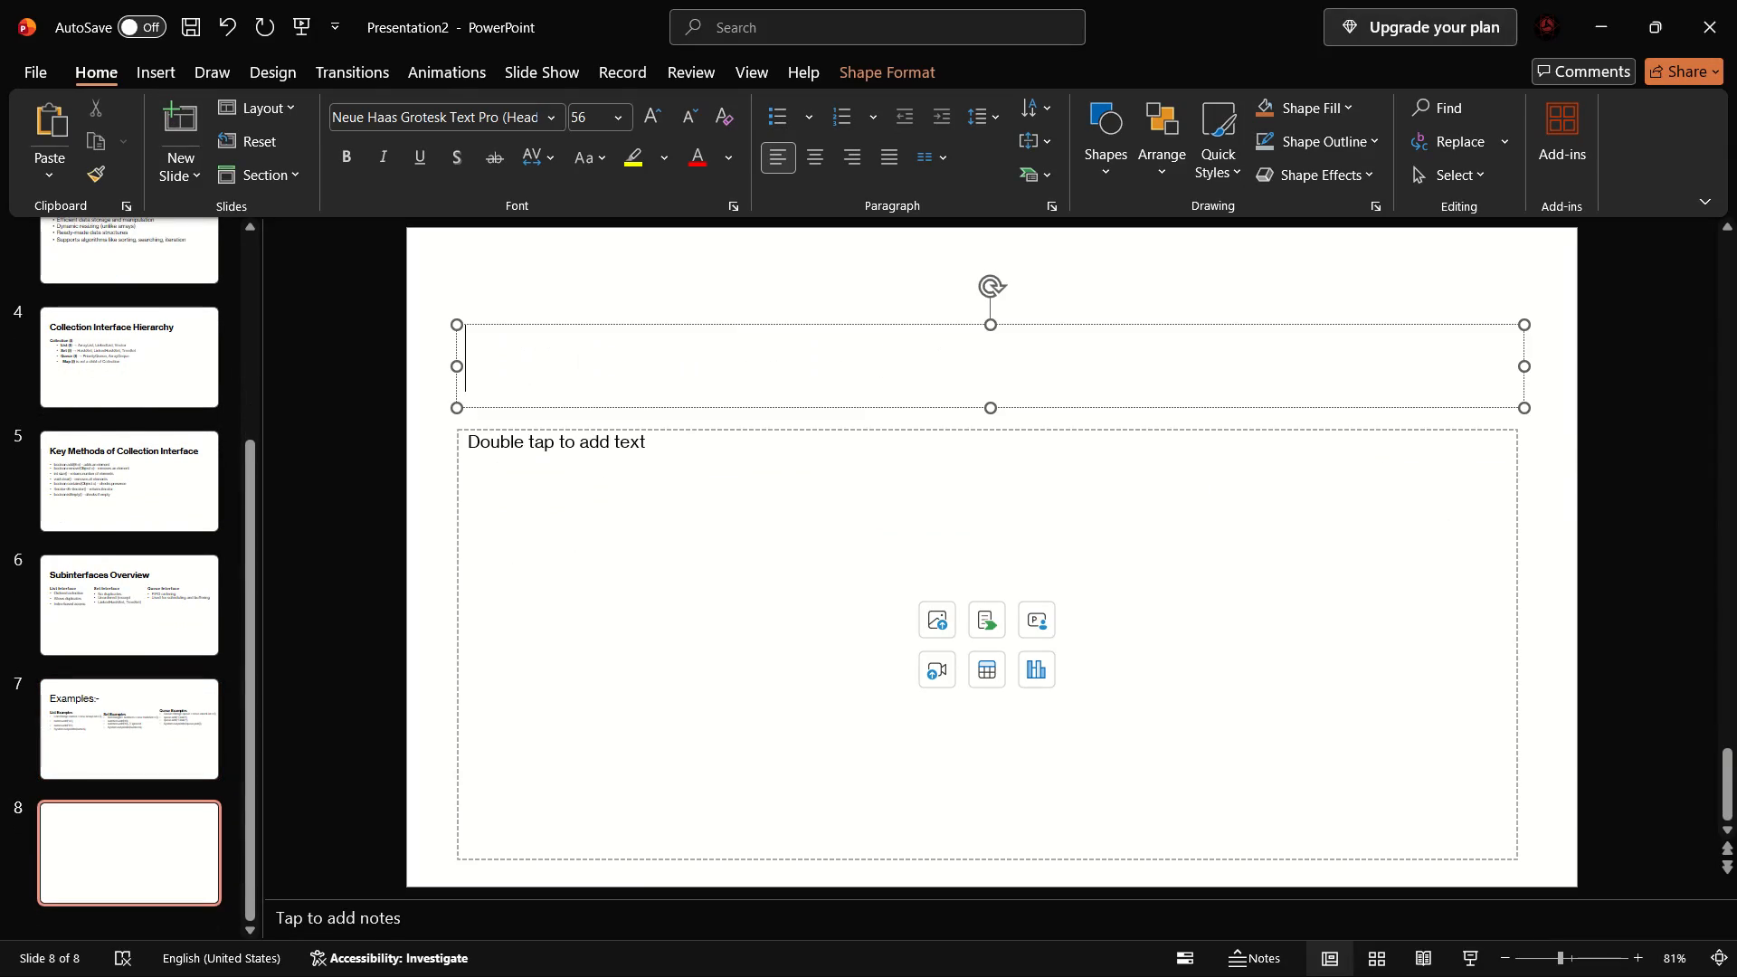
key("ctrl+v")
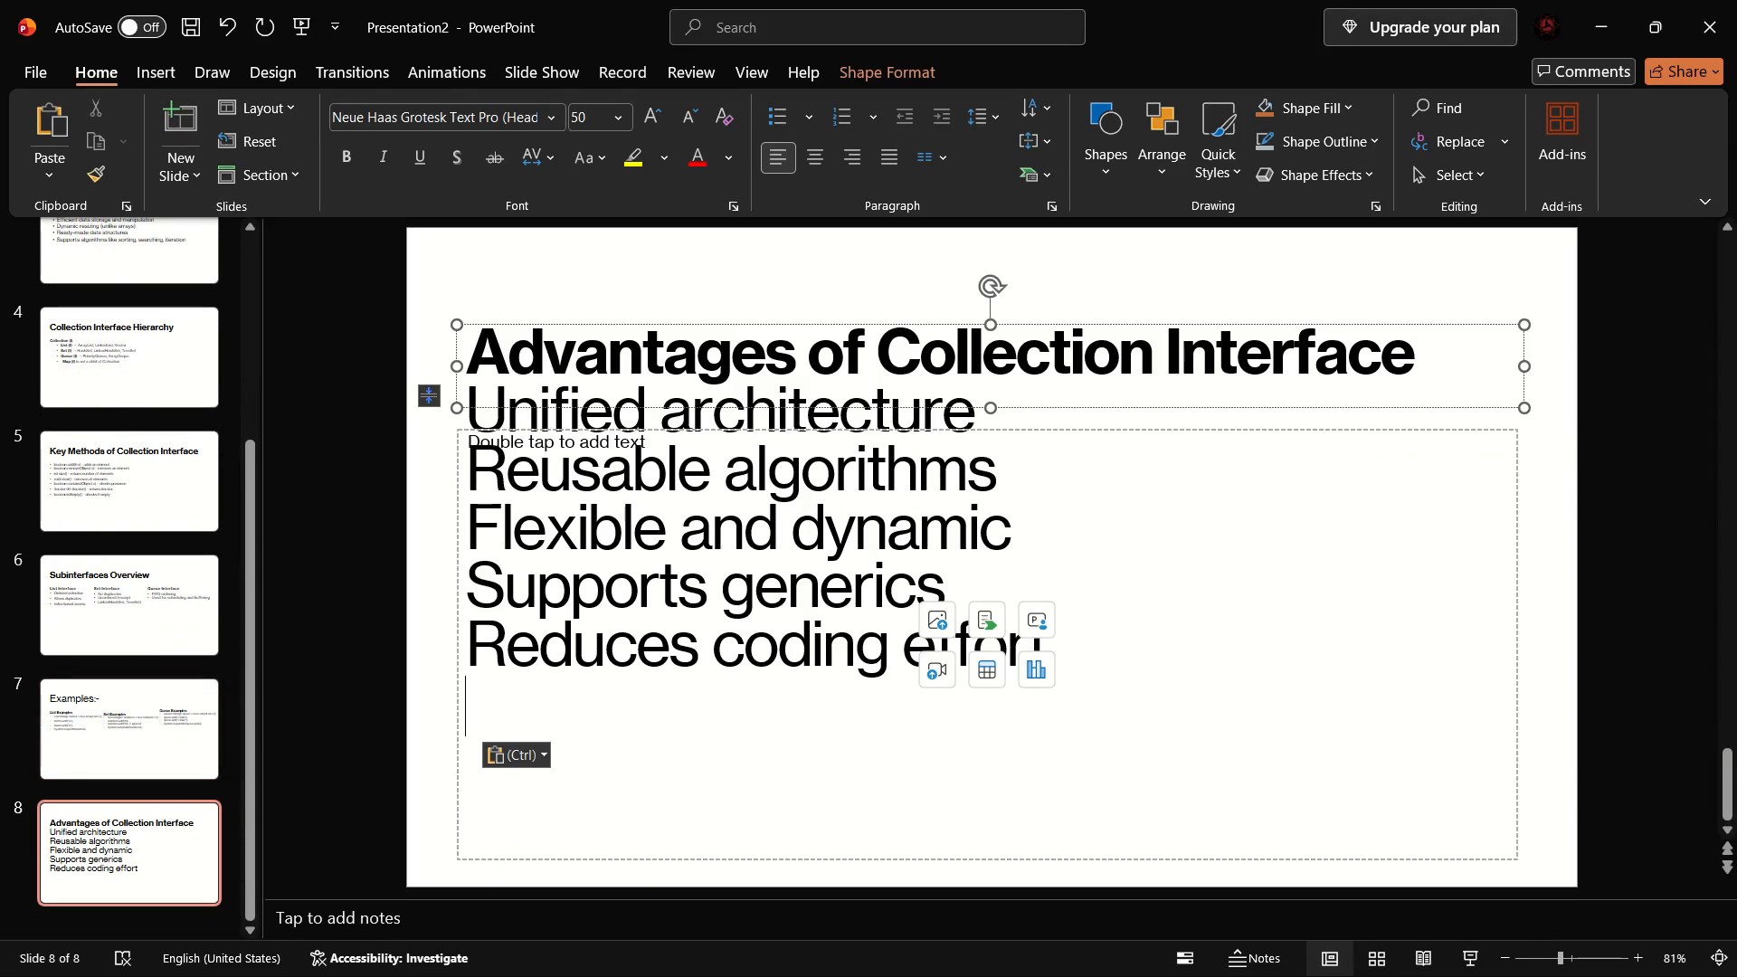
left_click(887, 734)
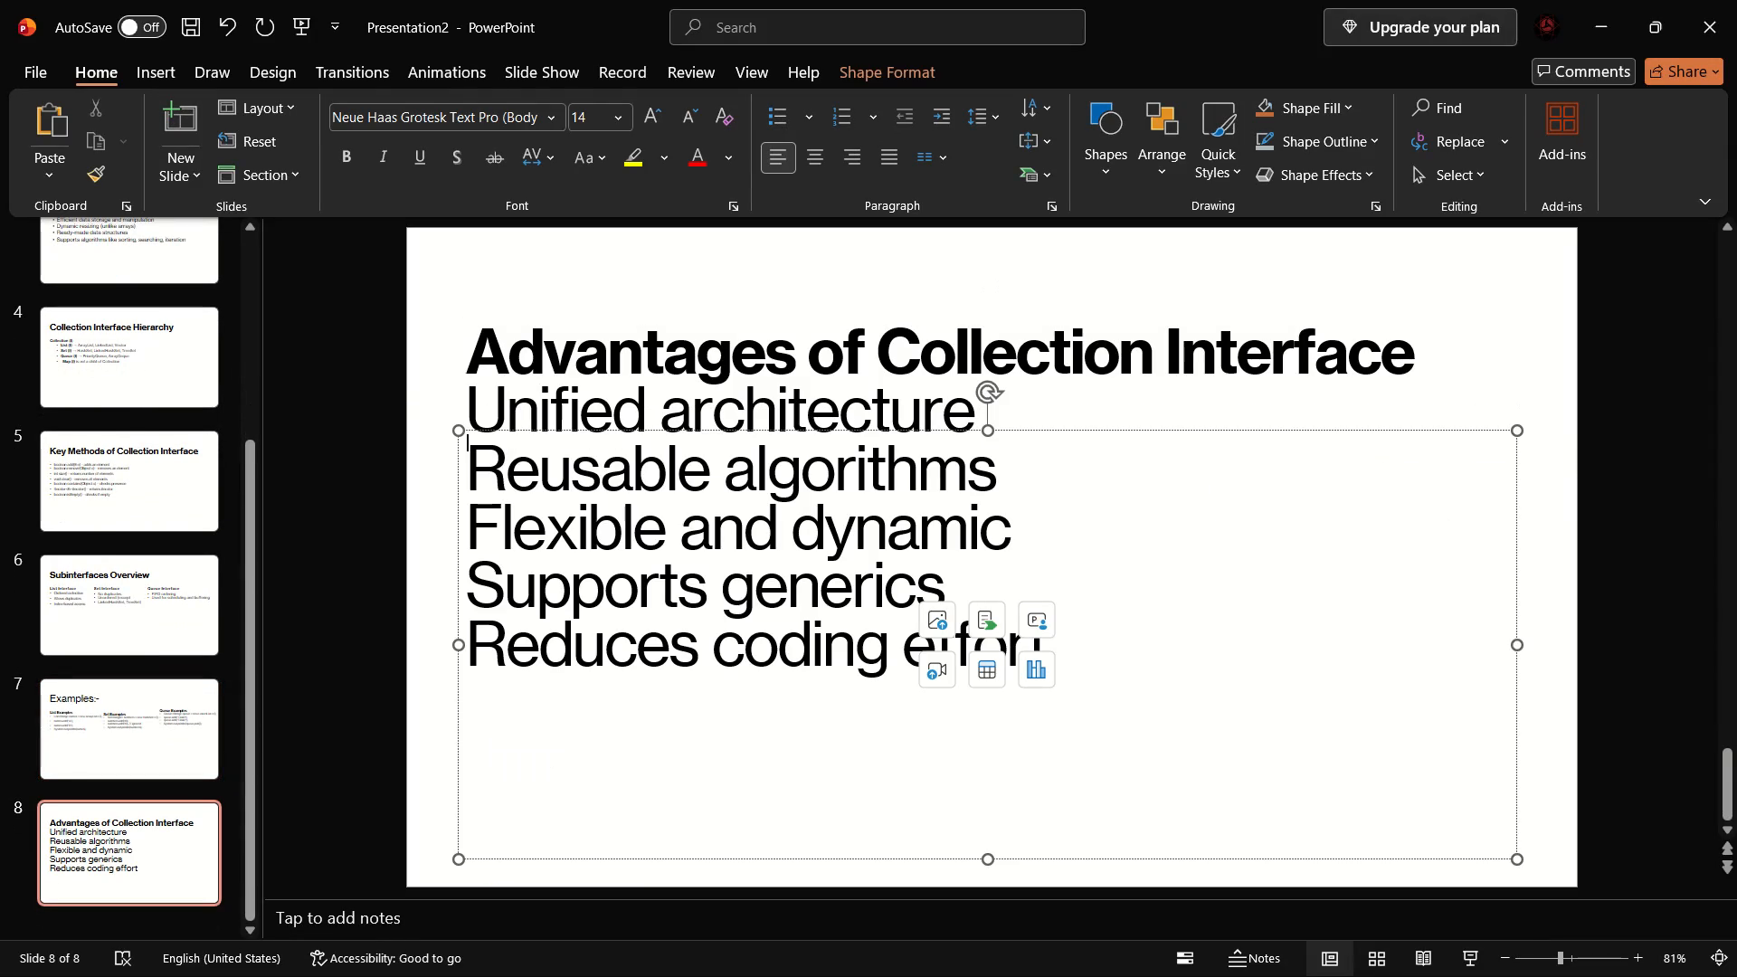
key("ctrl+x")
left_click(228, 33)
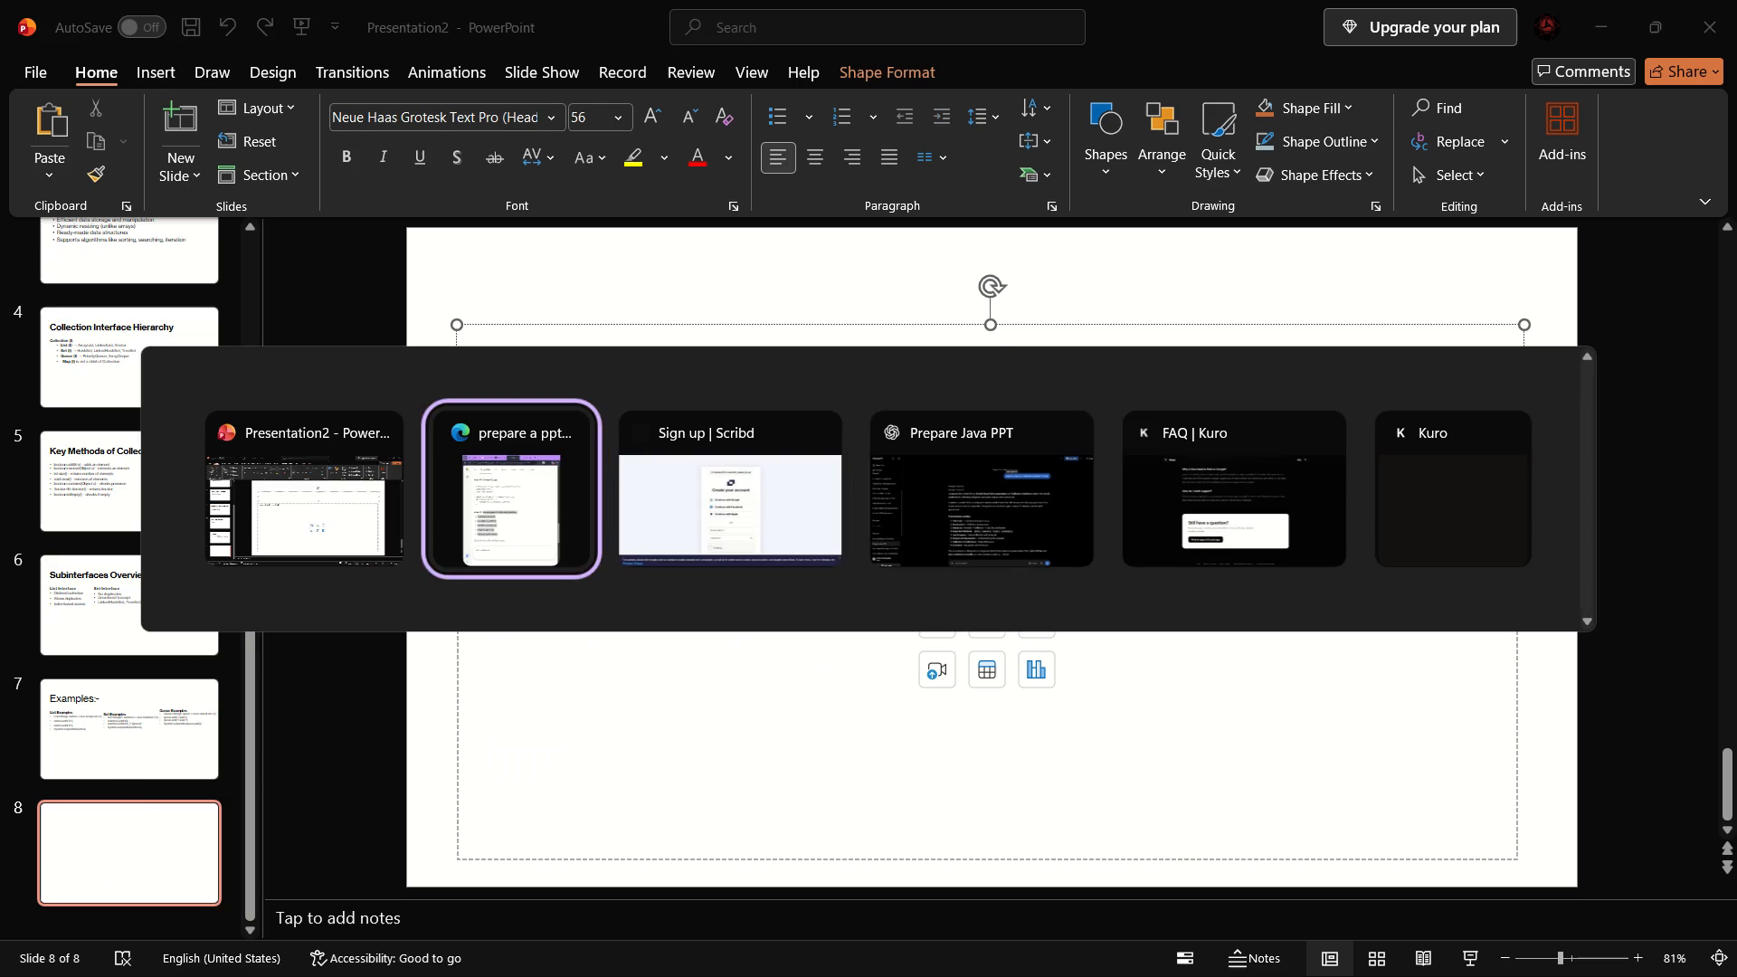
Copy only the heading "Advantages of Collection Interface" from the Bing outline into slide 8's title placeholder.
left_click(1070, 498)
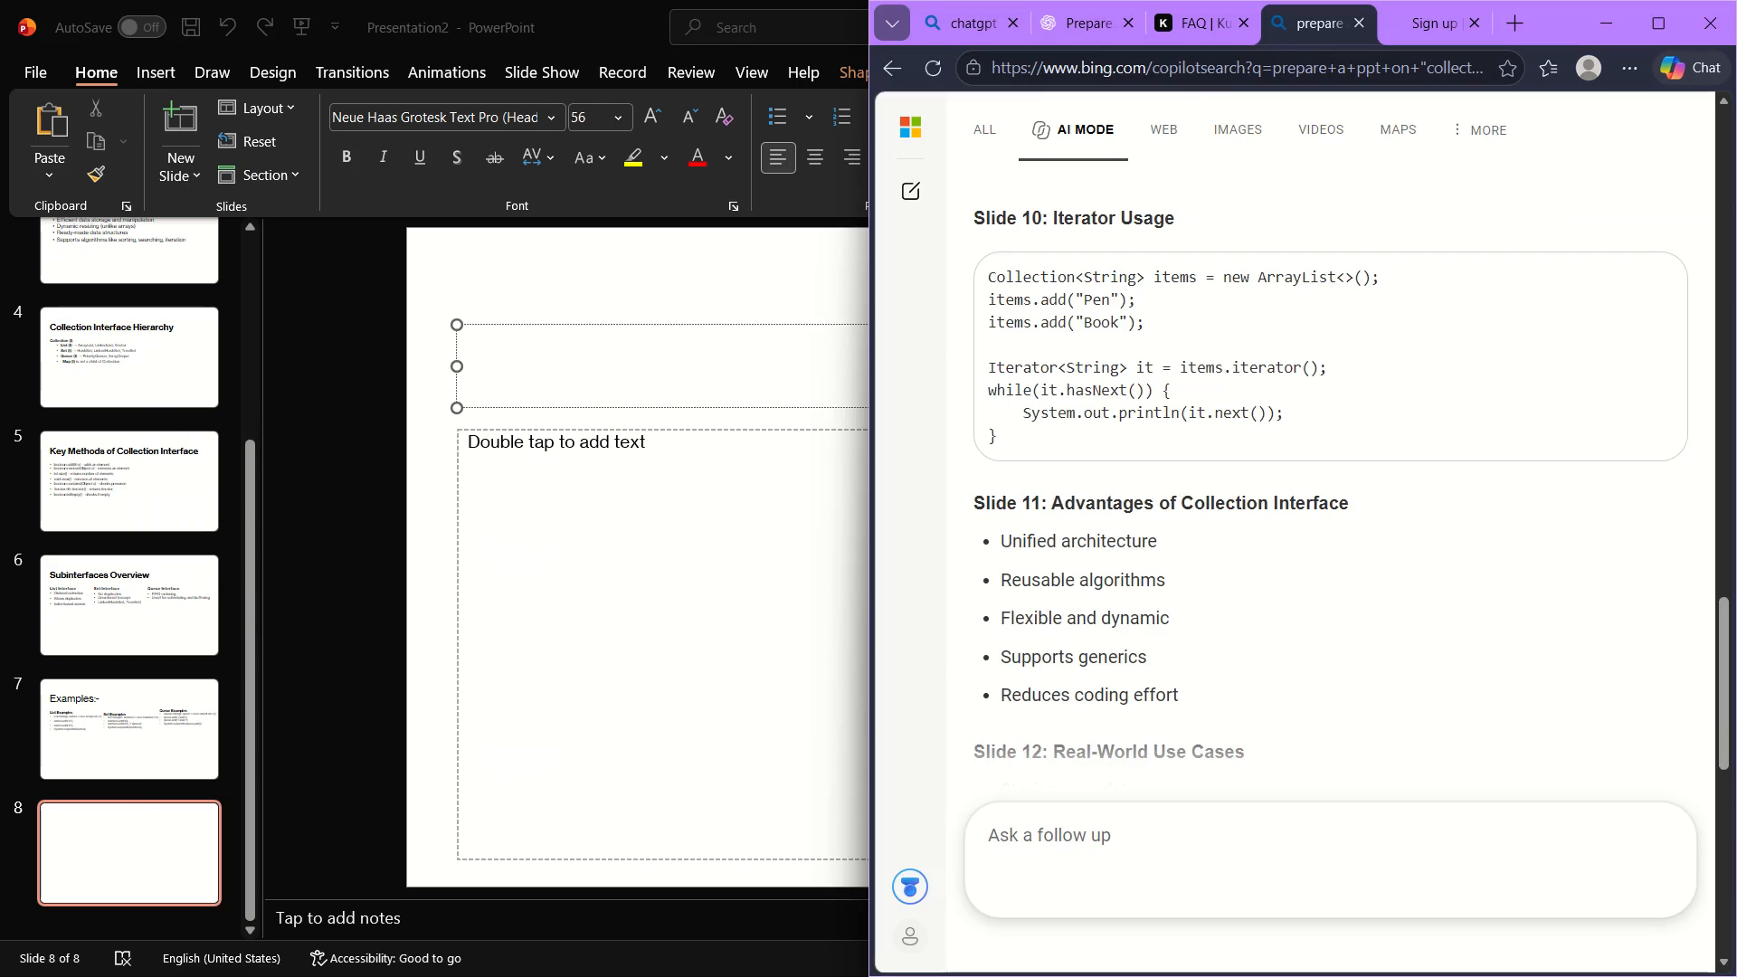
left_click_drag(1050, 504, 1378, 475)
key("ctrl+c")
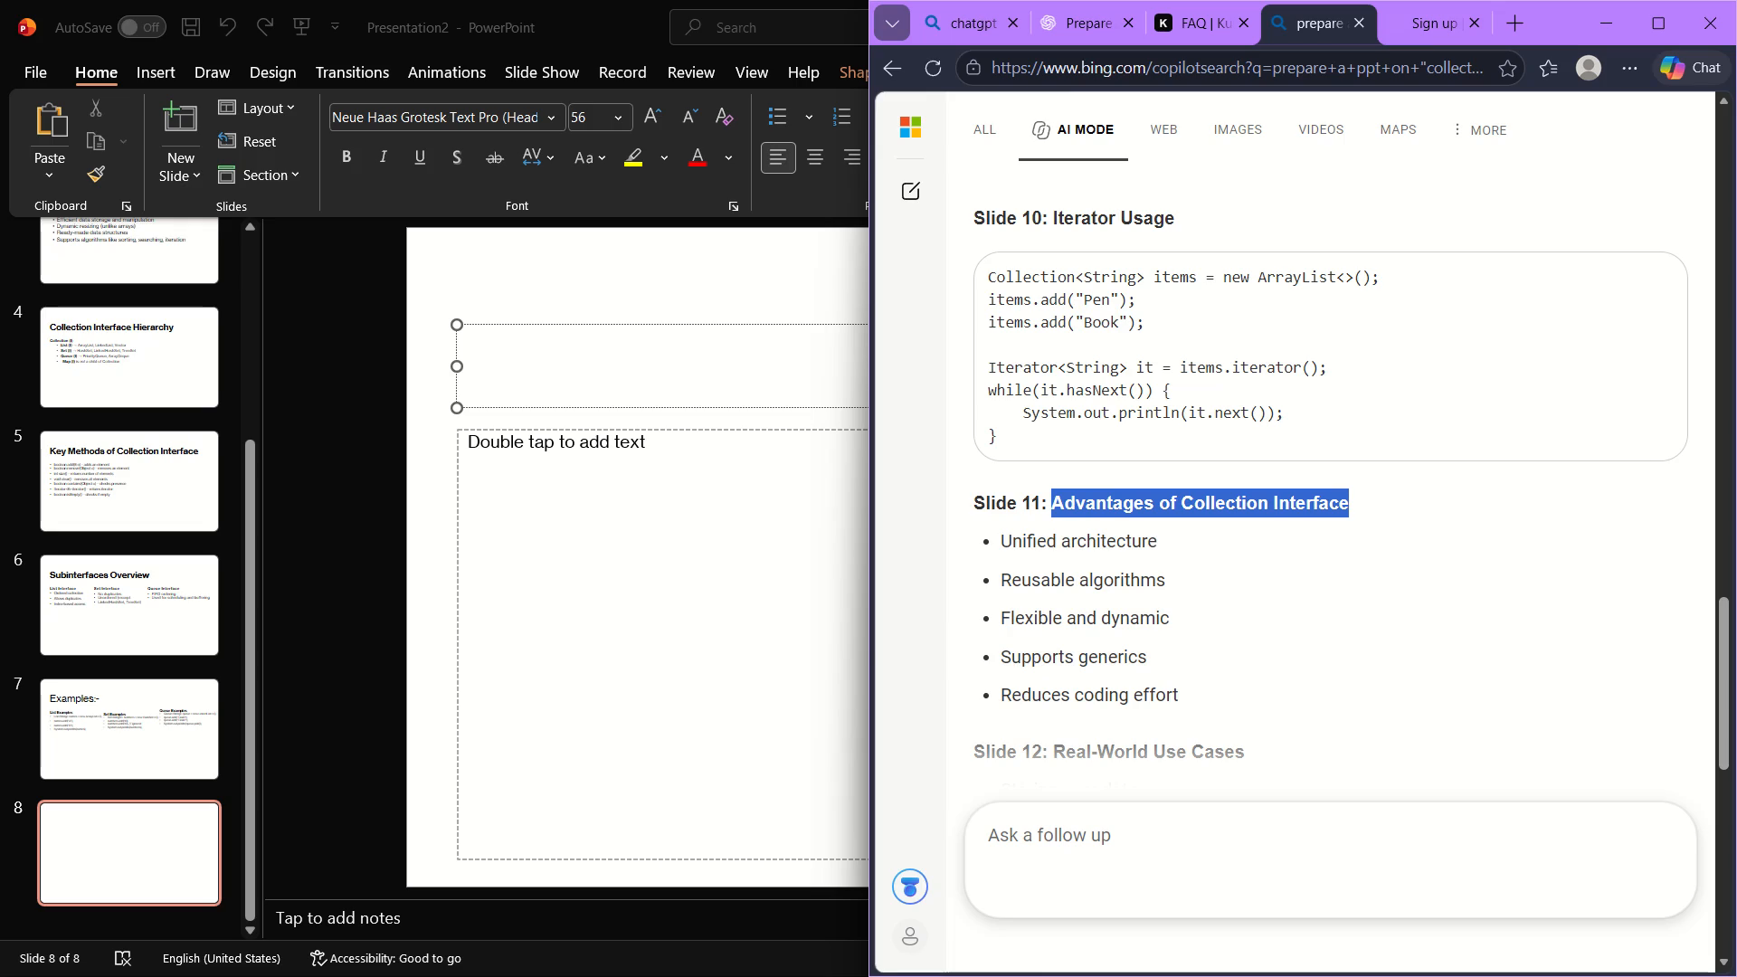
left_click(753, 365)
key("ctrl+v")
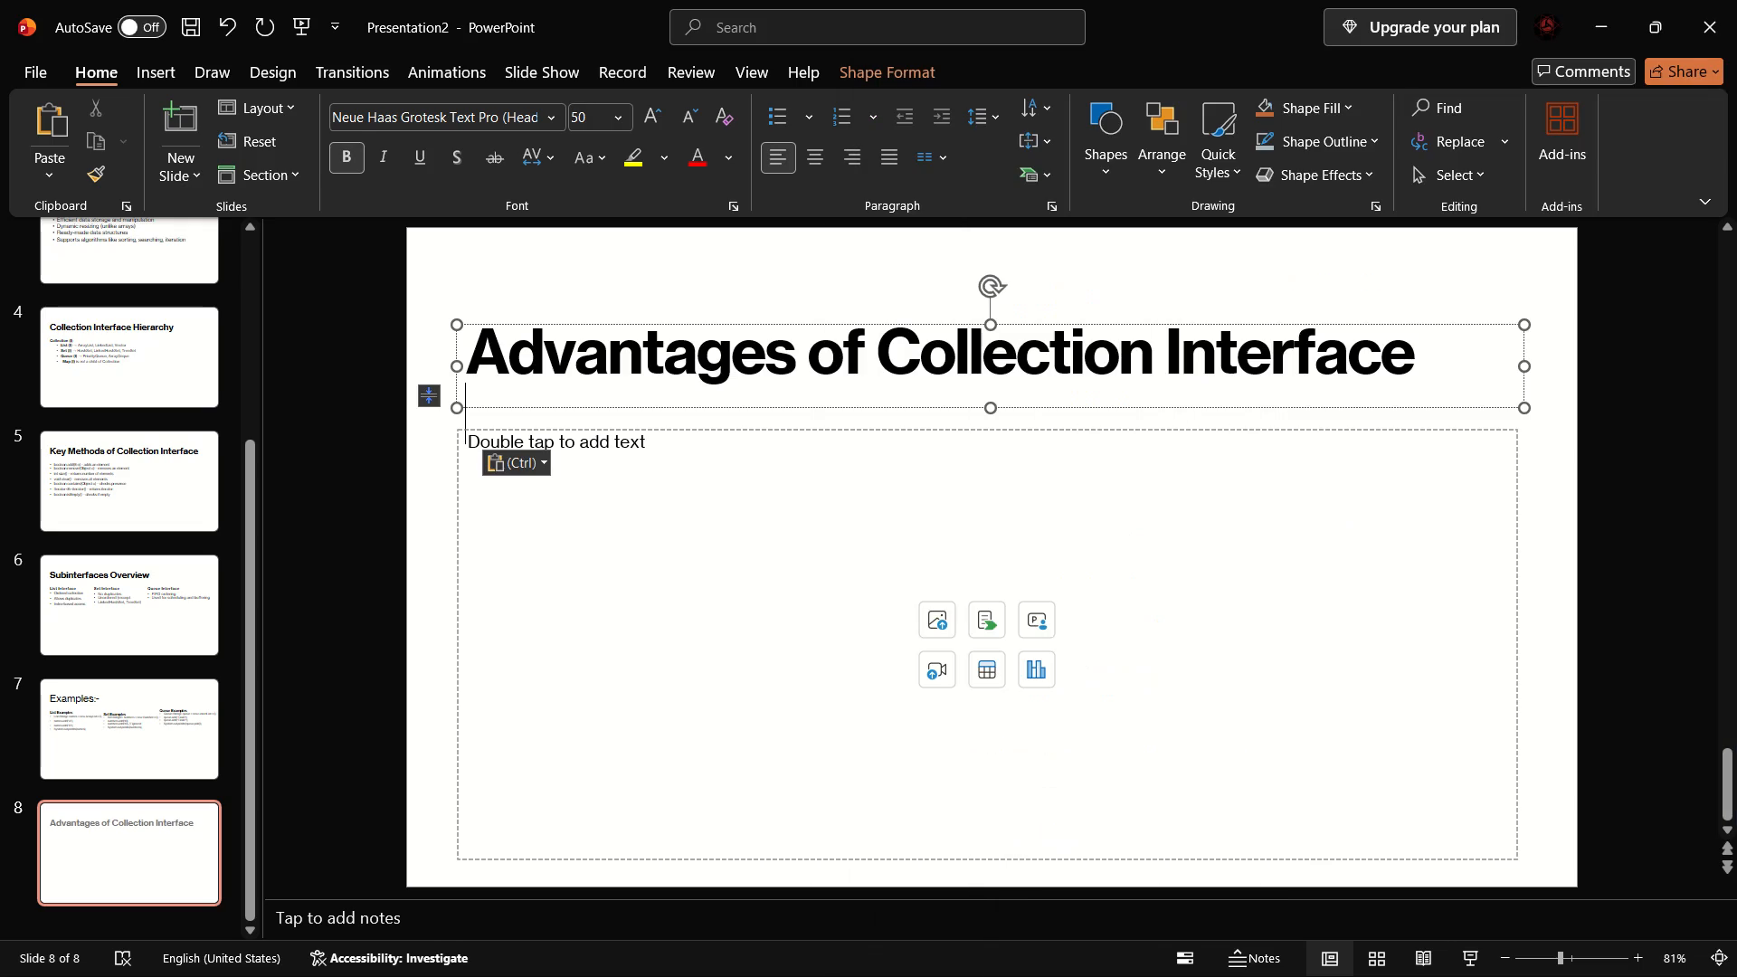
Copy the five advantages, from Unified architecture to Reduces coding effort, from the Bing outline into slide 8's content placeholder in PowerPoint.
left_click(682, 588)
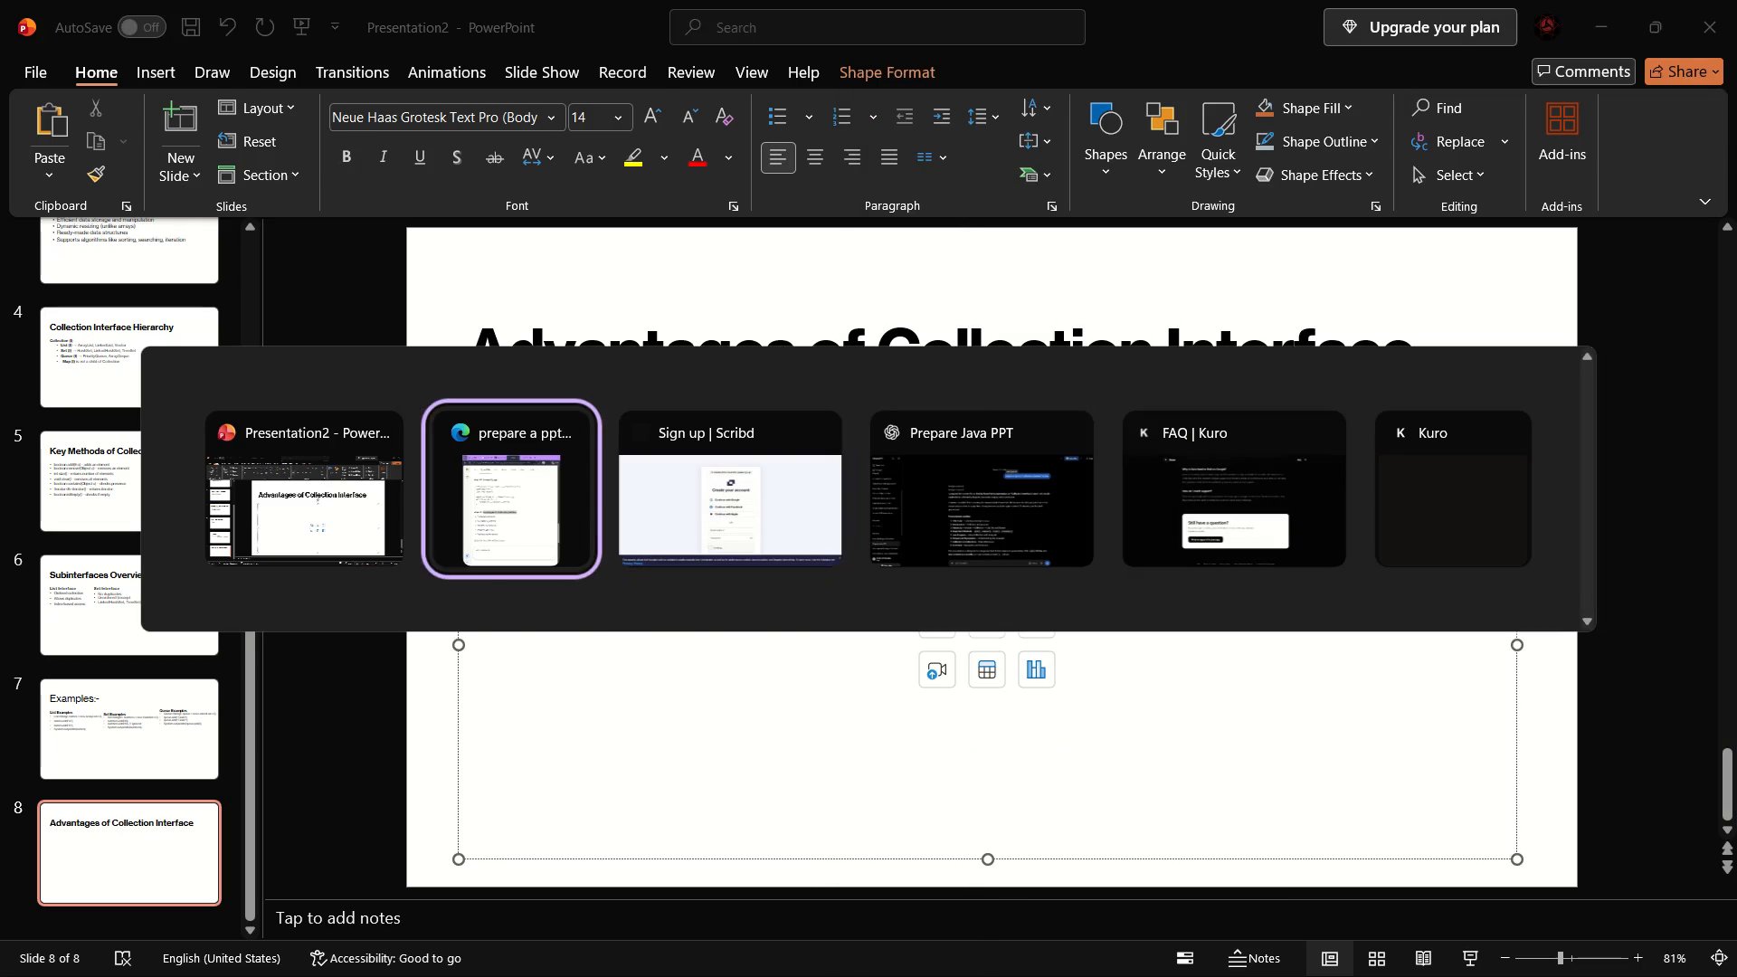
left_click_drag(1006, 538, 1129, 669)
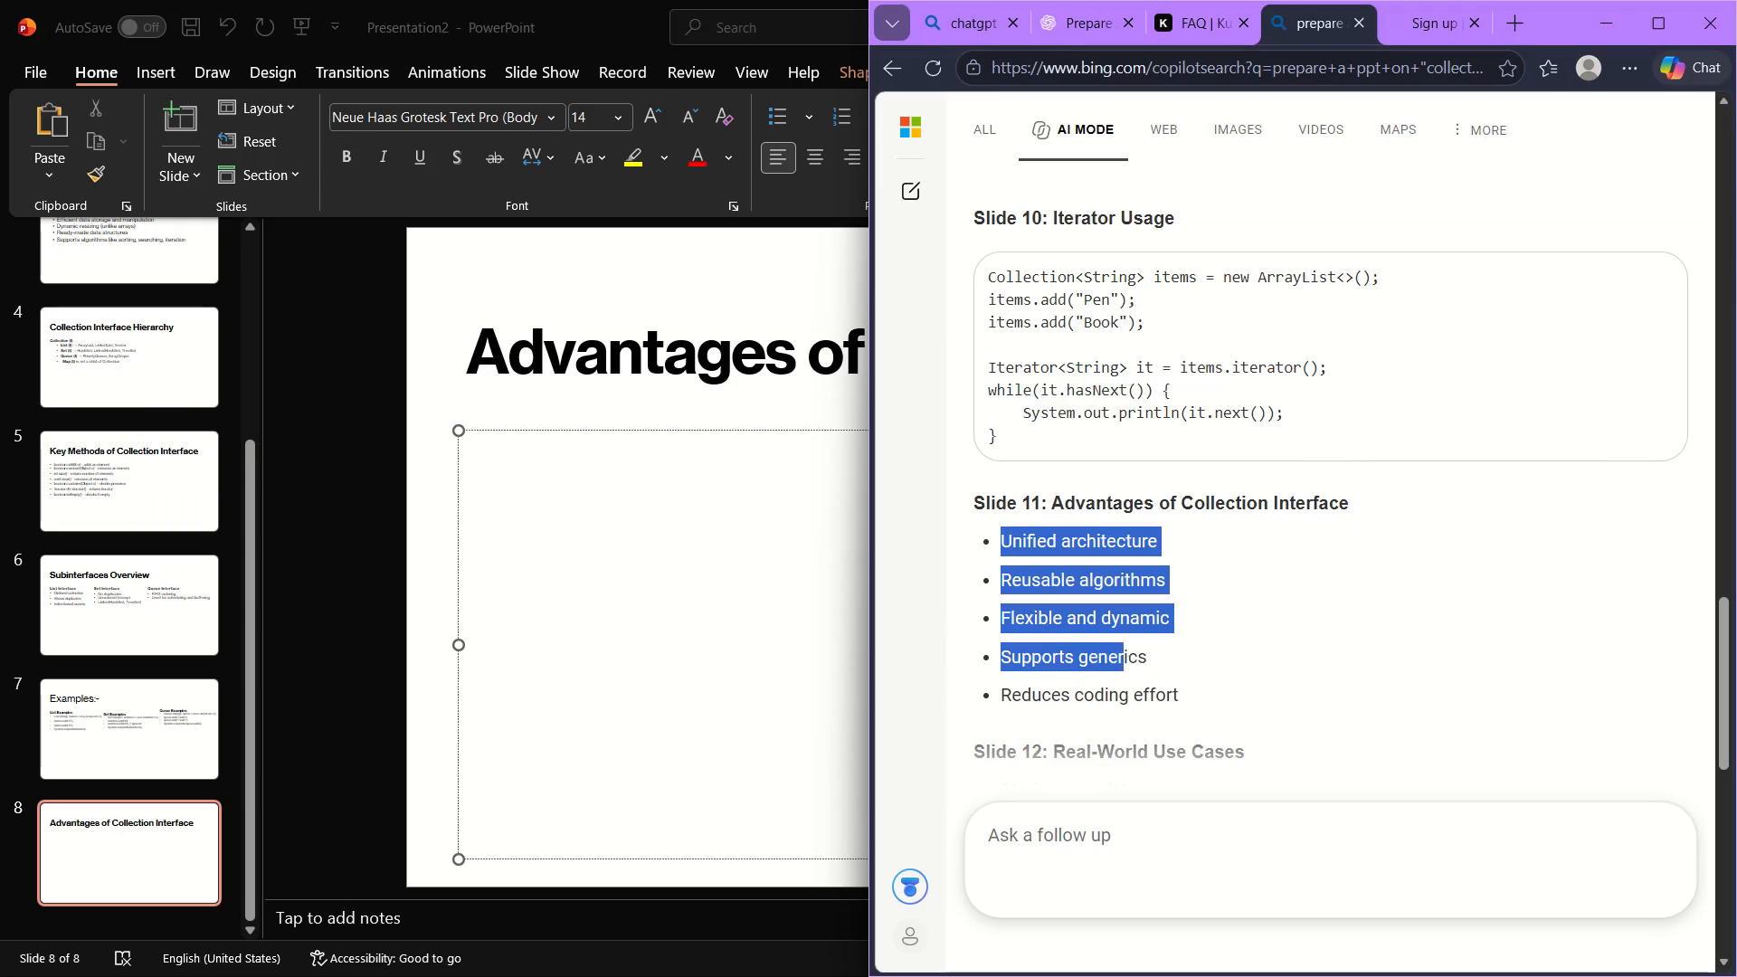
left_click_drag(1129, 669, 1177, 702)
key("ctrl+c")
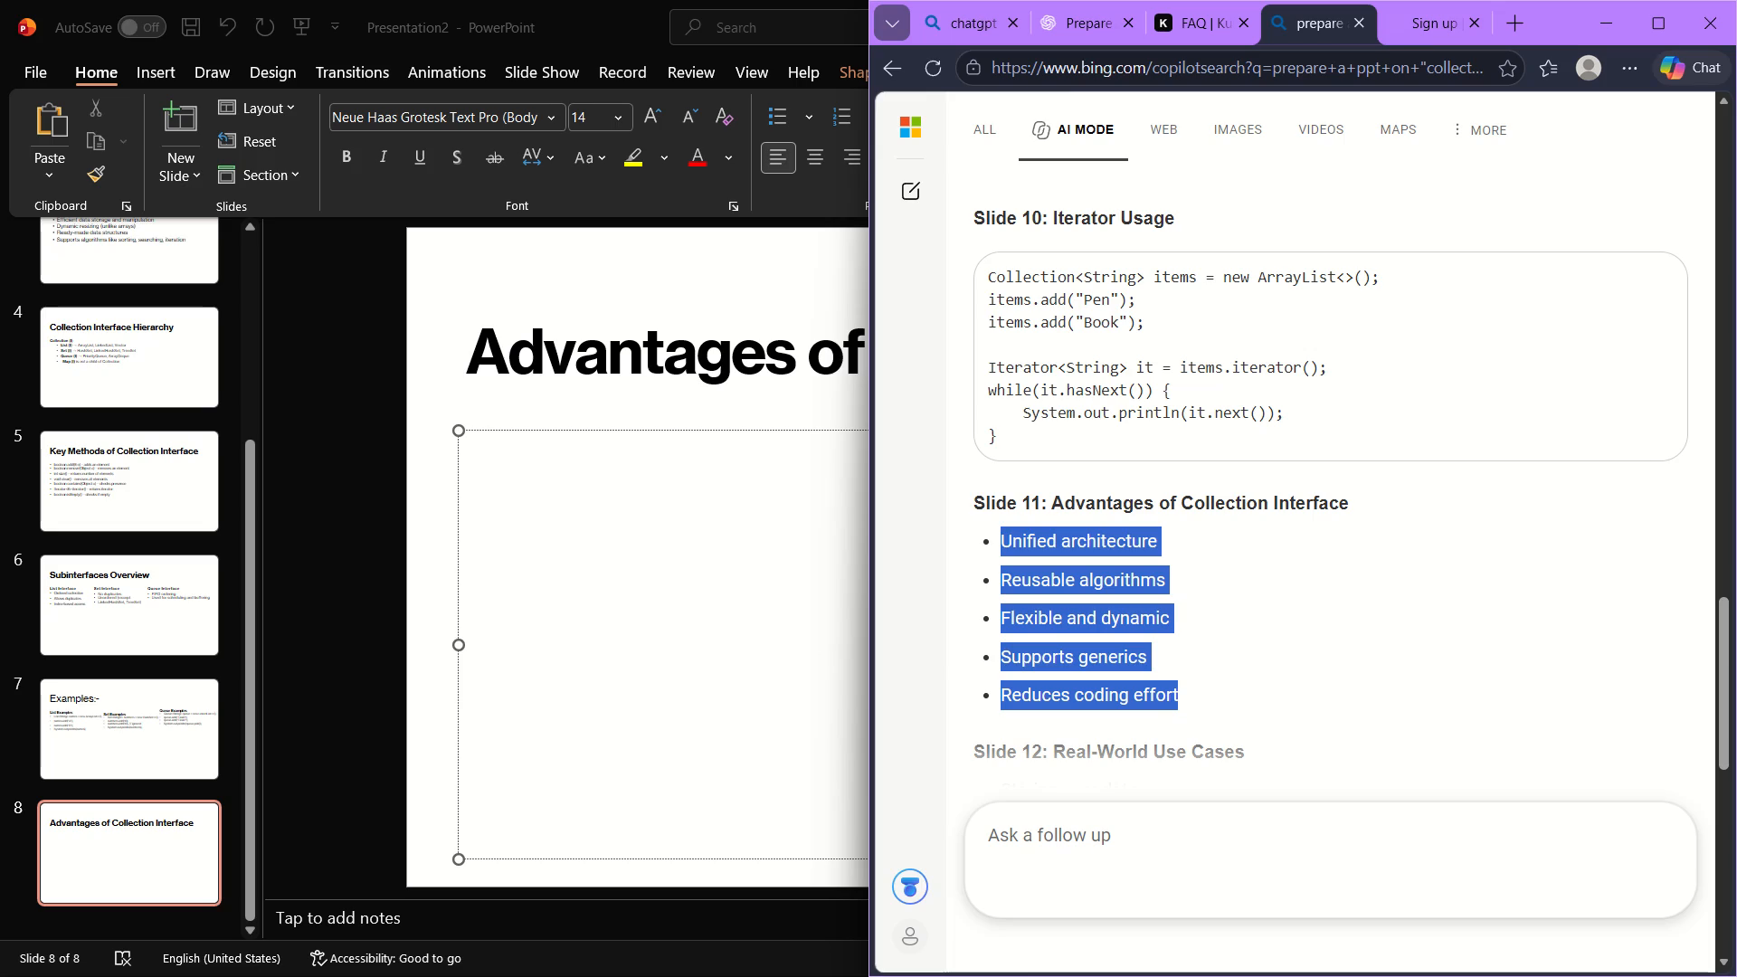
left_click(603, 640)
key("ctrl+v")
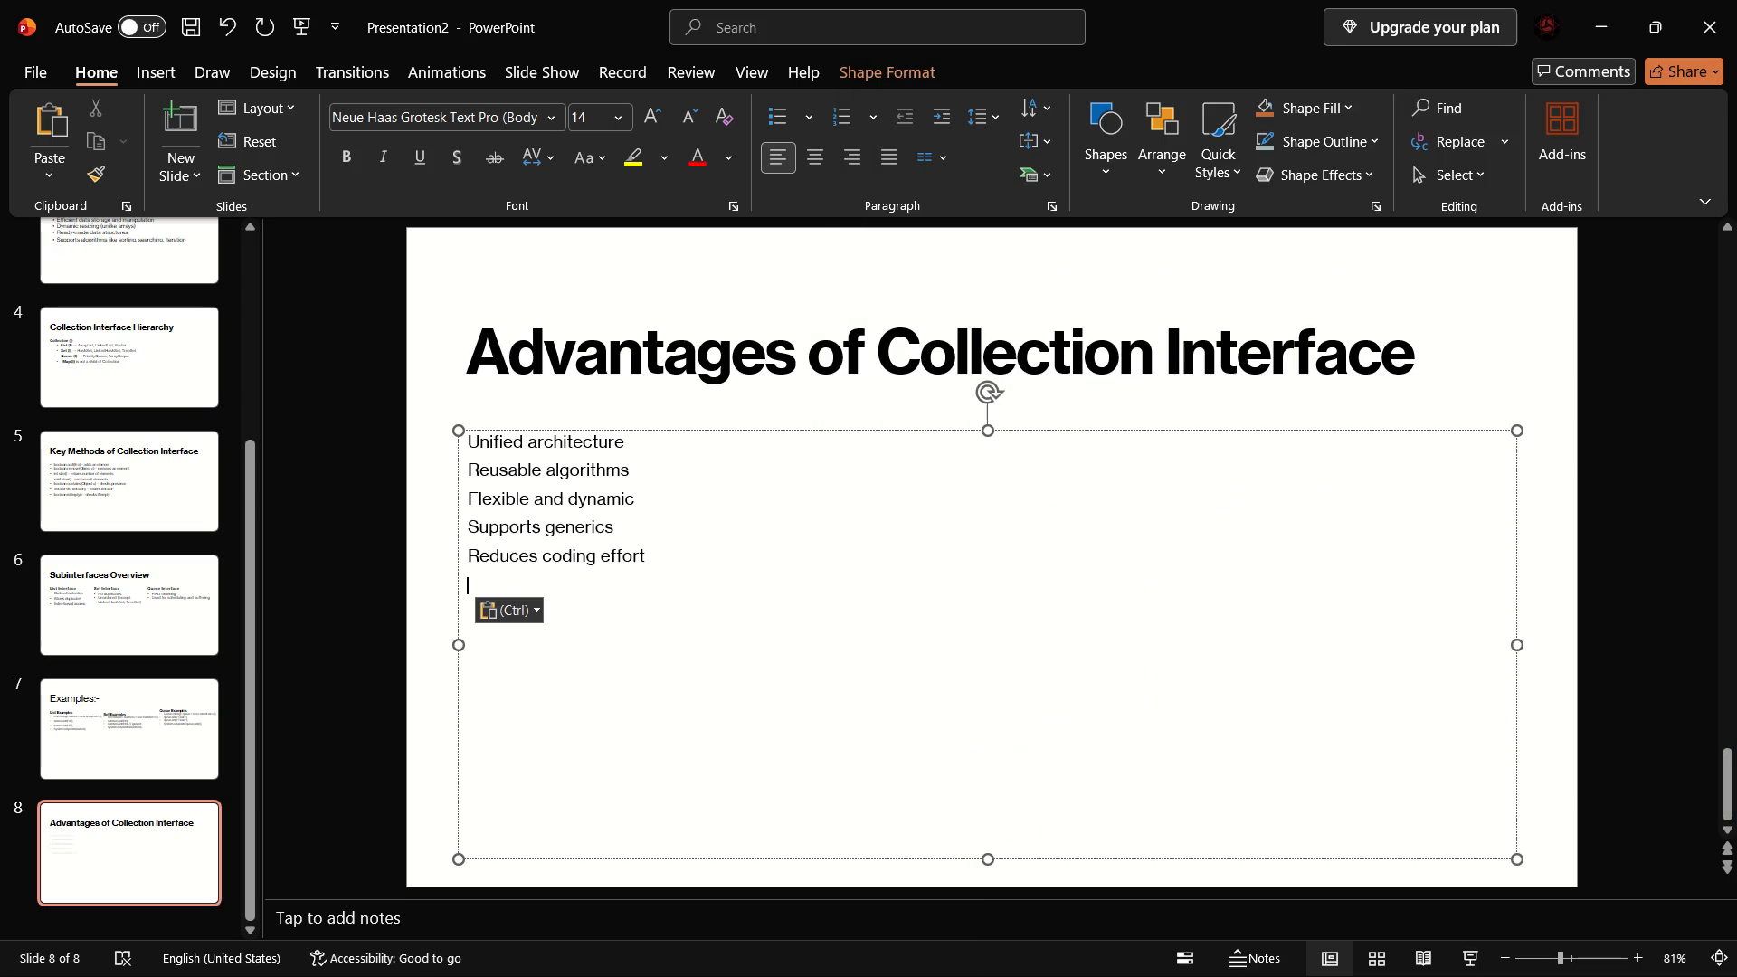
Format the five advantages on slide 8 as a bulleted list with font size 18.
left_click_drag(468, 442, 700, 584)
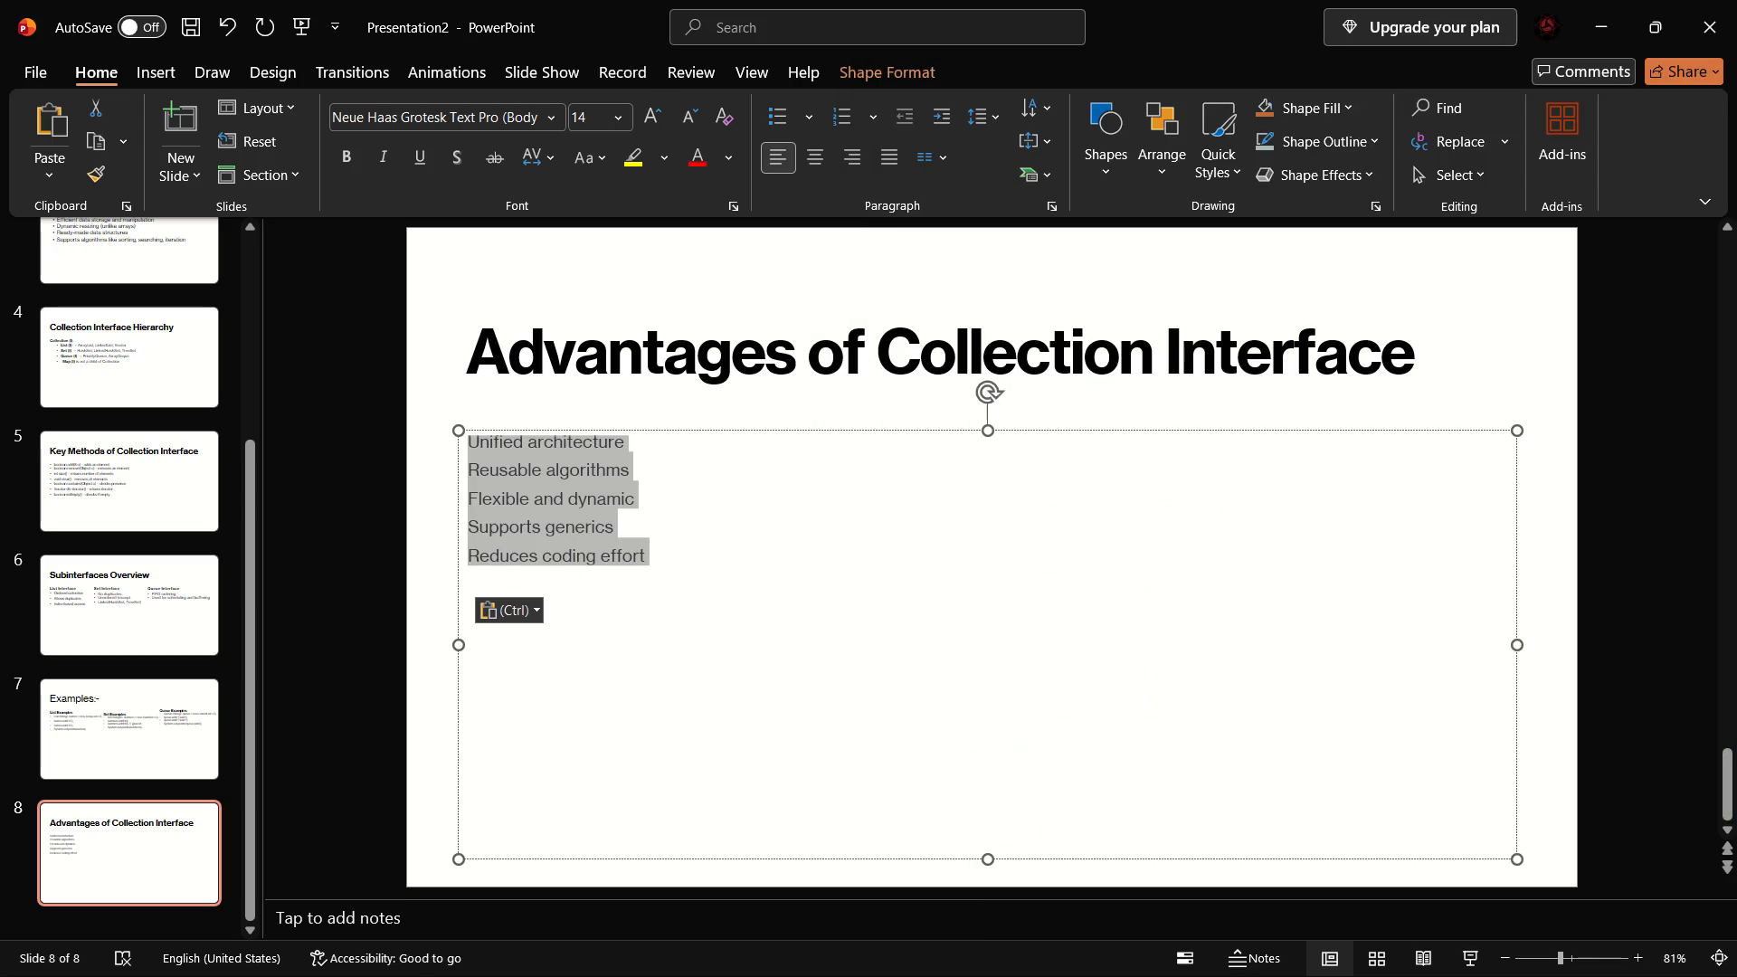
left_click_drag(700, 584, 721, 595)
left_click(771, 120)
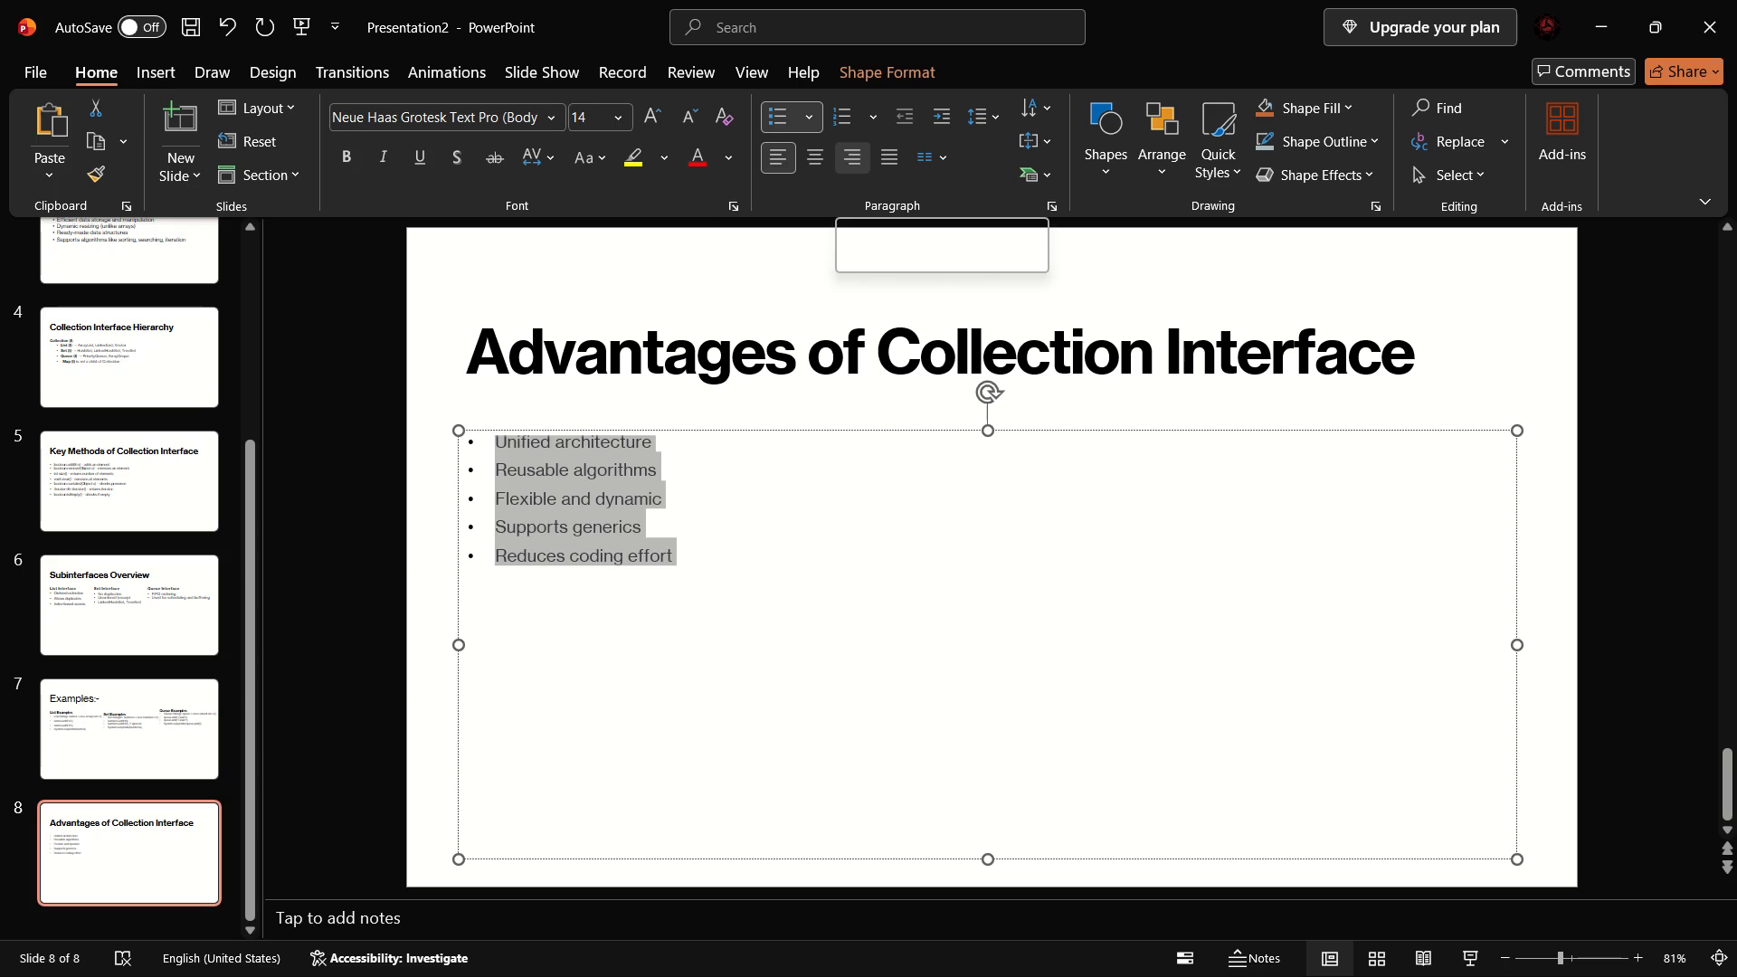
left_click(587, 112)
type("18")
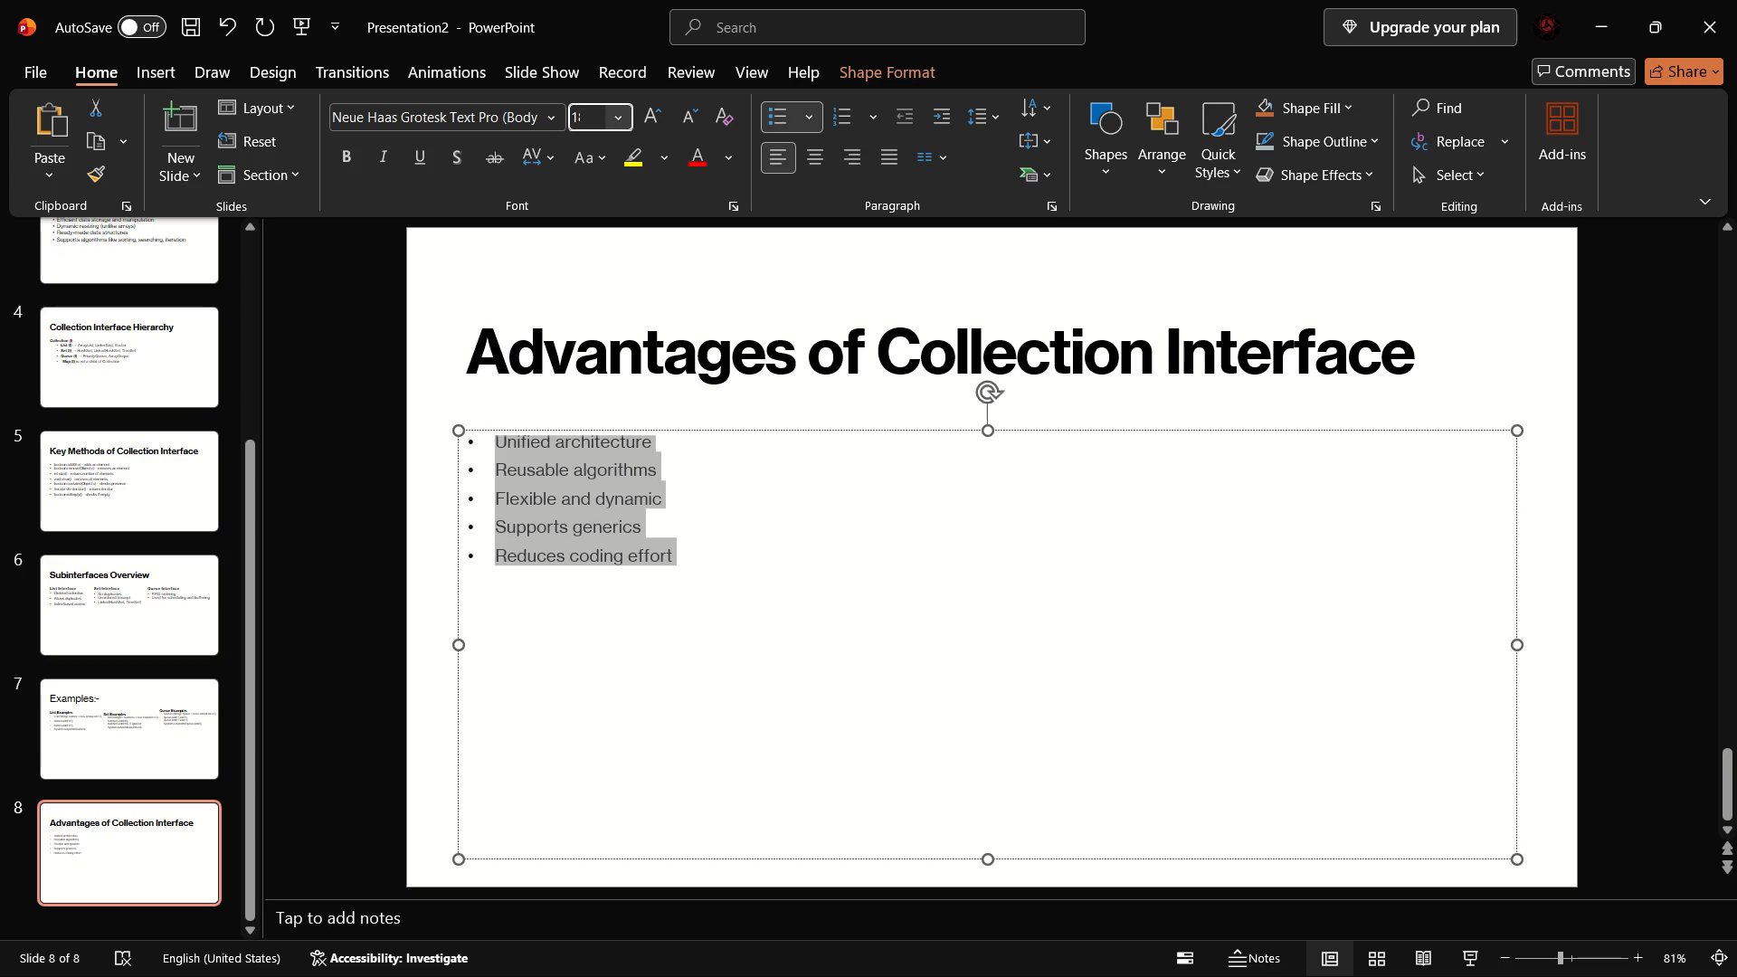
key("Return")
left_click(761, 659)
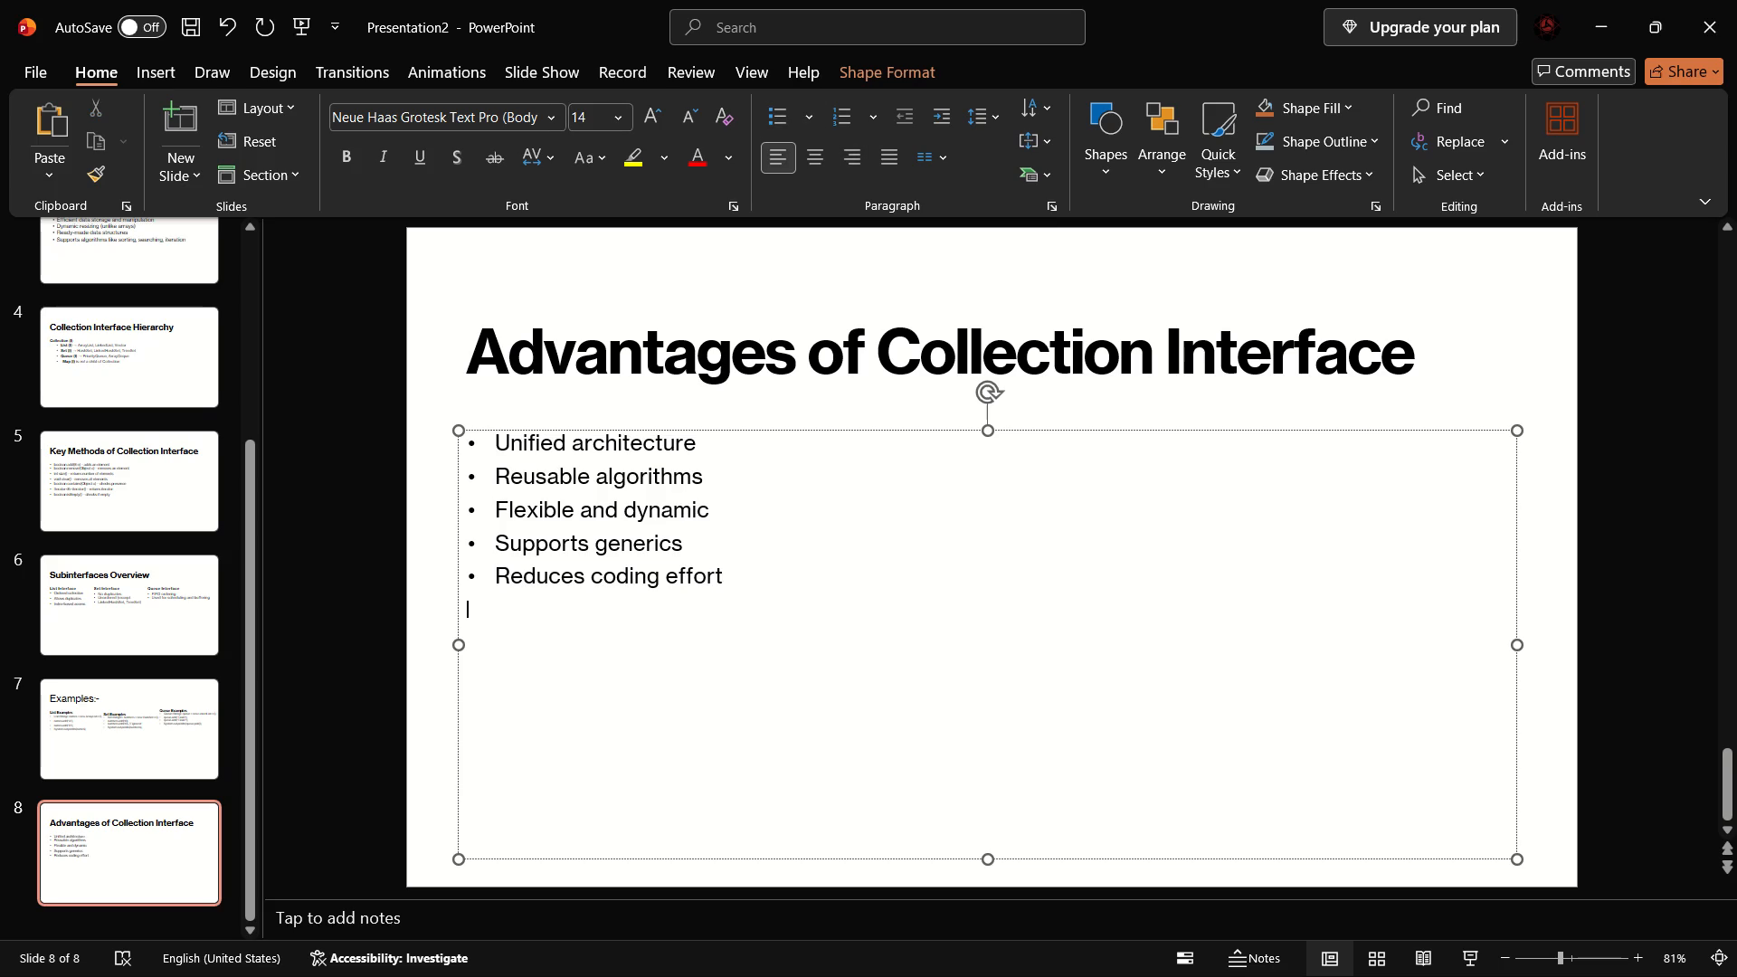
left_click(755, 755)
left_click(415, 653)
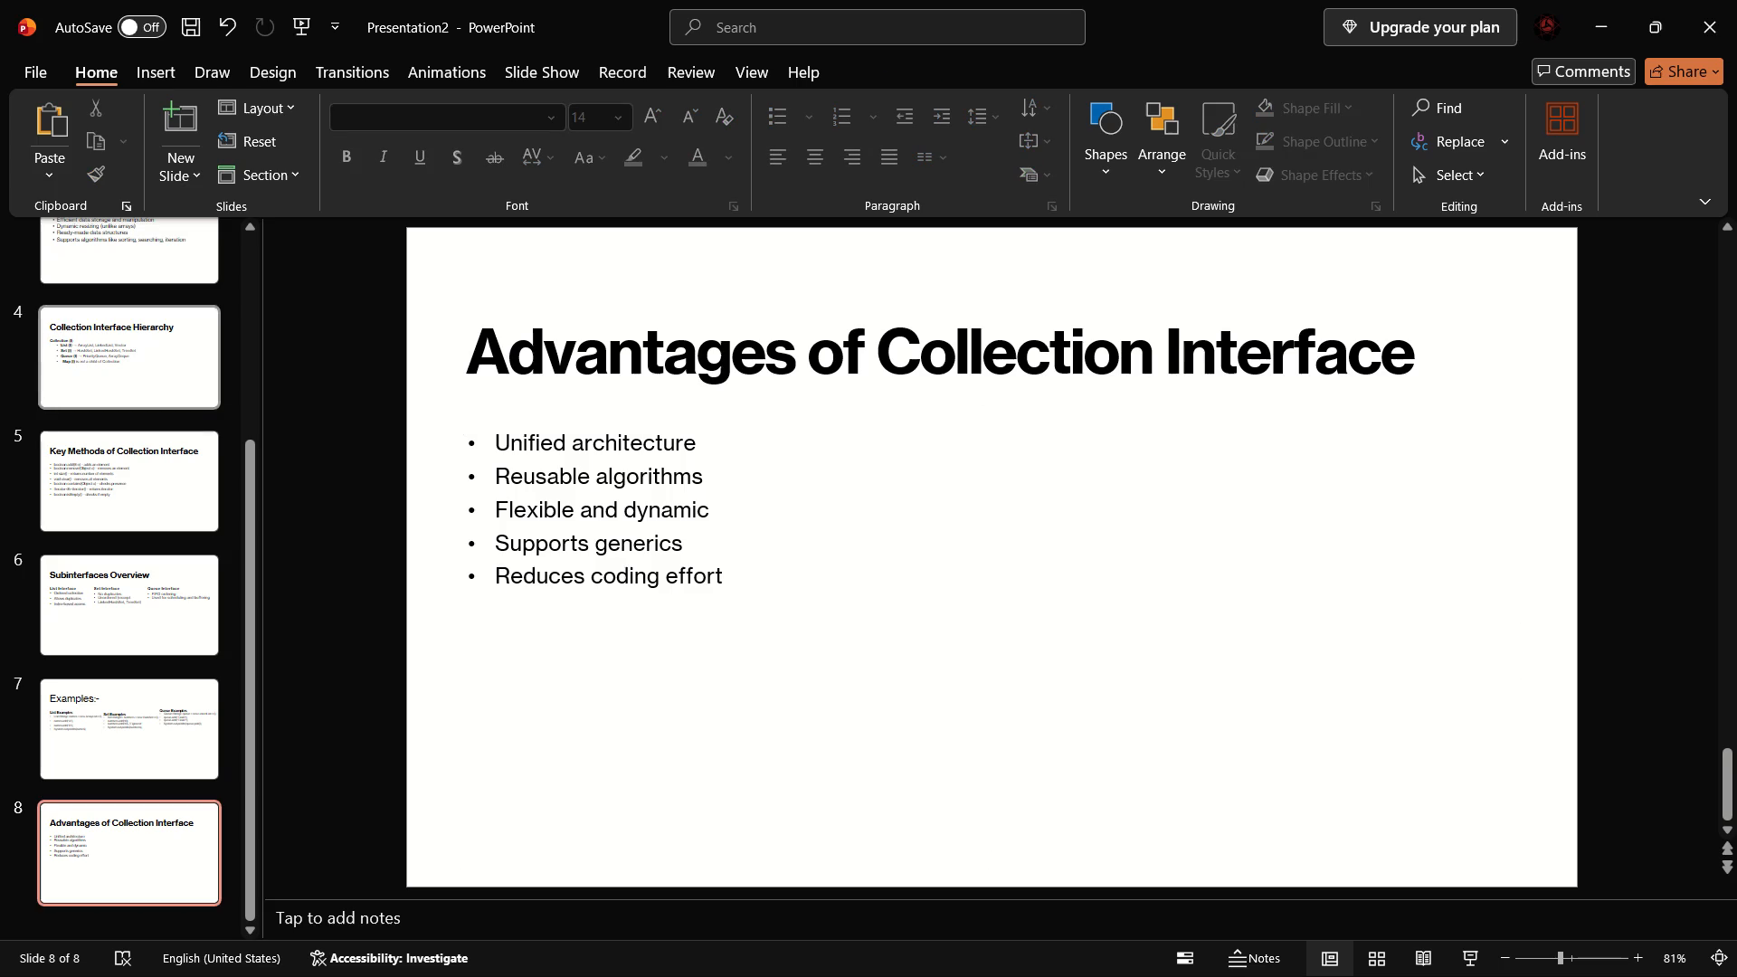
Add slide 9 after the Advantages slide and copy the Slide 12 heading "Real-World Use Cases" from the Bing outline into its title.
left_click(190, 123)
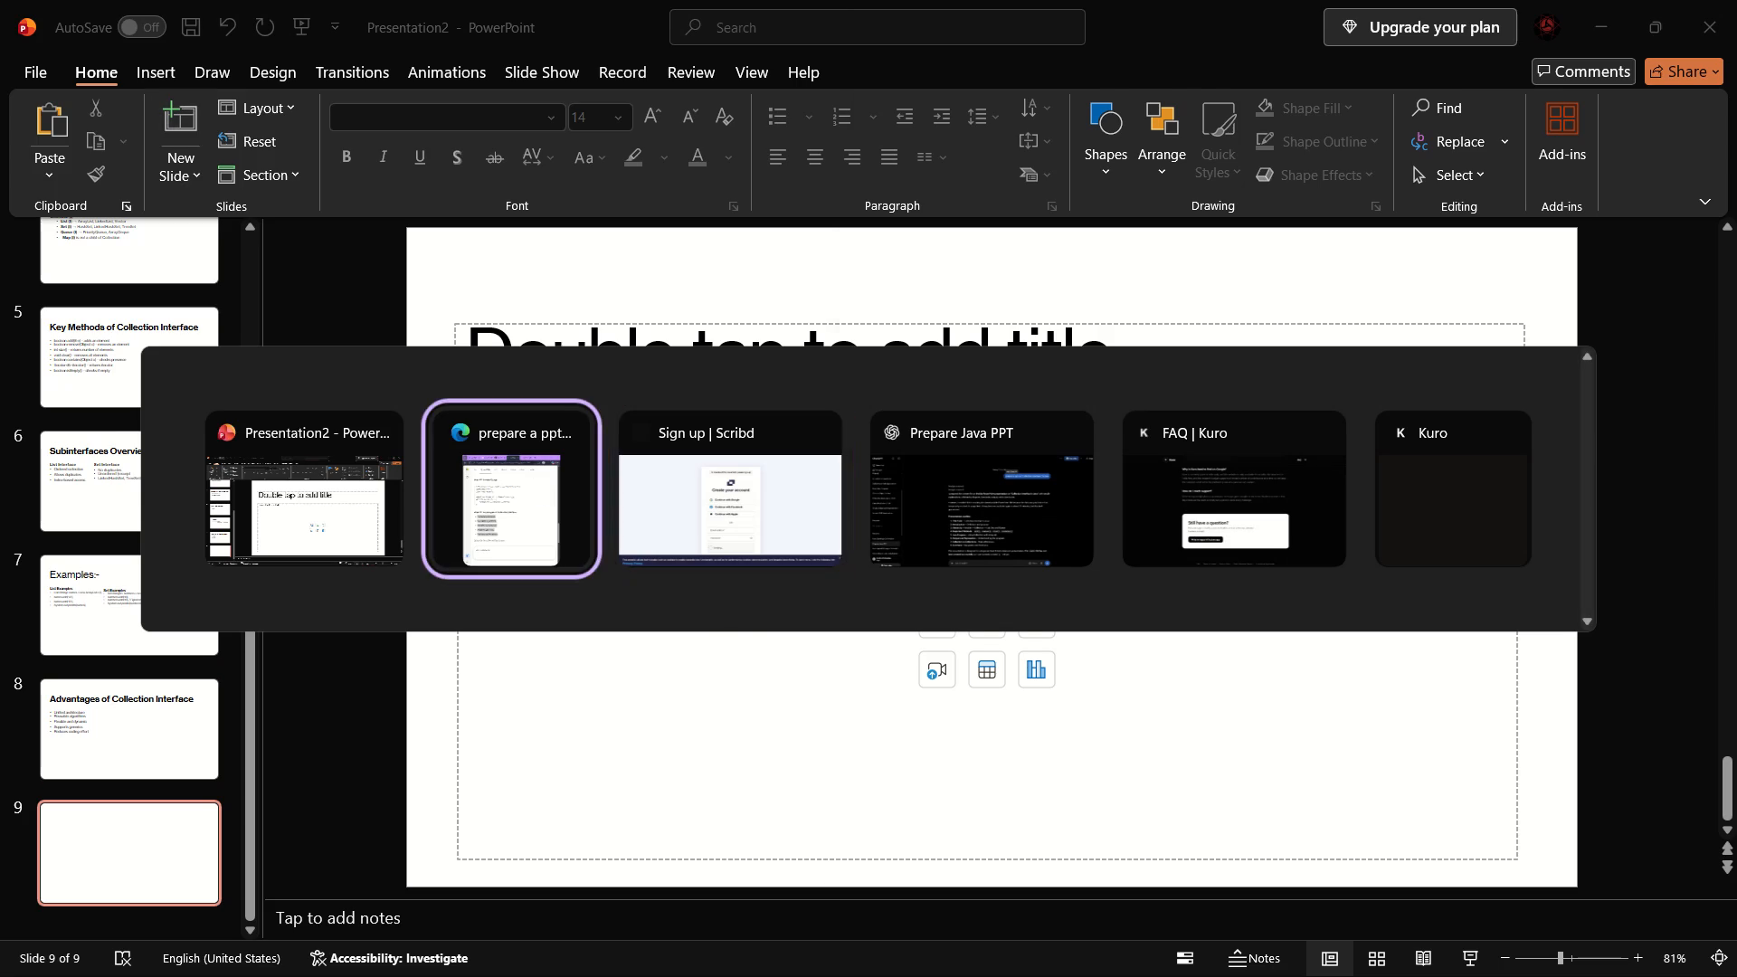
scroll(997, 409, "down", 4)
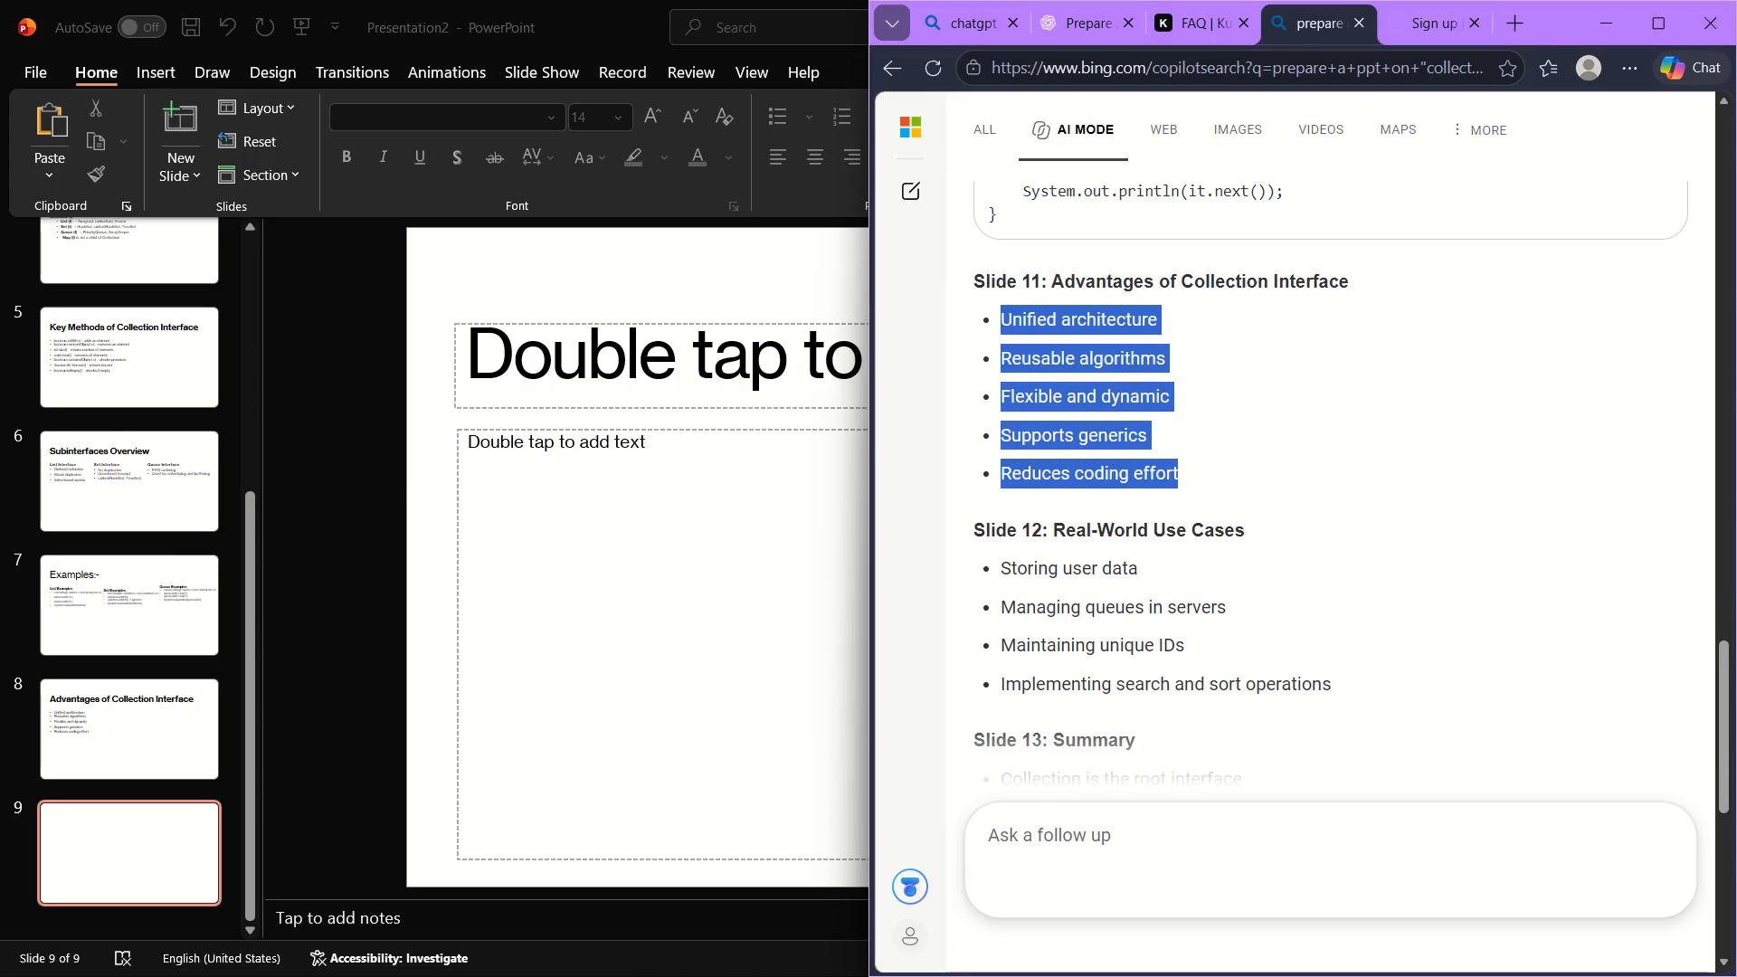
left_click_drag(1057, 523, 1286, 525)
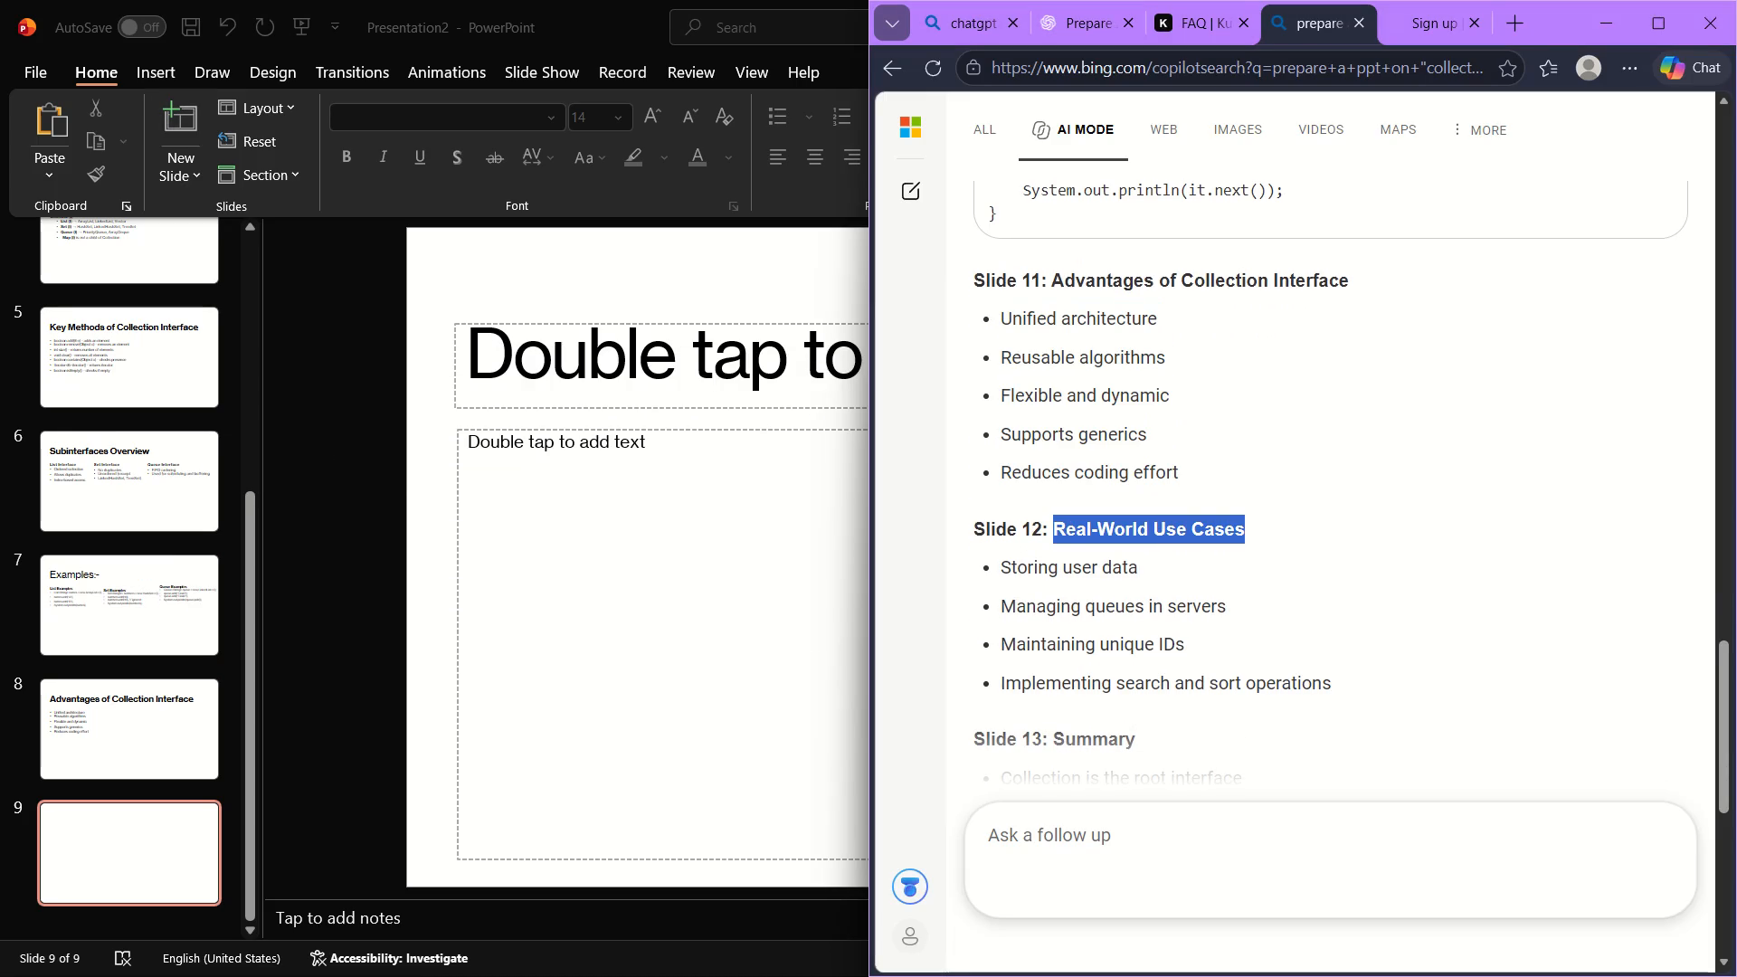
key("ctrl+c")
double_click(616, 356)
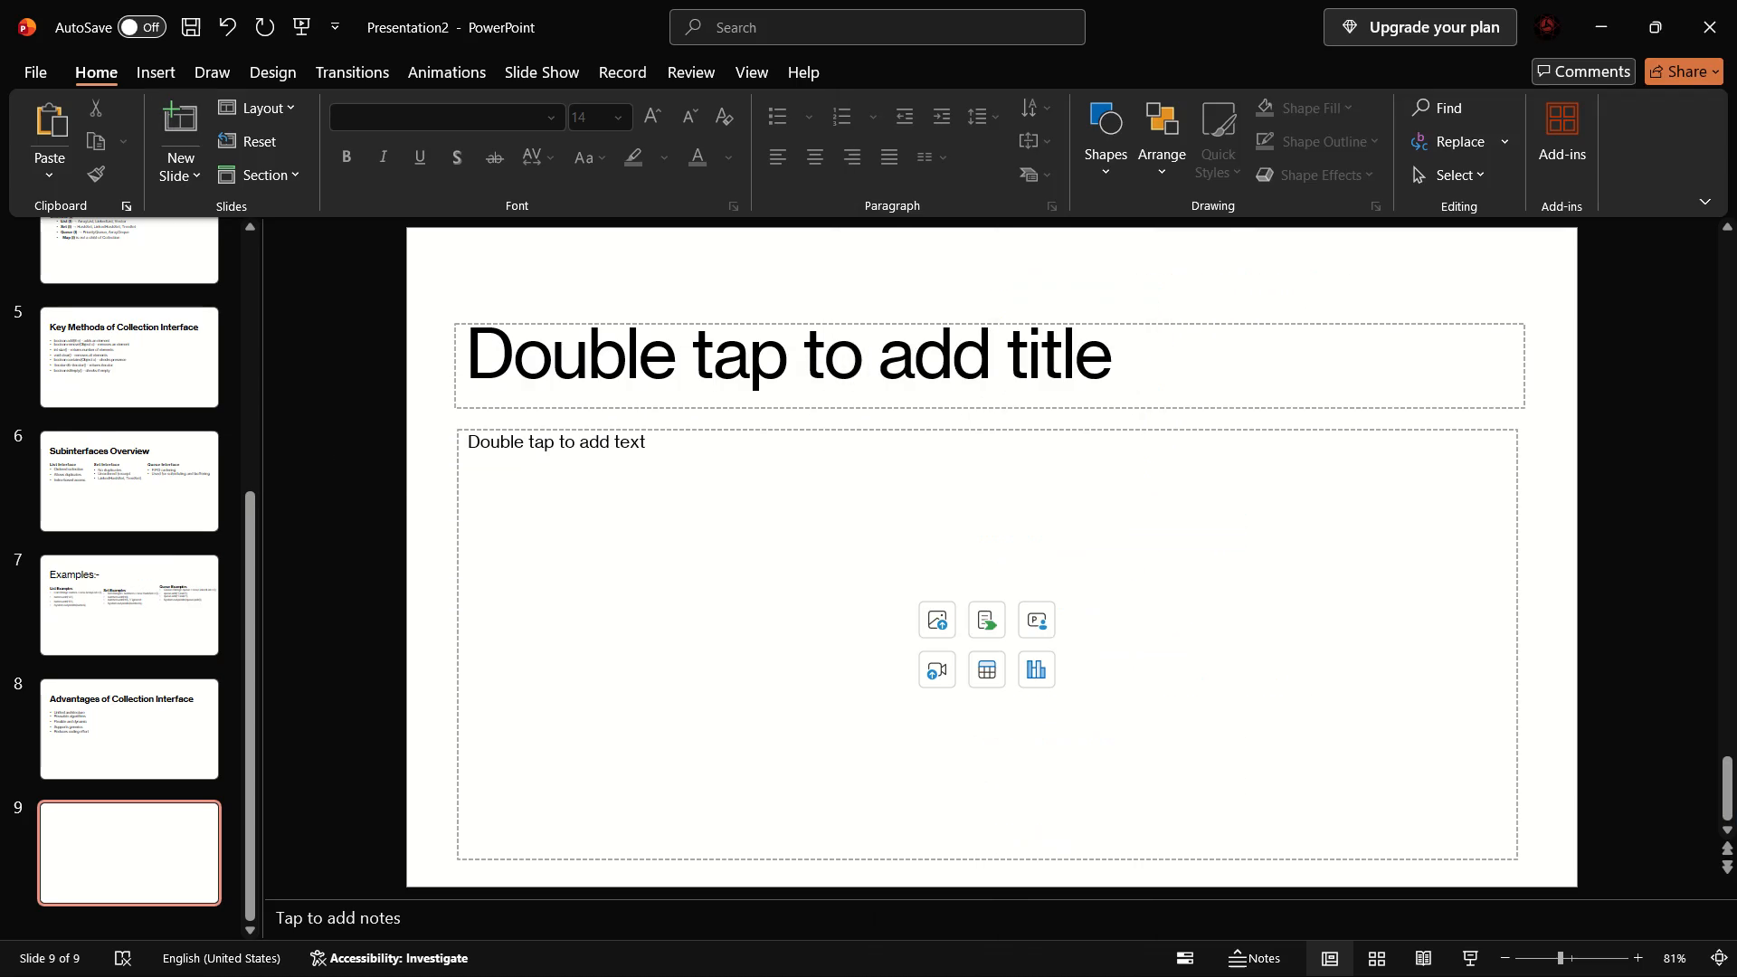
key("ctrl+v")
Copy the four real-world use cases under Slide 12 of the Bing outline into slide 9's content placeholder.
left_click(677, 538)
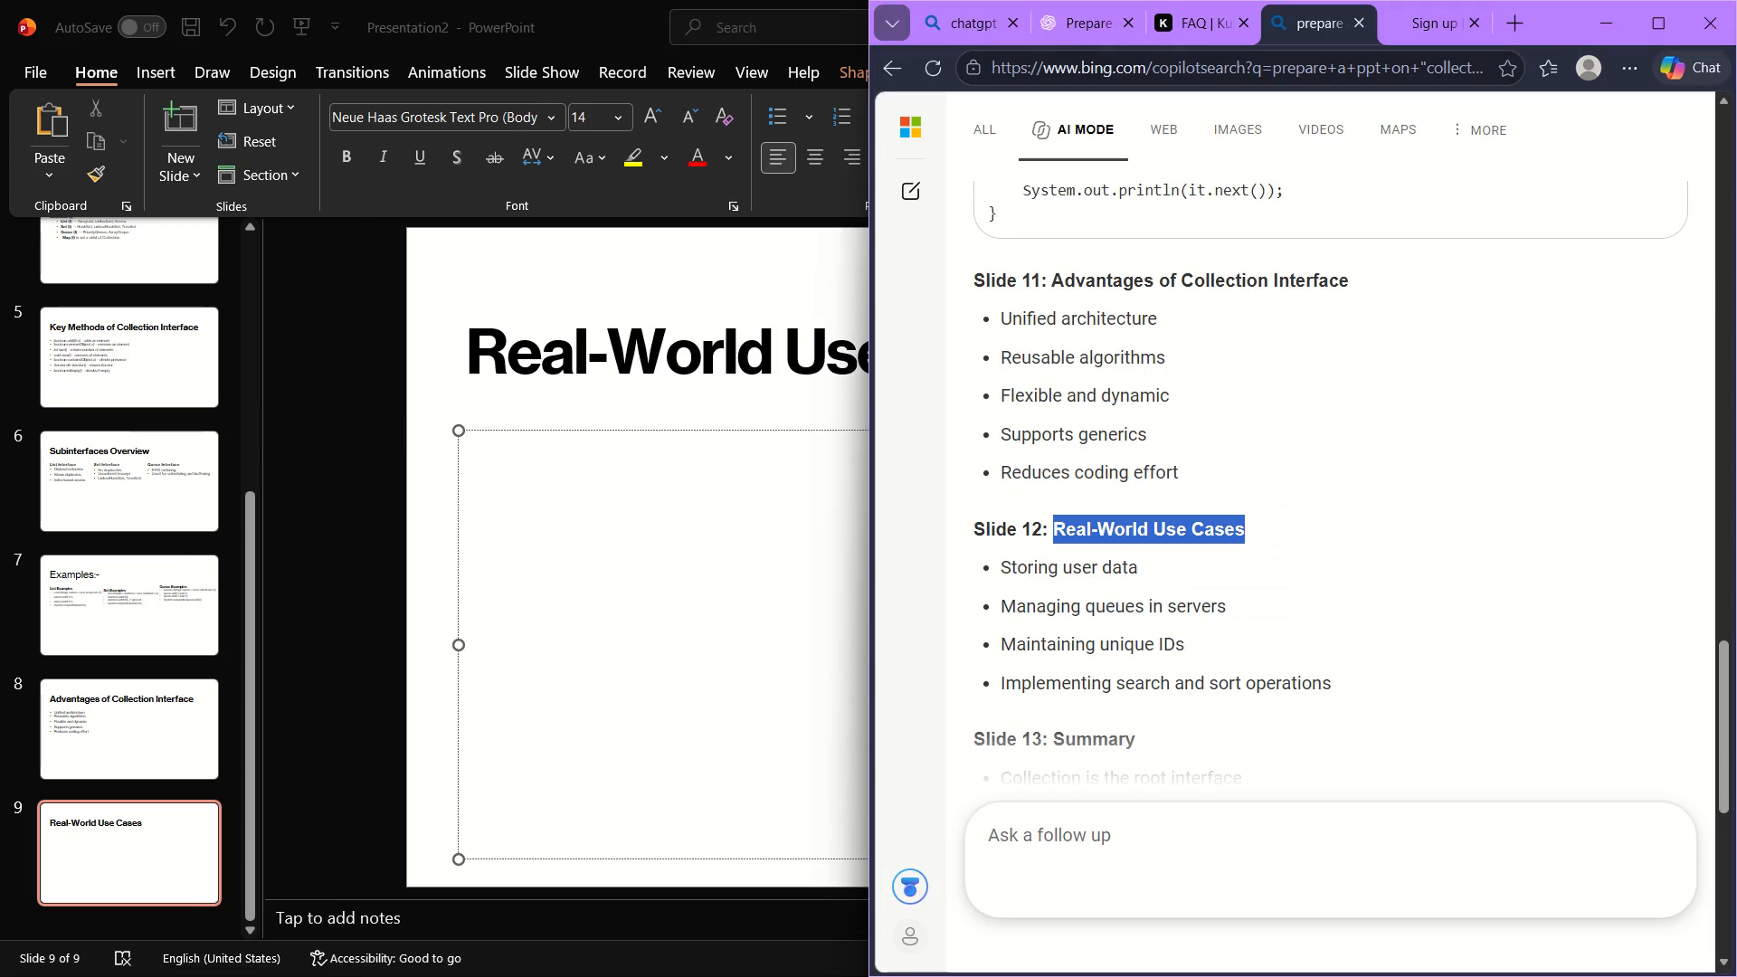
left_click_drag(1001, 567, 1419, 697)
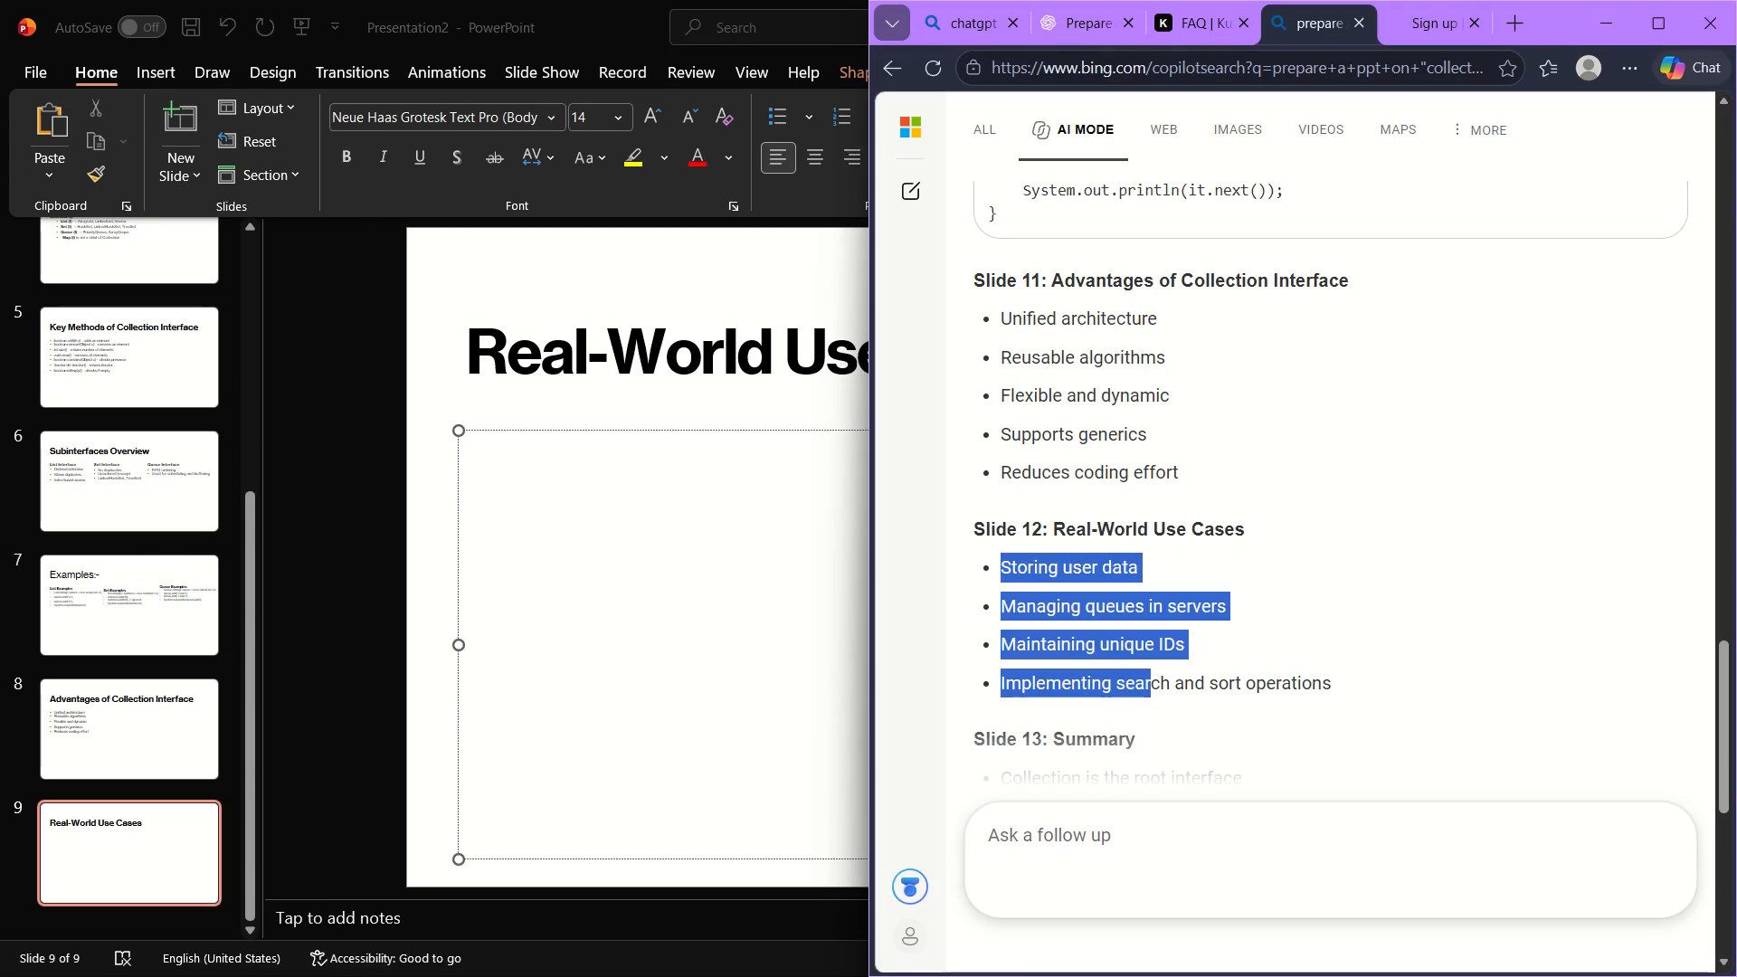
left_click_drag(1419, 697, 1374, 678)
key("ctrl+c")
left_click(720, 586)
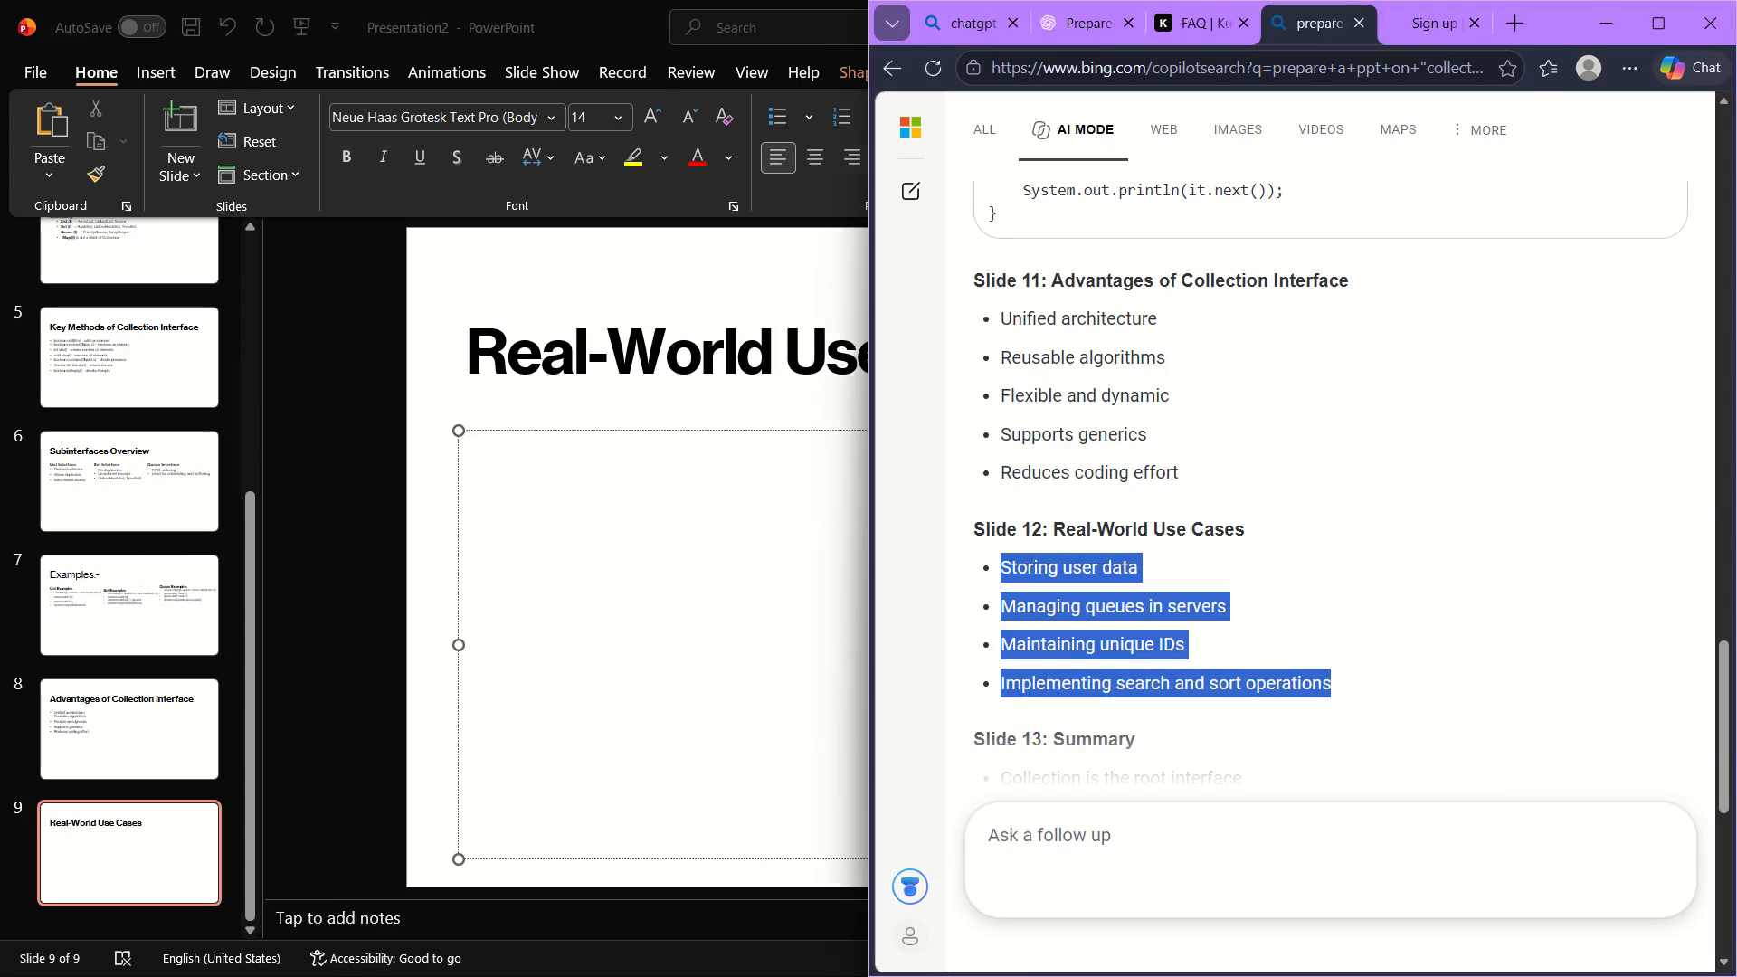
key("ctrl+v")
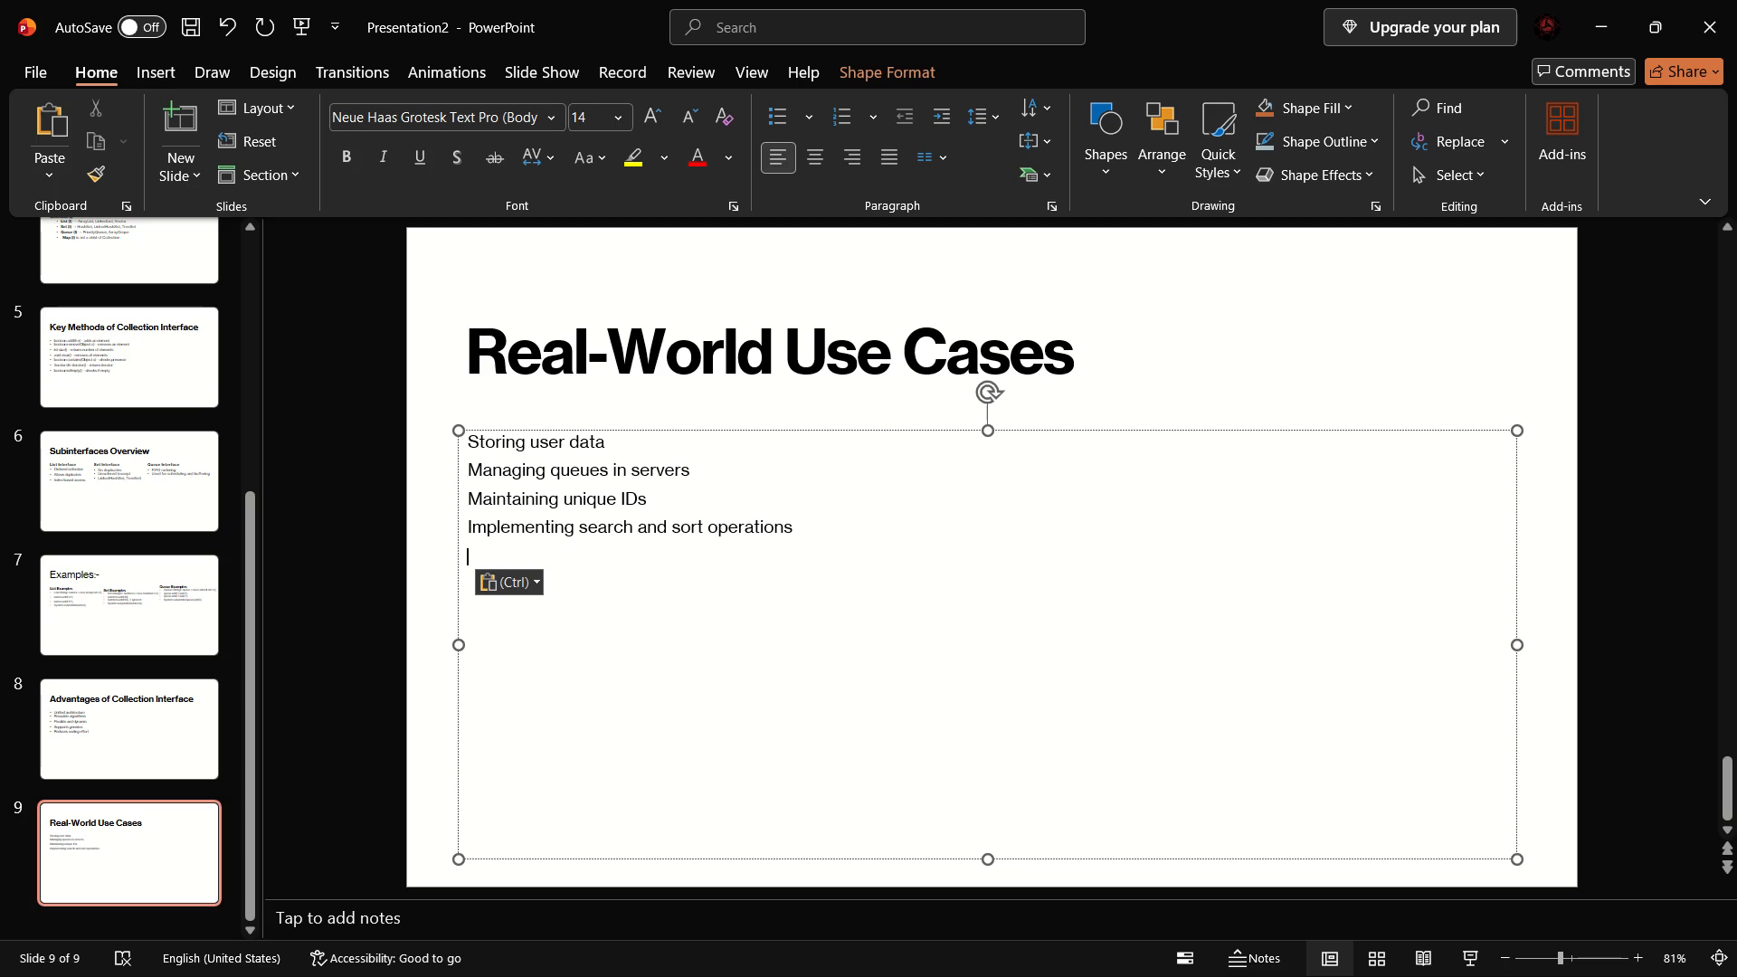
Set the four use cases on slide 9 to font size 18 and make them a bulleted list.
left_click_drag(470, 443, 778, 561)
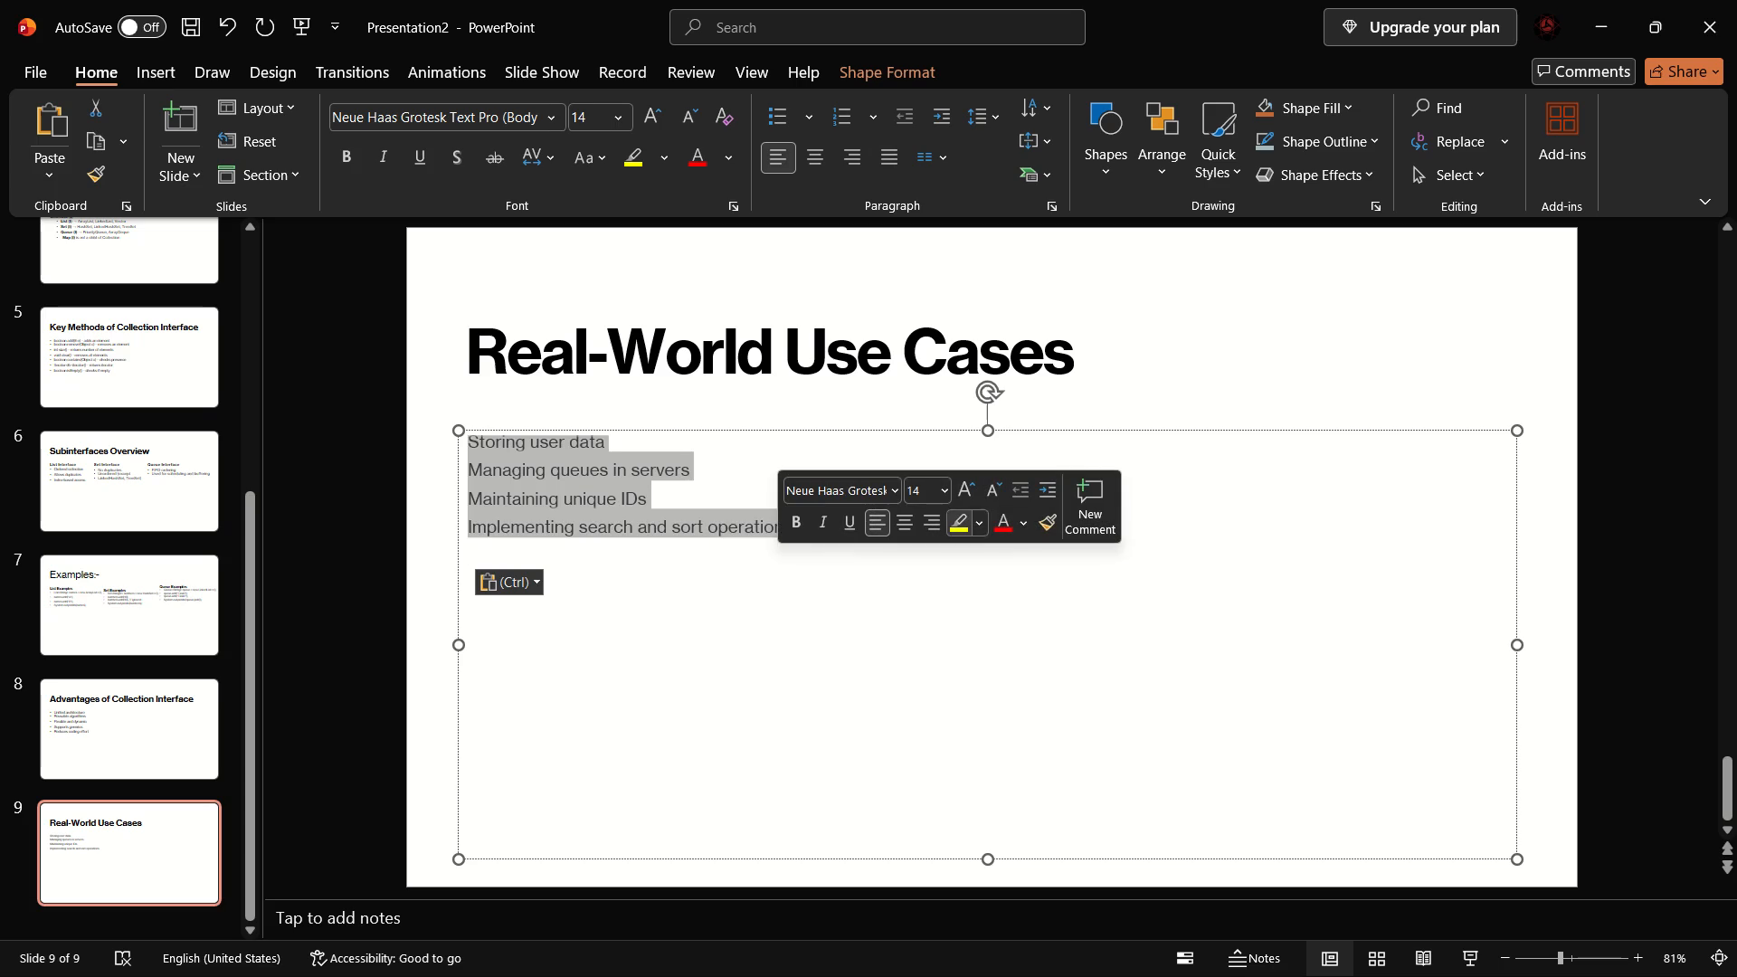
left_click(929, 488)
type("18")
key("Return")
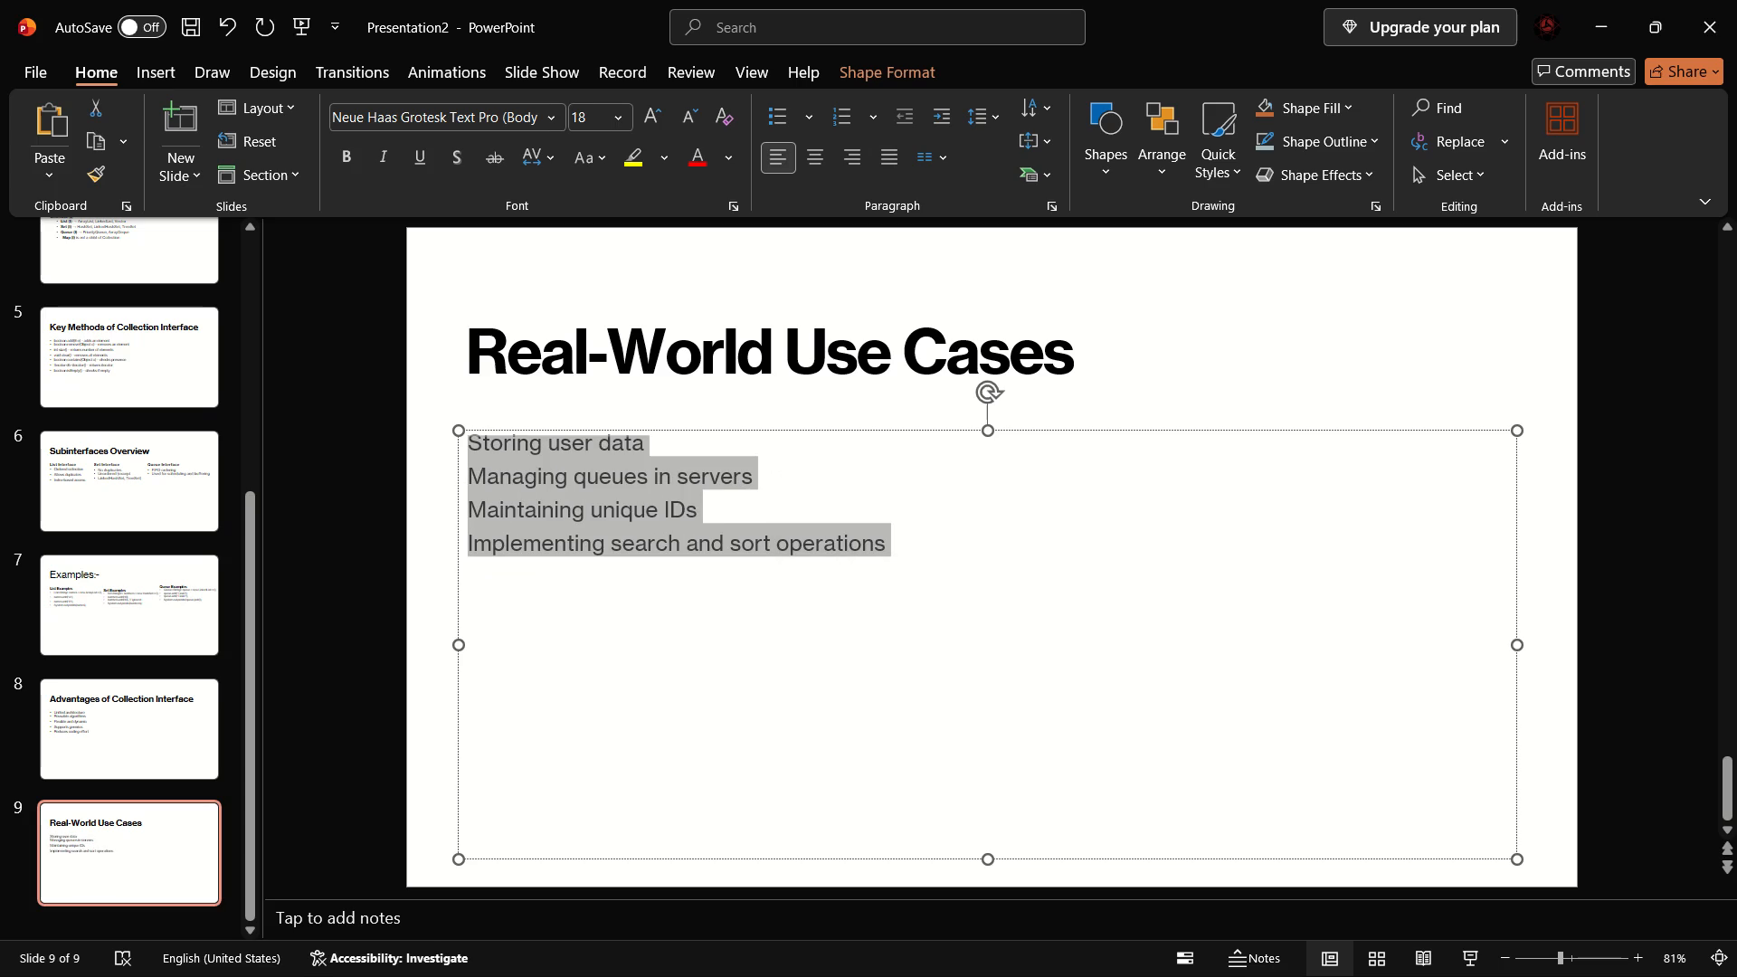
left_click(780, 117)
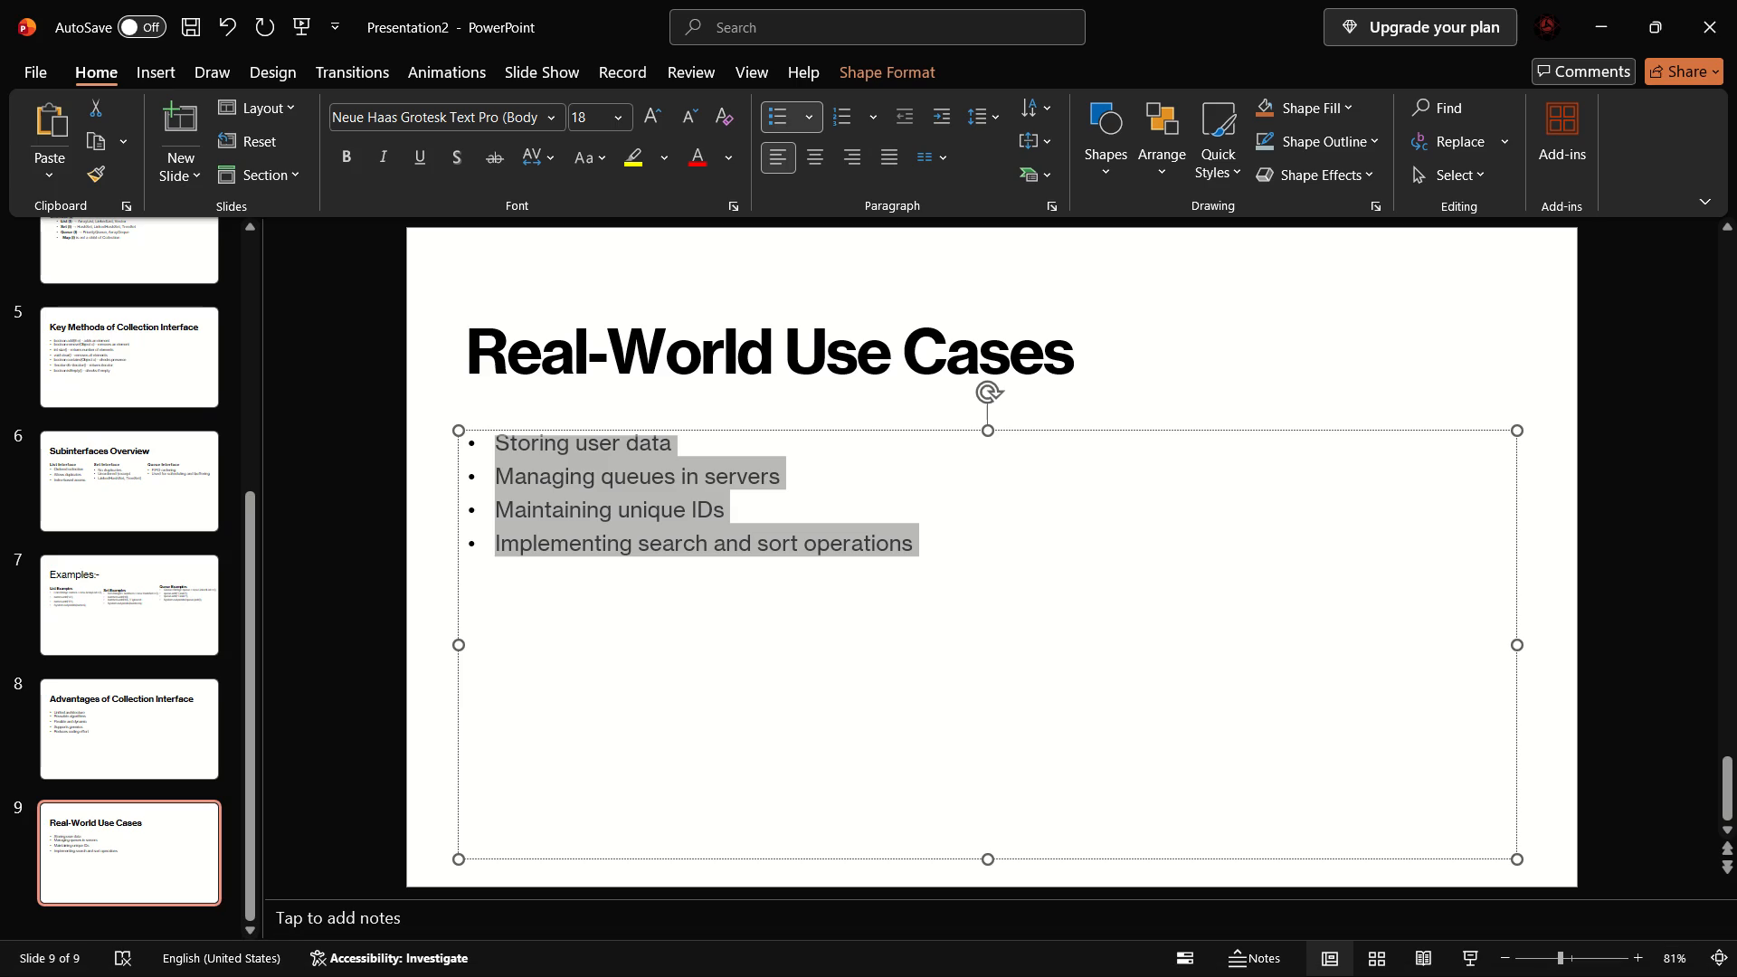
left_click(447, 709)
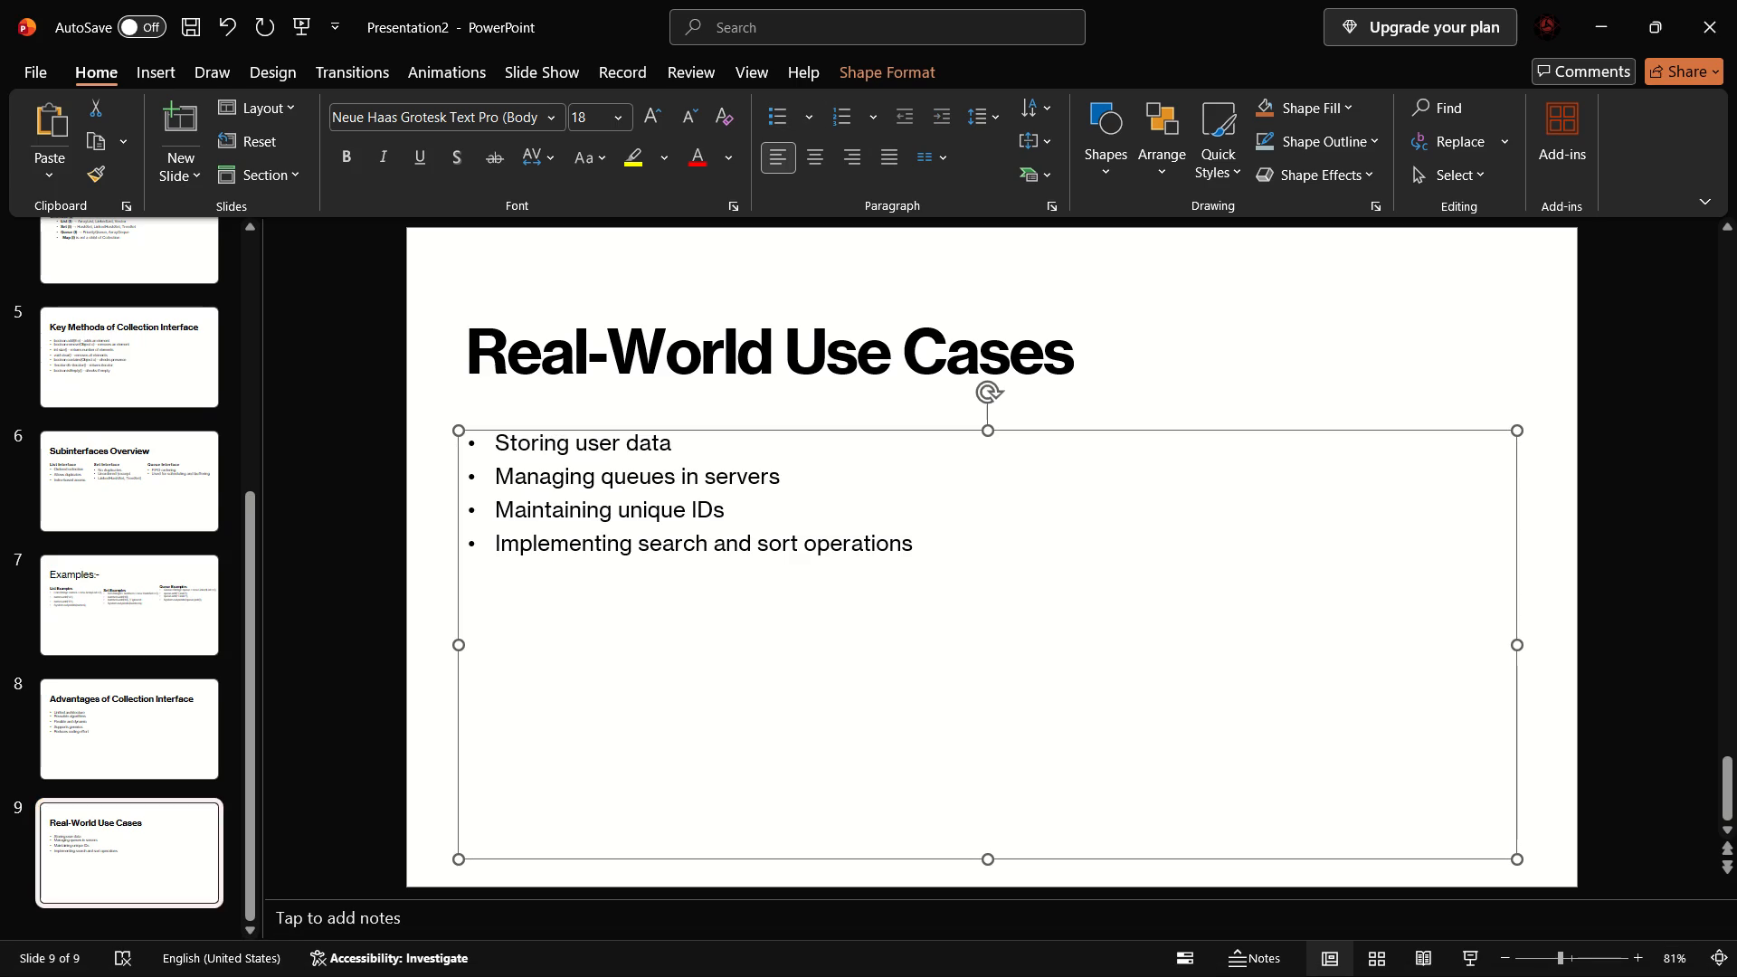
left_click(176, 116)
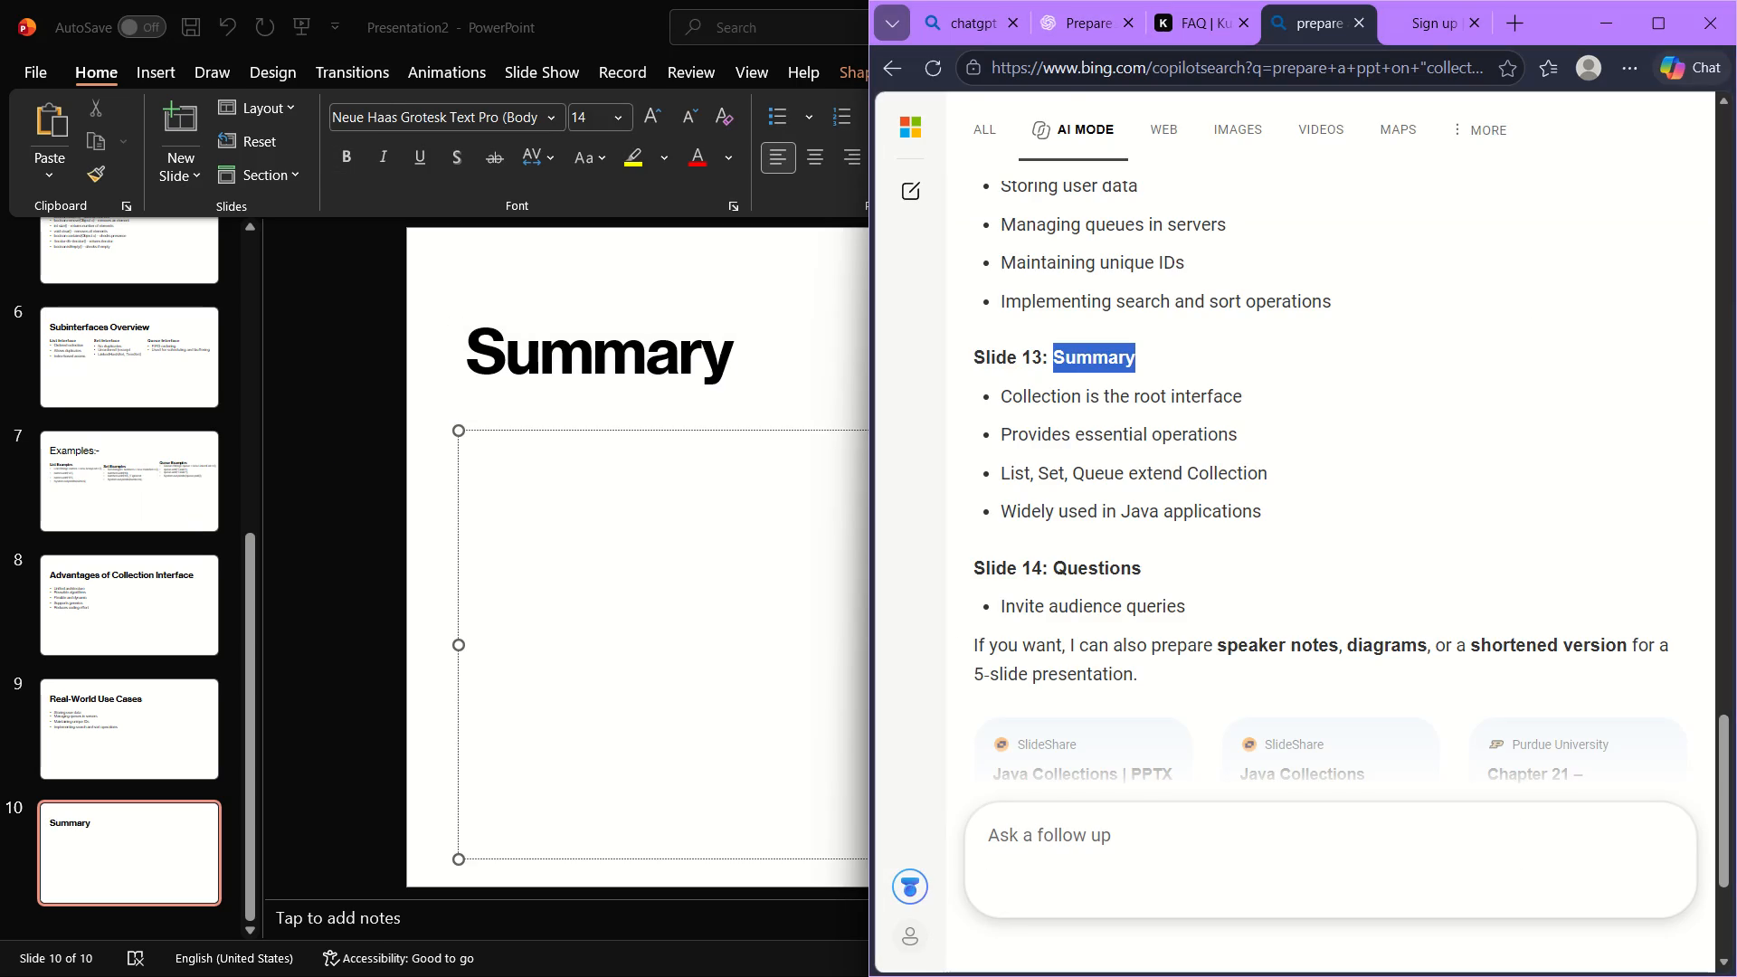
left_click_drag(1003, 399, 1080, 444)
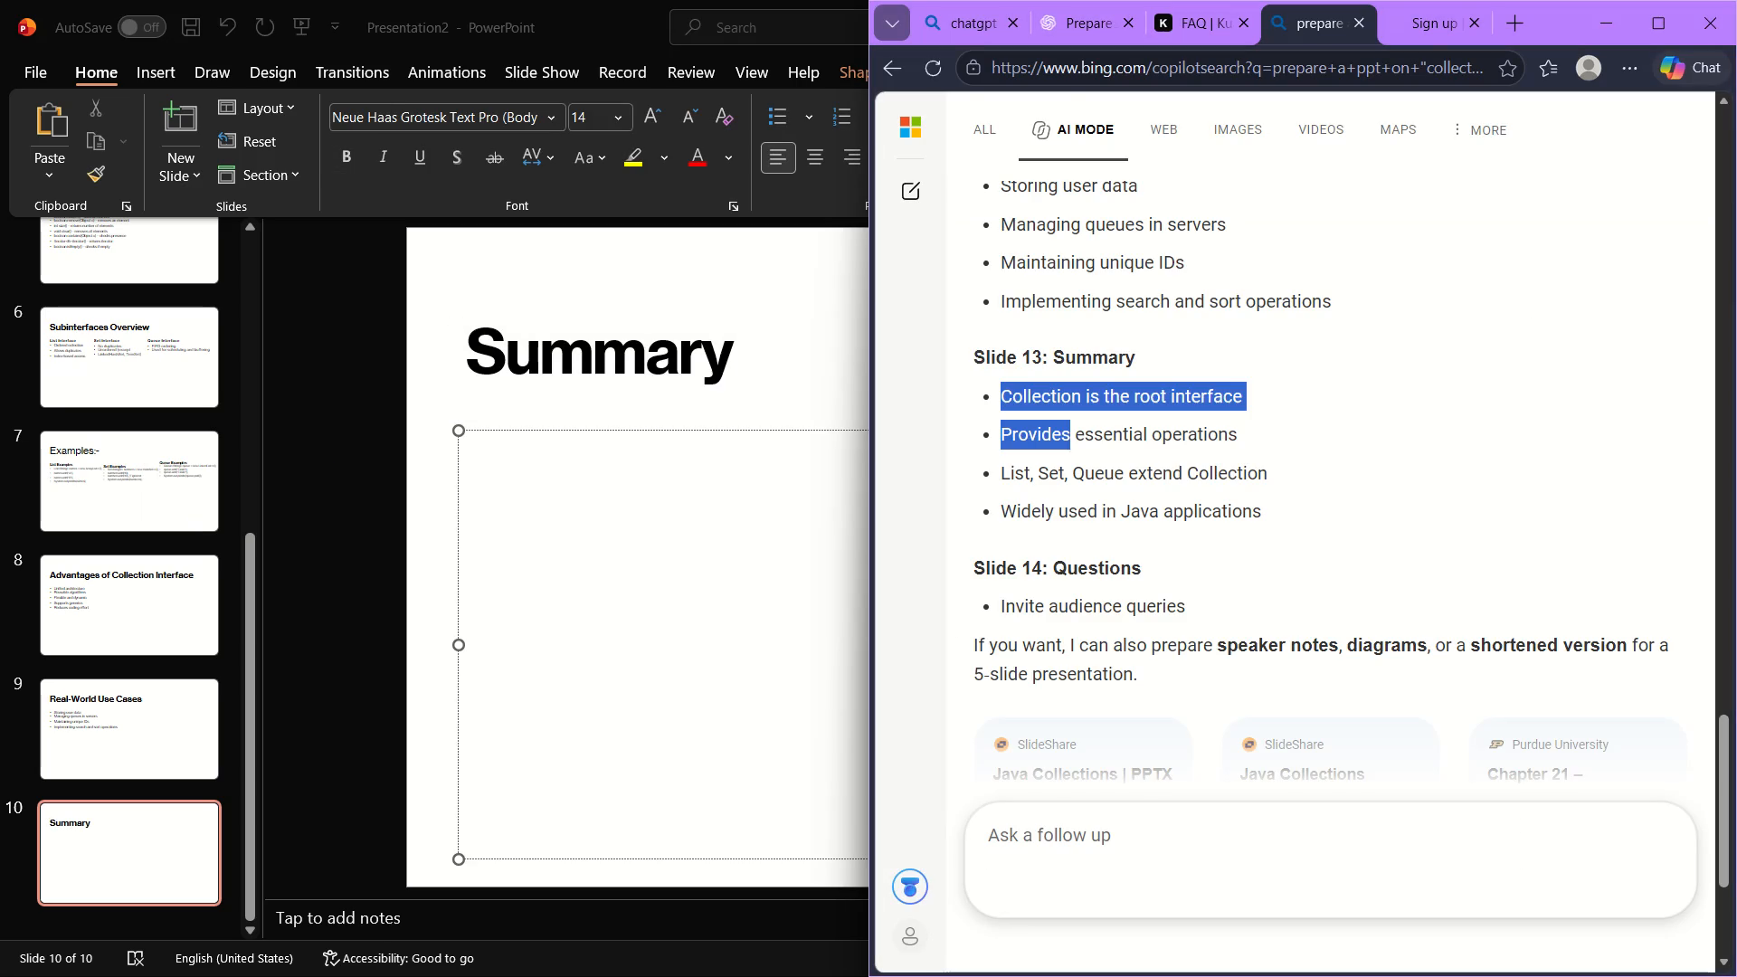
left_click_drag(1080, 444, 1280, 517)
key("ctrl+v")
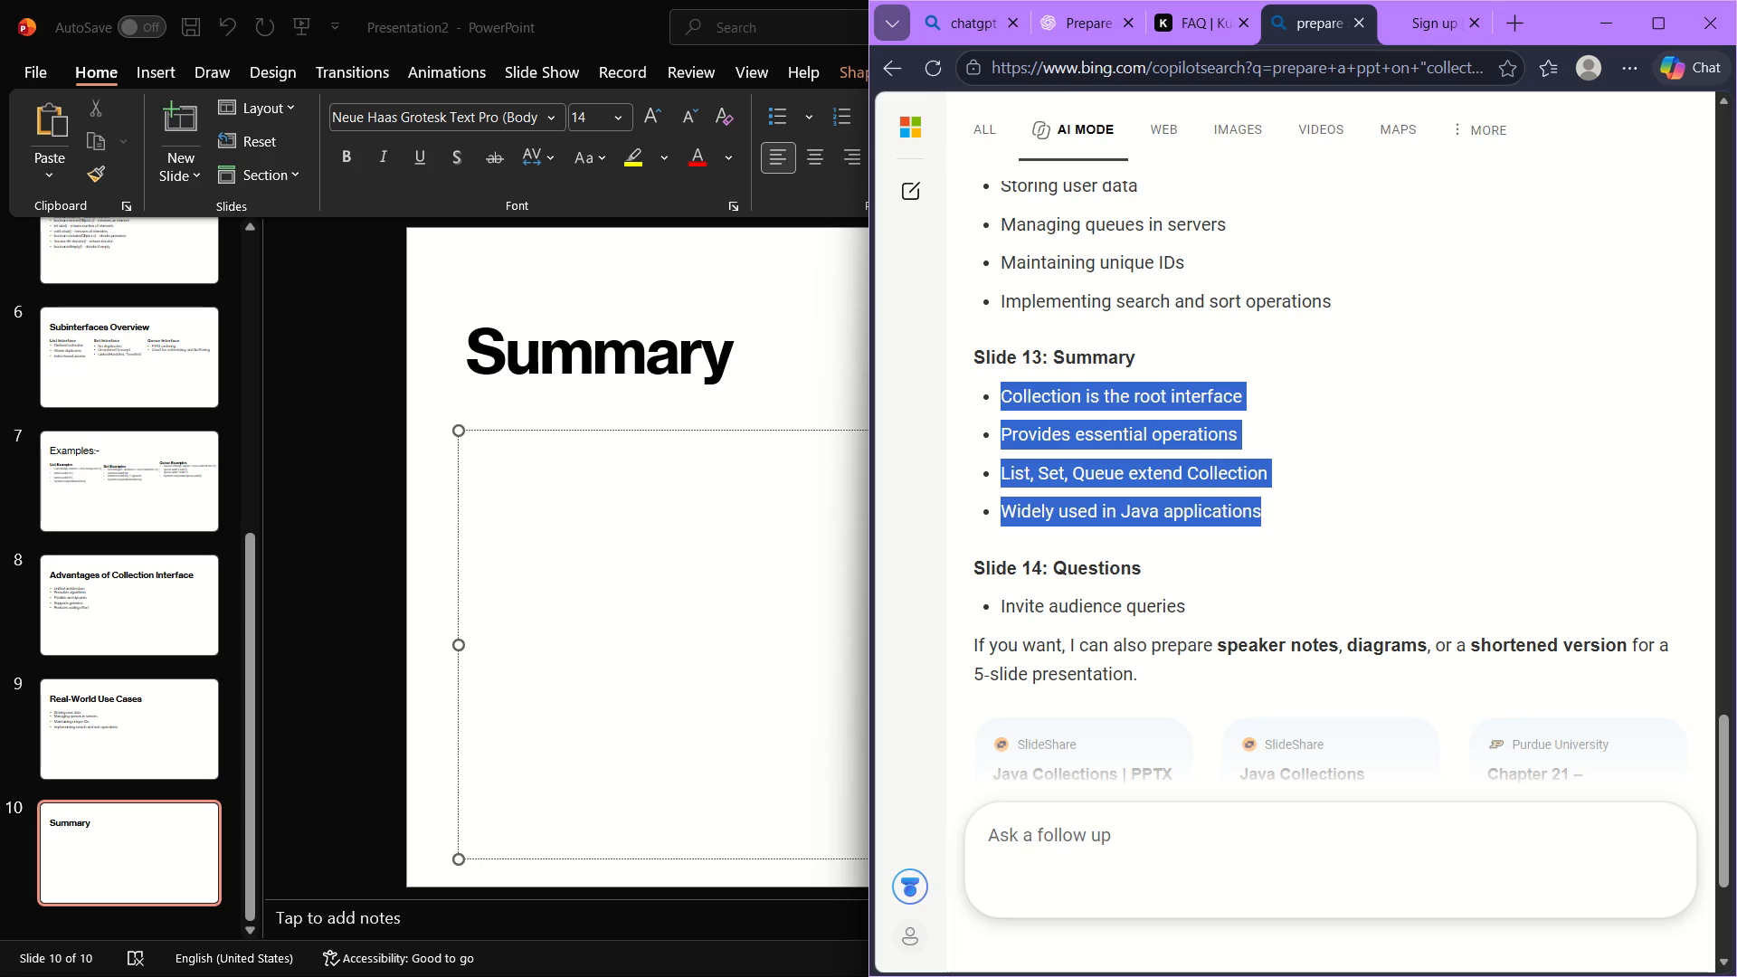
key("ctrl+c")
key("ctrl+c")
left_click(1279, 513)
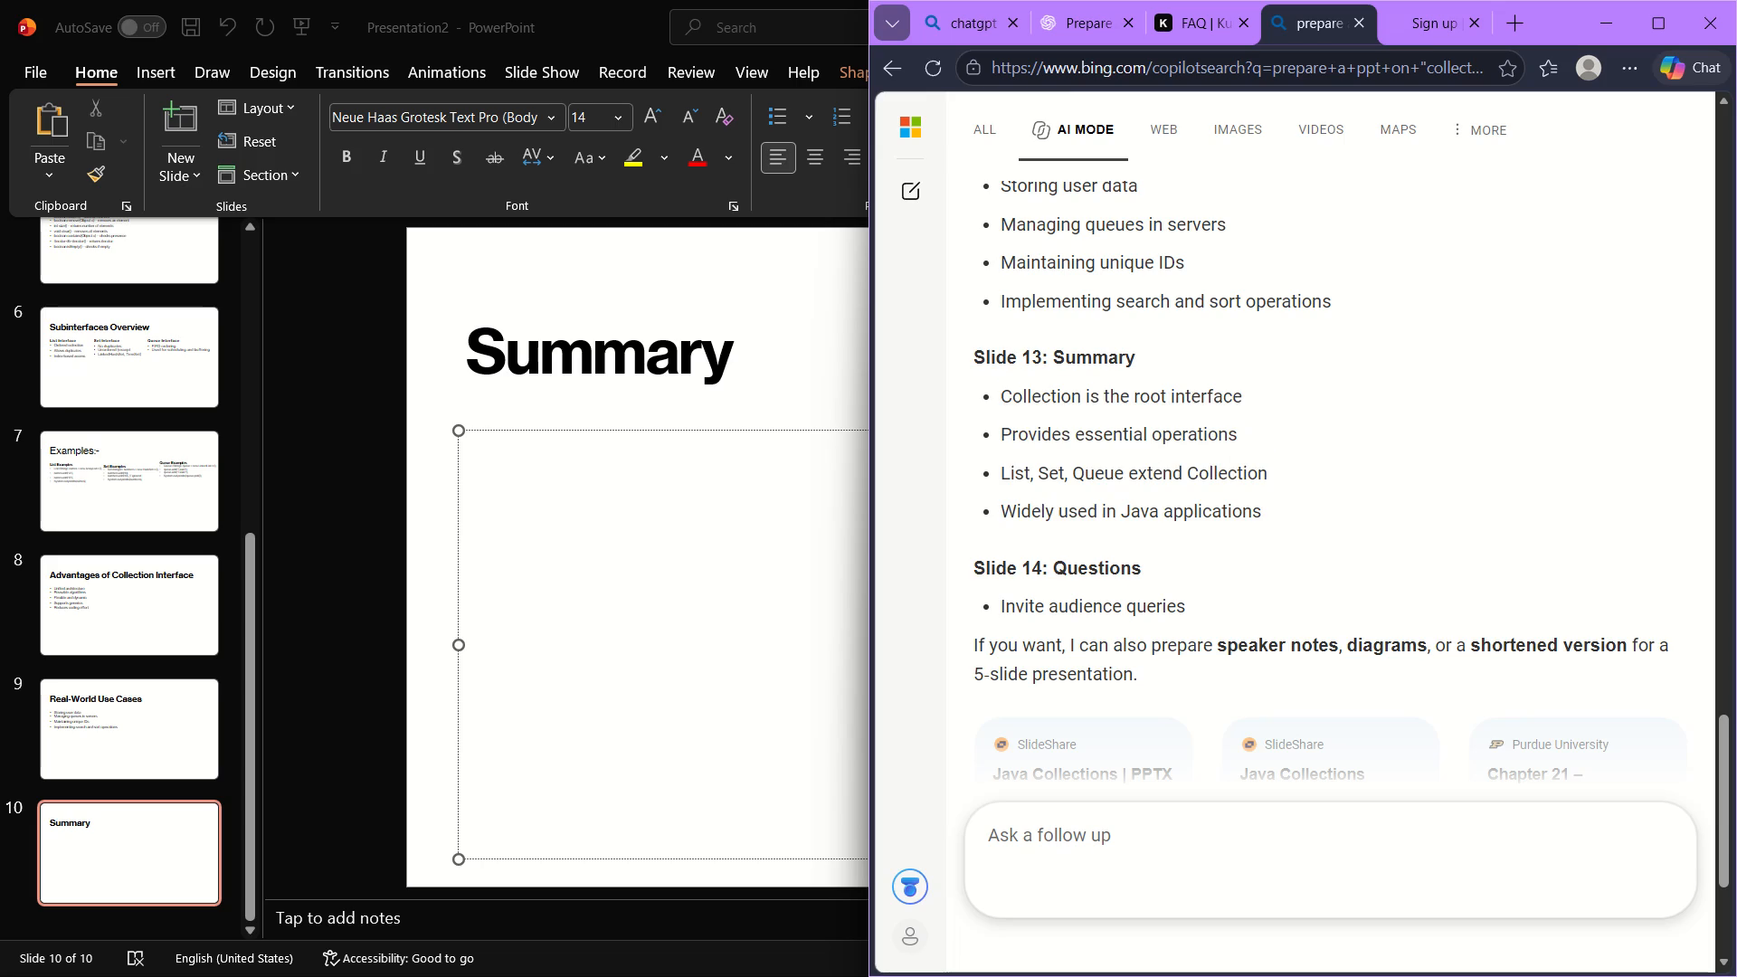
left_click_drag(1266, 511, 1002, 396)
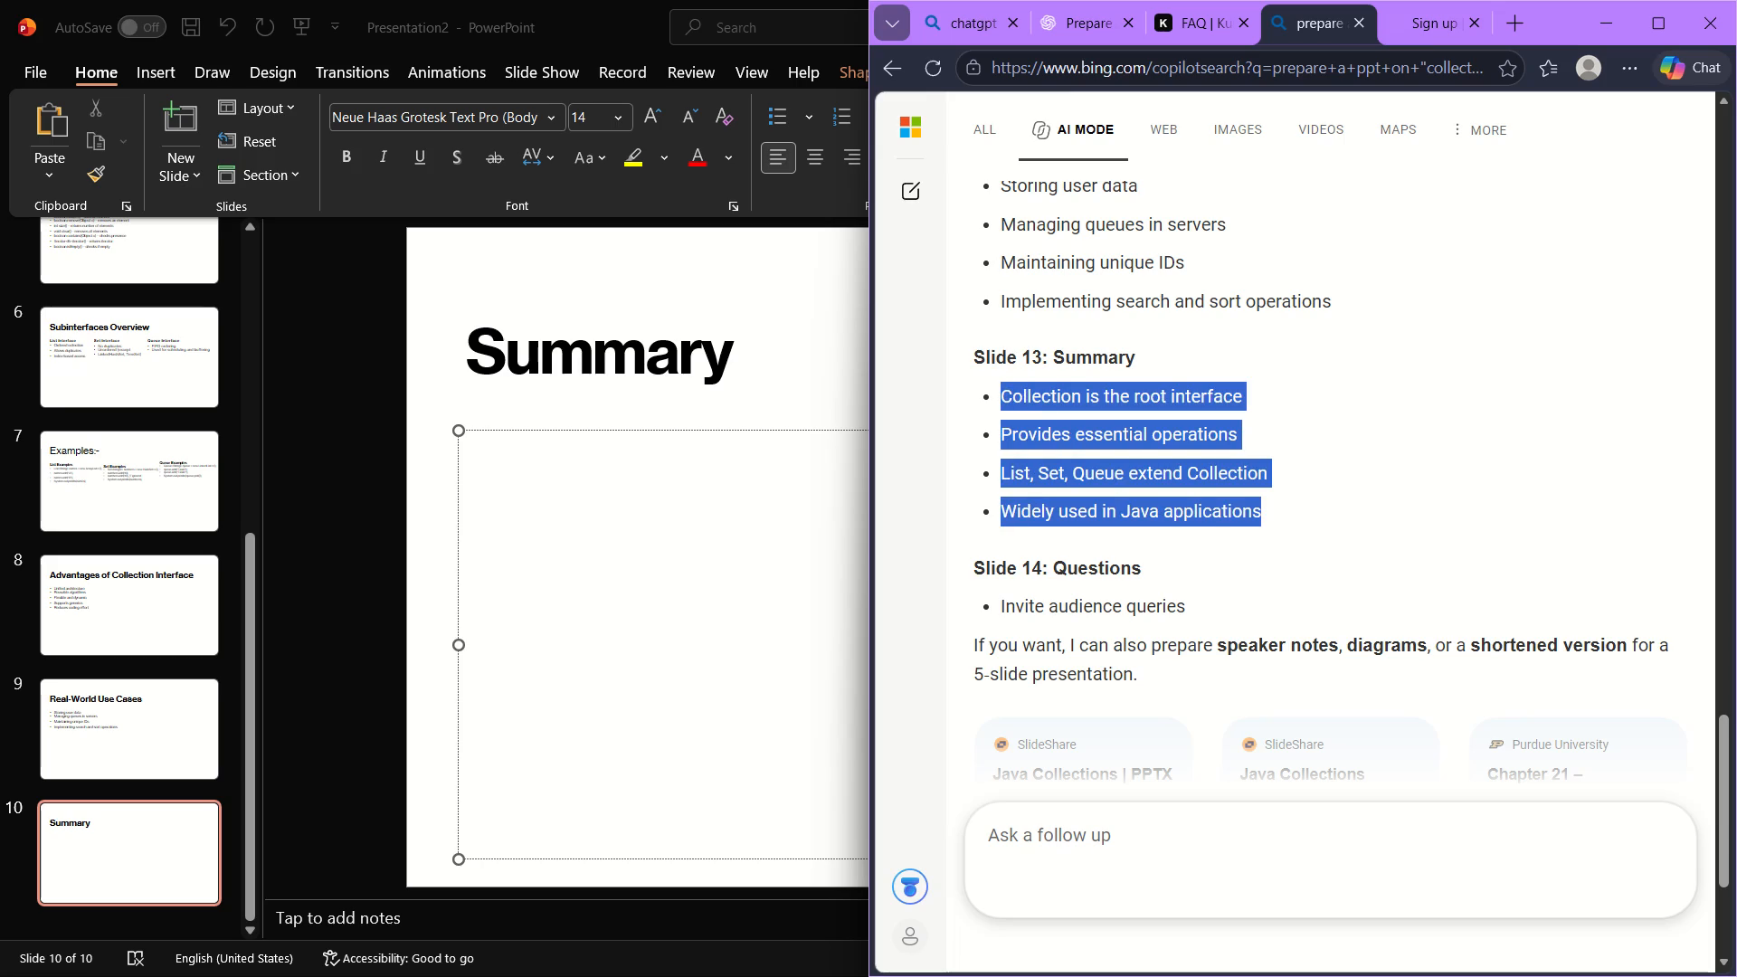
left_click_drag(1002, 396, 1005, 396)
key("ctrl+c")
left_click(644, 460)
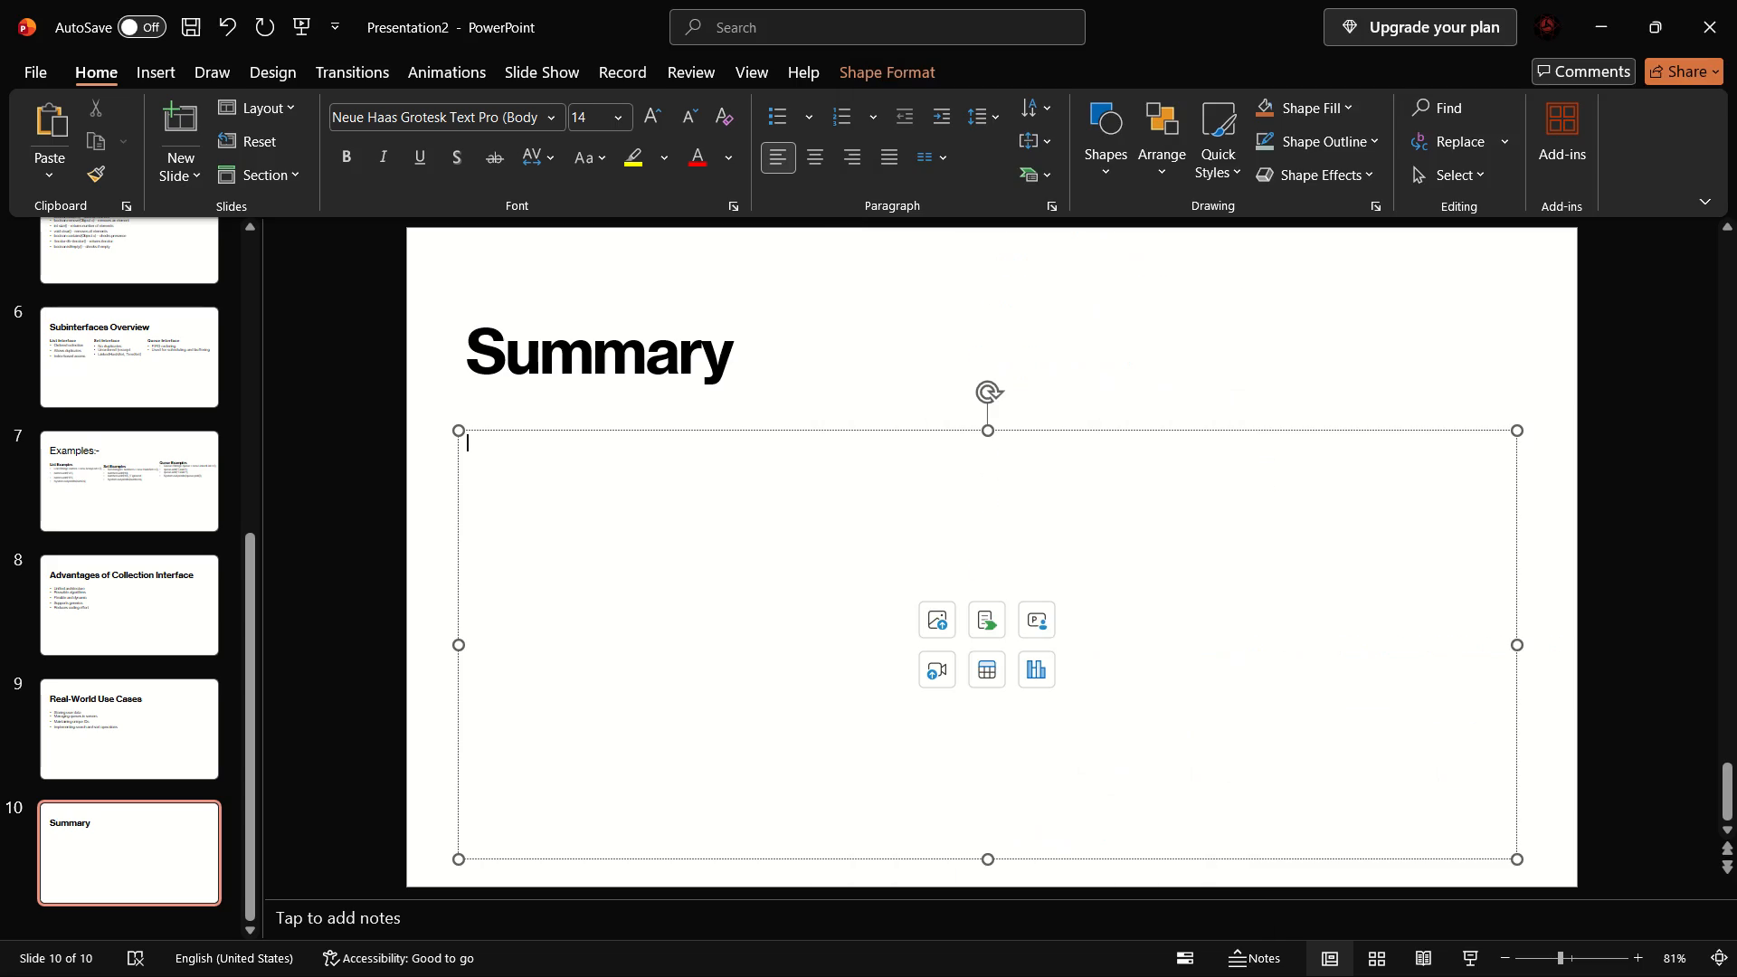
key("ctrl+v")
Set the four summary points on slide 10 to font size 18.
left_click_drag(476, 439, 732, 575)
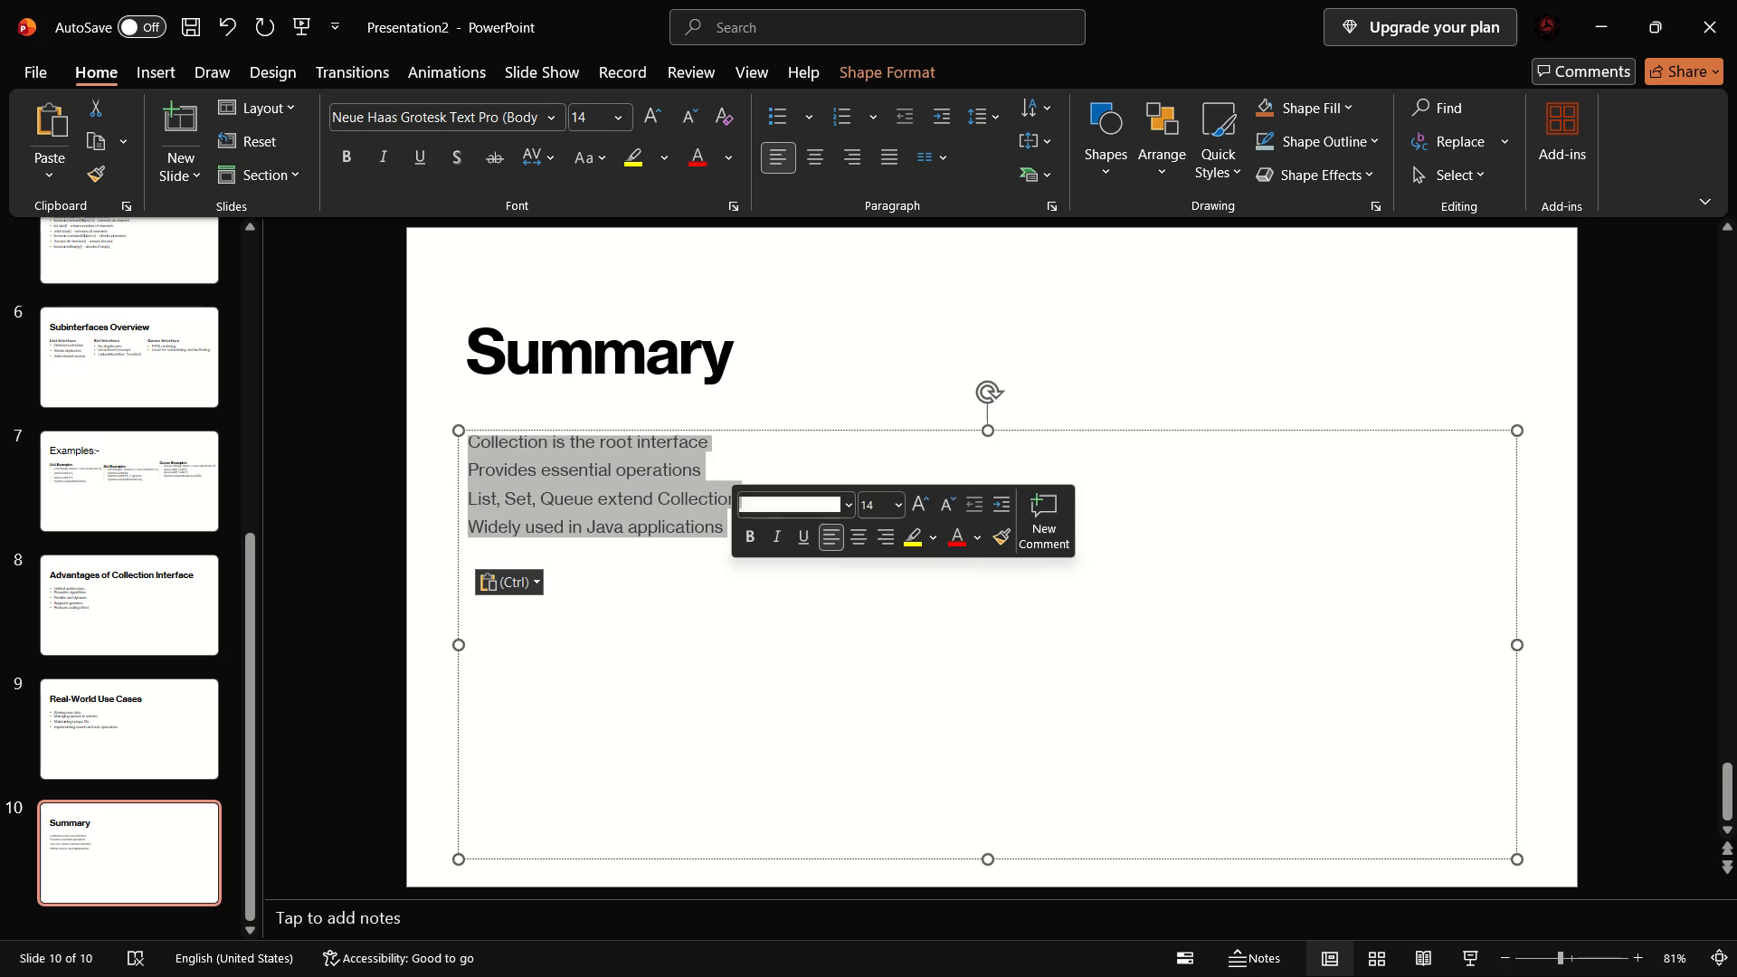
left_click(871, 511)
type("18")
key("Return")
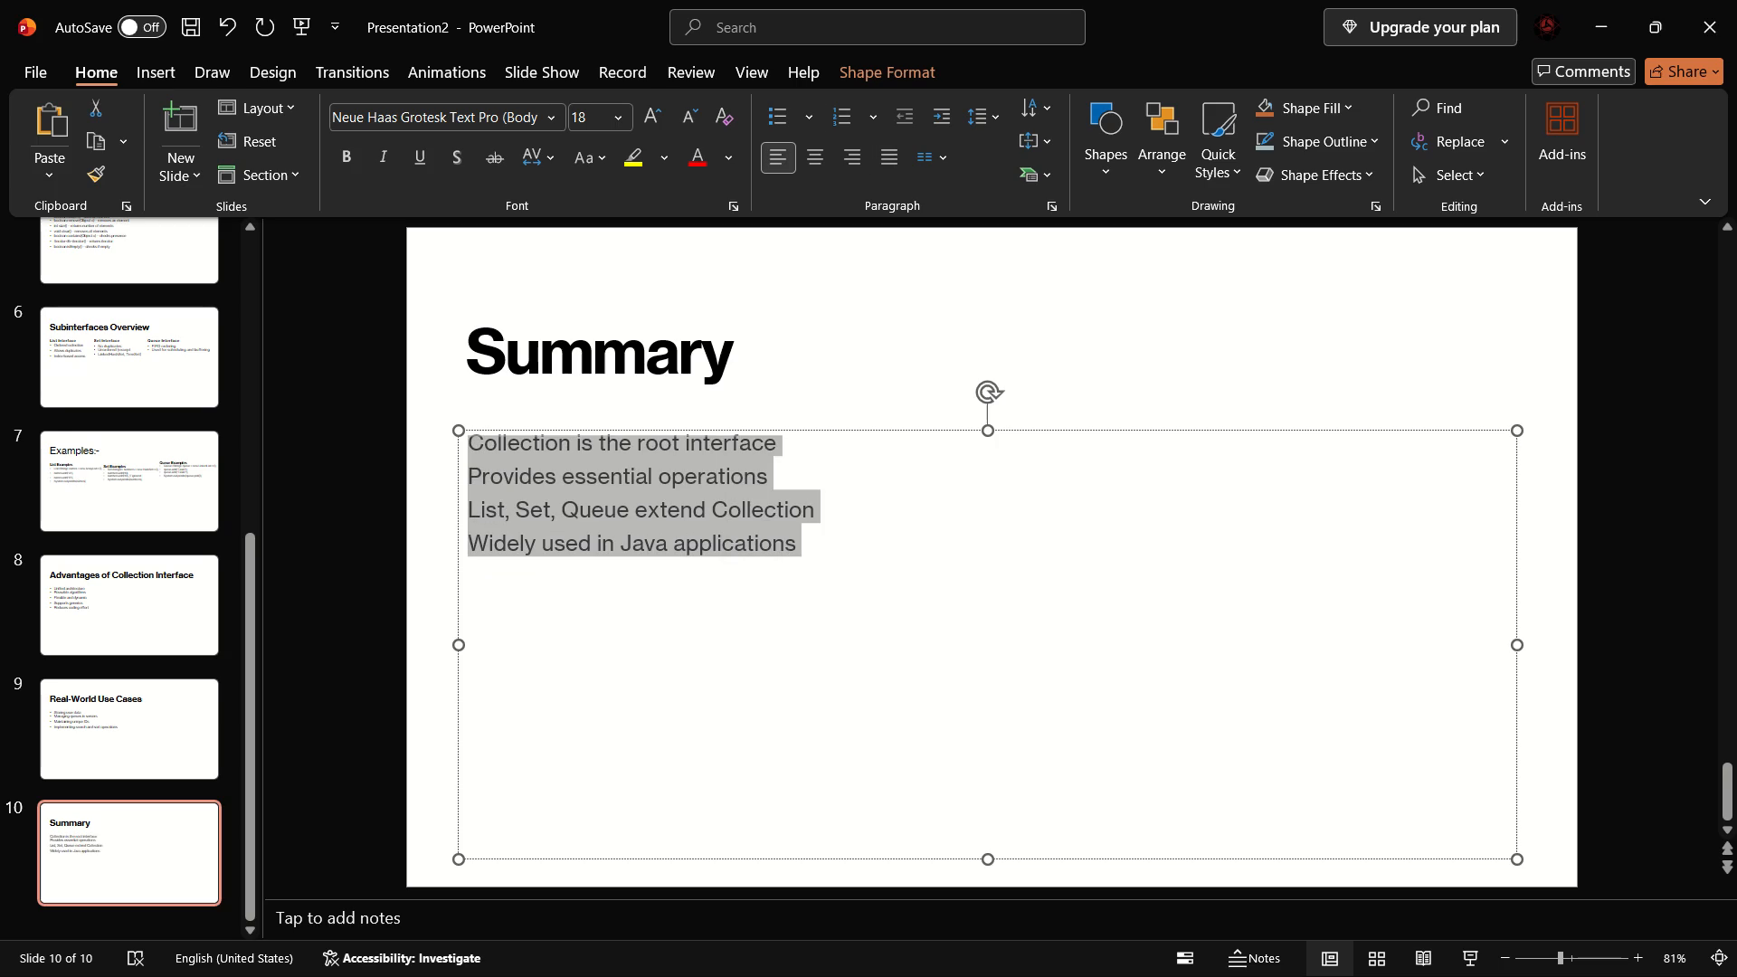
Make the four summary points on slide 10 a bulleted list.
left_click(768, 101)
left_click(582, 663)
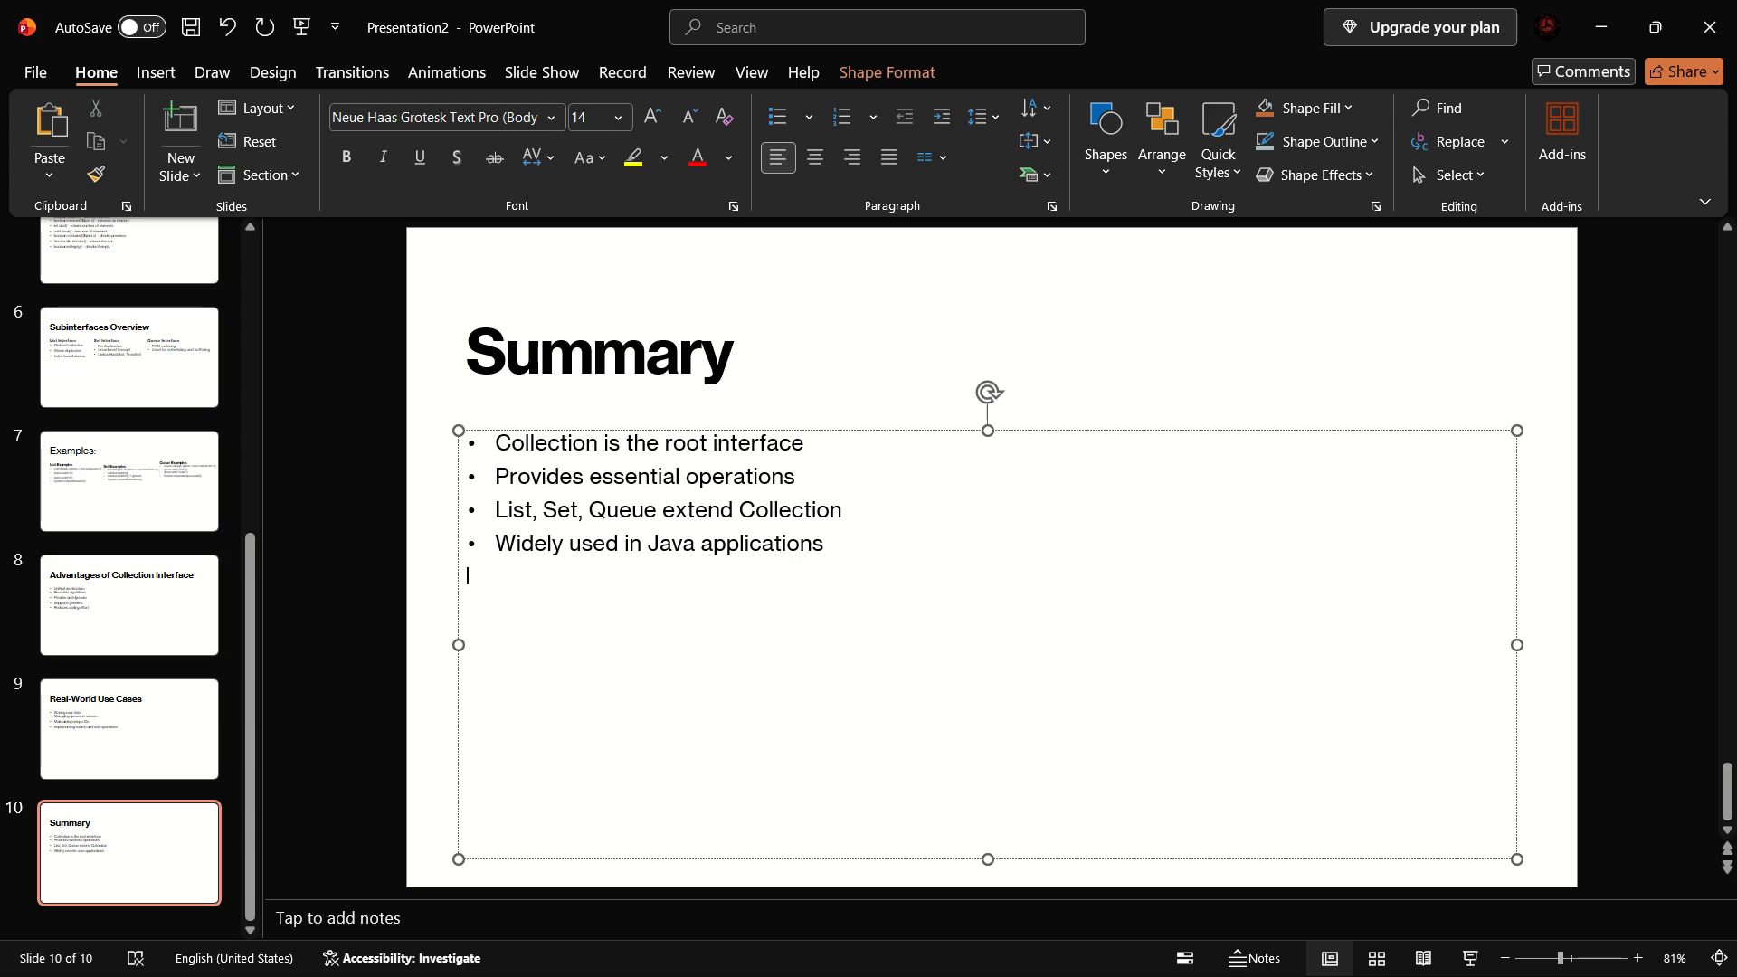
left_click(434, 714)
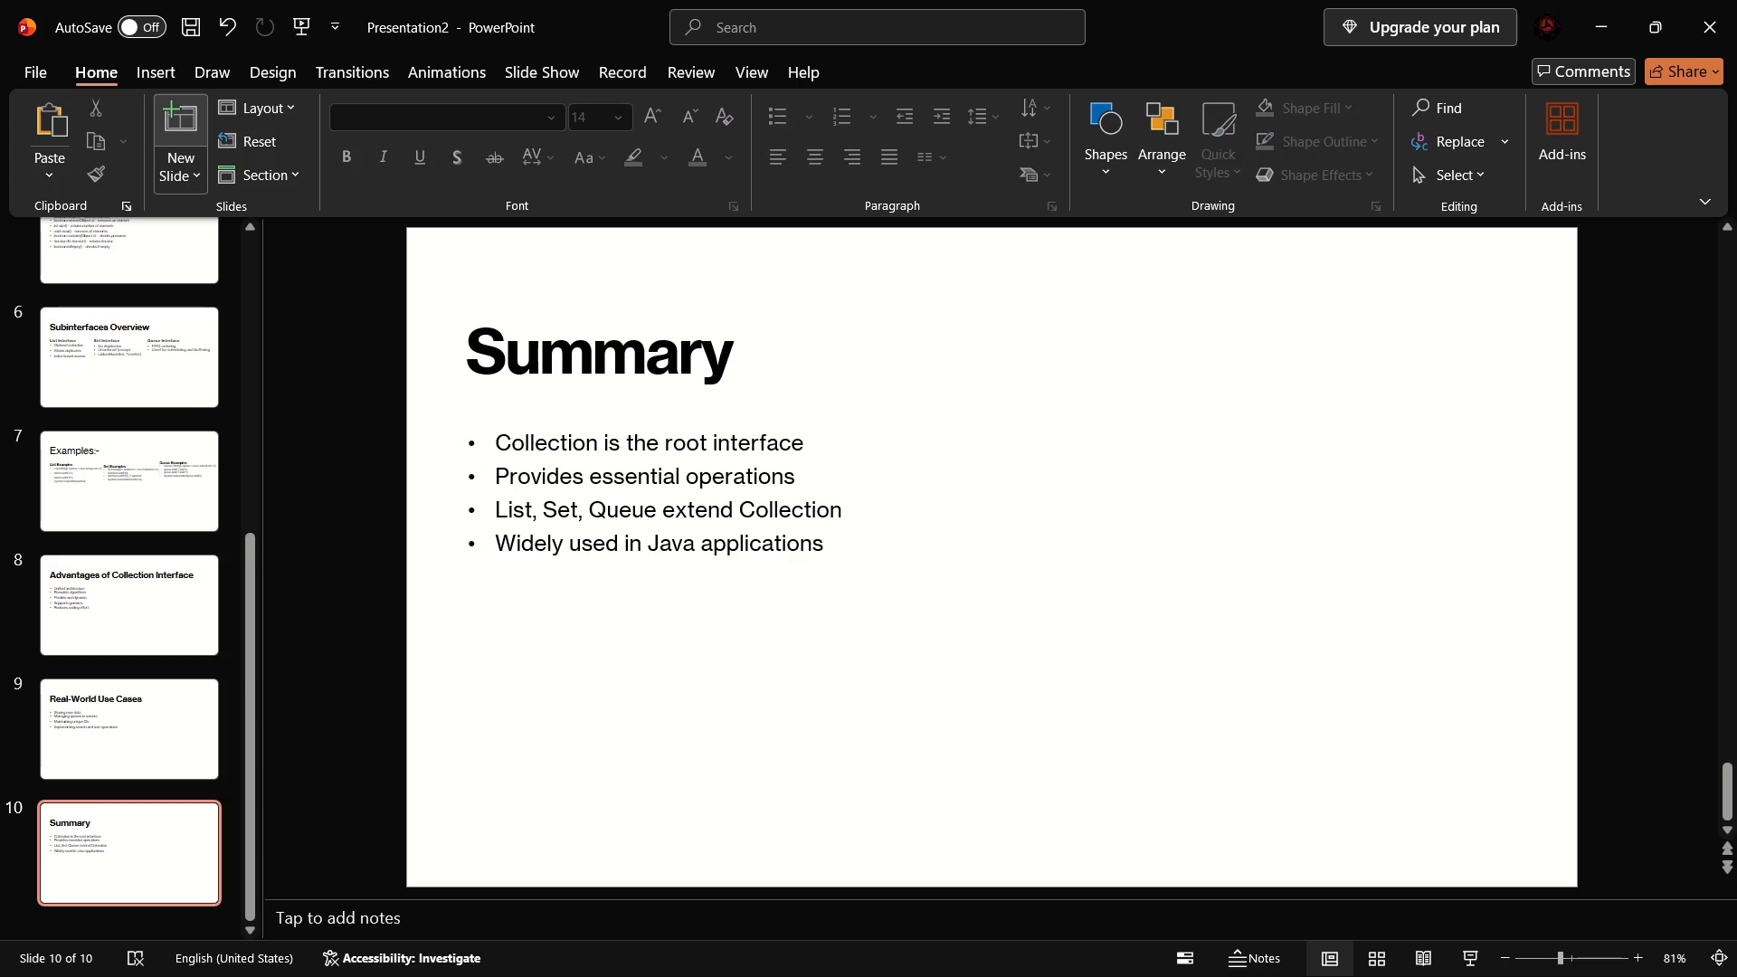
Add slide 11 after the Summary slide and remove its empty content placeholder.
left_click(171, 132)
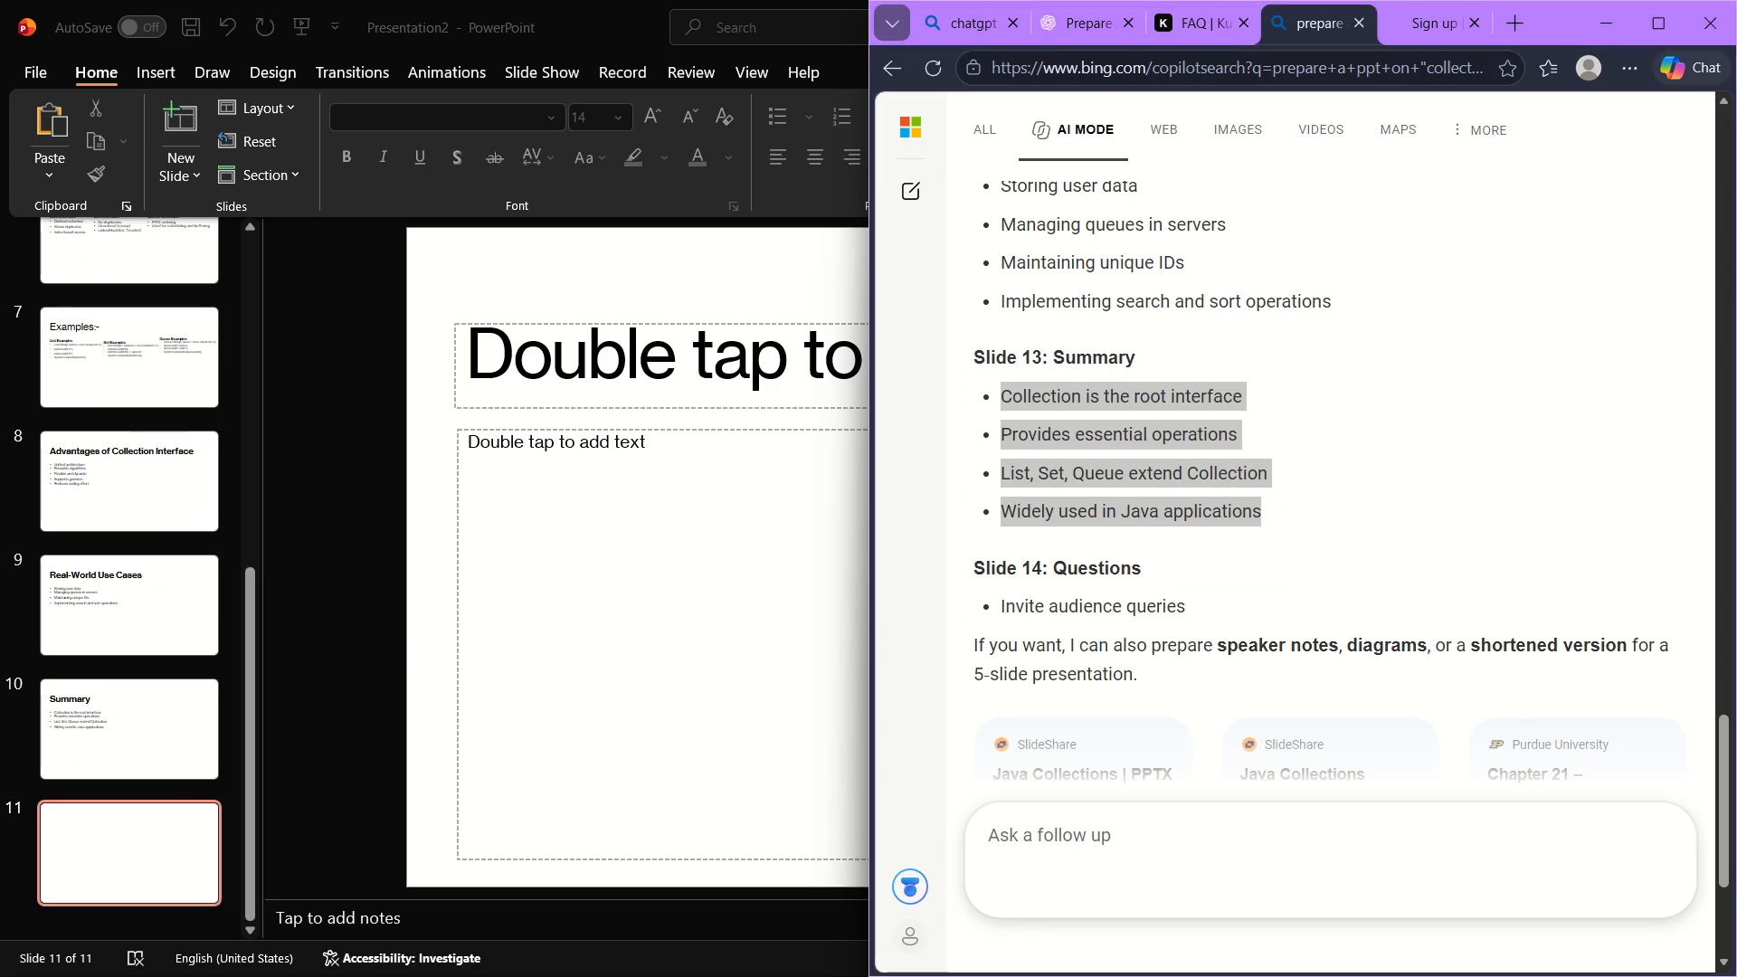
left_click(731, 650)
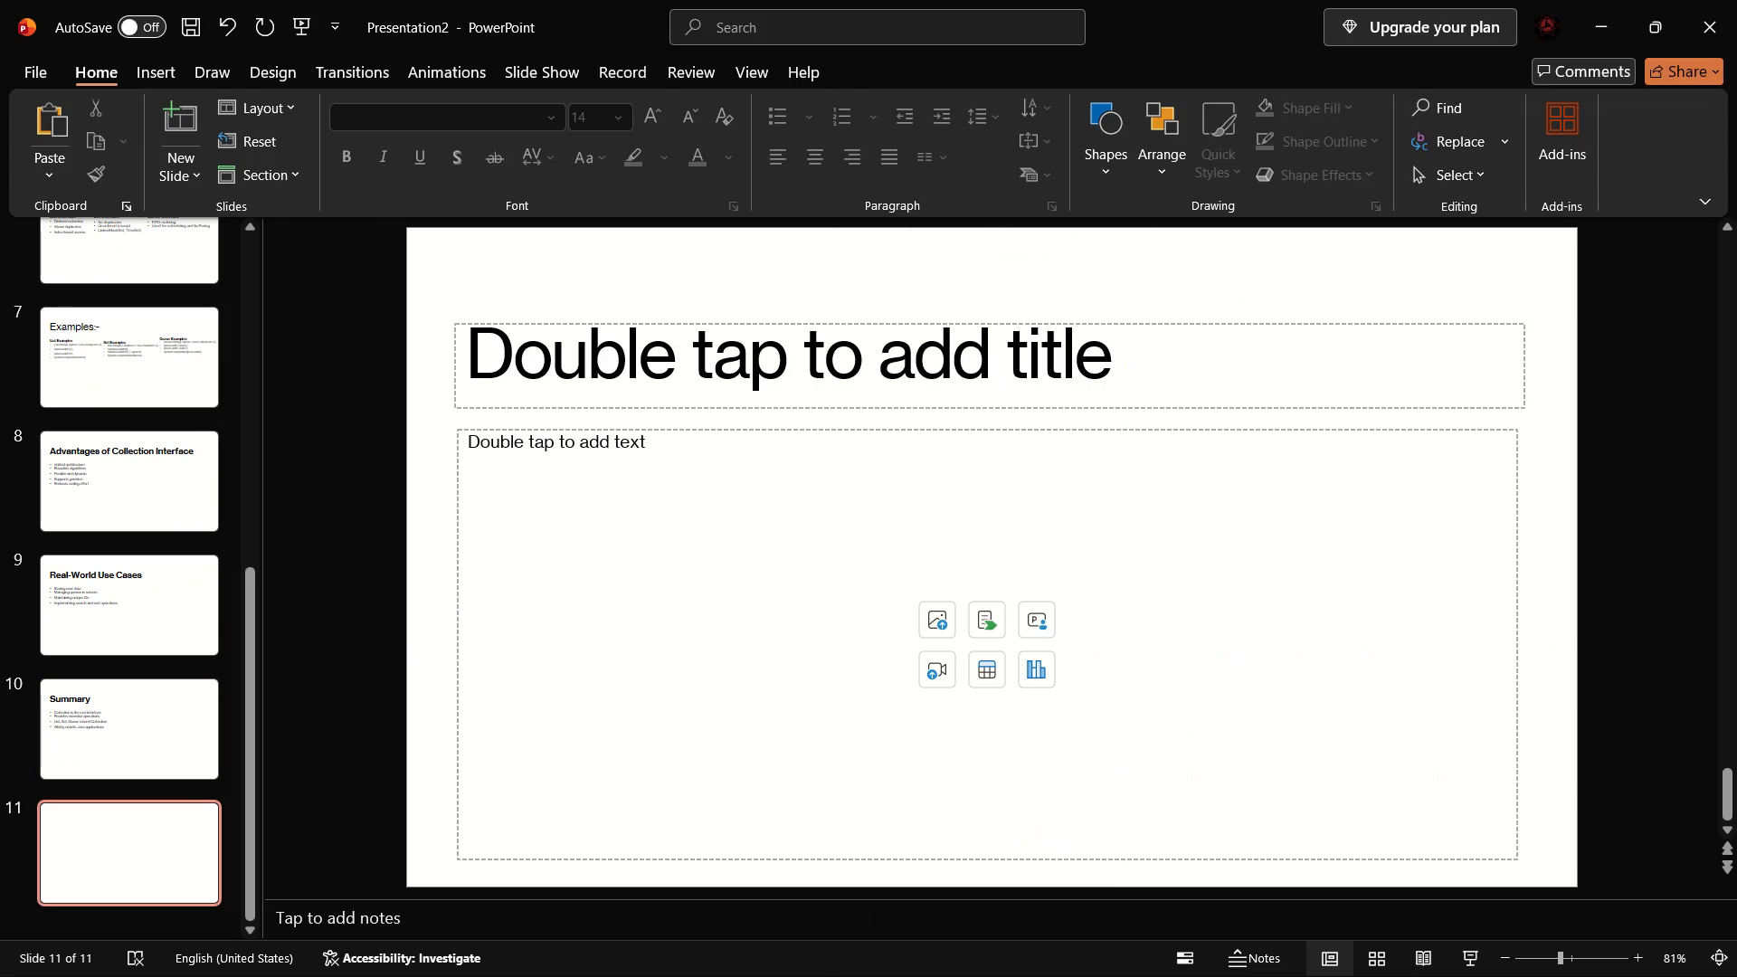
double_click(933, 447)
right_click(933, 447)
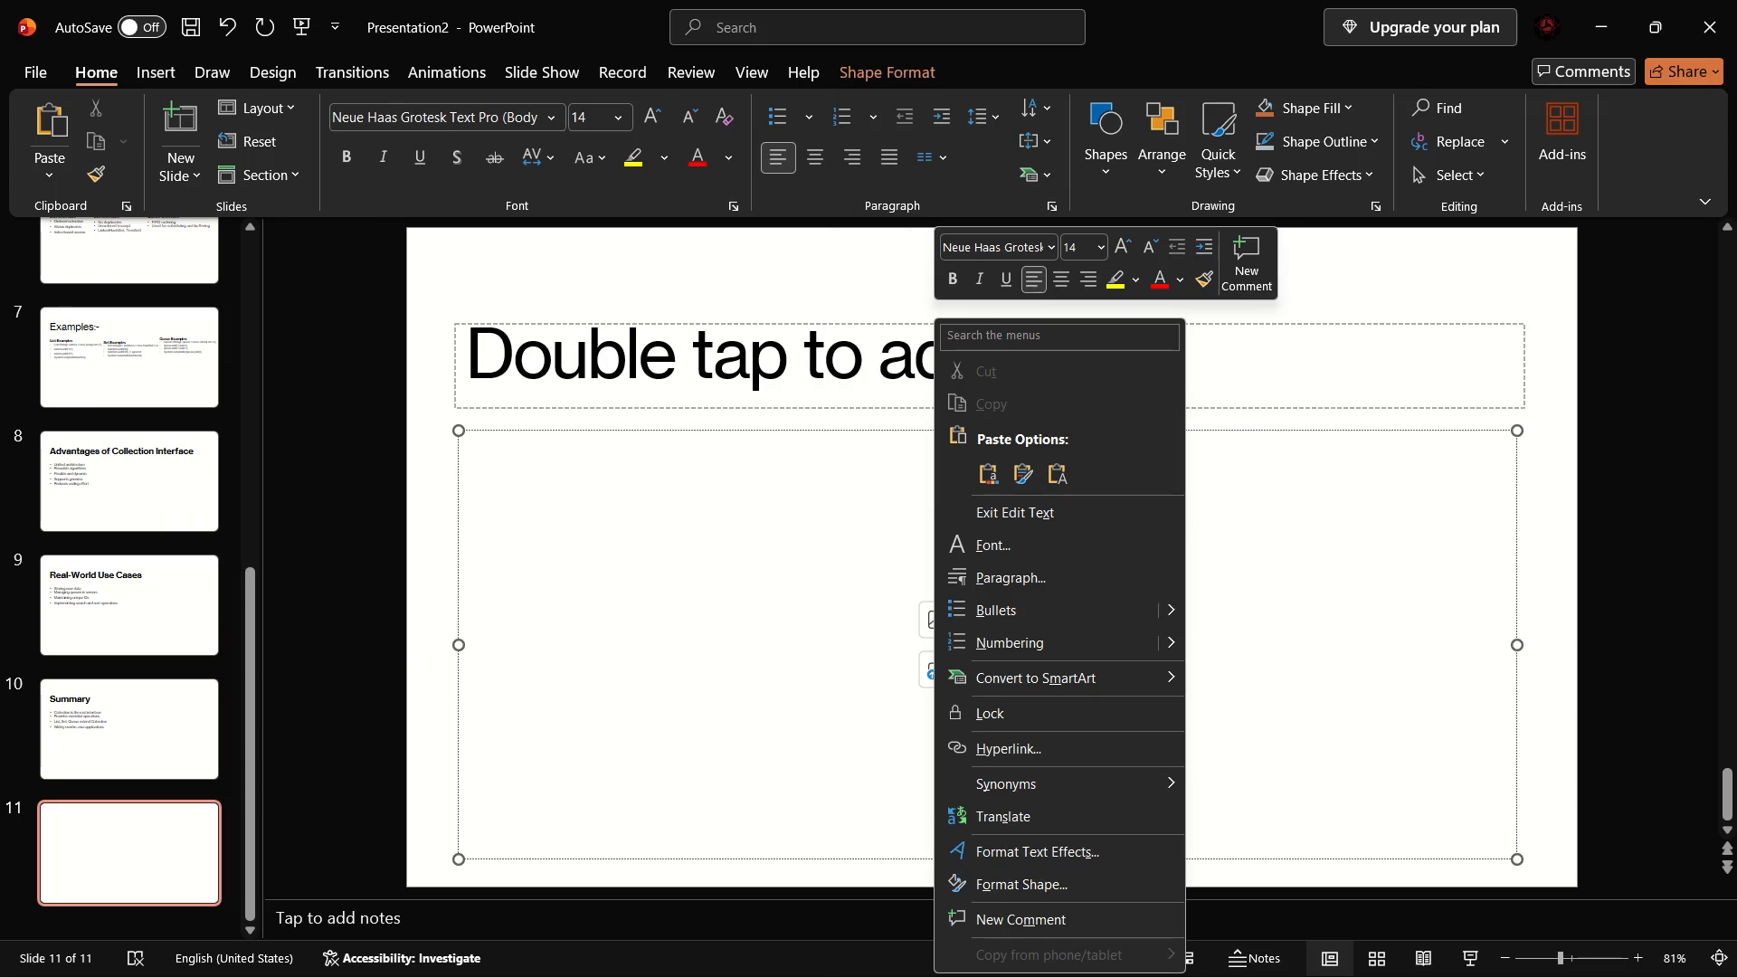
left_click(761, 427)
right_click(761, 427)
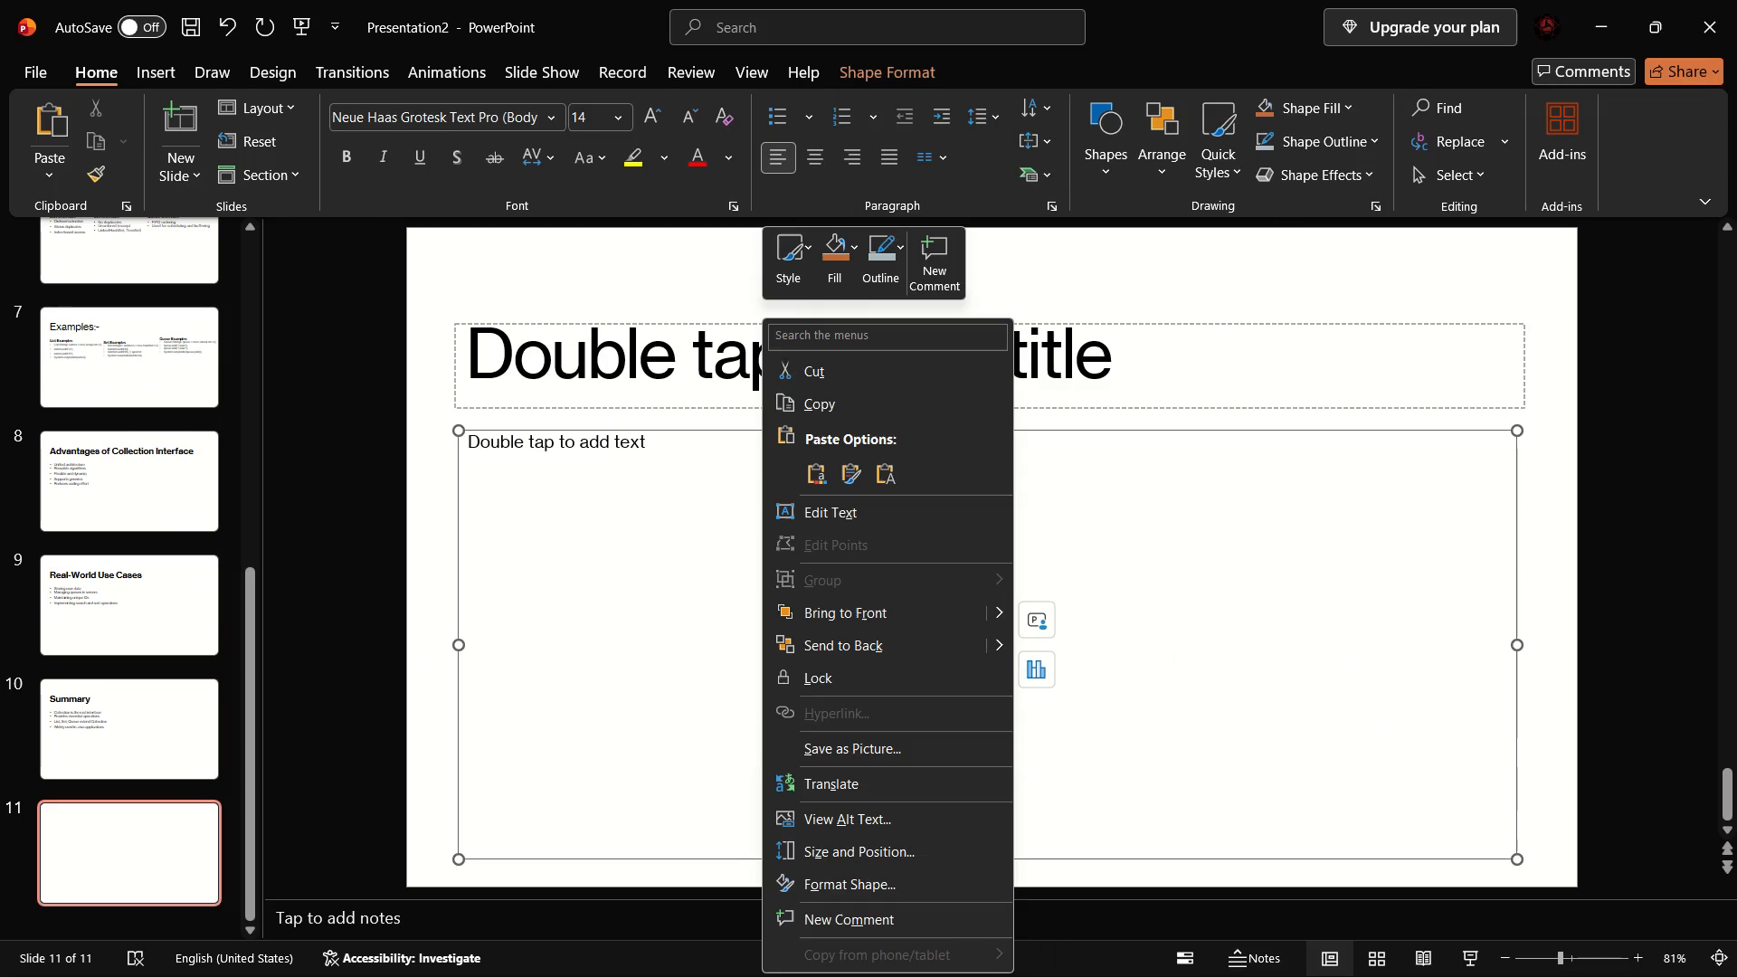
left_click(829, 365)
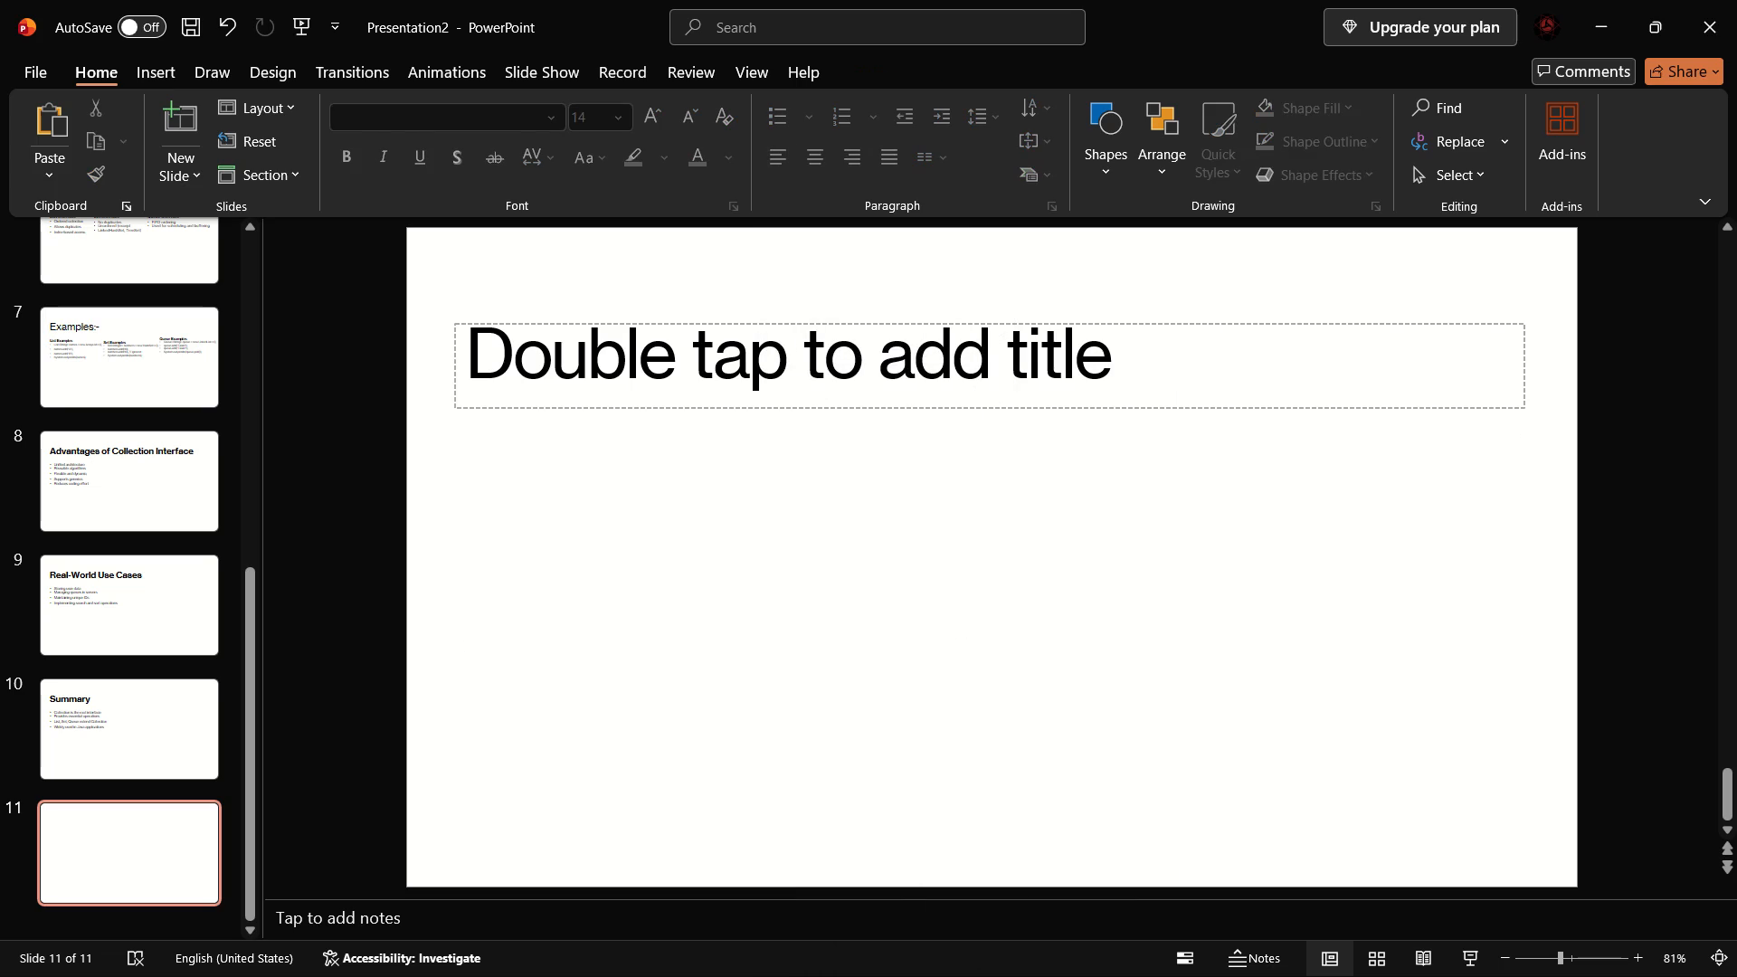
Enter "Thank you" as the title of slide 11.
left_click(810, 371)
type("Th")
key("q")
type("=a")
key("BackSpace")
key("BackSpace")
key("BackSpace")
type("anl")
key("minus")
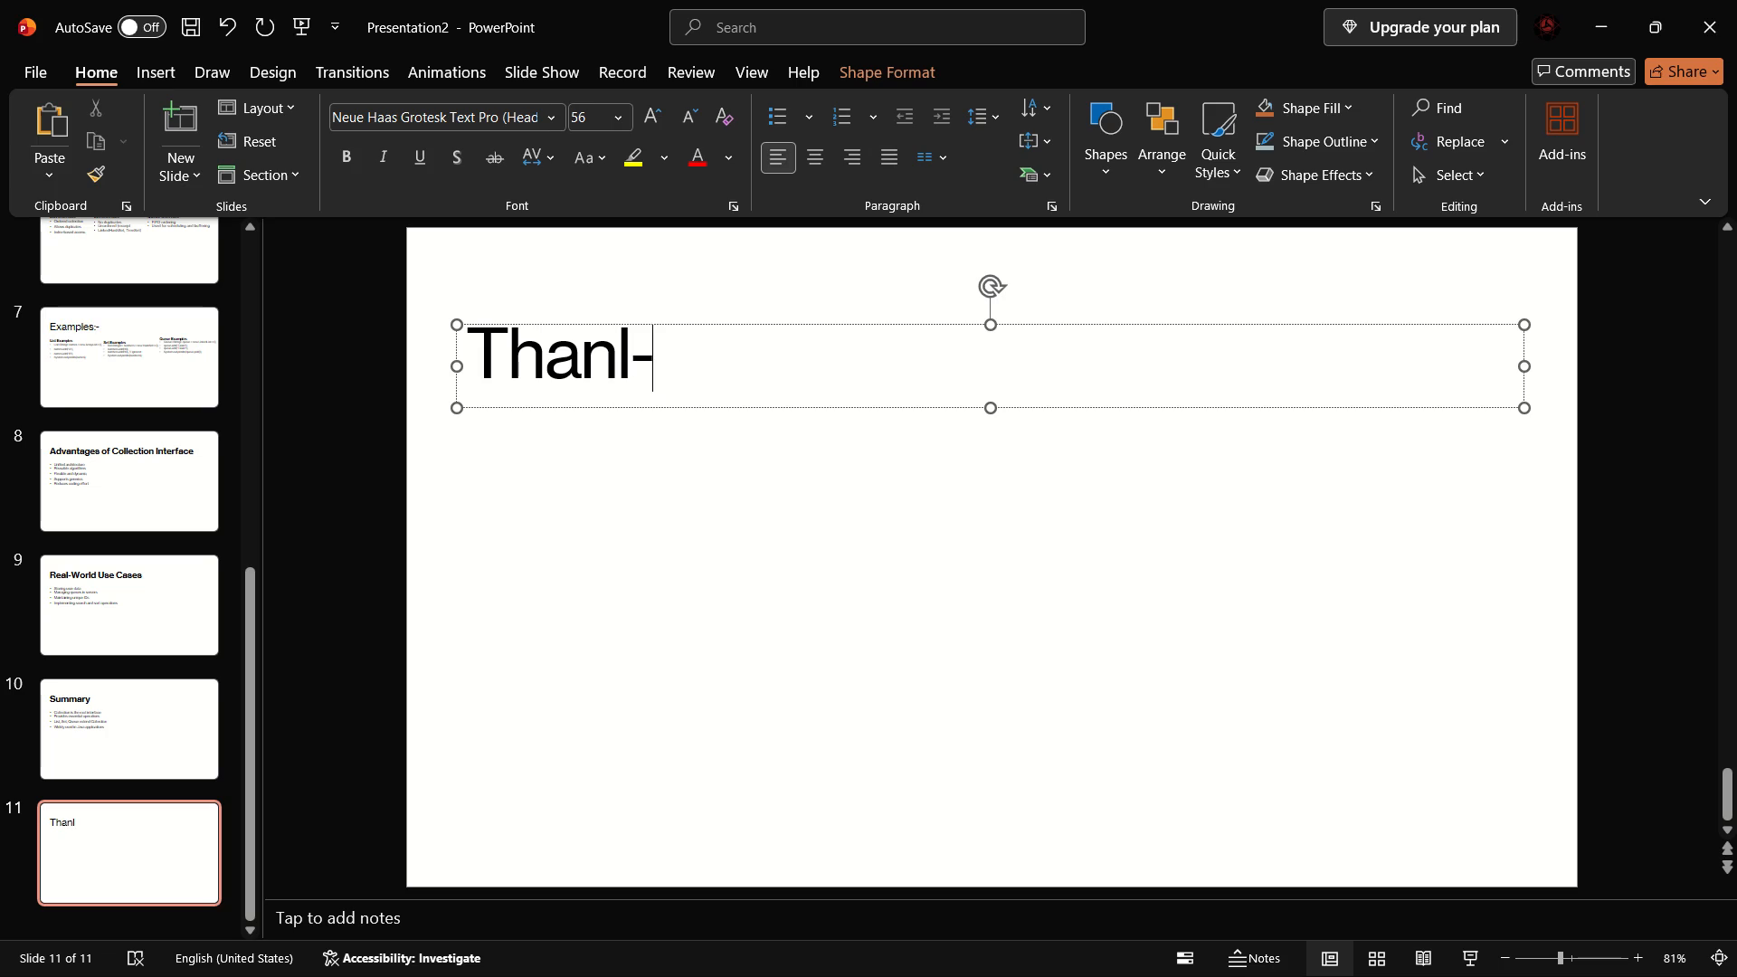
key("BackSpace")
key("BackSpace")
key("k")
key("space")
type("you")
key("space")
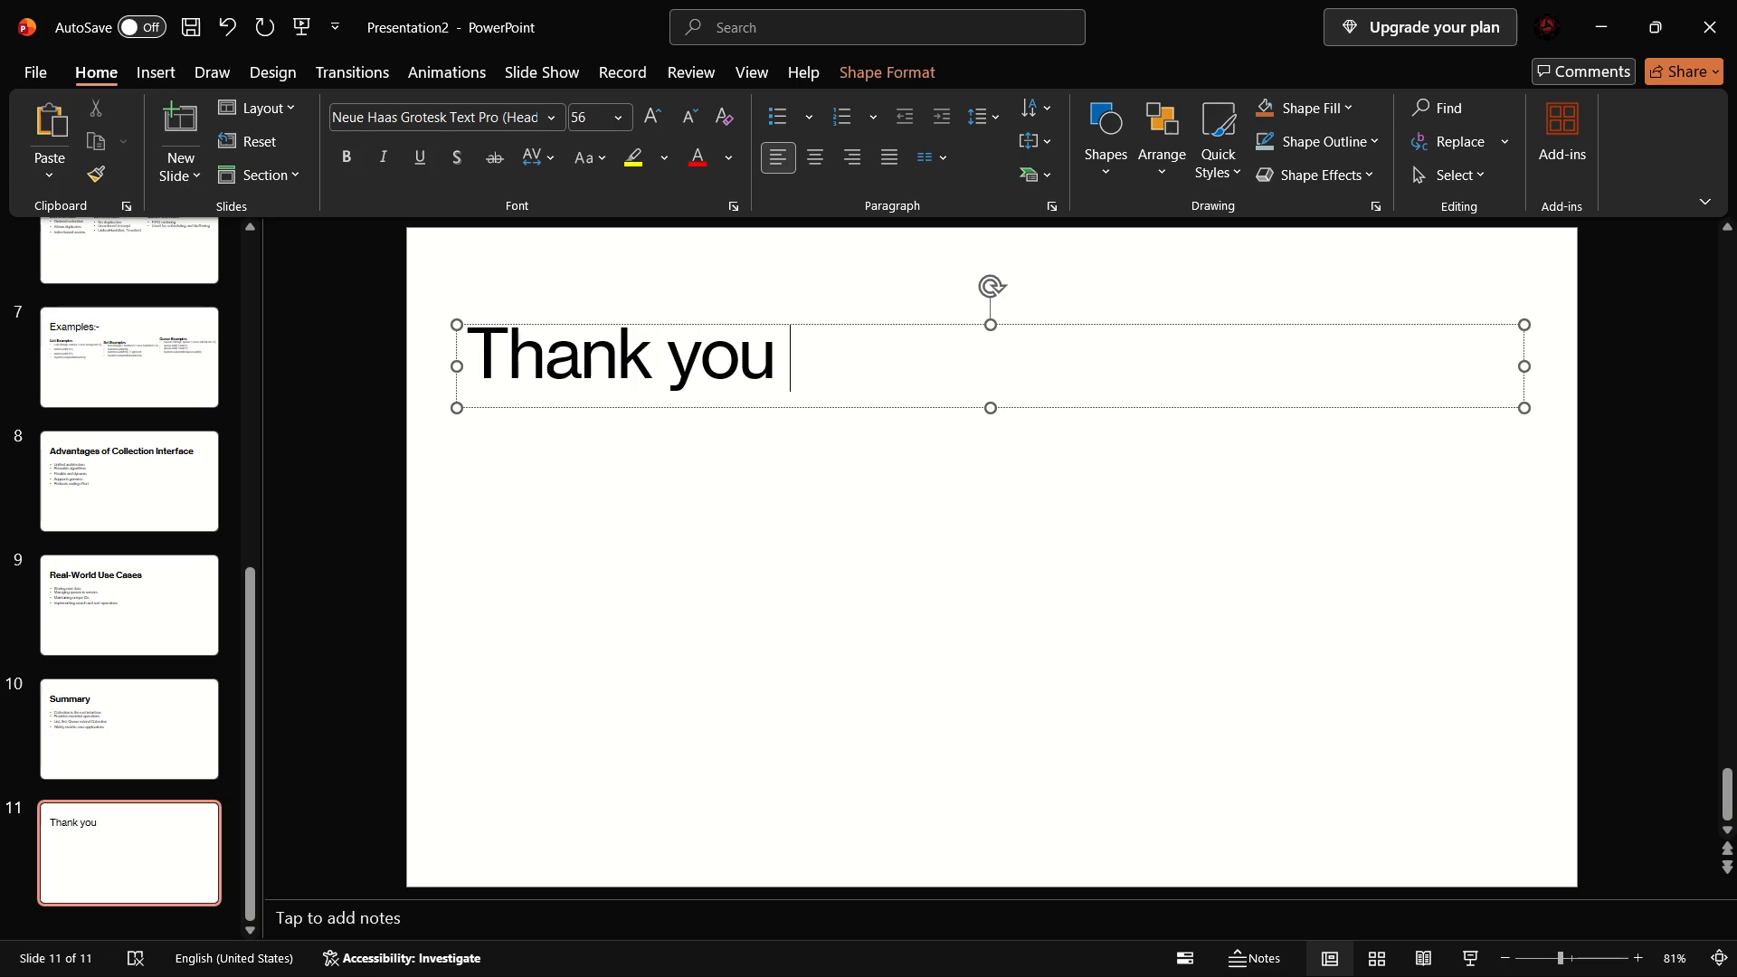
Narrow the "Thank you" title box to fit its text more closely and move it to about the middle of slide 11.
left_click_drag(1525, 369, 867, 360)
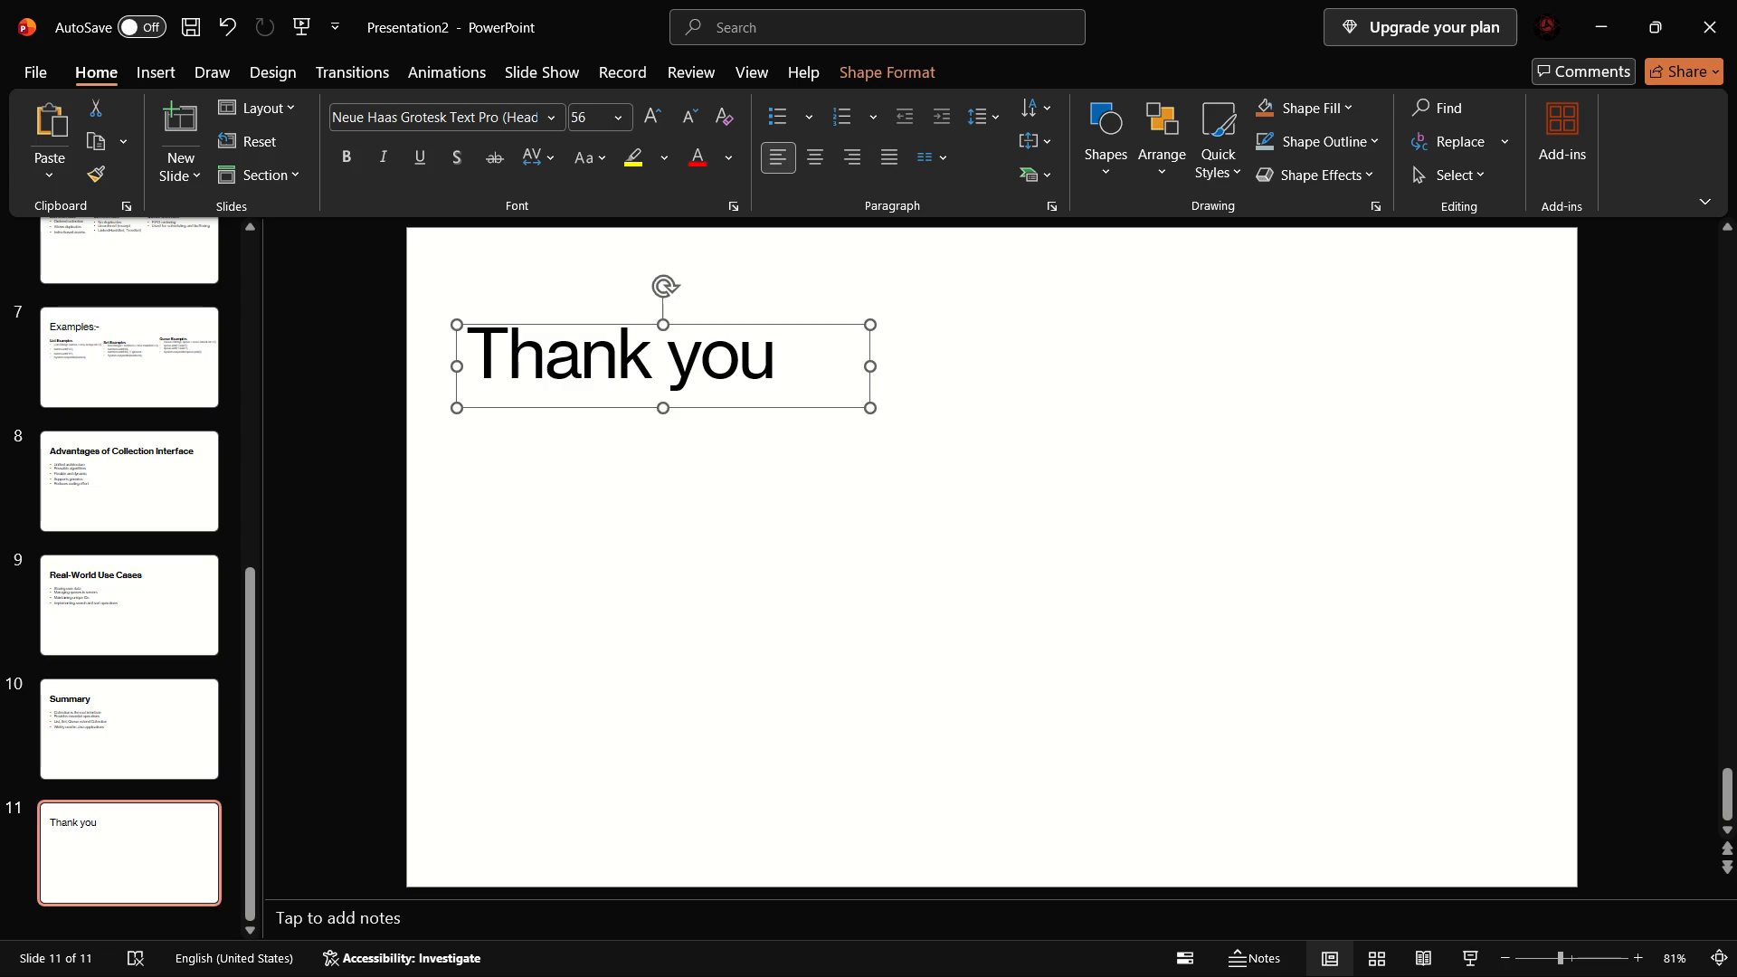
left_click_drag(774, 325, 1070, 518)
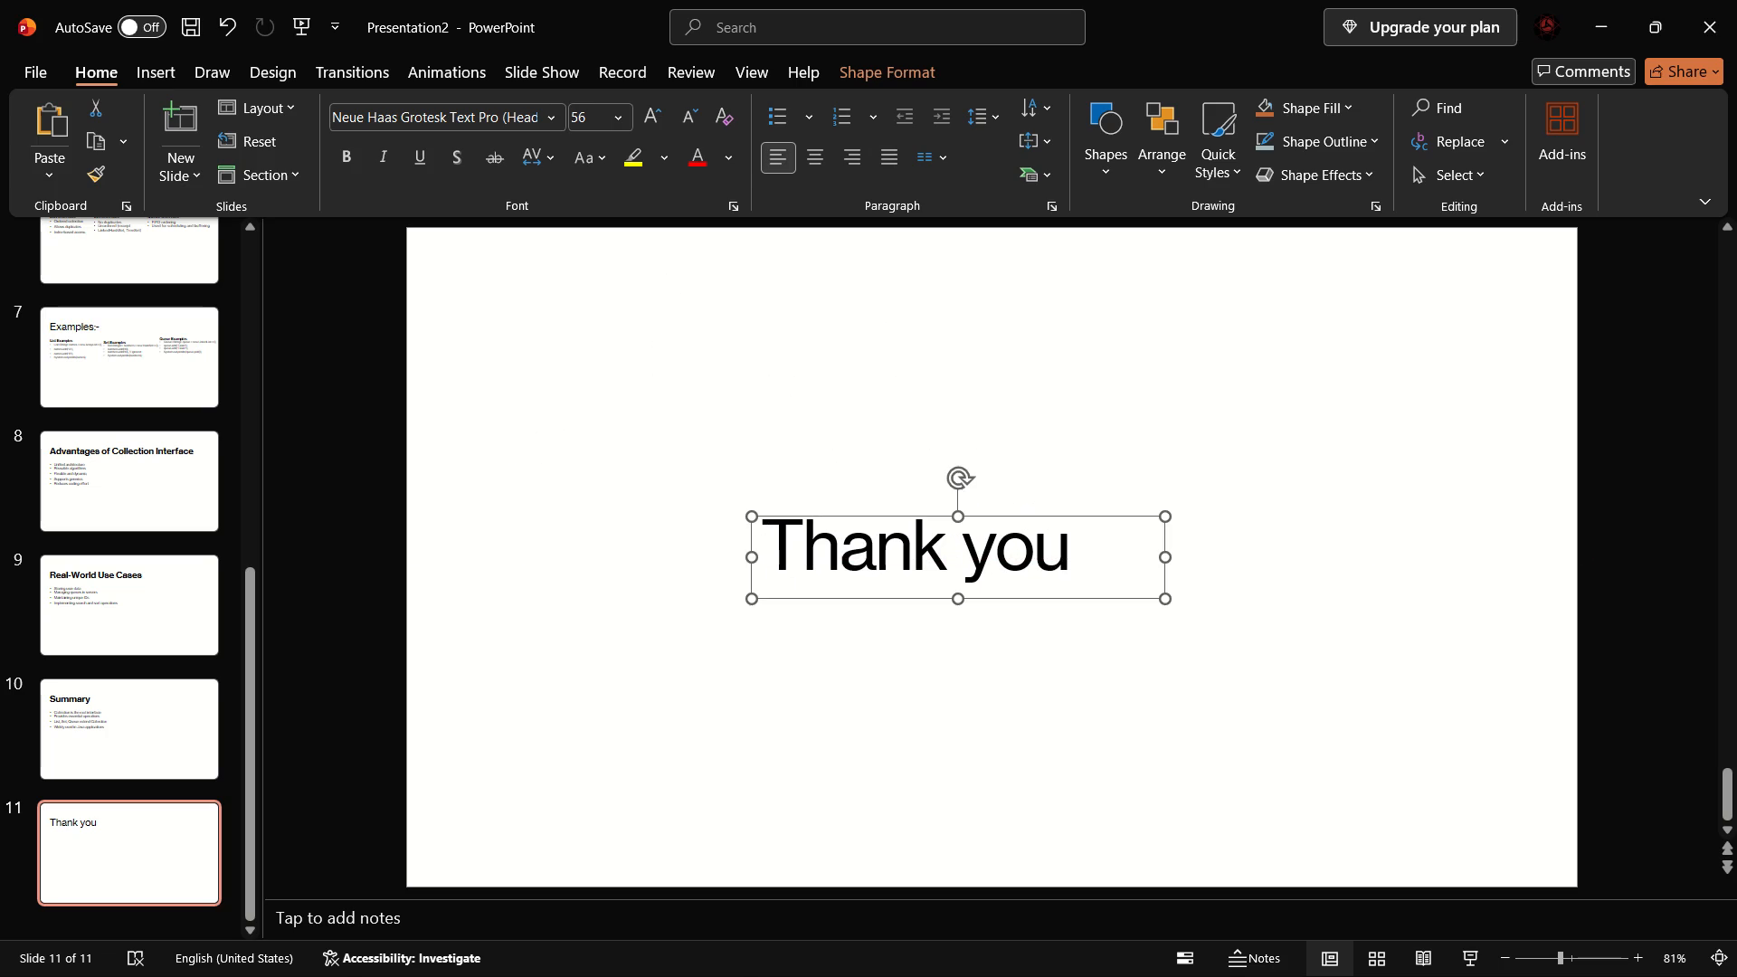
left_click(1070, 518)
left_click(810, 366)
On slide 1, add a text box in the empty area beside the bullets reading "Presented by :-" followed by the presenter's name.
scroll(114, 332, "up", 6)
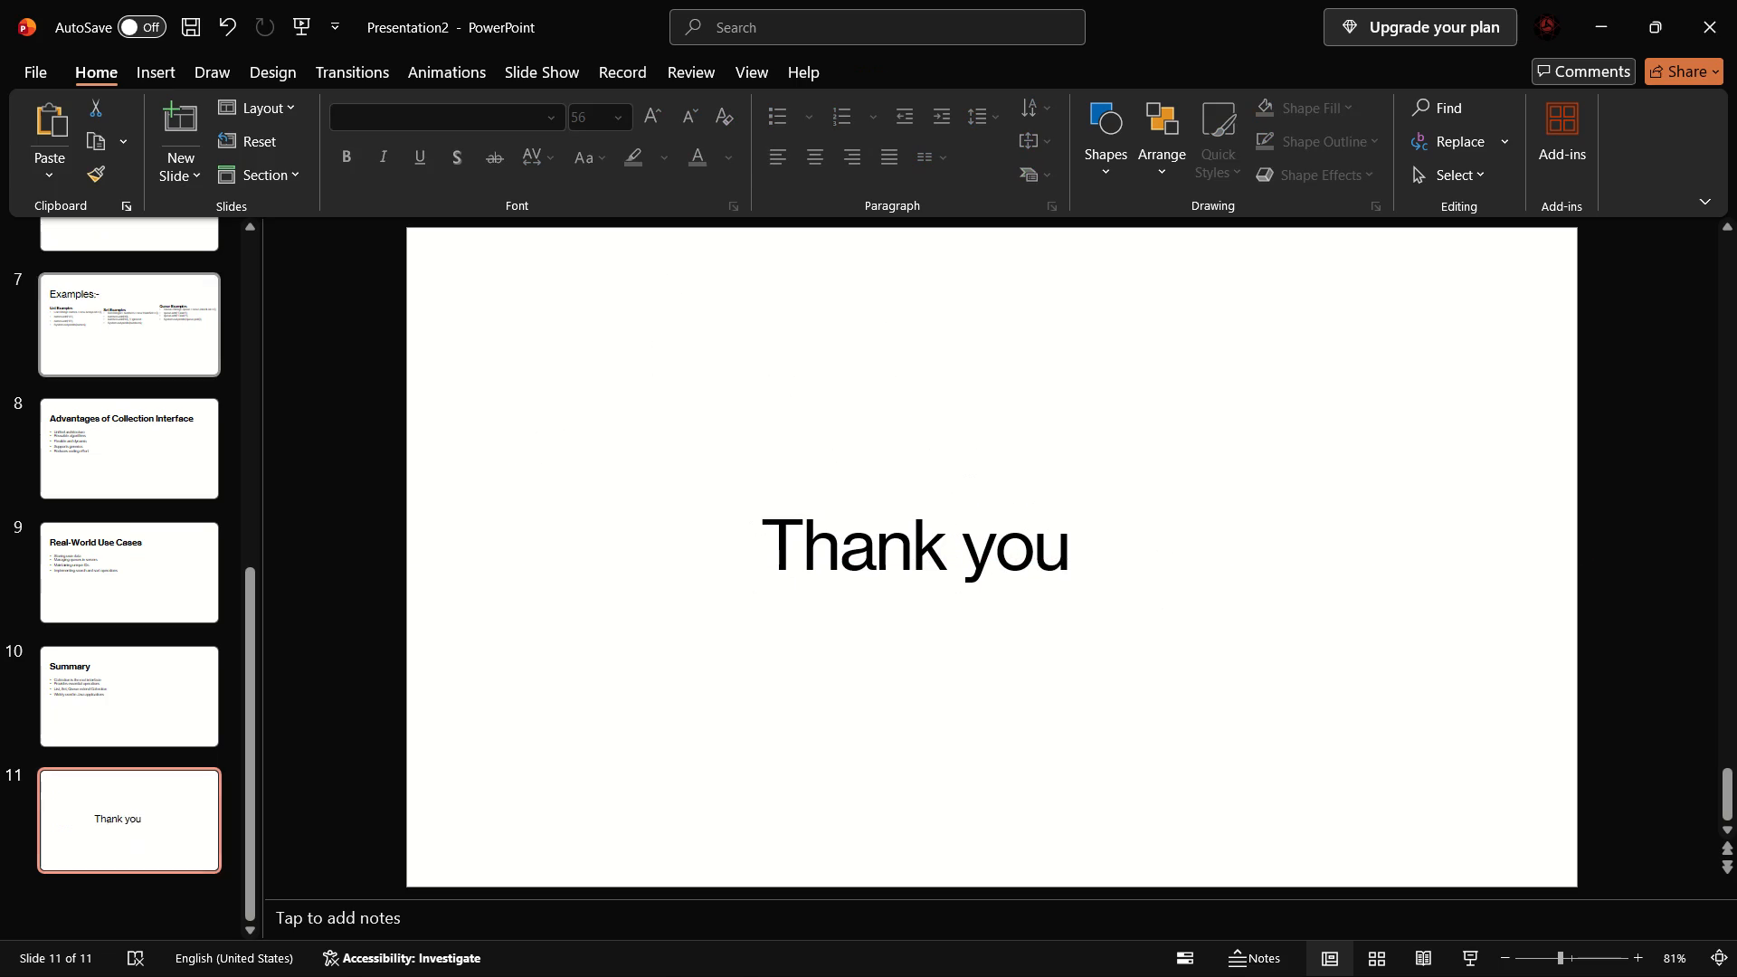
scroll(114, 332, "up", 4)
scroll(114, 332, "down", 20)
scroll(114, 332, "down", 2)
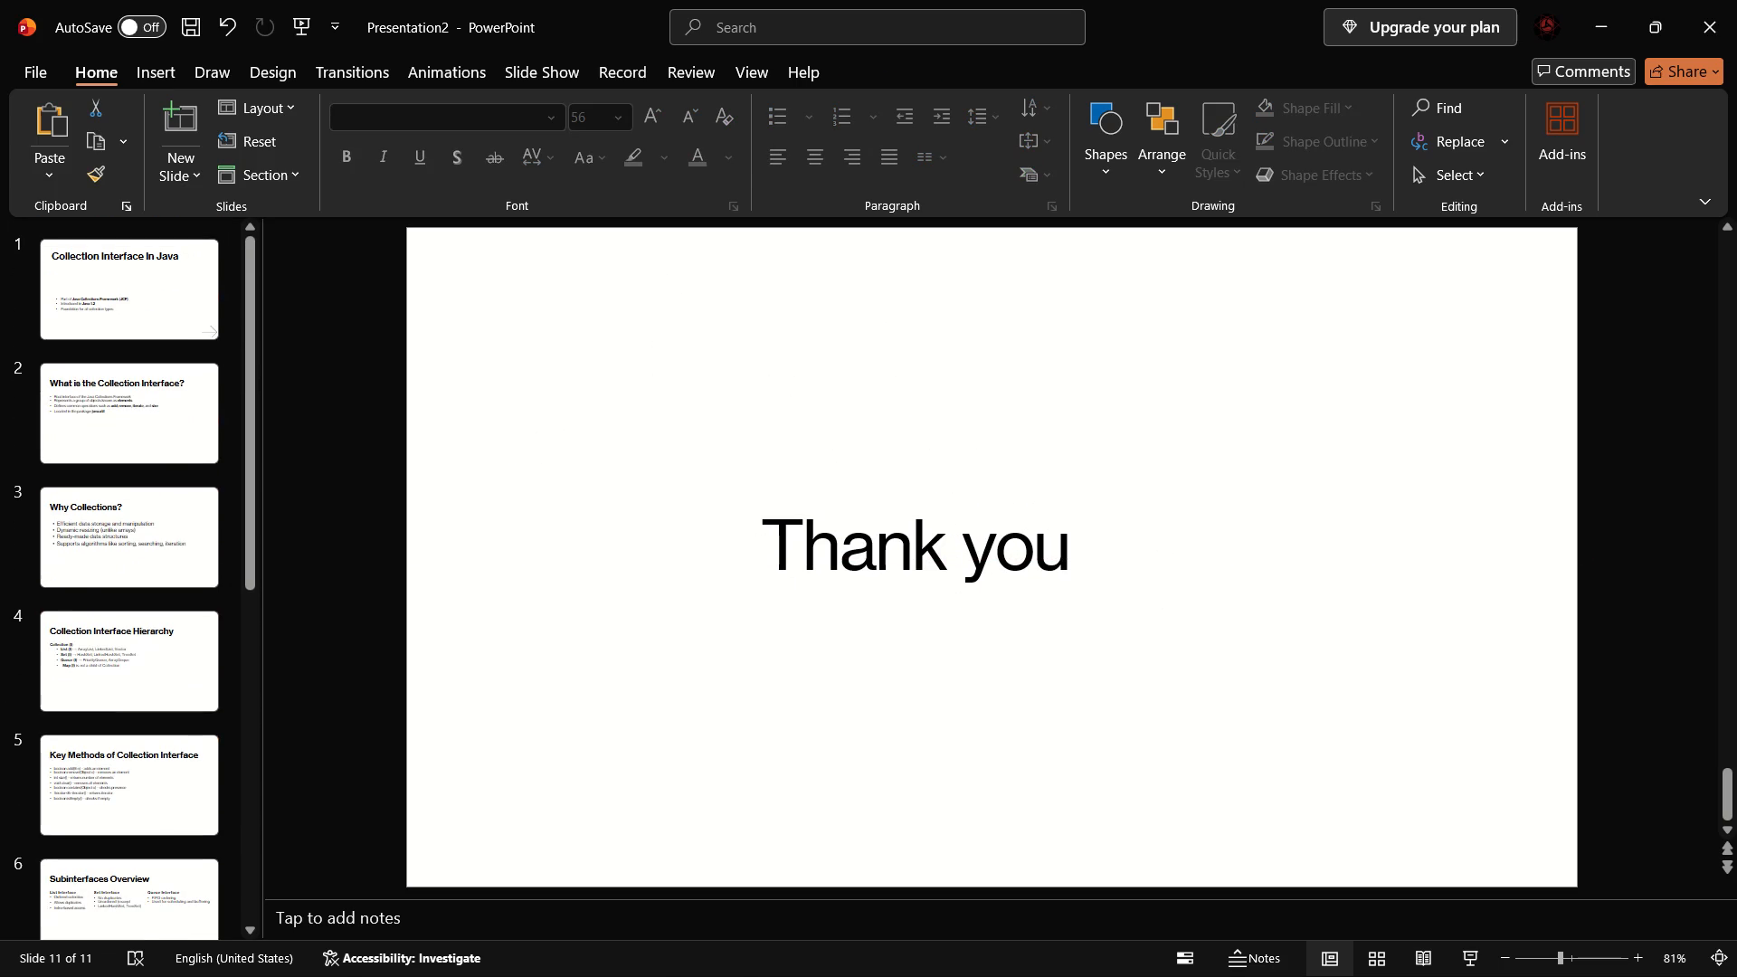
left_click(115, 299)
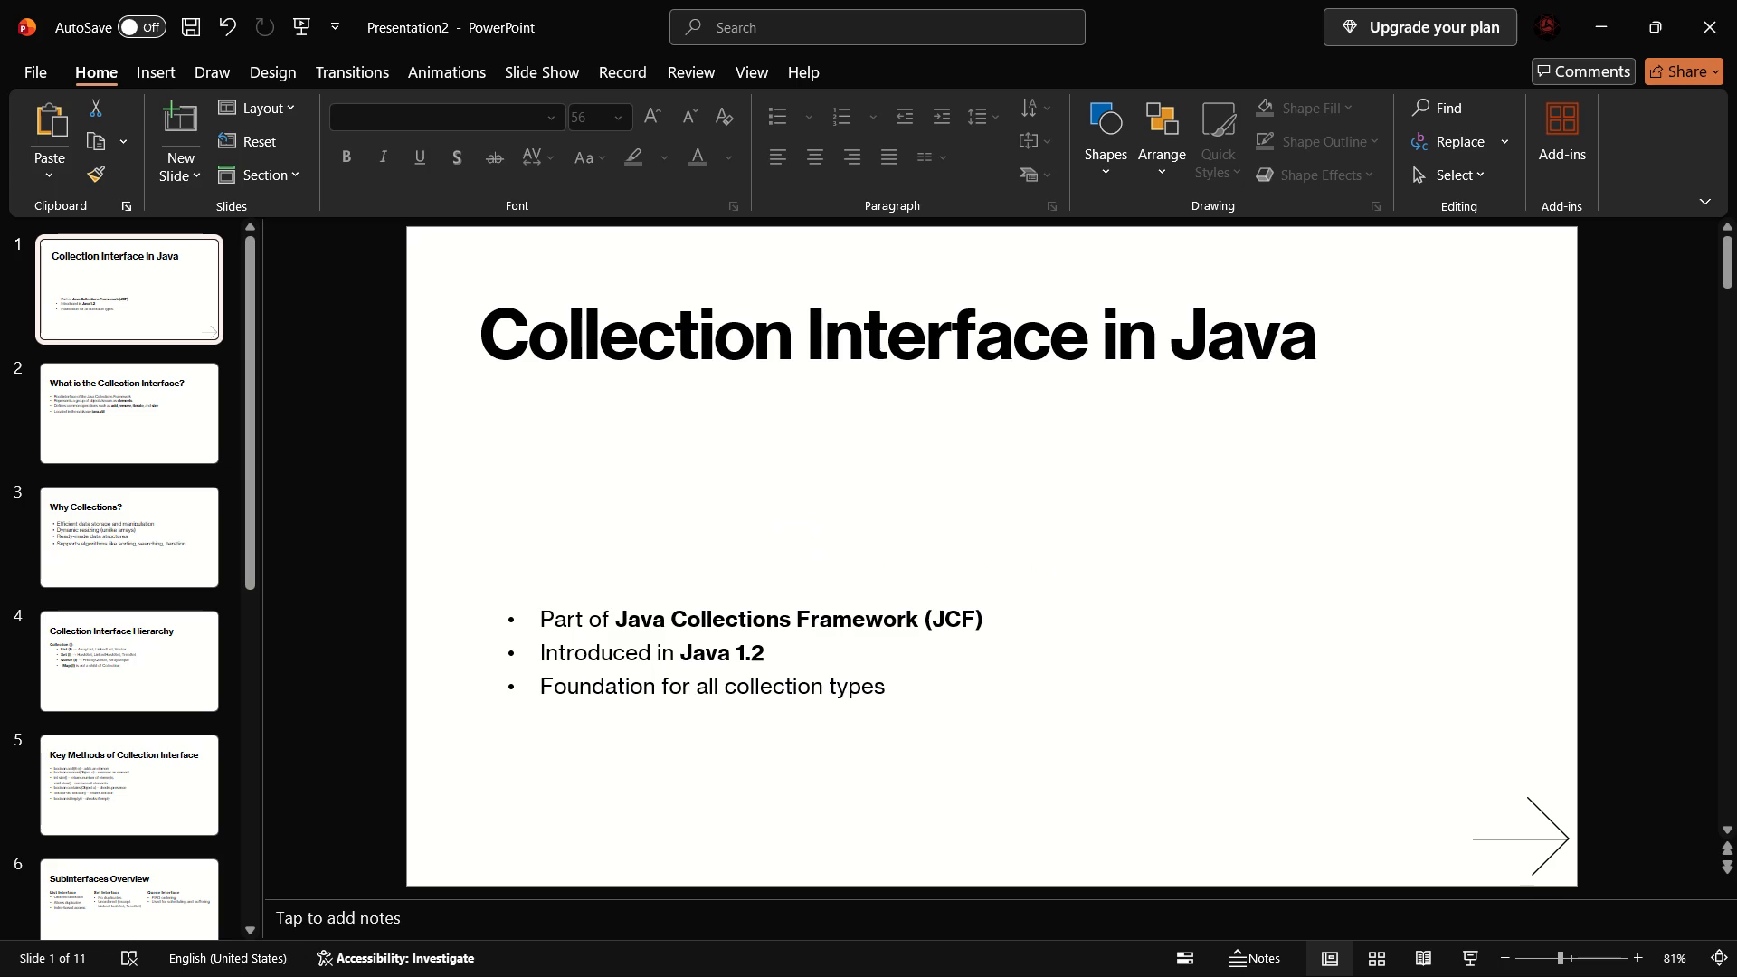
left_click(1202, 671)
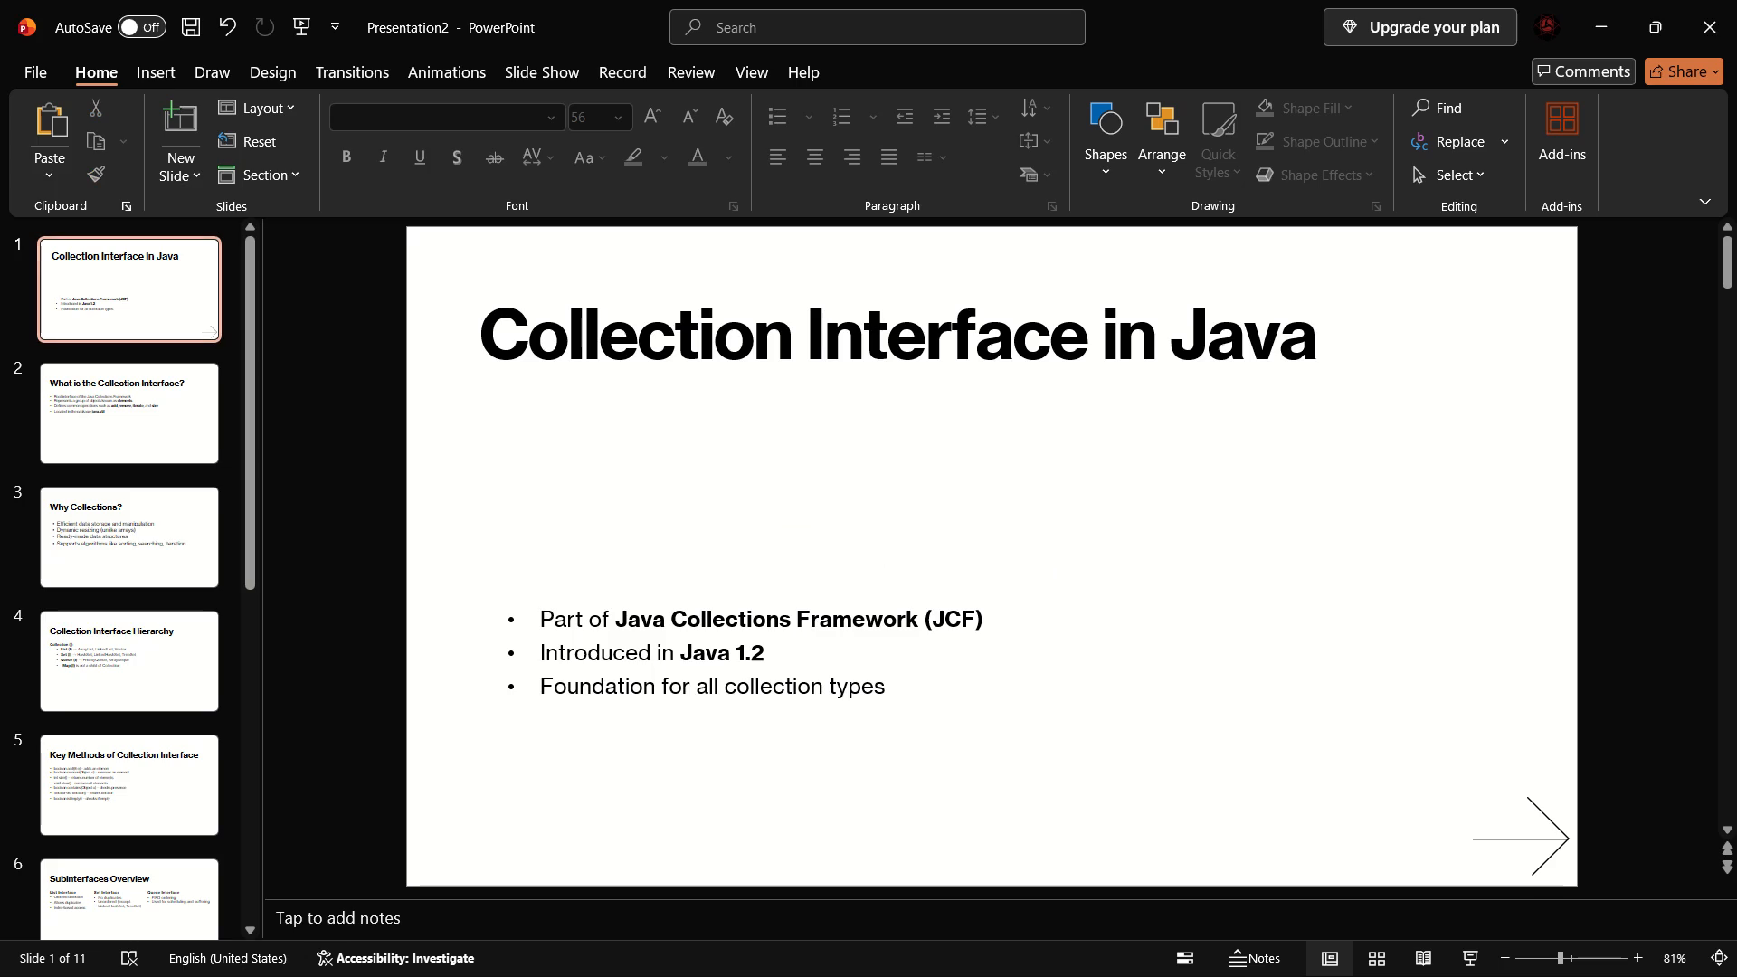
double_click(1199, 690)
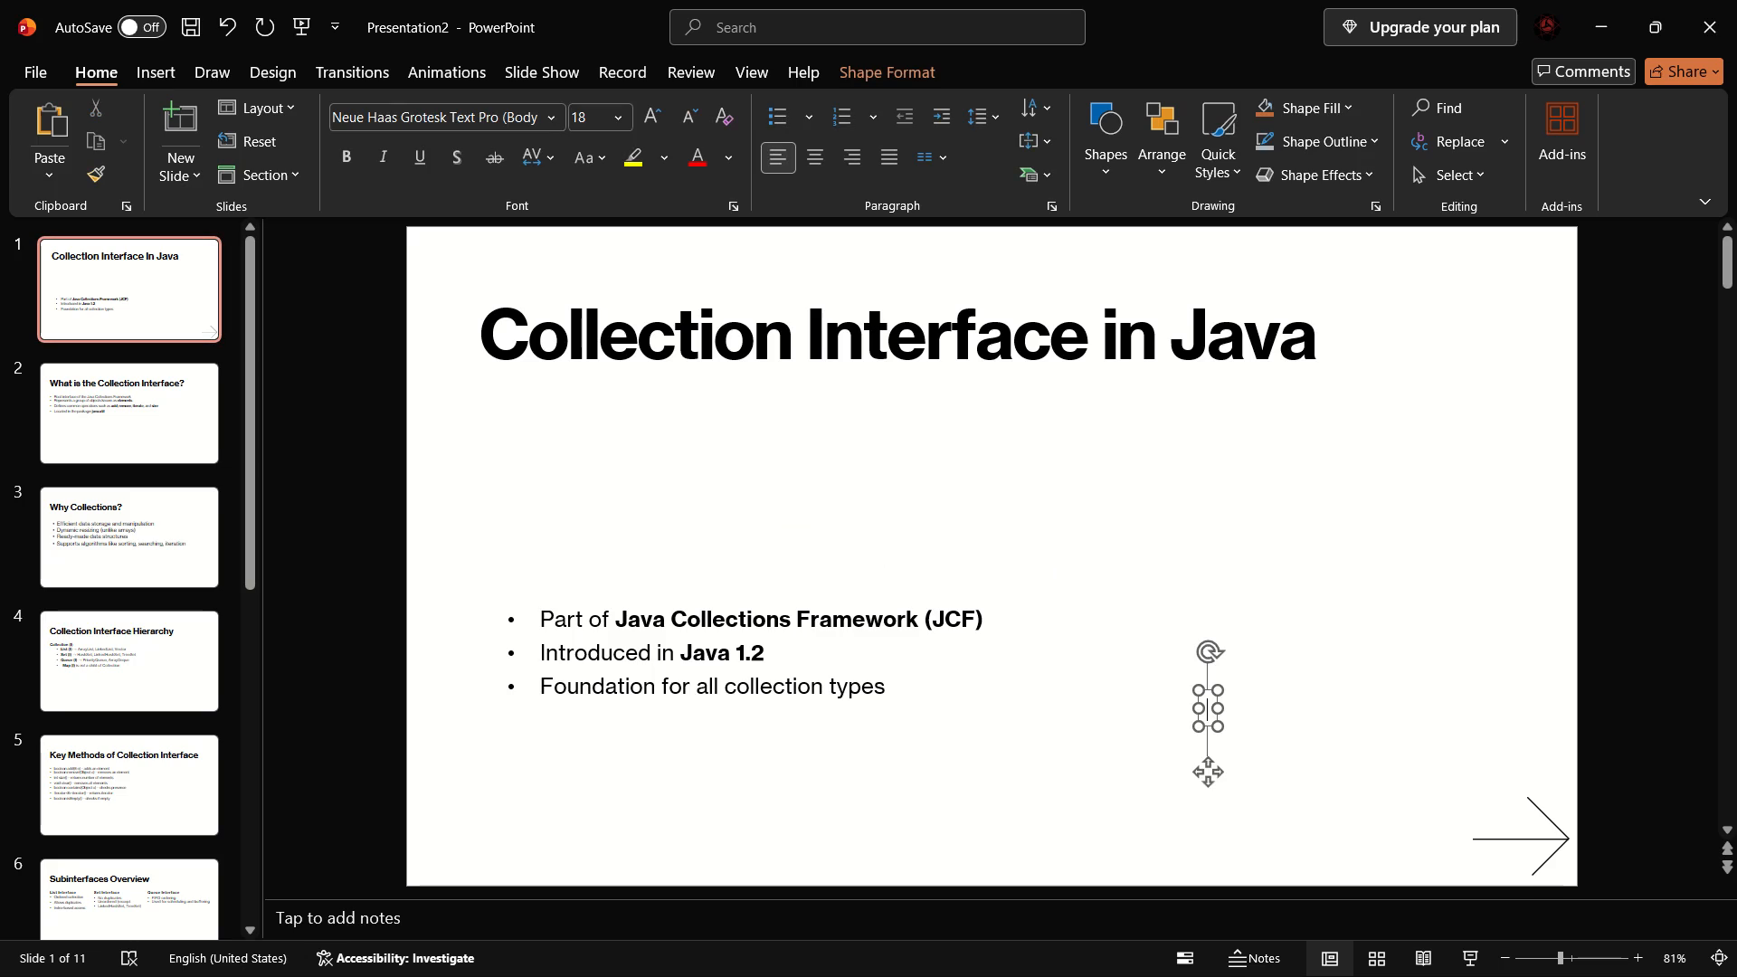
type("presend")
key("BackSpace")
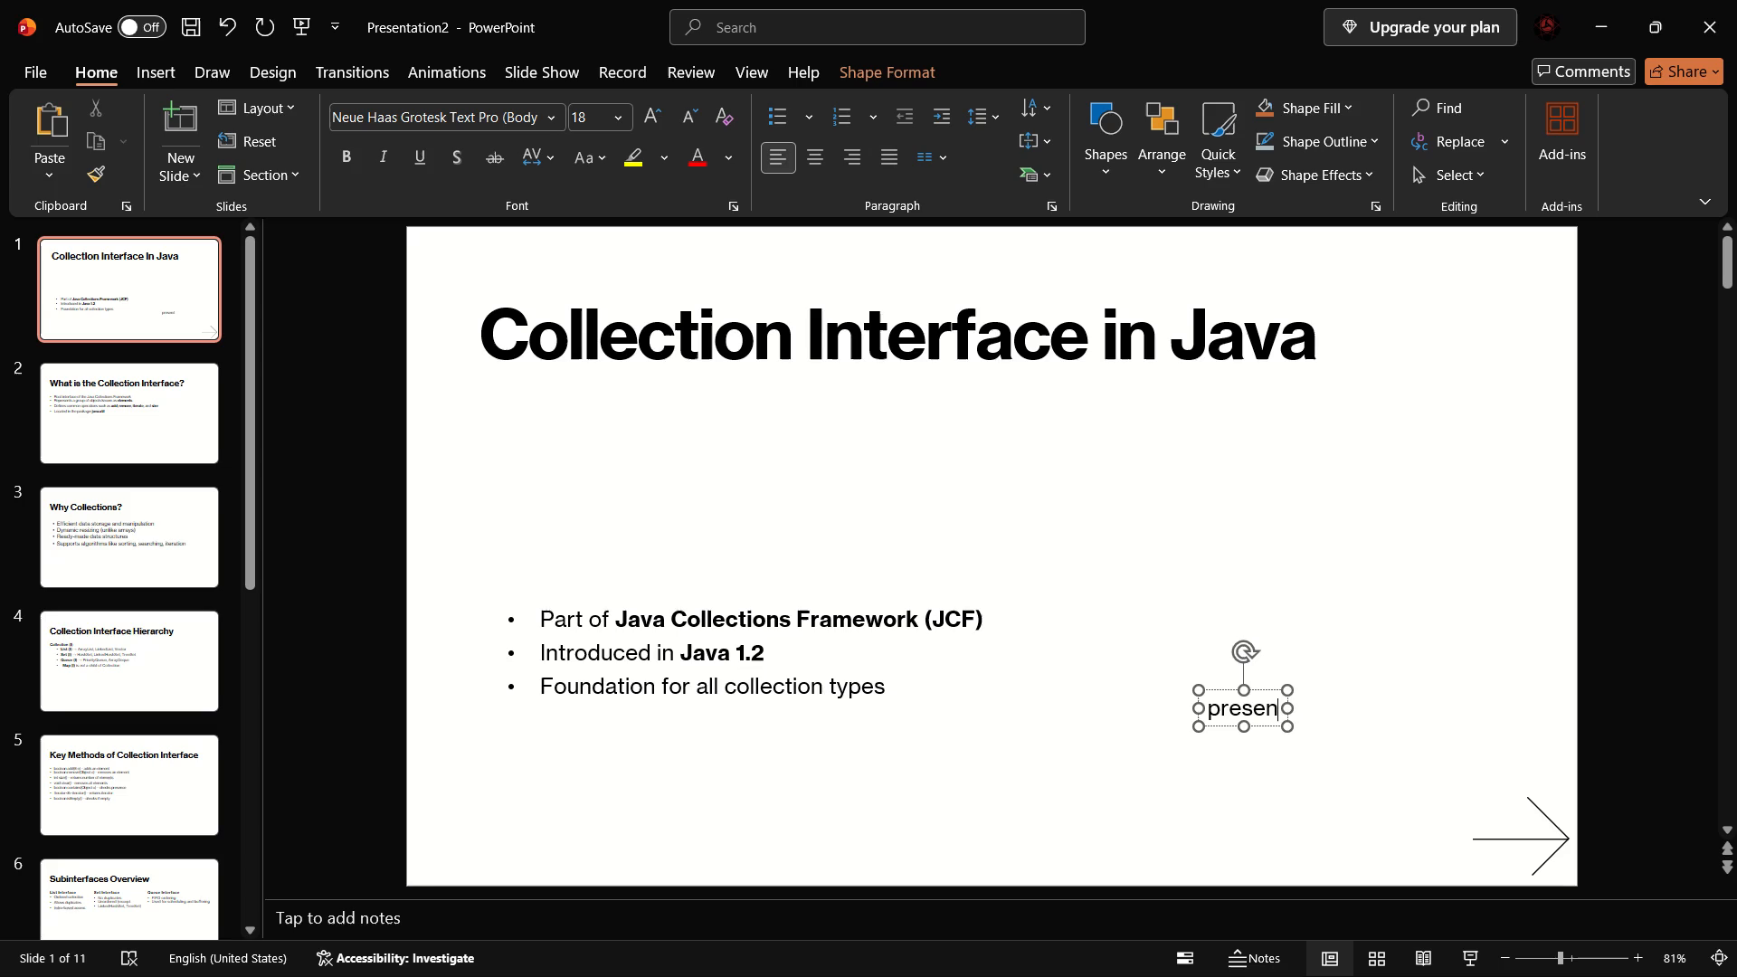
key("r")
key("BackSpace")
type("ted by")
key("space")
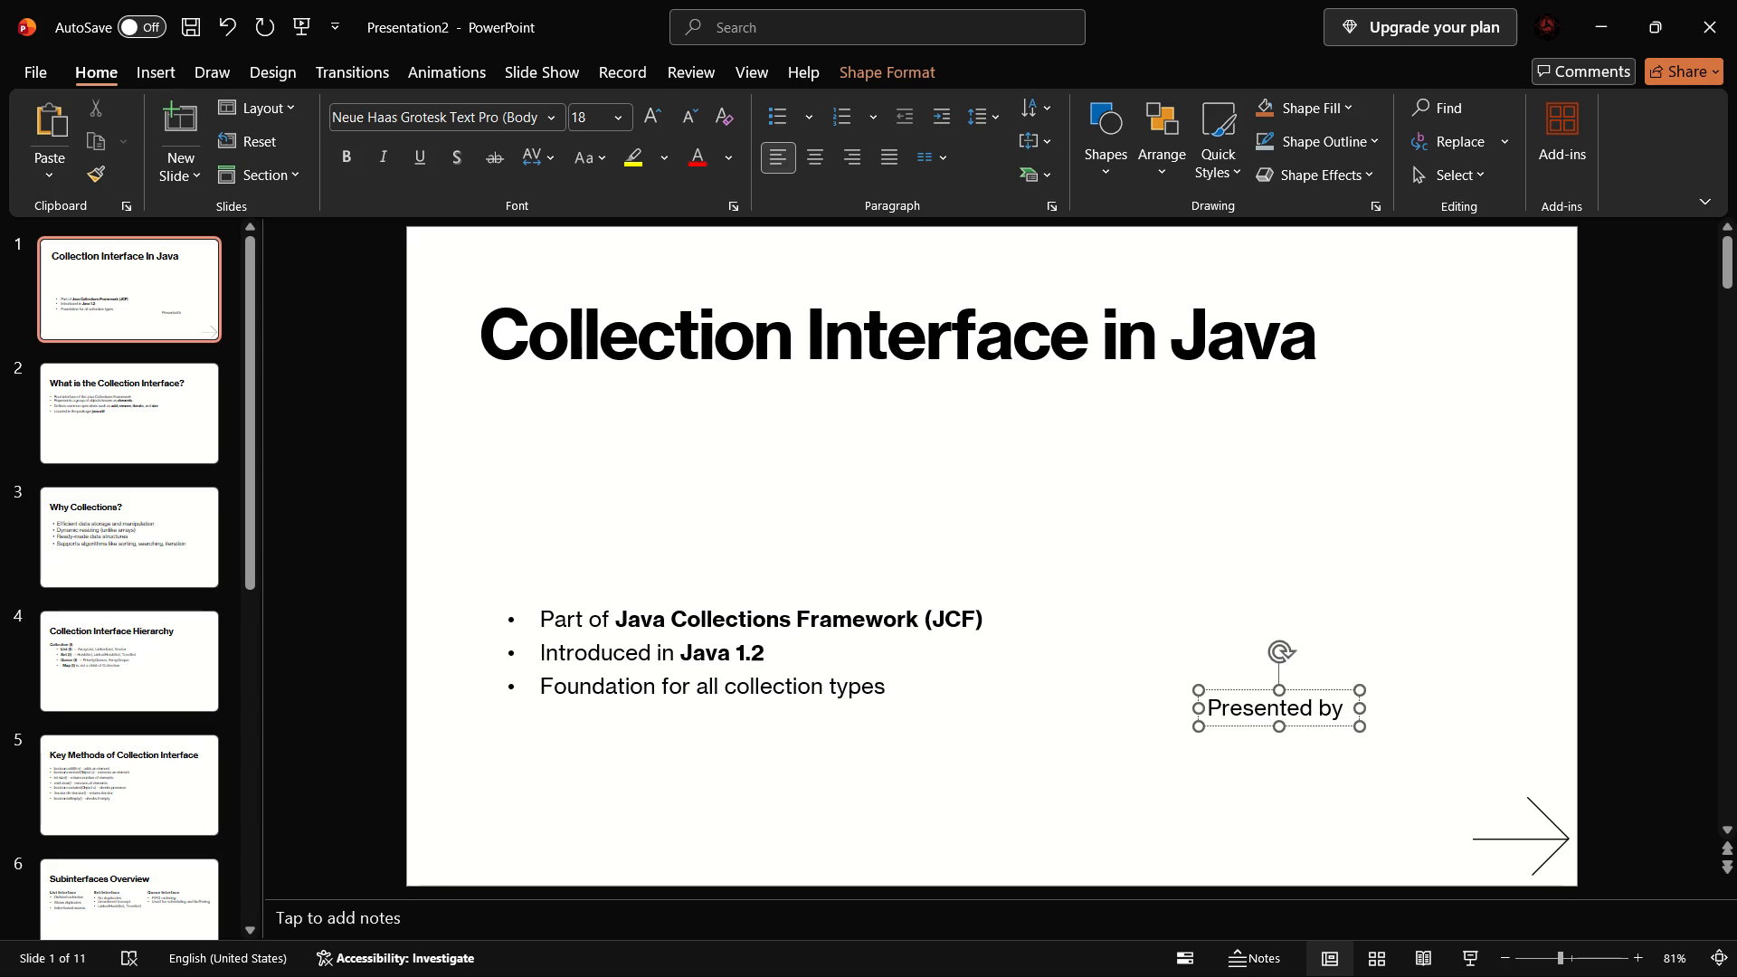
type(":-")
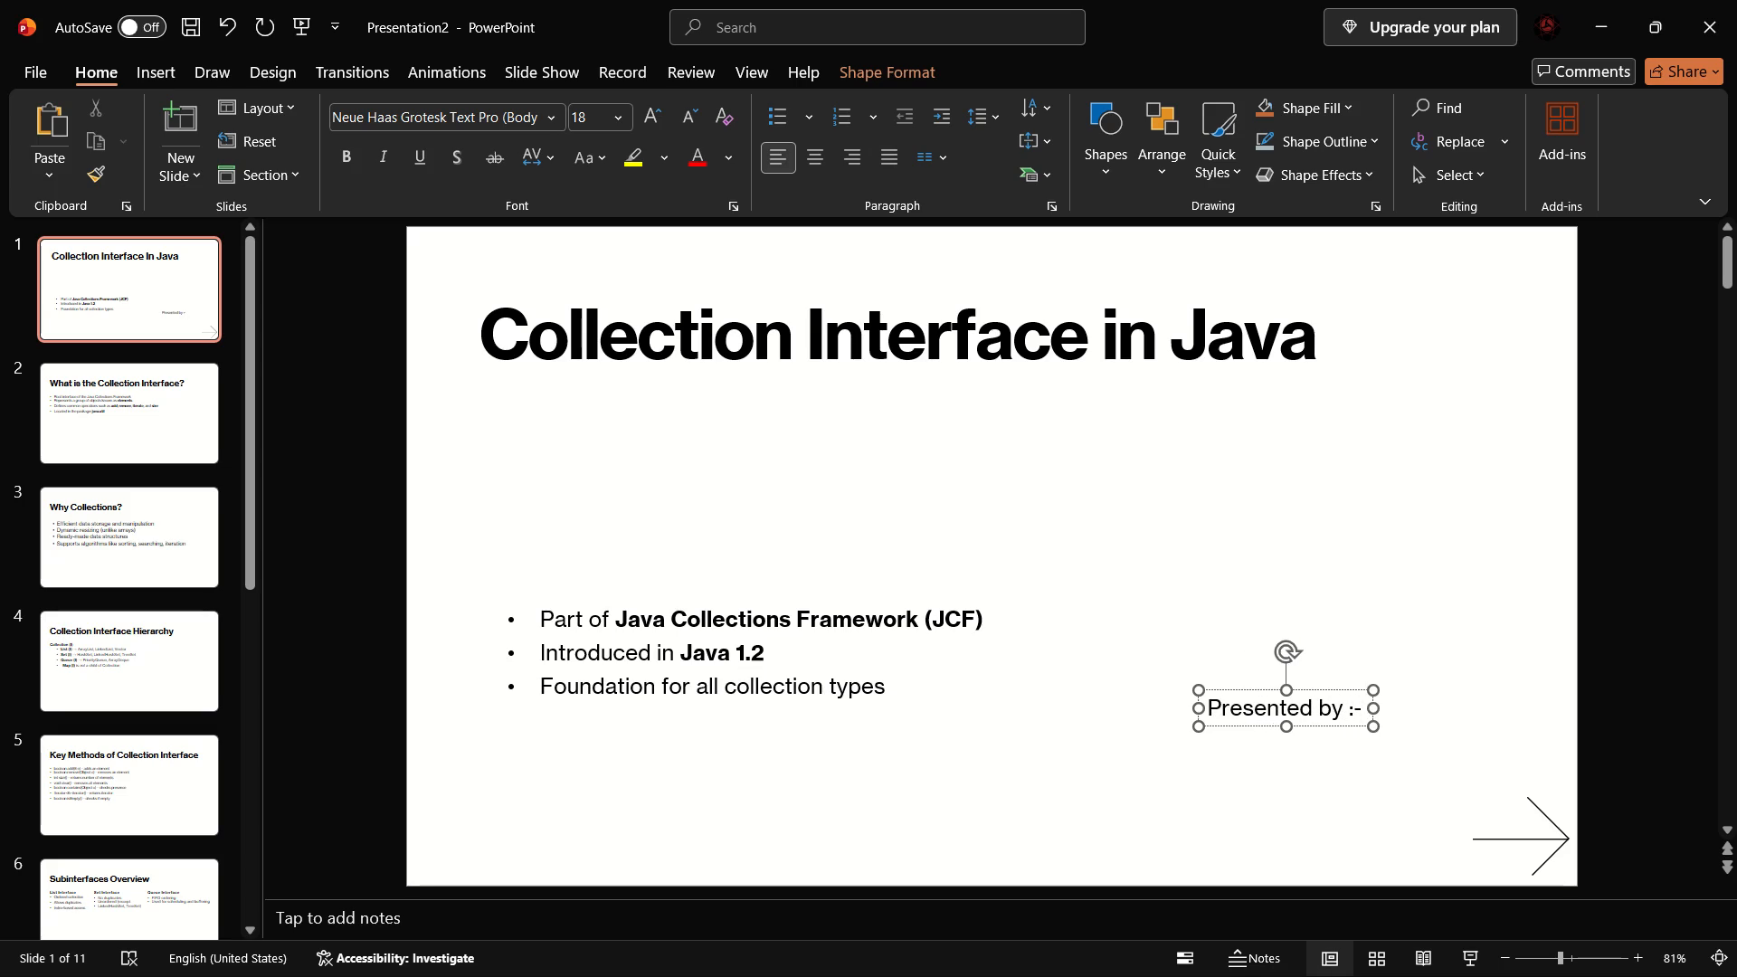
key("space")
type("mani")
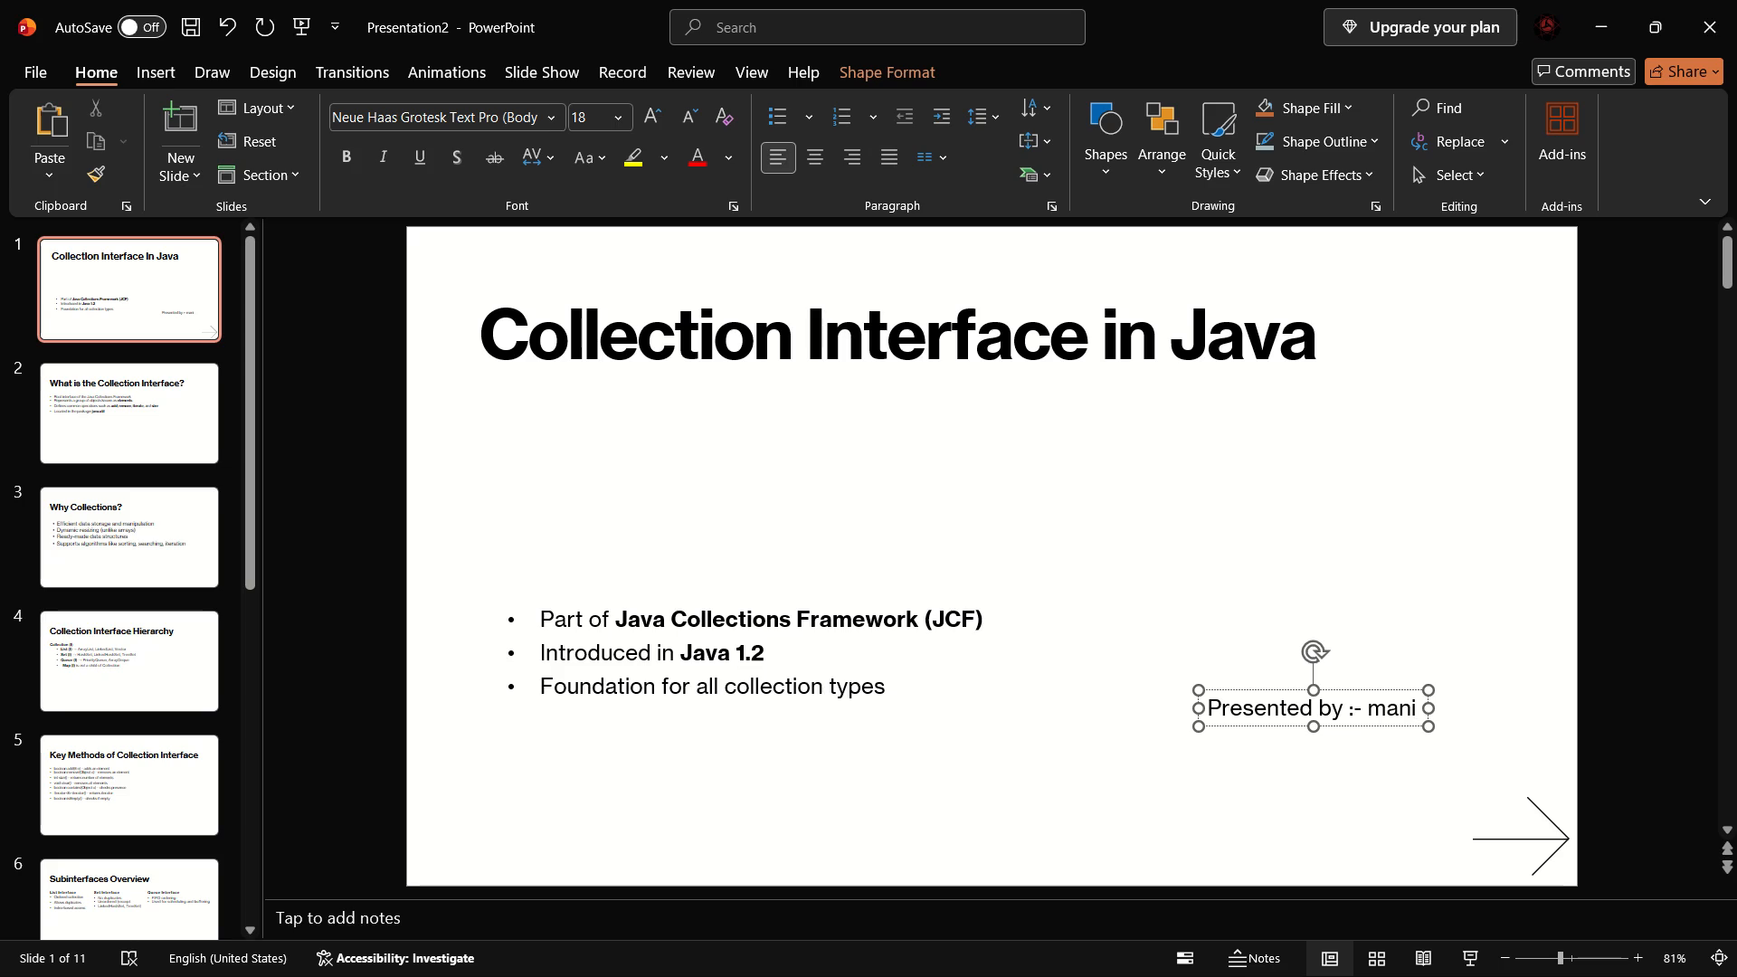
type("deep")
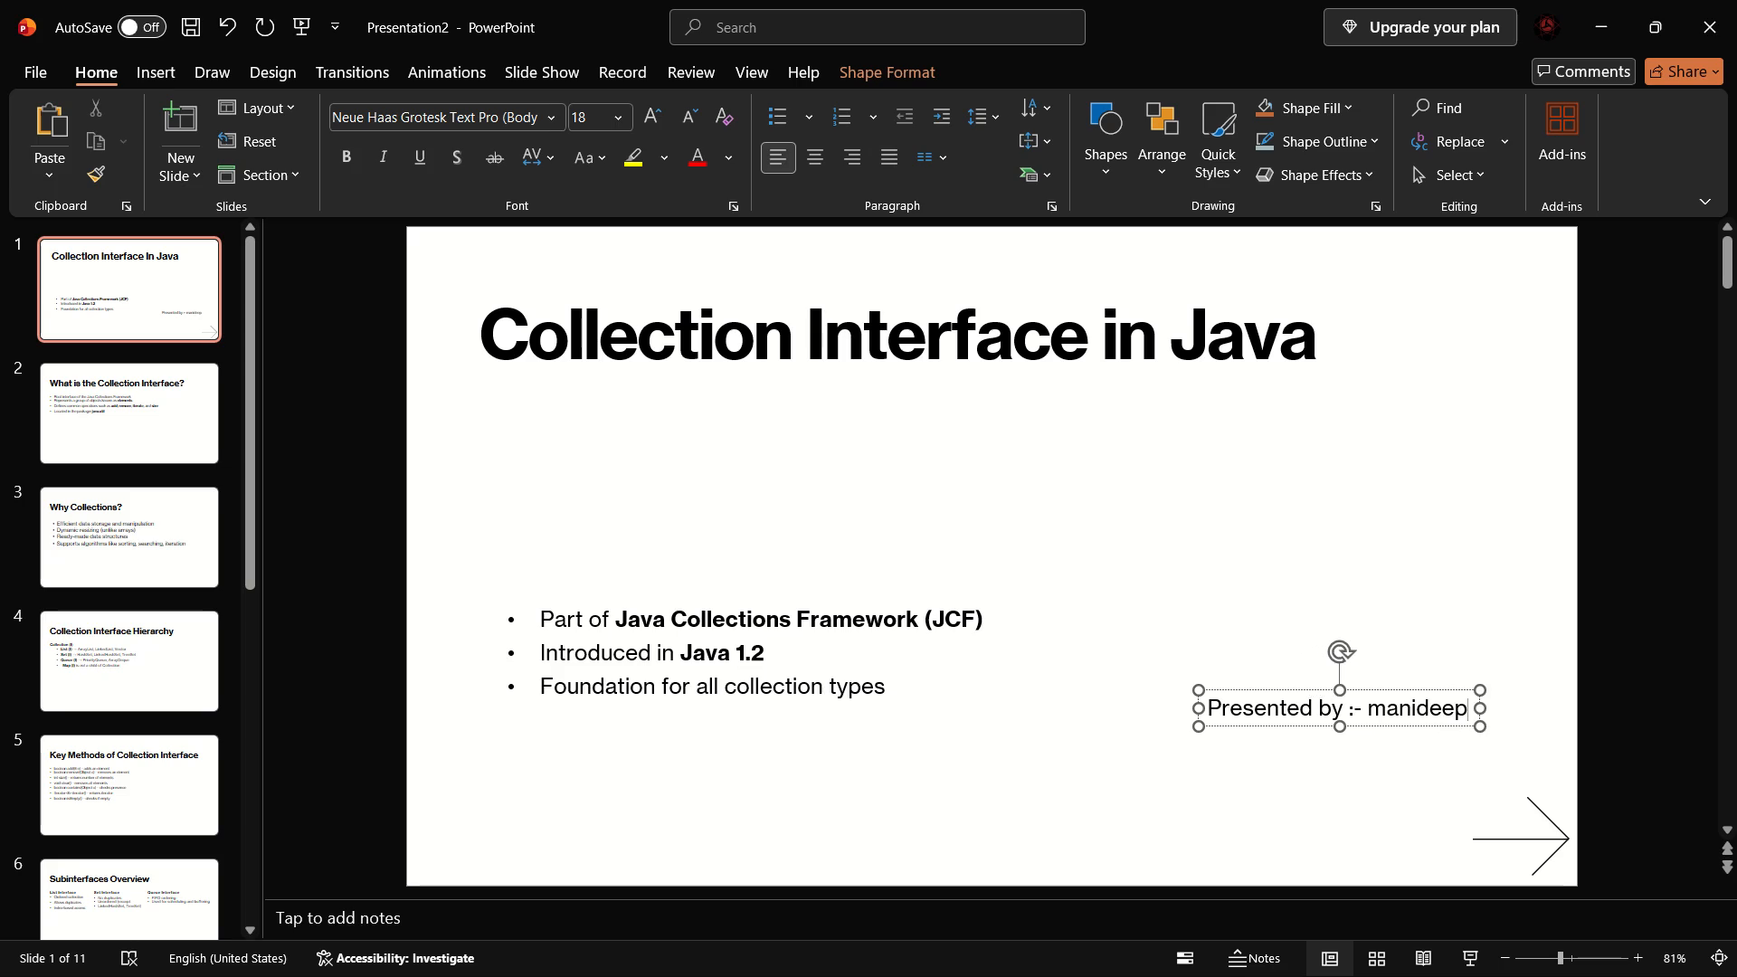
Capitalize the presenter's name in slide 1's "Presented by" text and add the surname initial with a period before it.
double_click(1327, 824)
left_click(1381, 709)
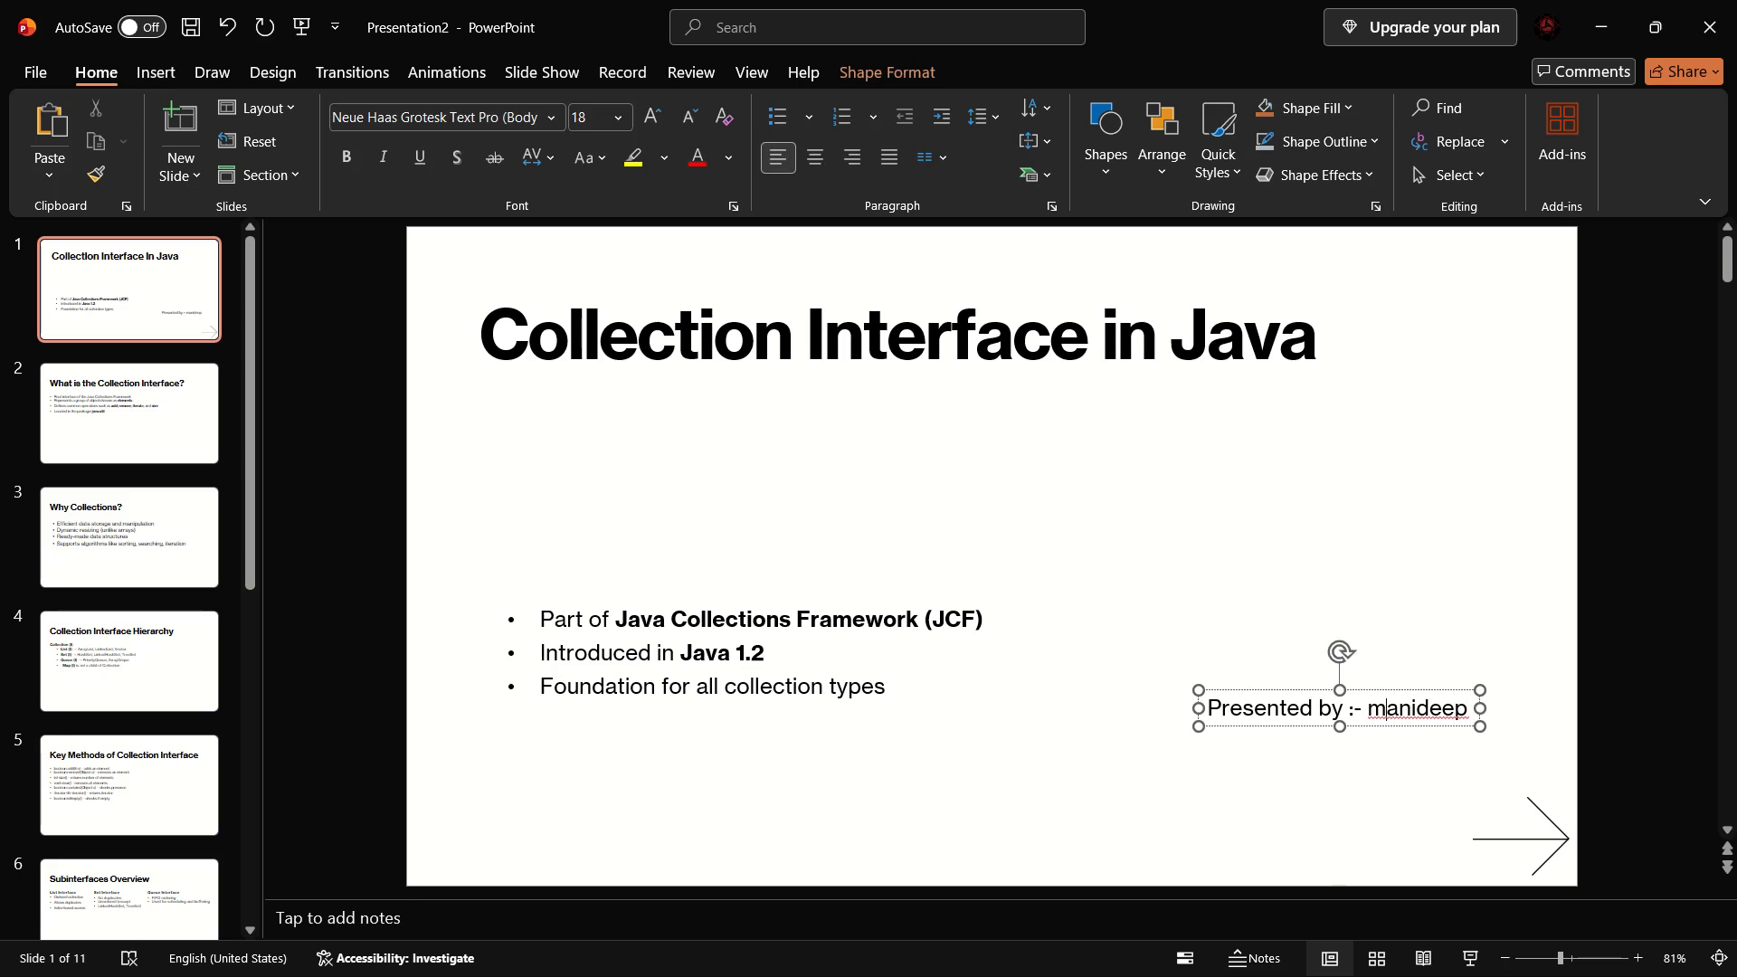
key("Right")
key("Left")
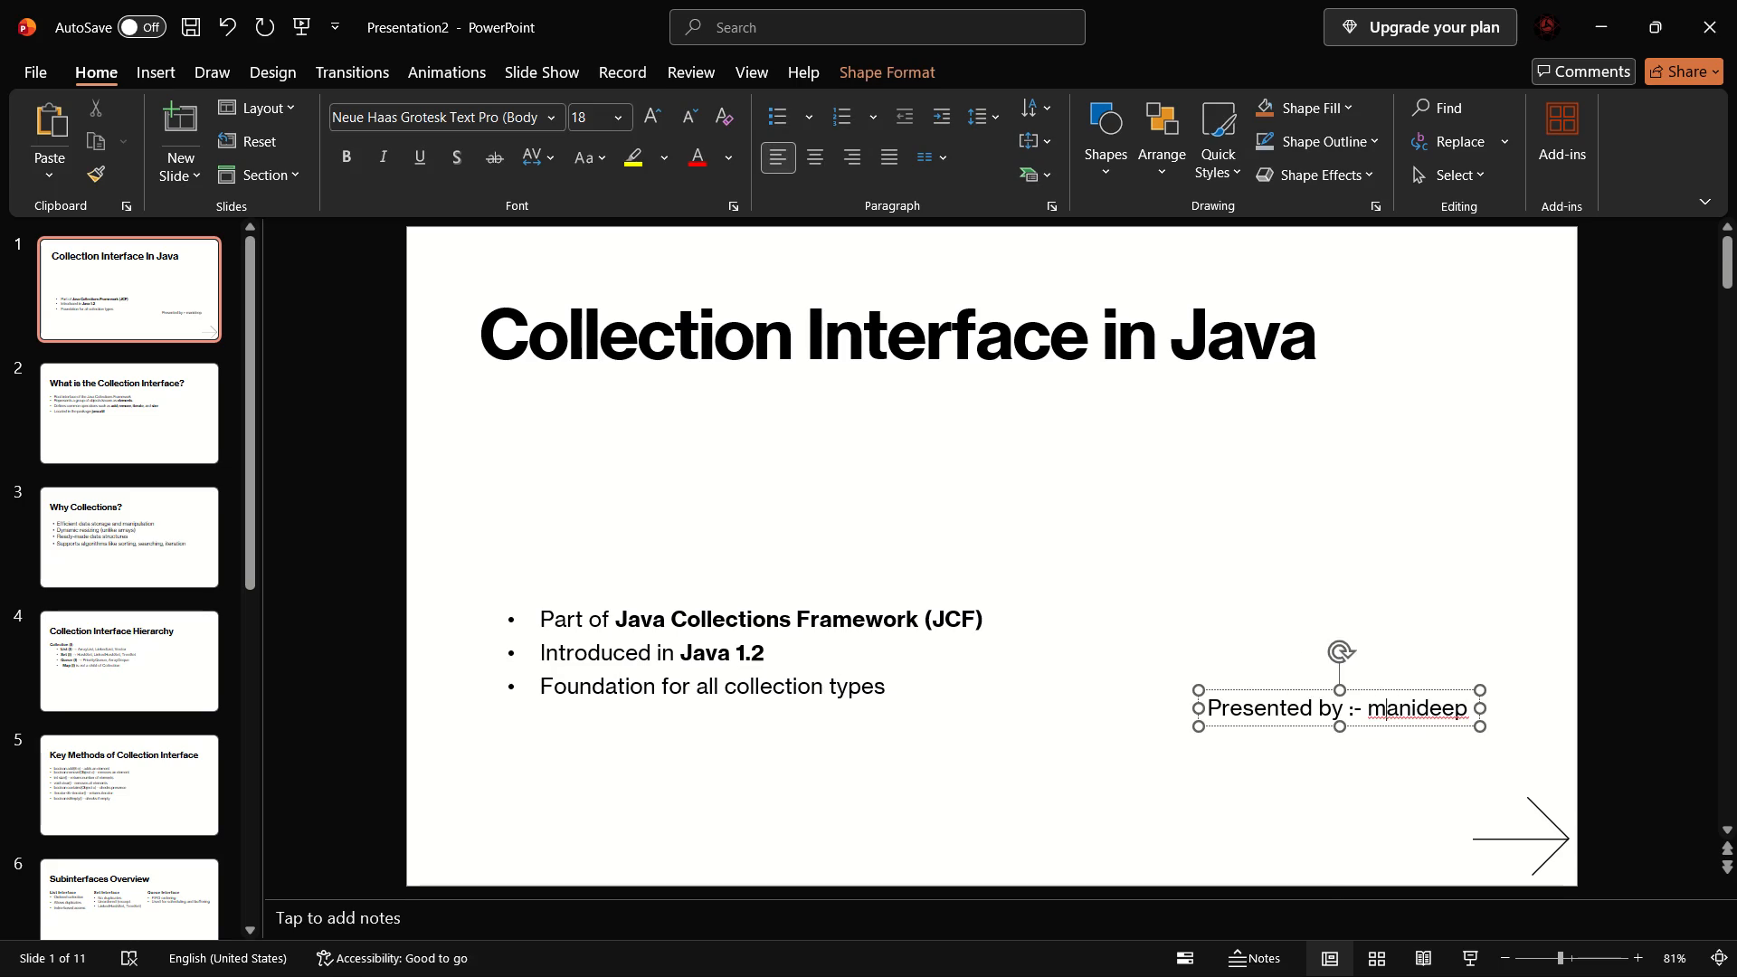
key("BackSpace")
key("shift+m")
key("Left")
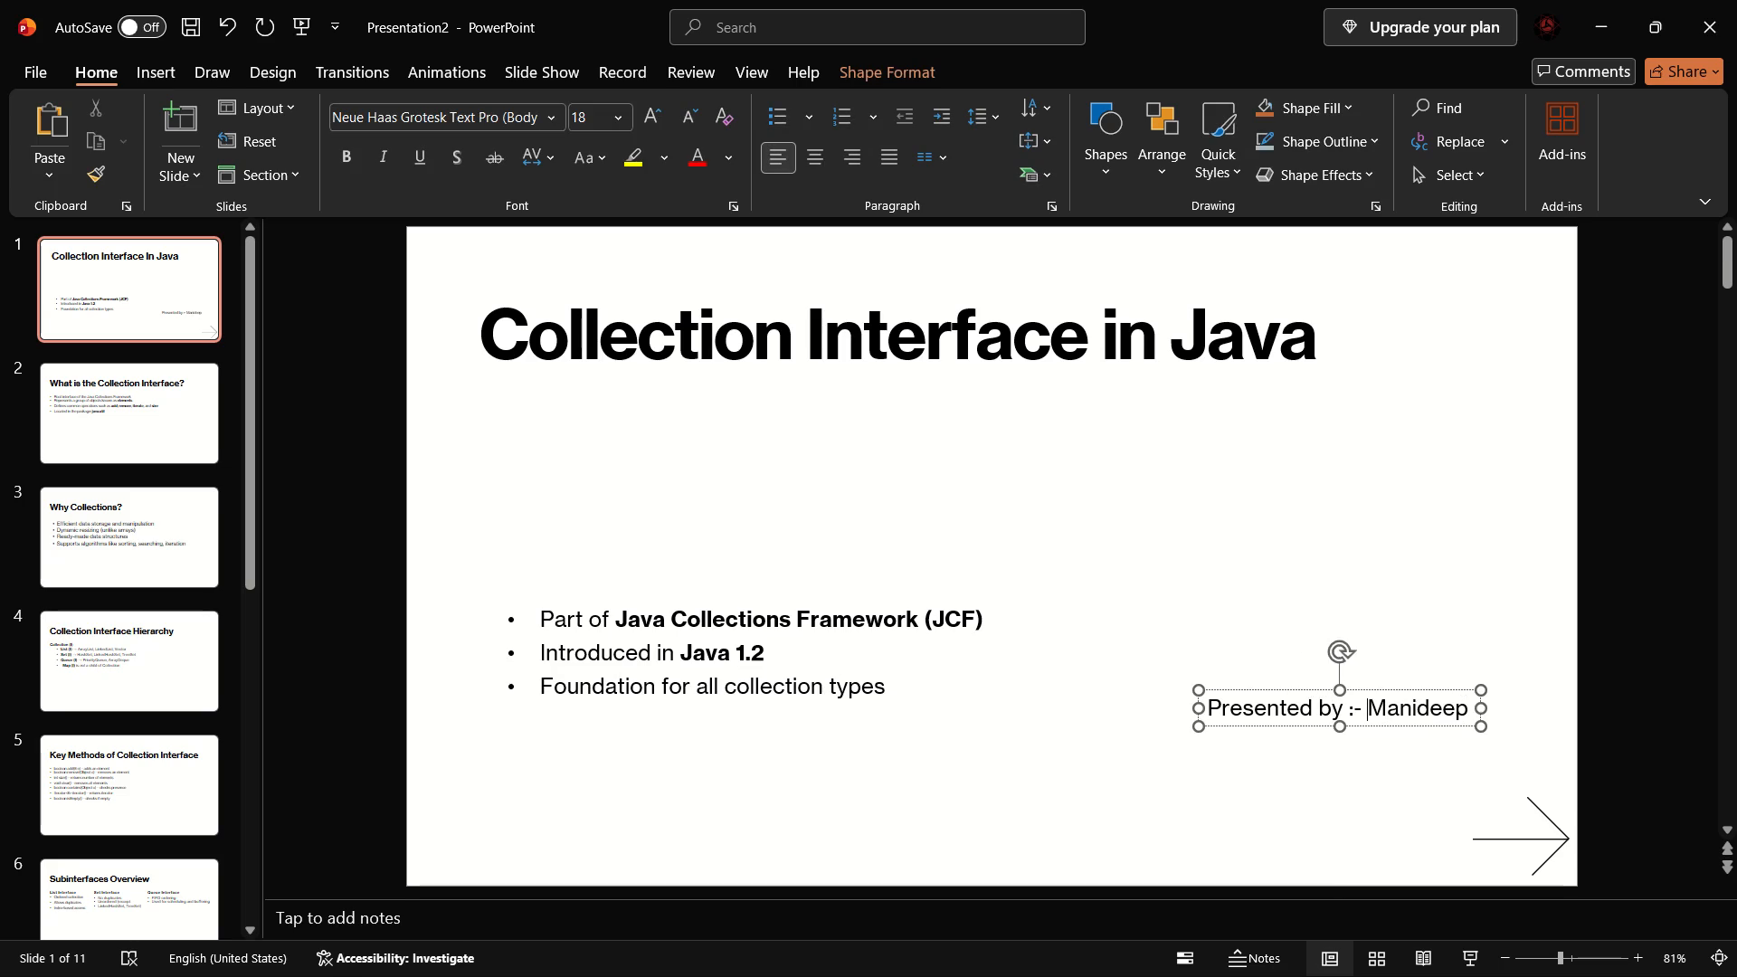
key("shift+p")
key("period")
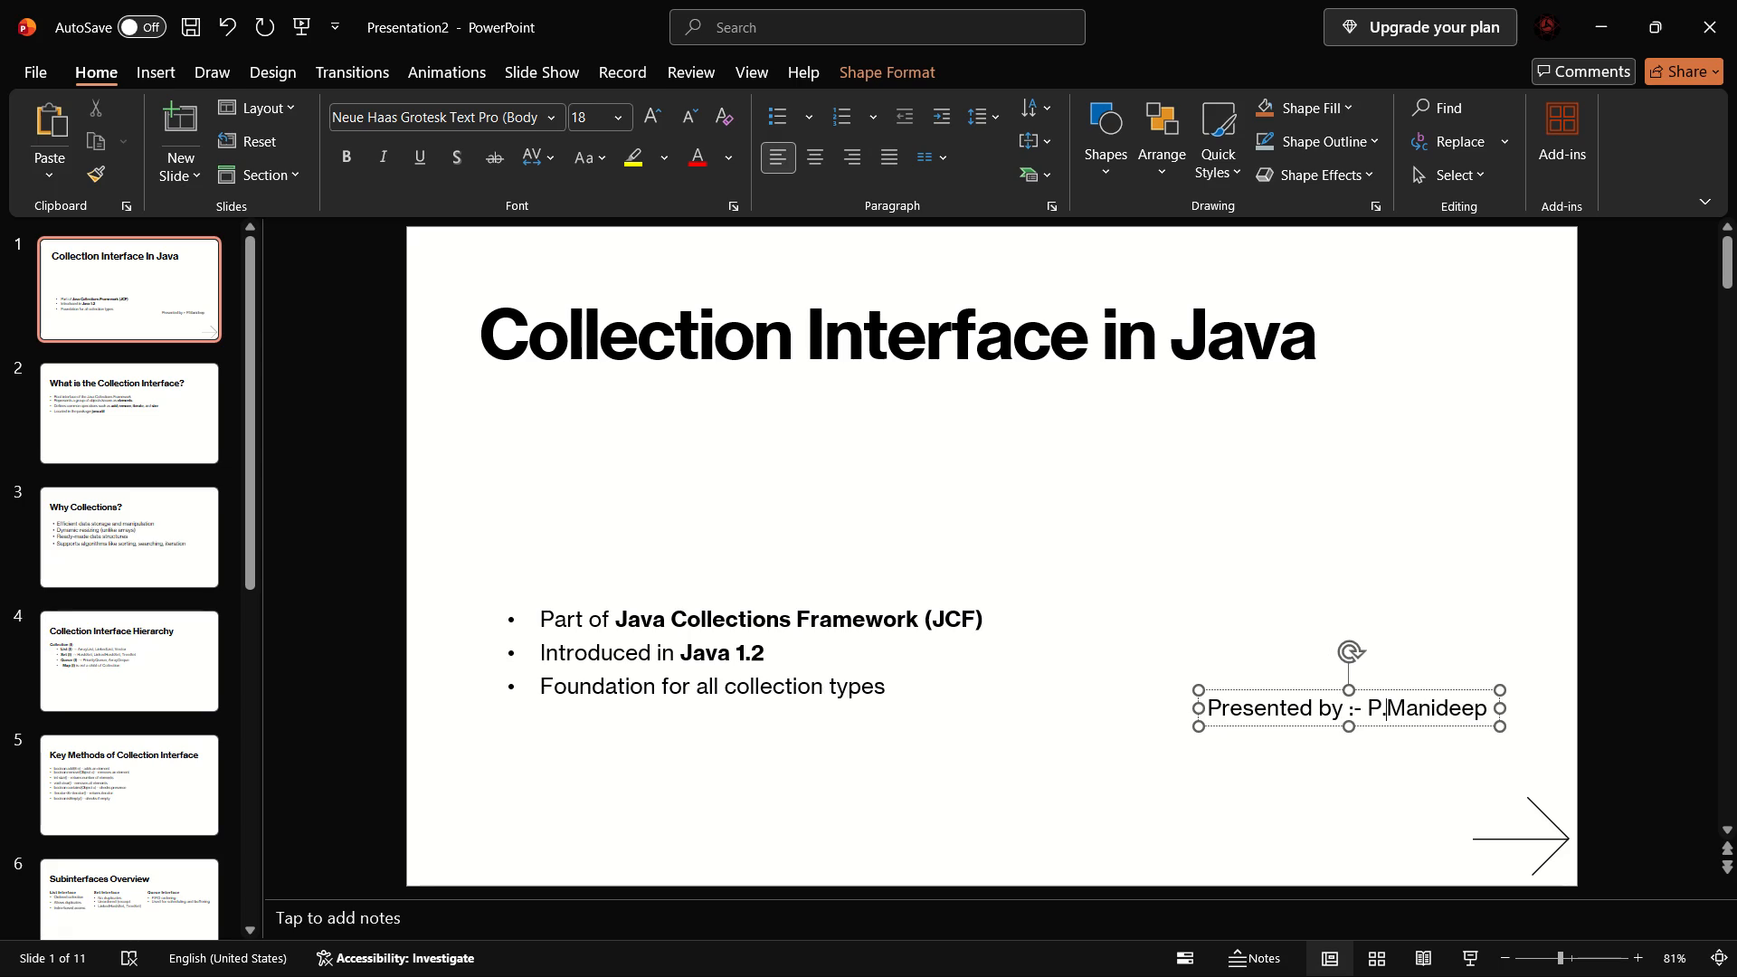
left_click(1075, 744)
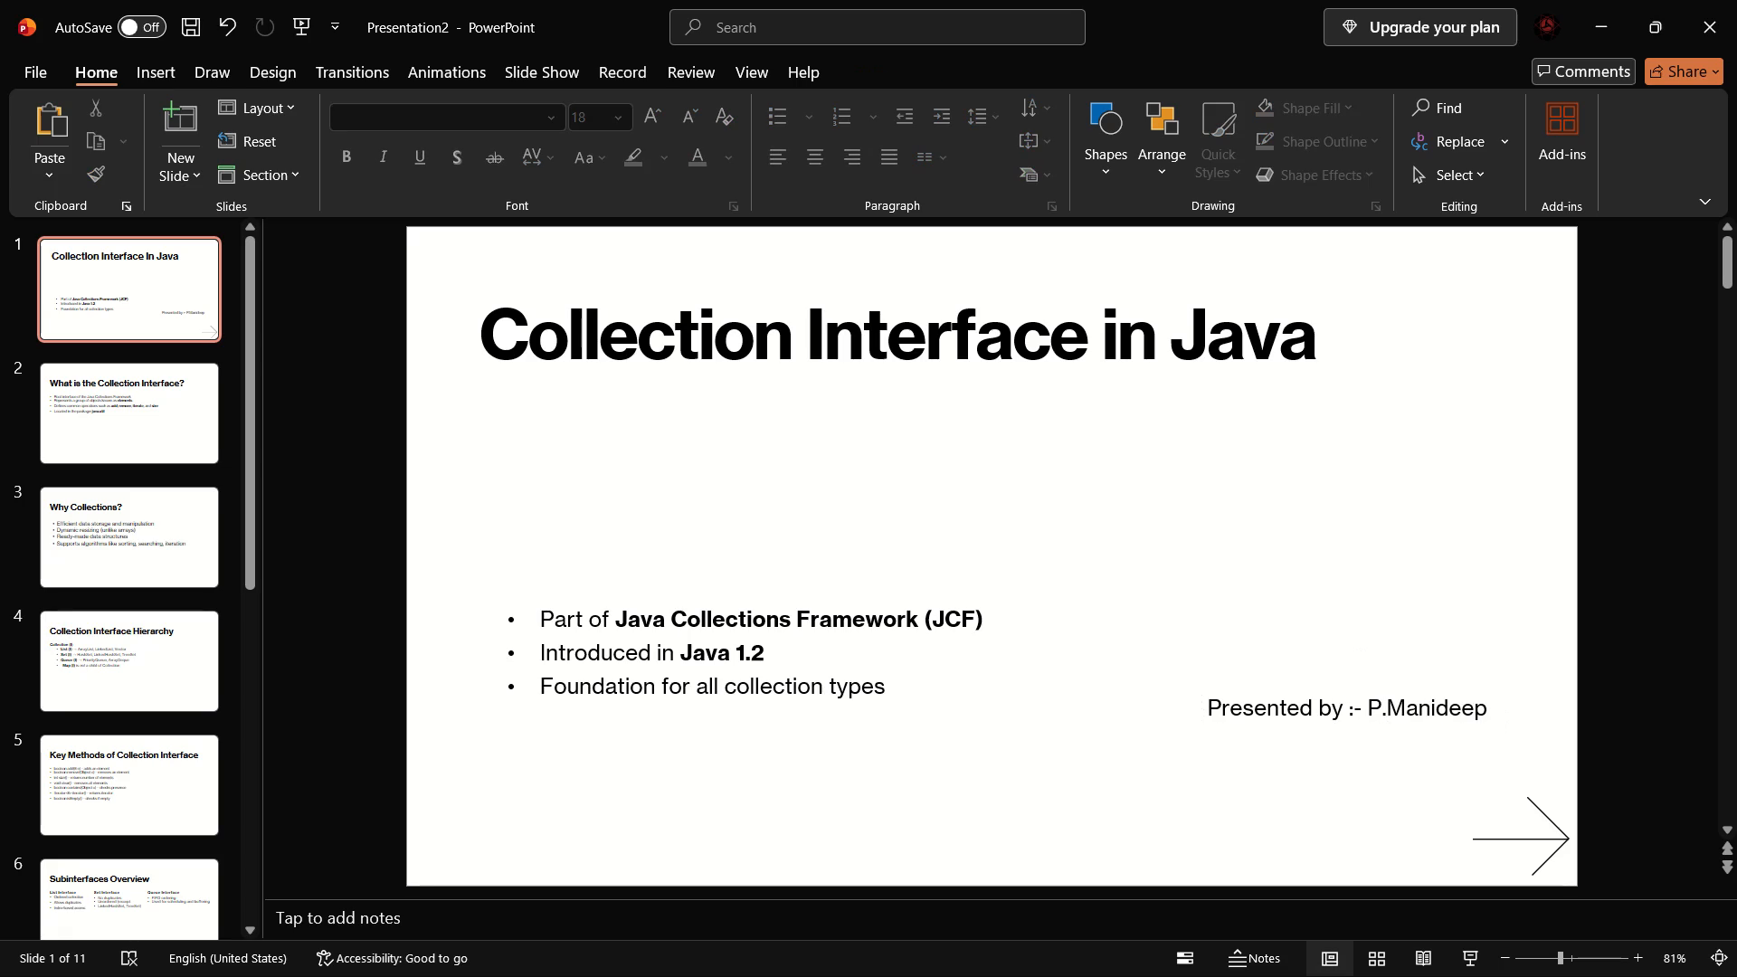
Move the "Collection Interface in Java" title on slide 1 down slightly and apply the Appear animation to it.
left_click_drag(473, 291, 468, 315)
left_click(437, 88)
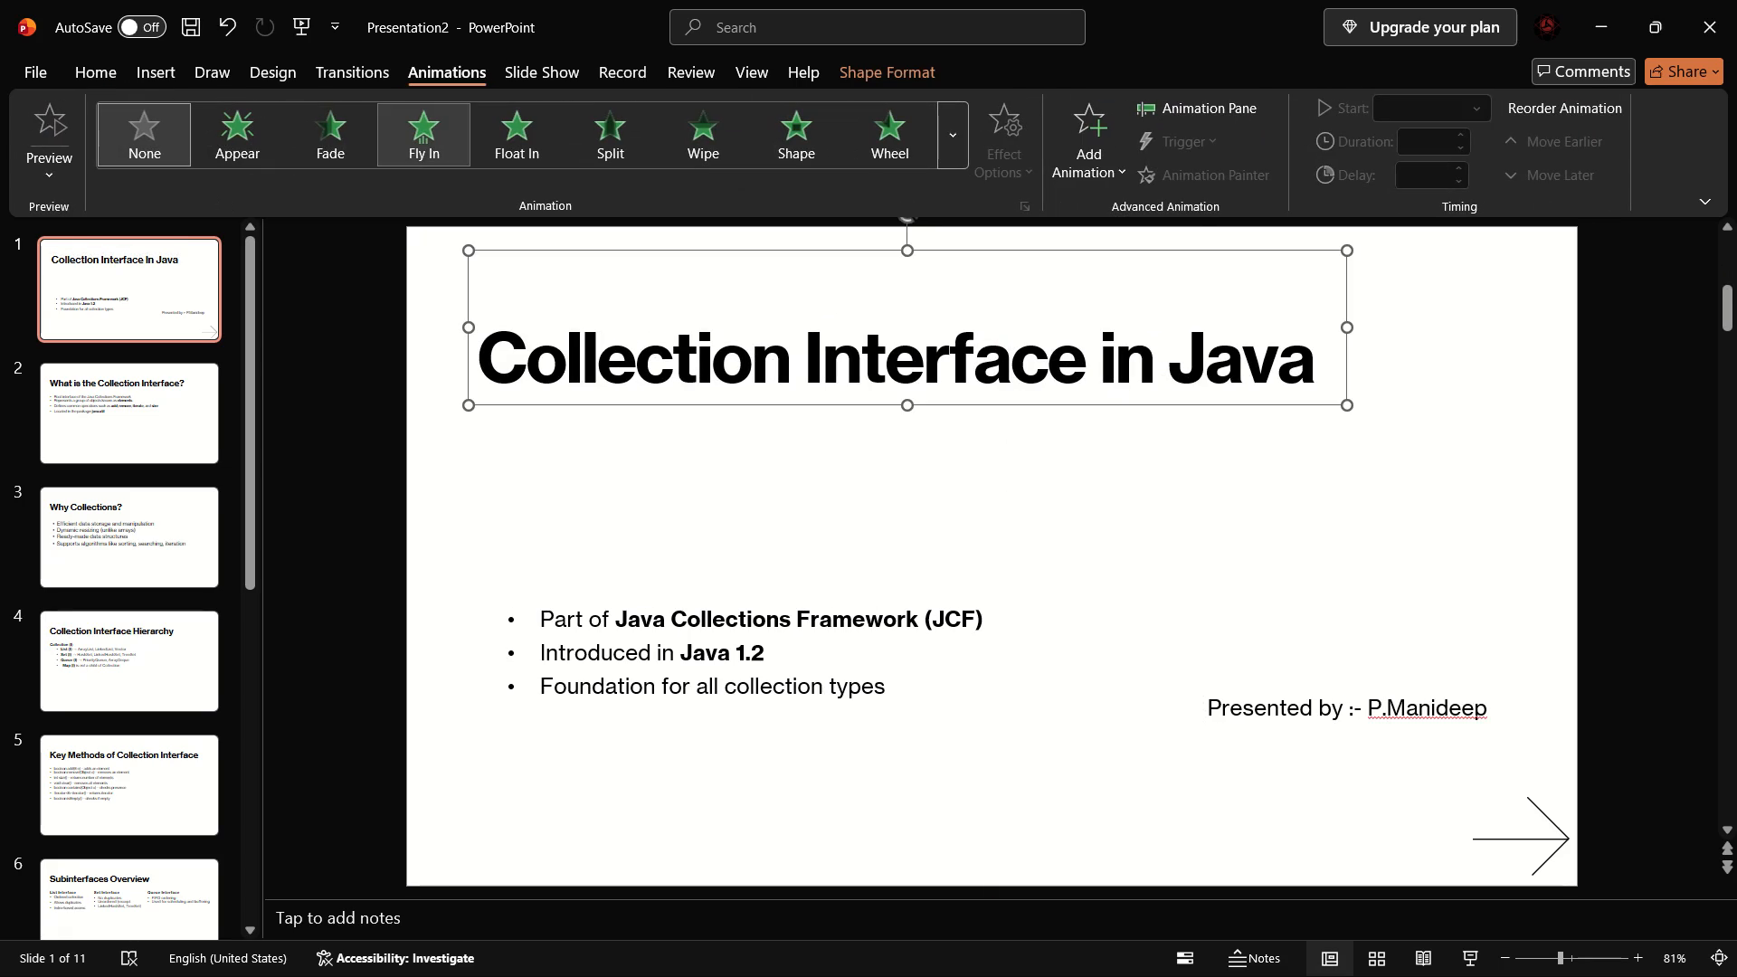
left_click(245, 134)
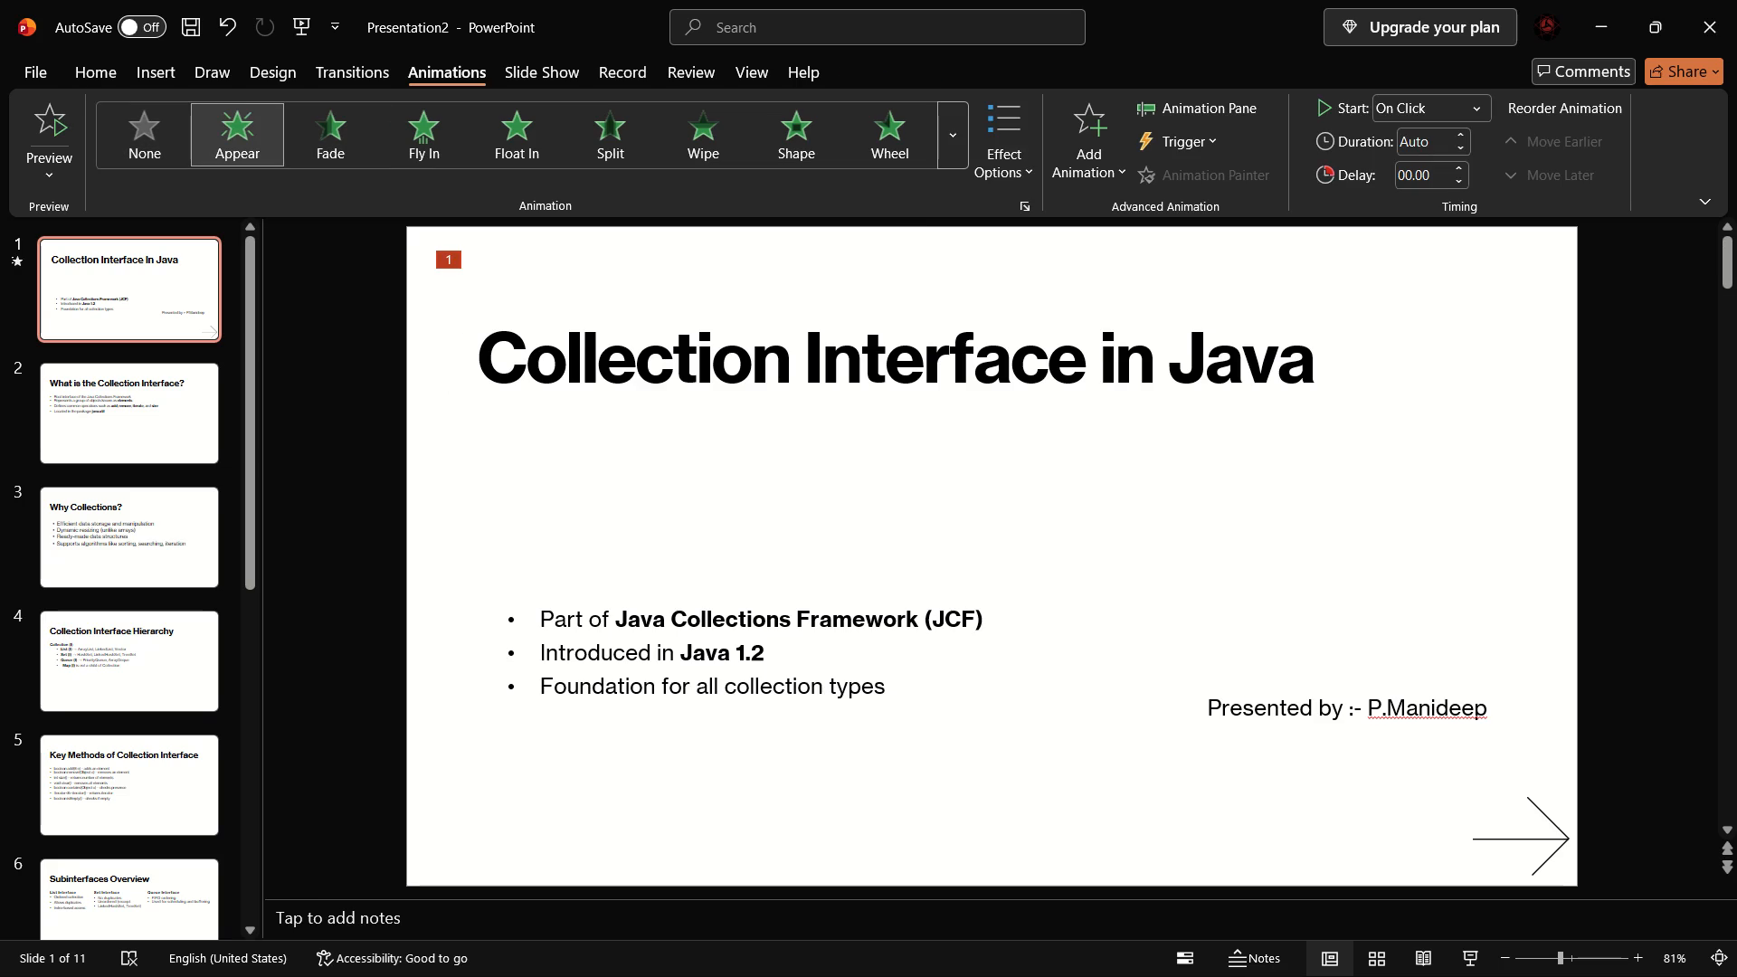
Move slide 1's bulleted text box up closer to the title and give it the Fly In animation with direction From Left.
left_click_drag(528, 604, 528, 552)
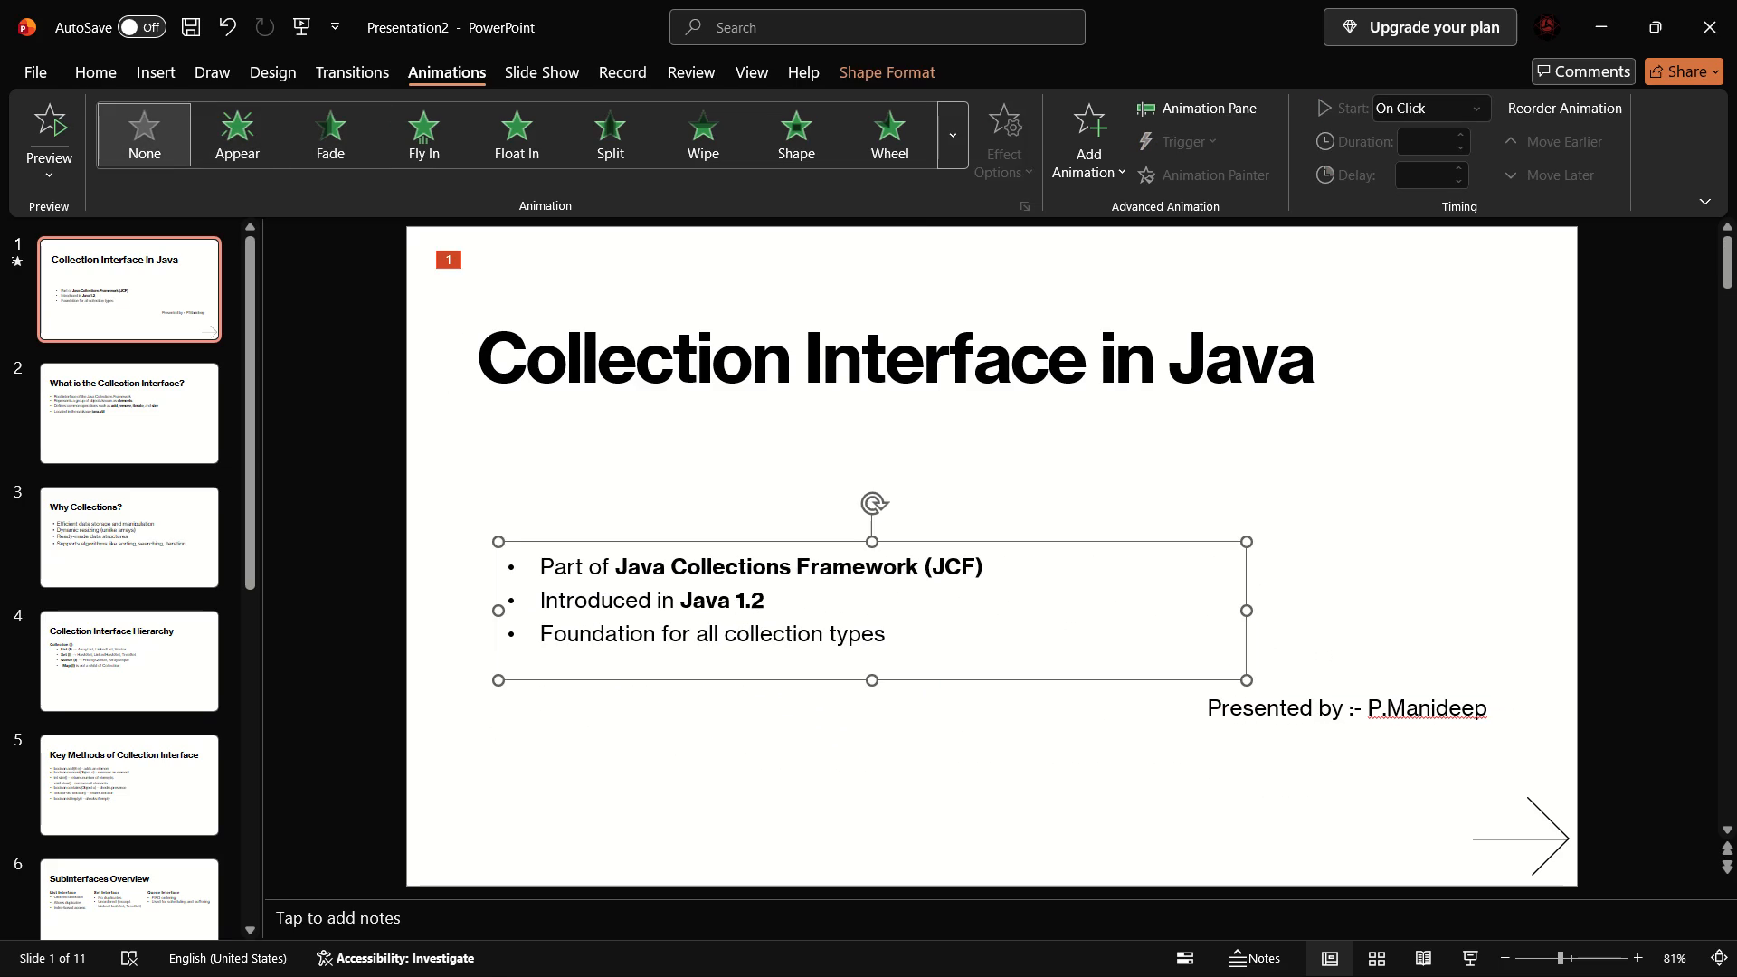
left_click(422, 139)
left_click(1015, 166)
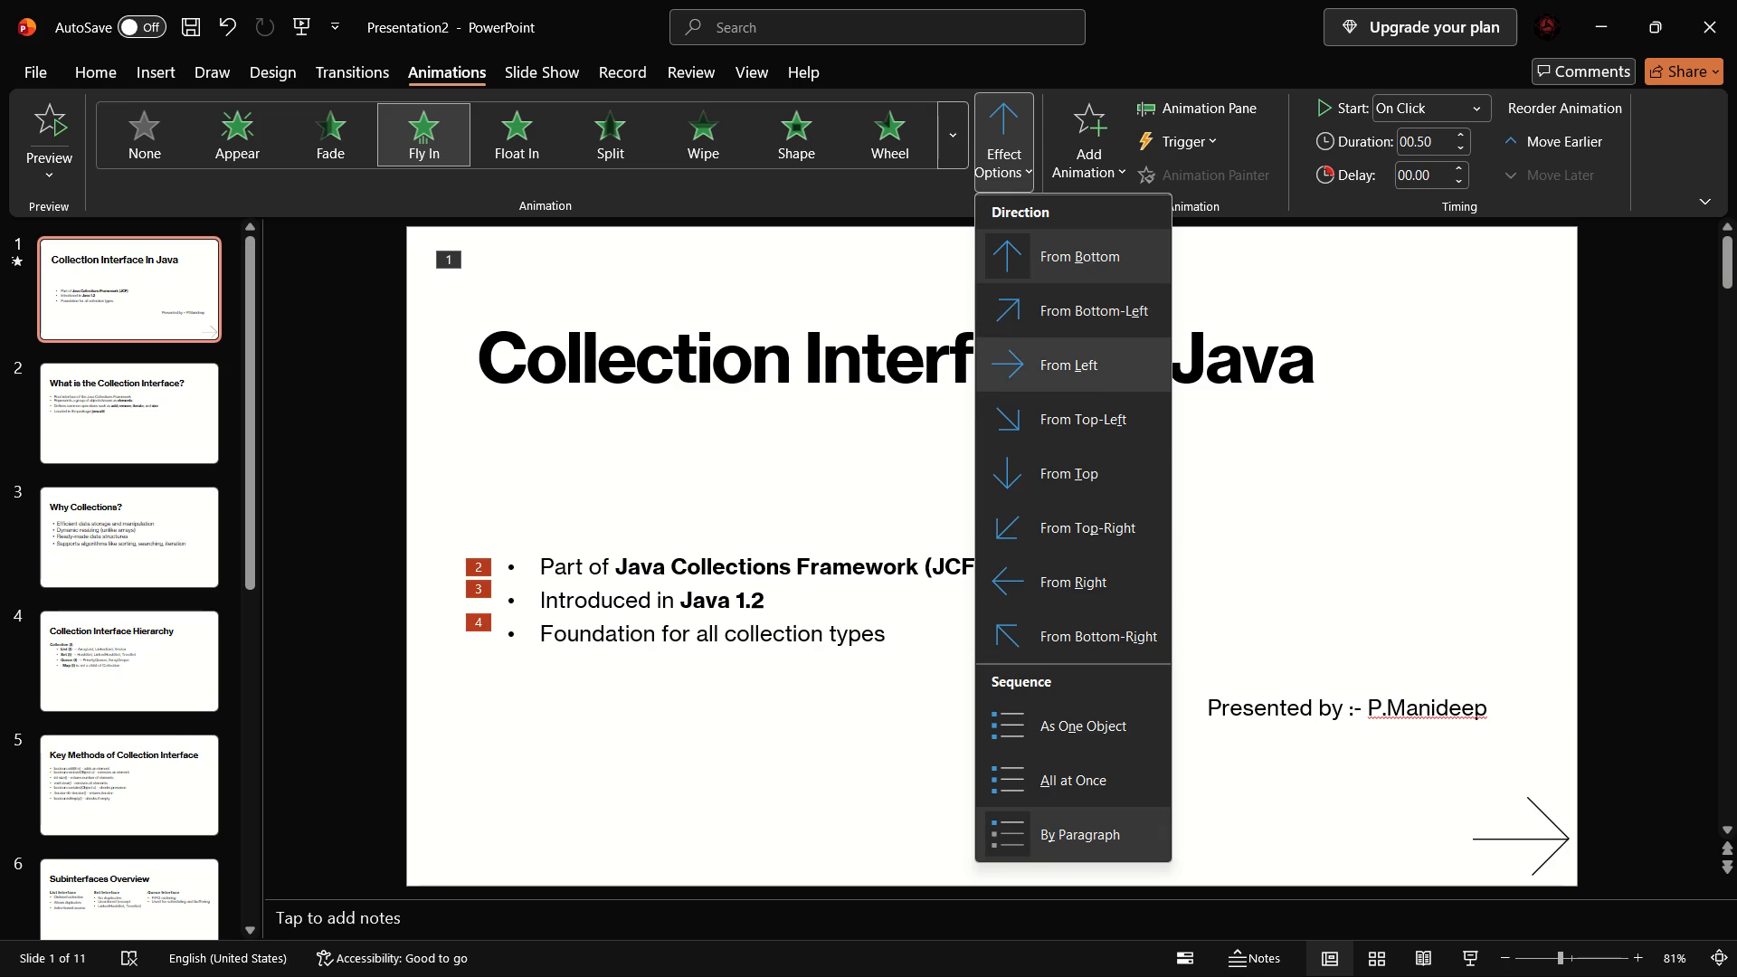
left_click(1061, 356)
Apply the Appear animation to the "Presented by" text box on slide 1.
left_click(1258, 707)
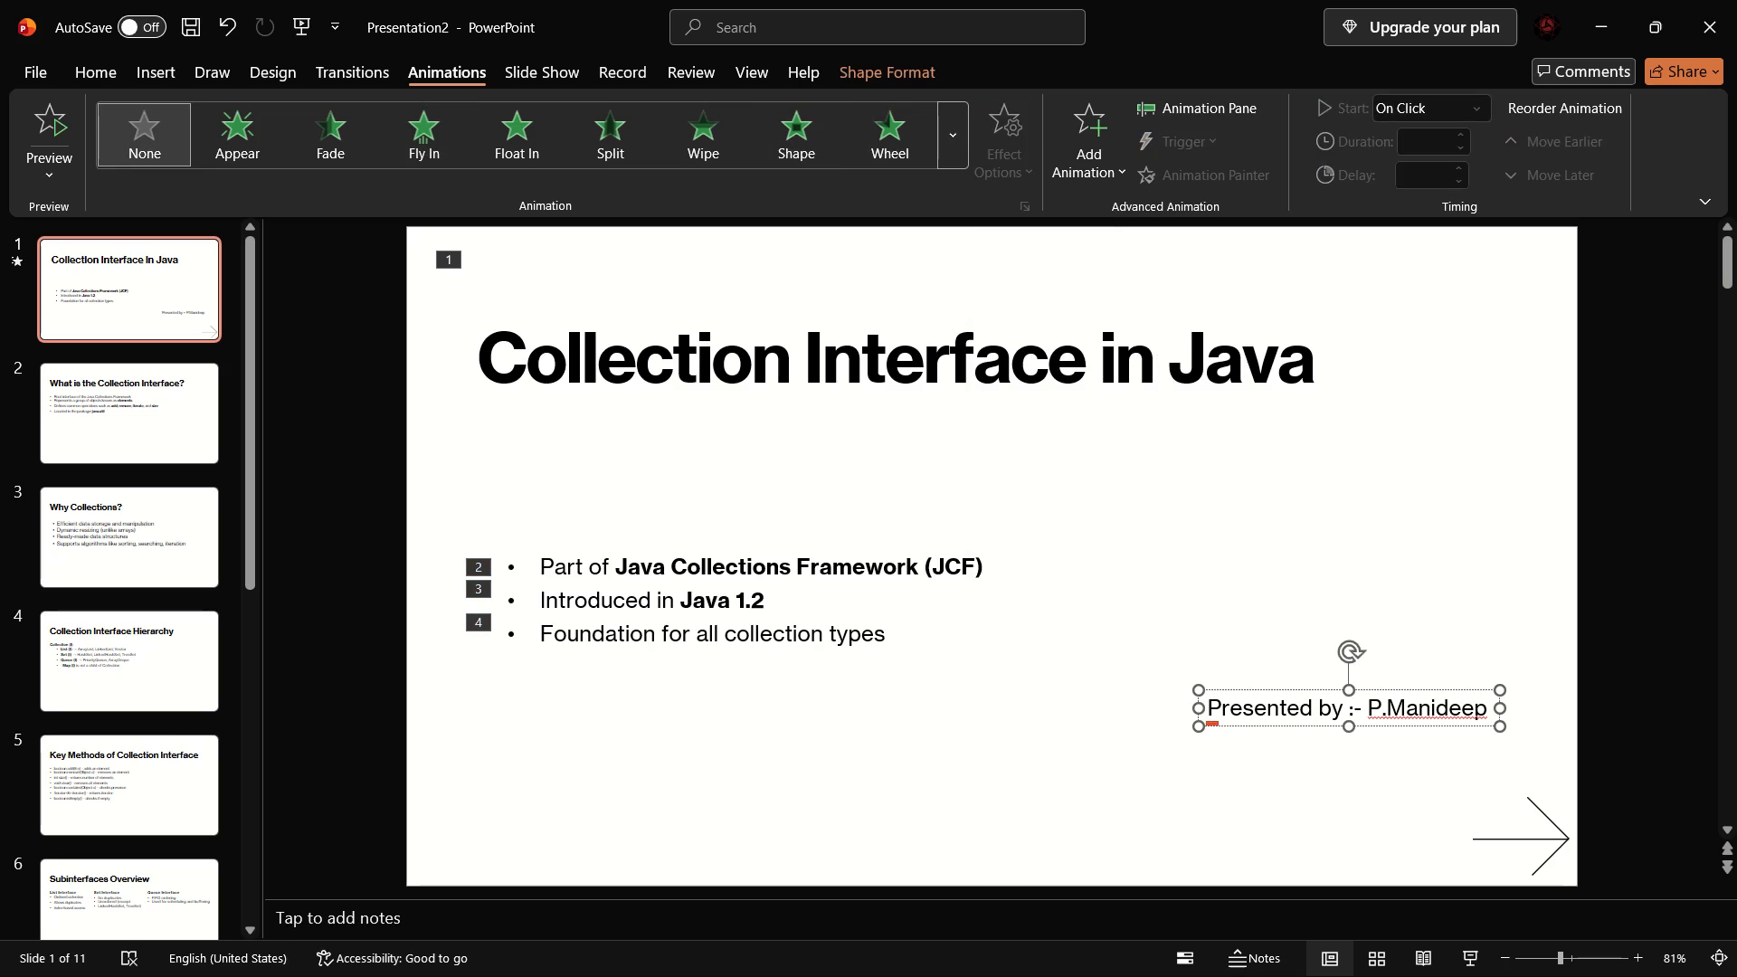
left_click(248, 152)
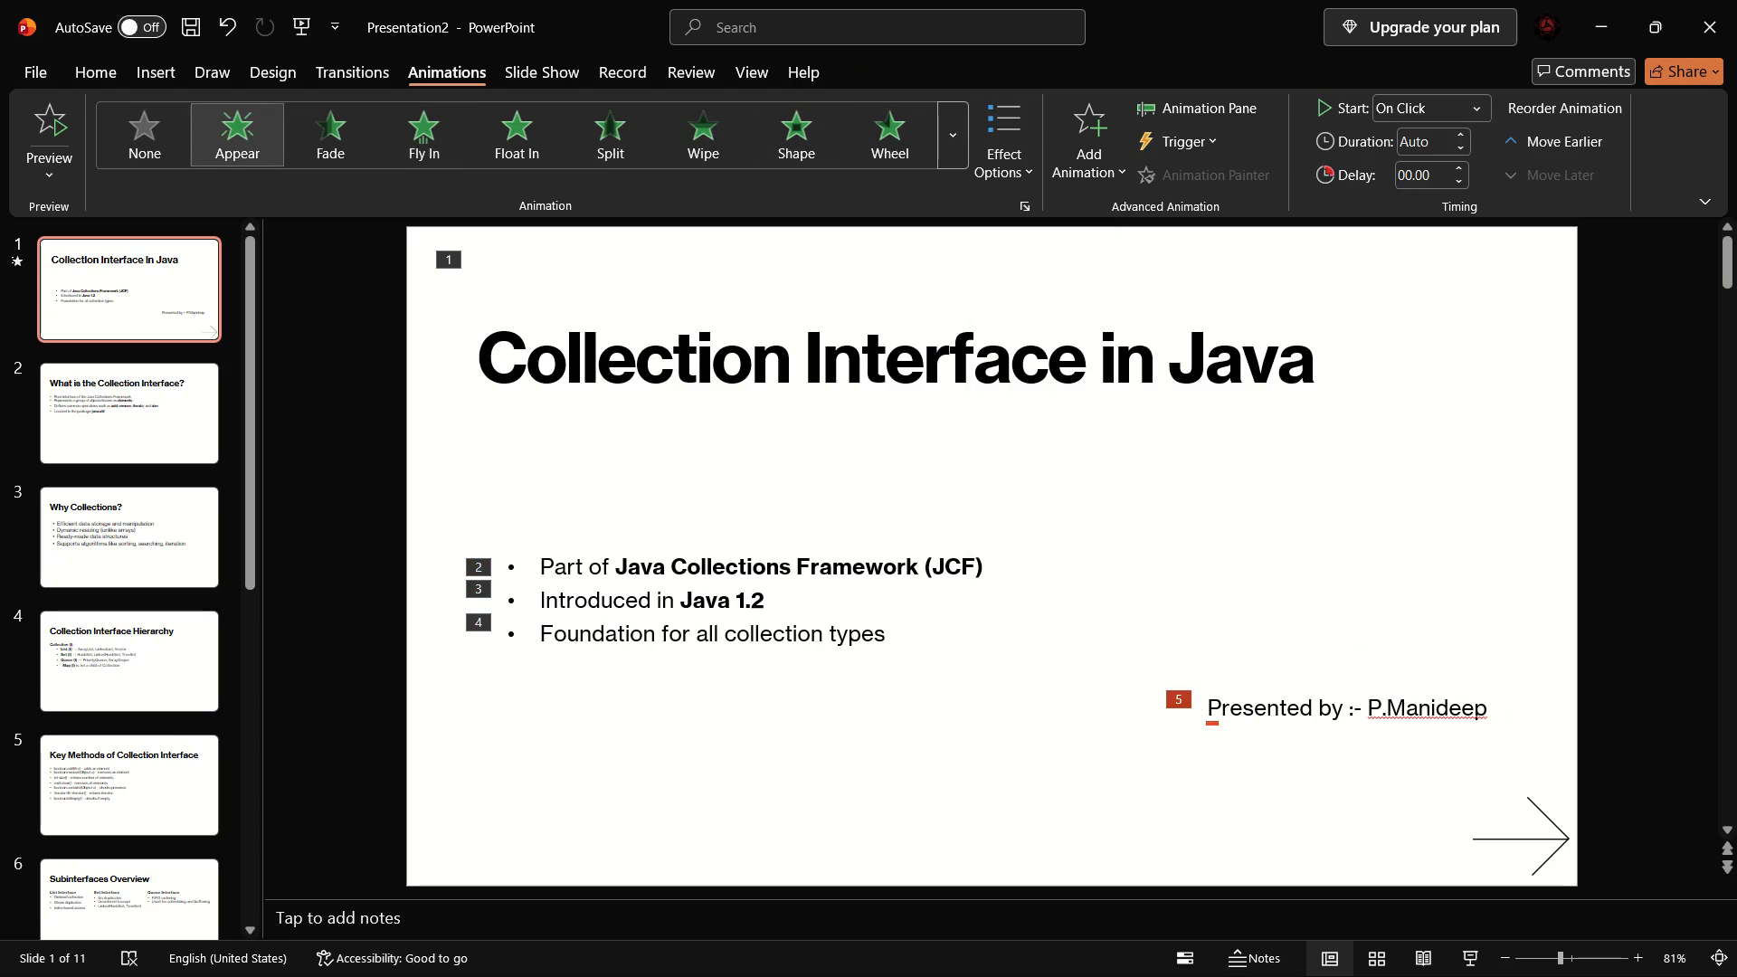
Apply the Appear animation to the "What is the Collection Interface?" title on slide 2.
left_click(129, 432)
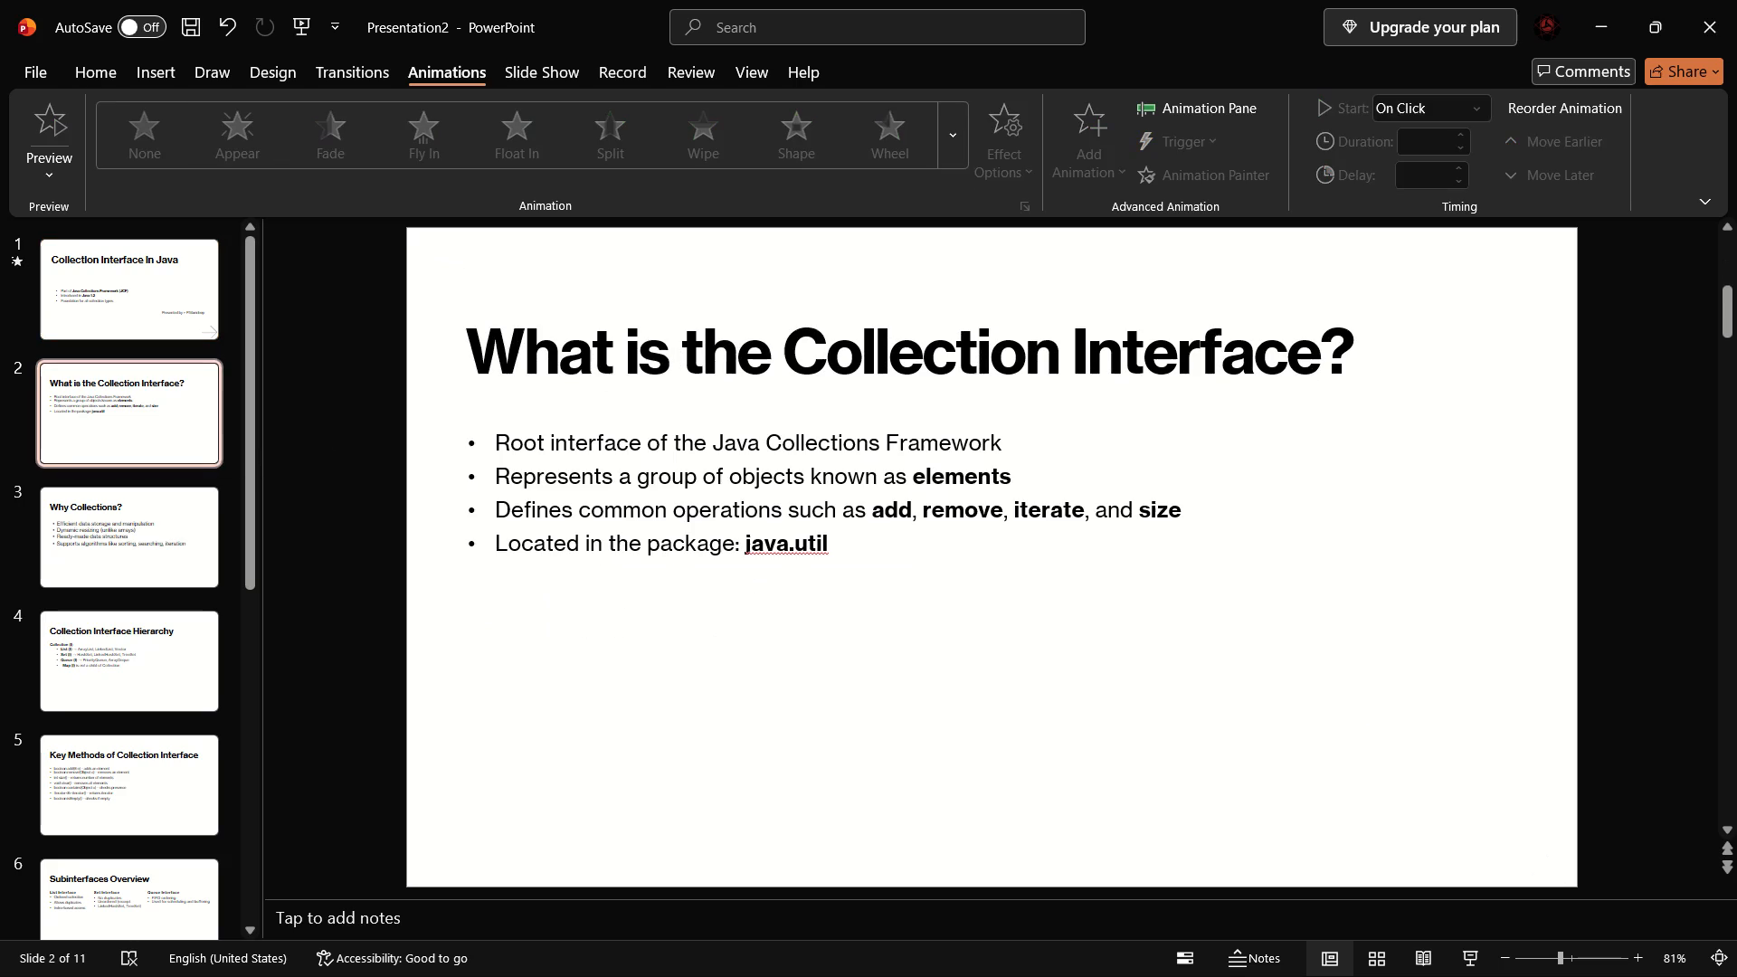
left_click(505, 341)
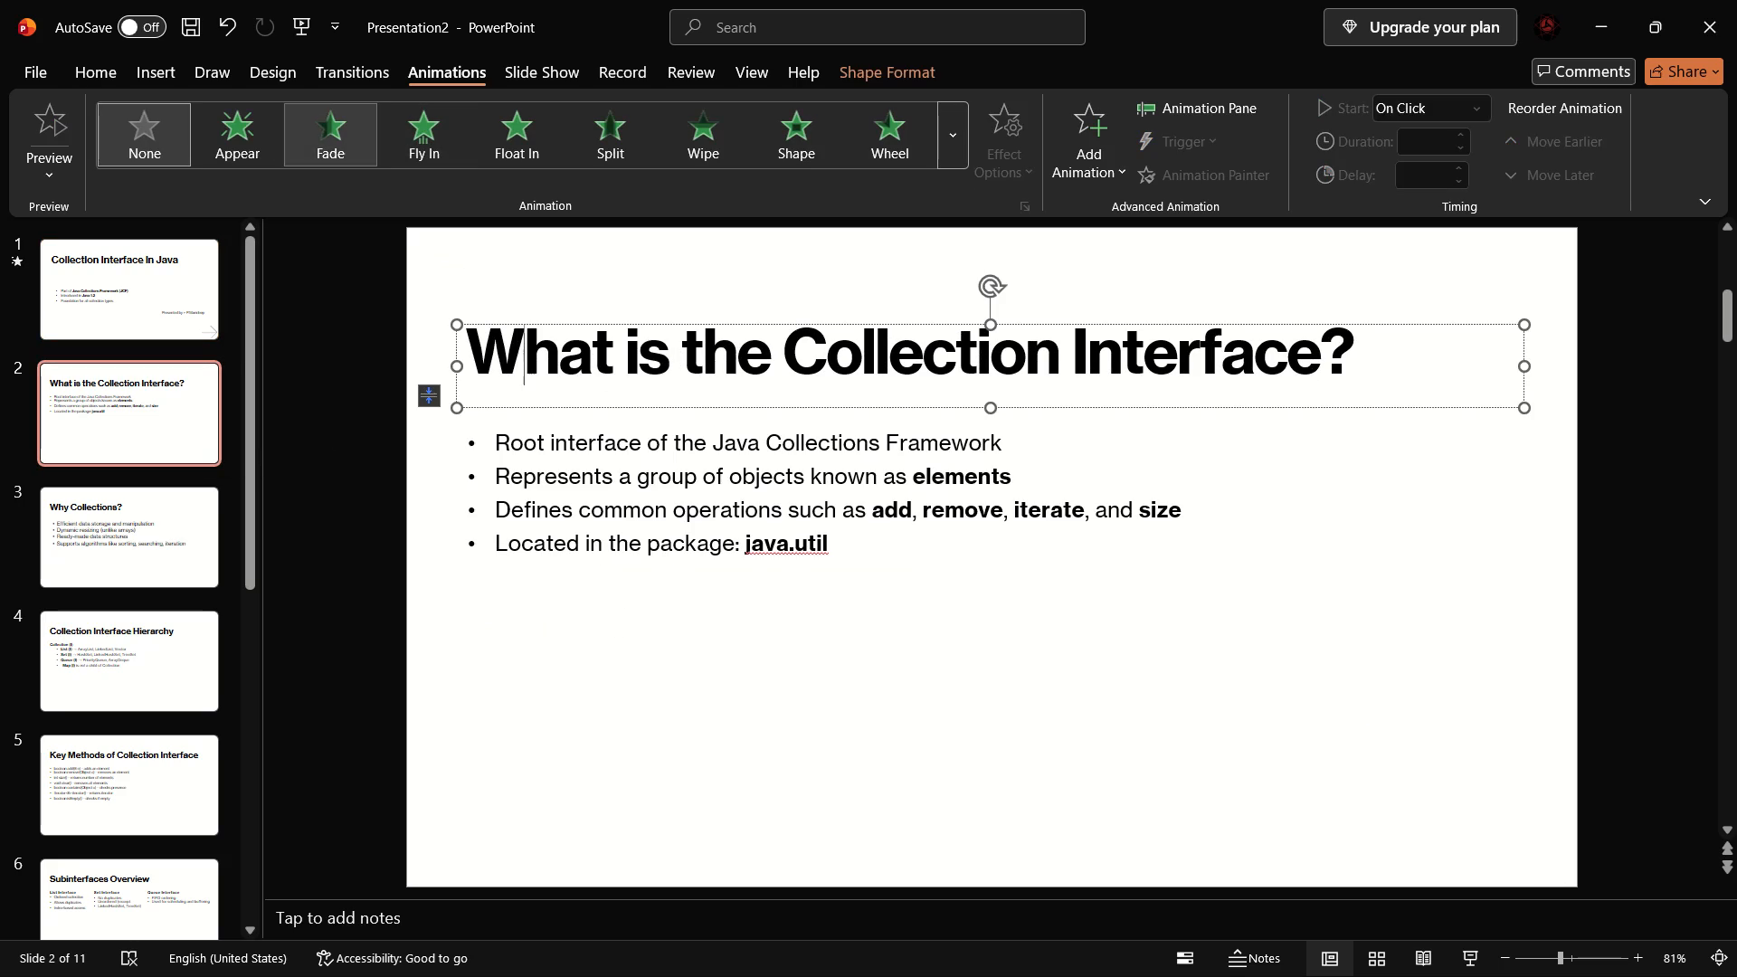
left_click(261, 131)
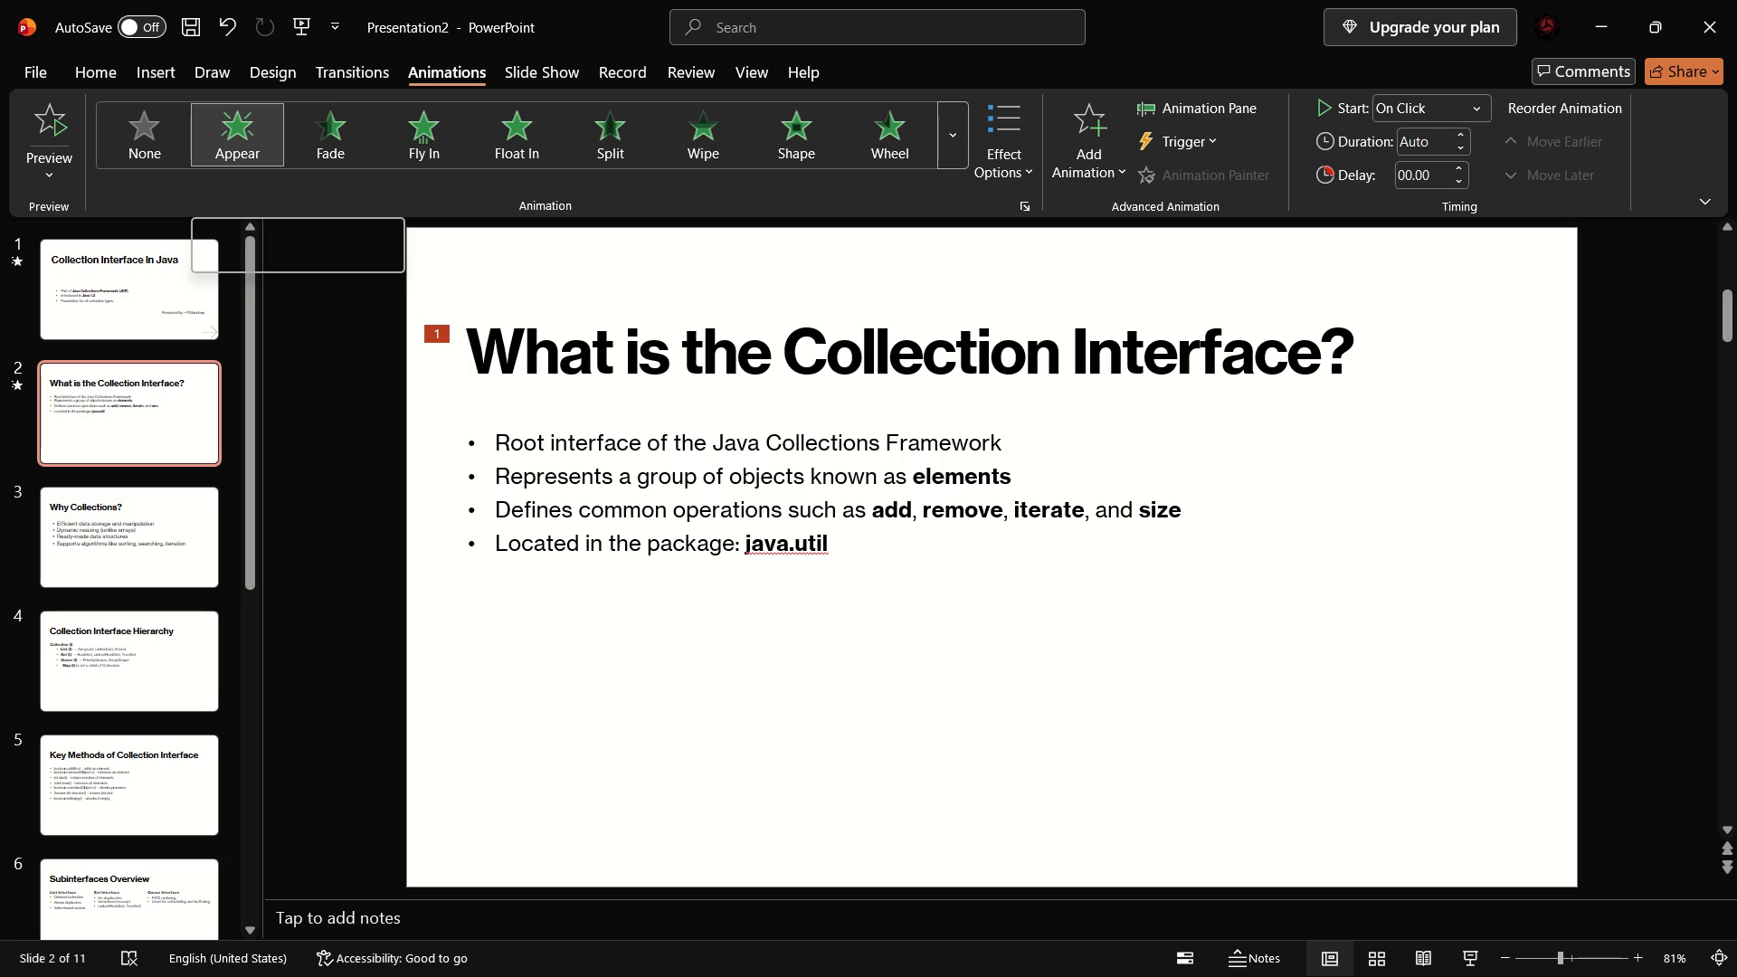
Apply the Fly In animation separately to each of the four bullet lines on slide 2, in order.
left_click(489, 443)
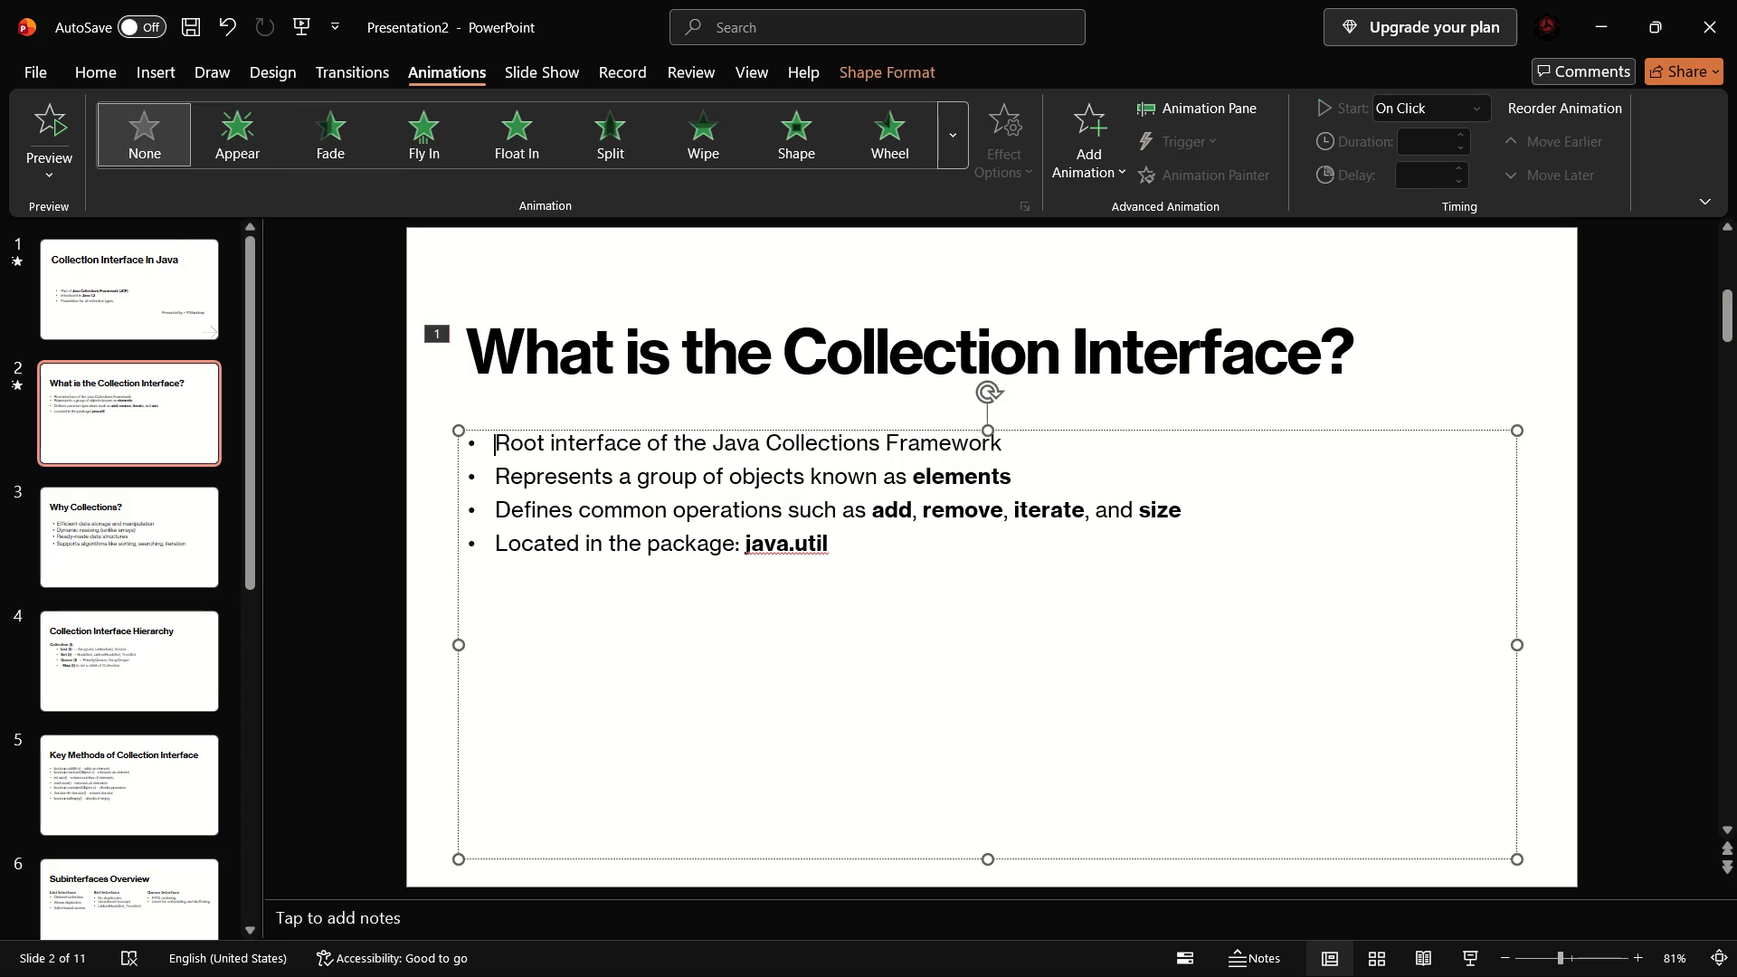
left_click_drag(489, 443, 1066, 449)
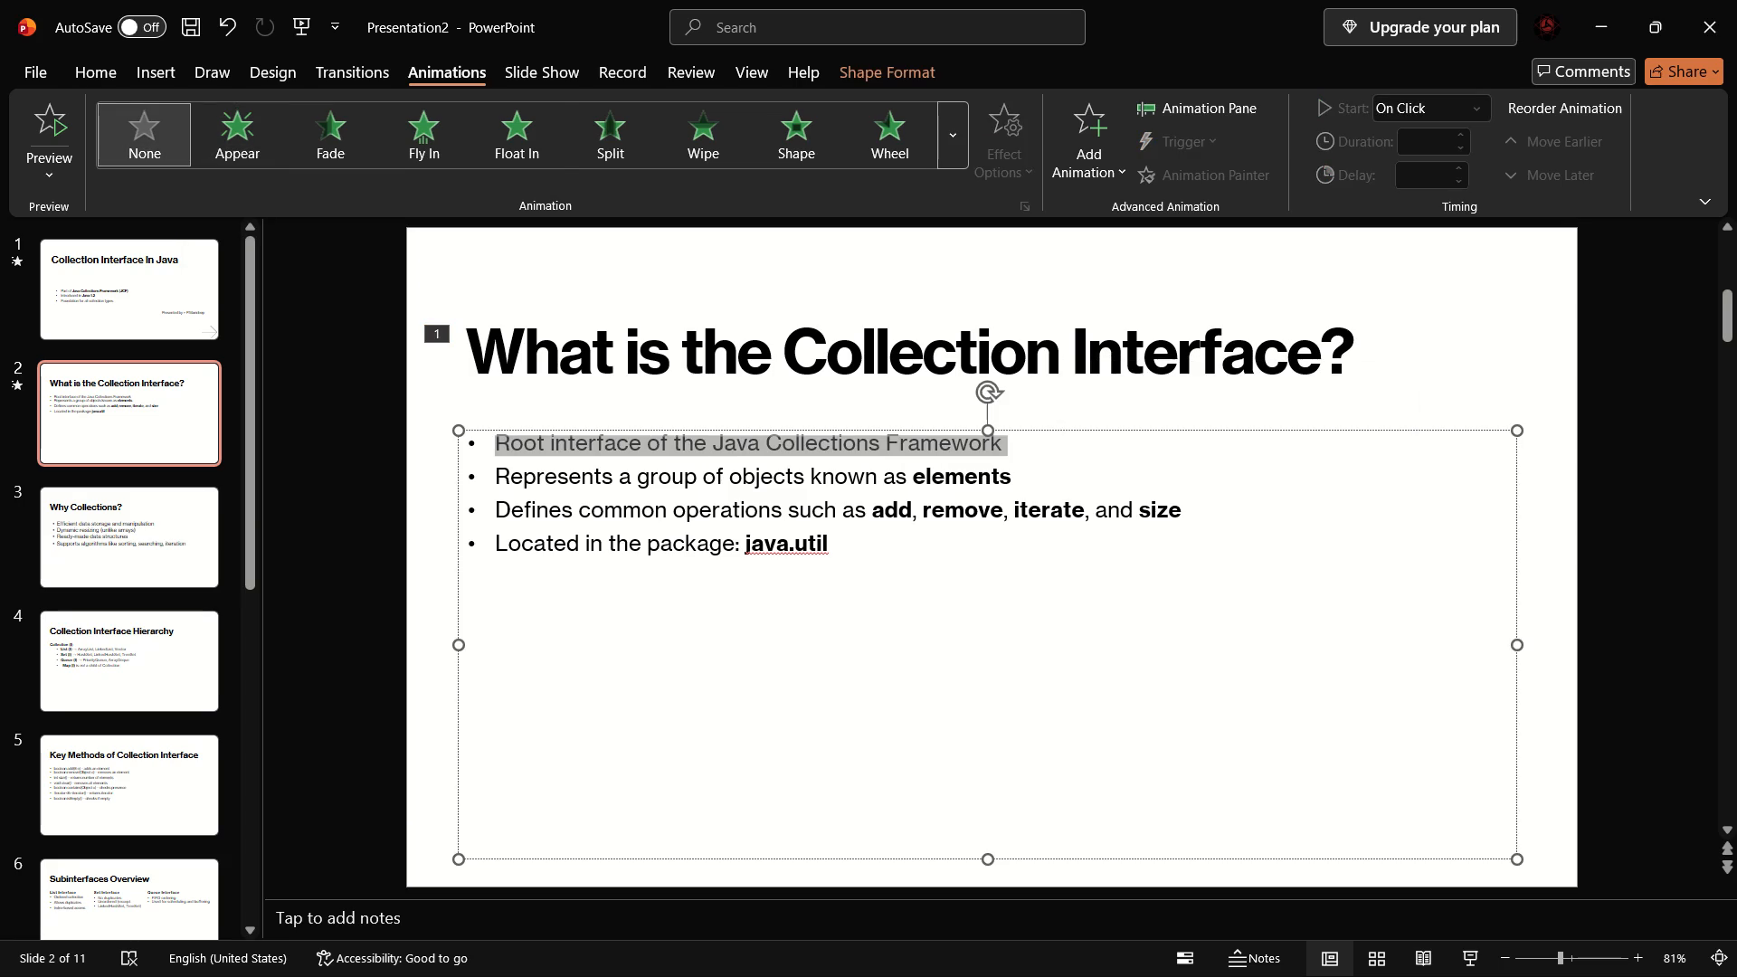
left_click(423, 137)
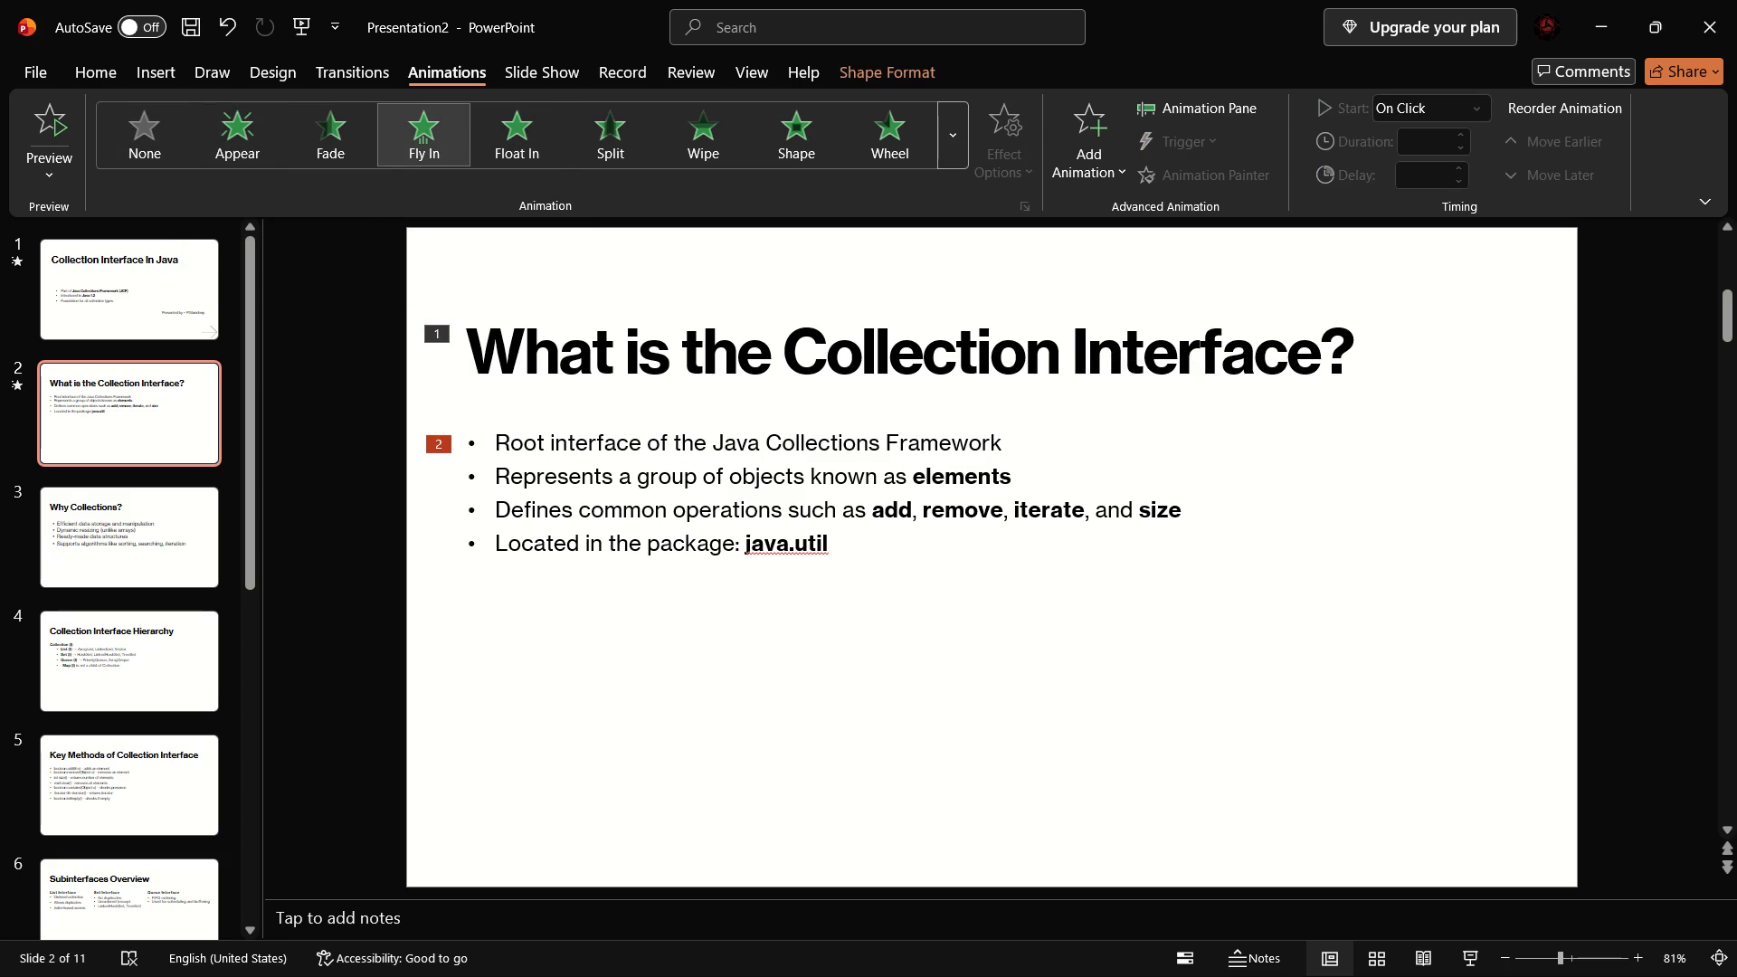
left_click_drag(500, 488, 986, 498)
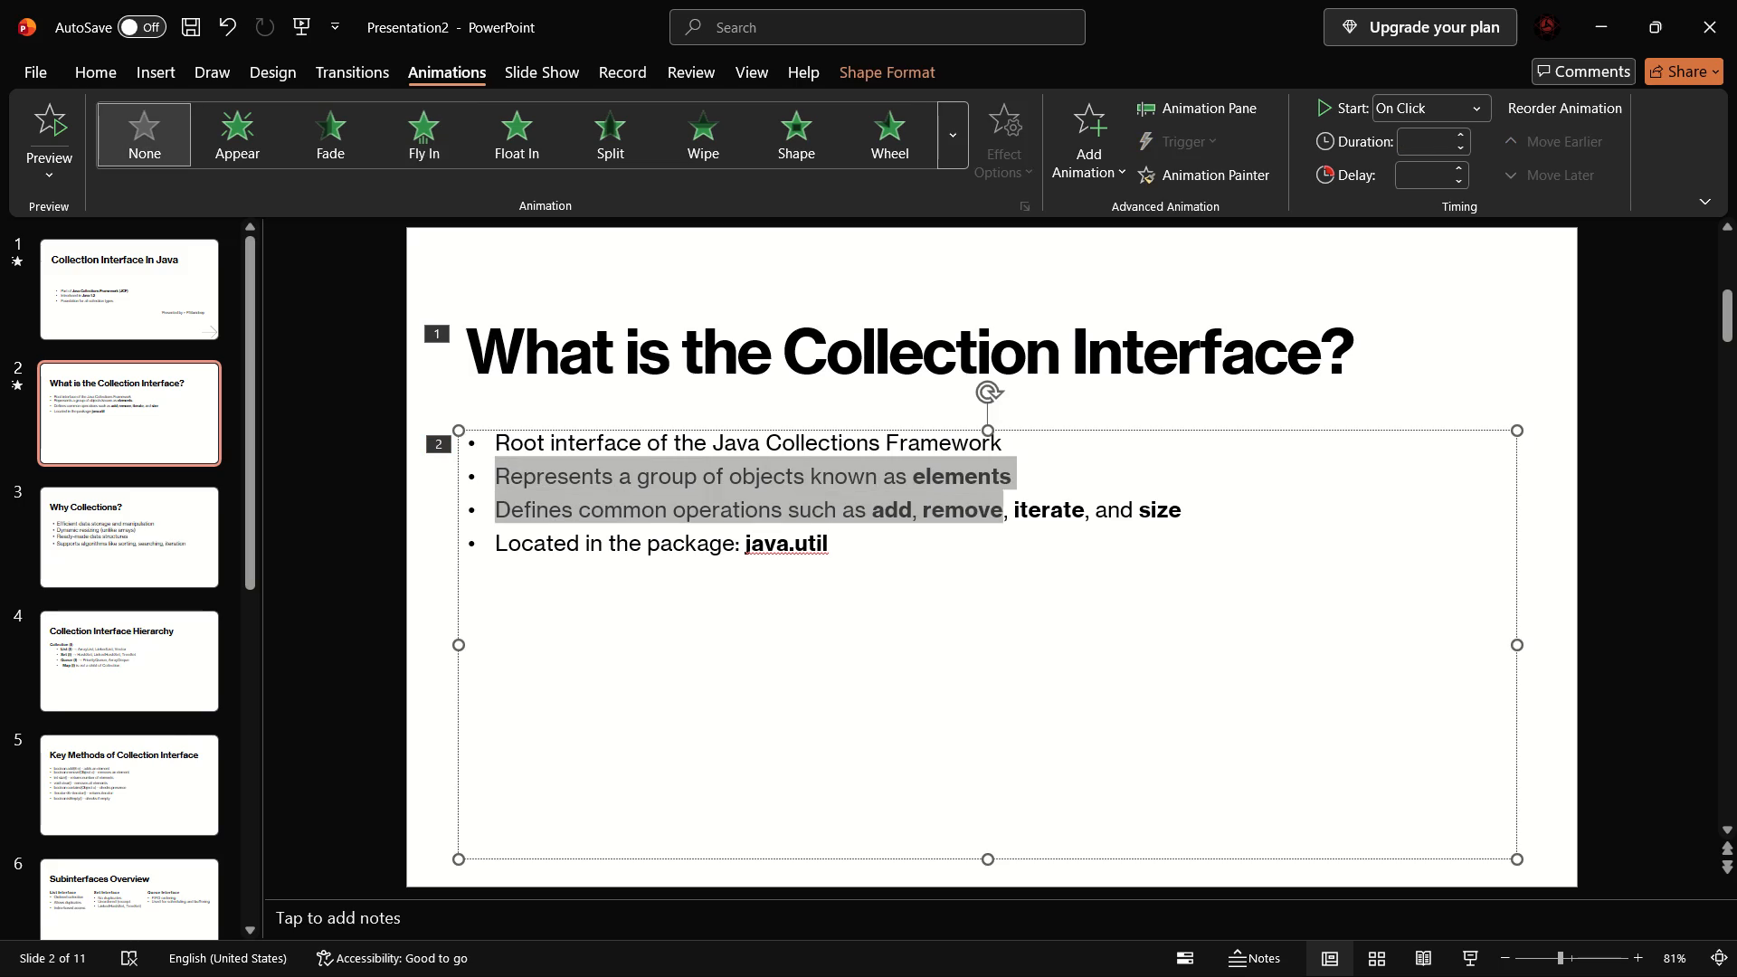
left_click_drag(986, 498, 1115, 473)
left_click(434, 132)
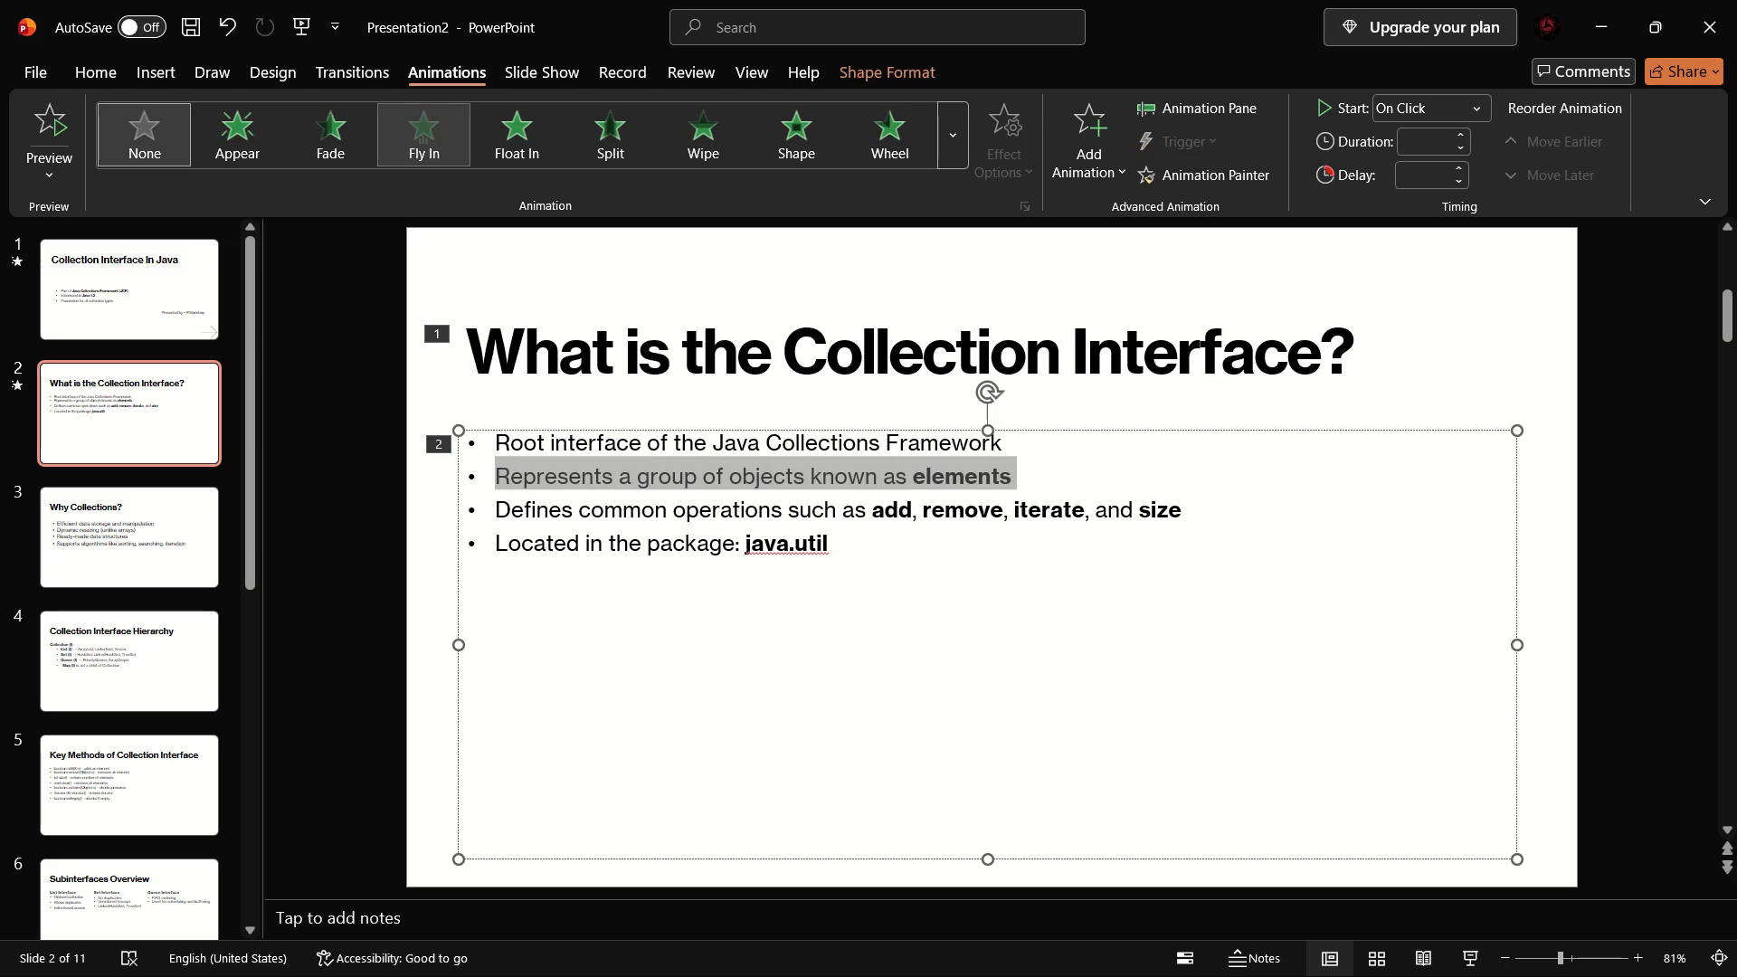
left_click_drag(498, 515, 820, 528)
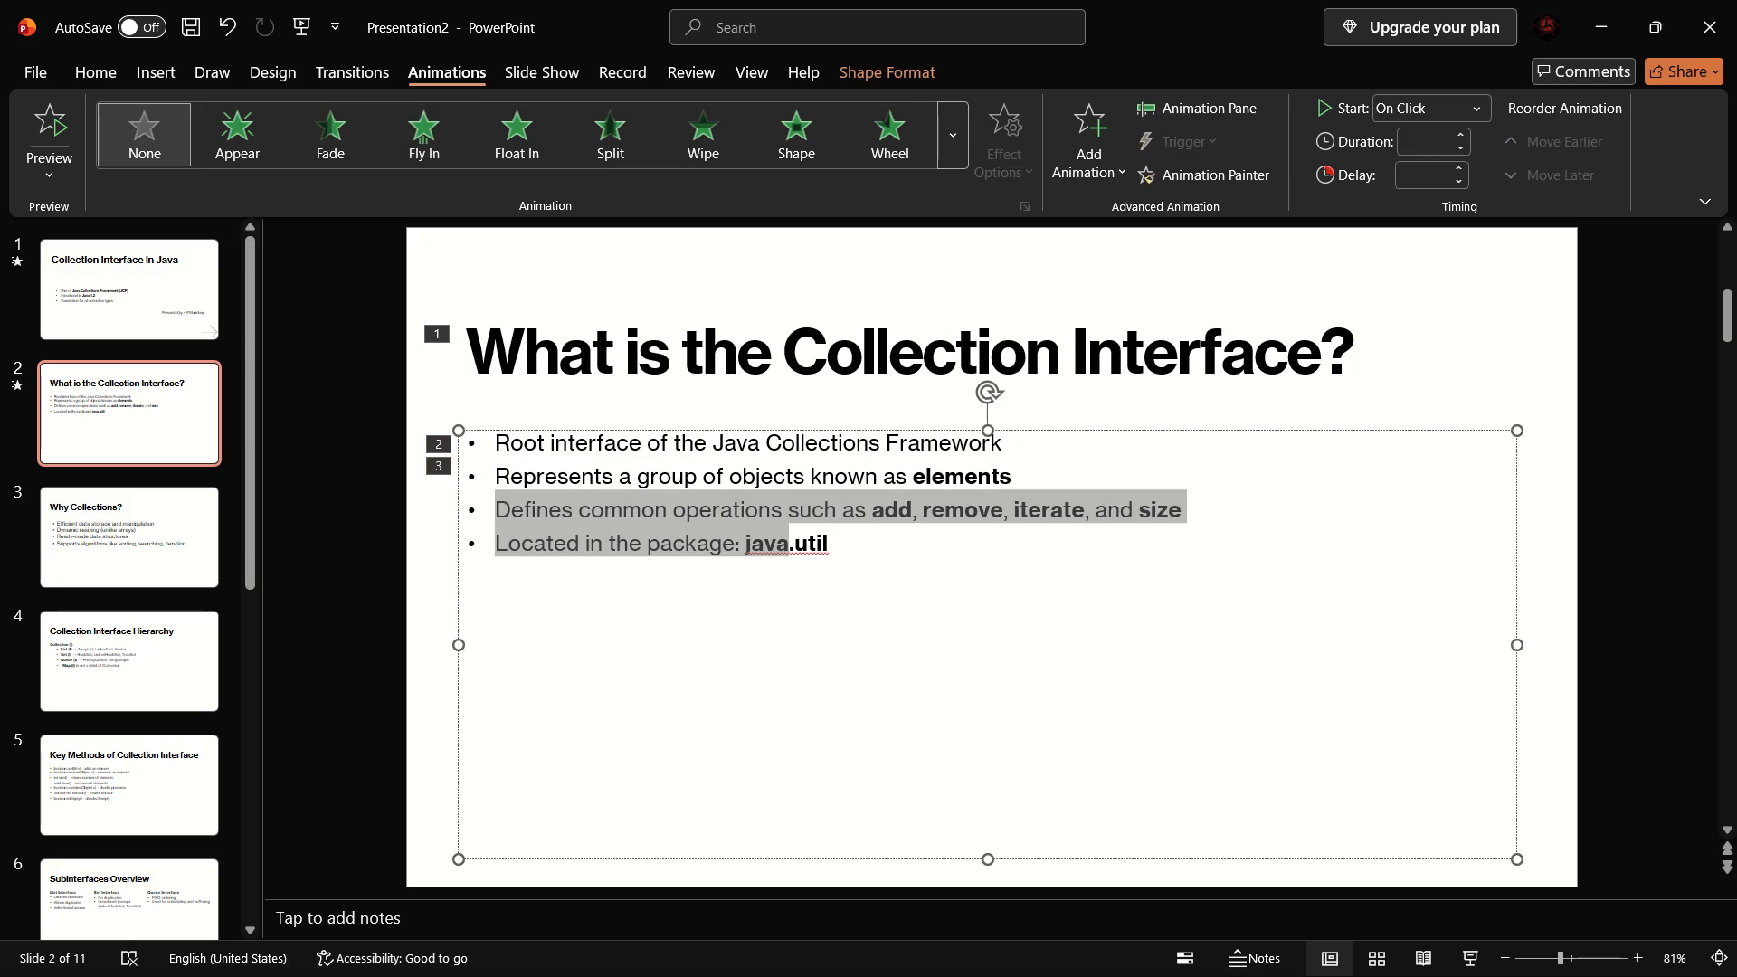
left_click_drag(820, 528, 1186, 513)
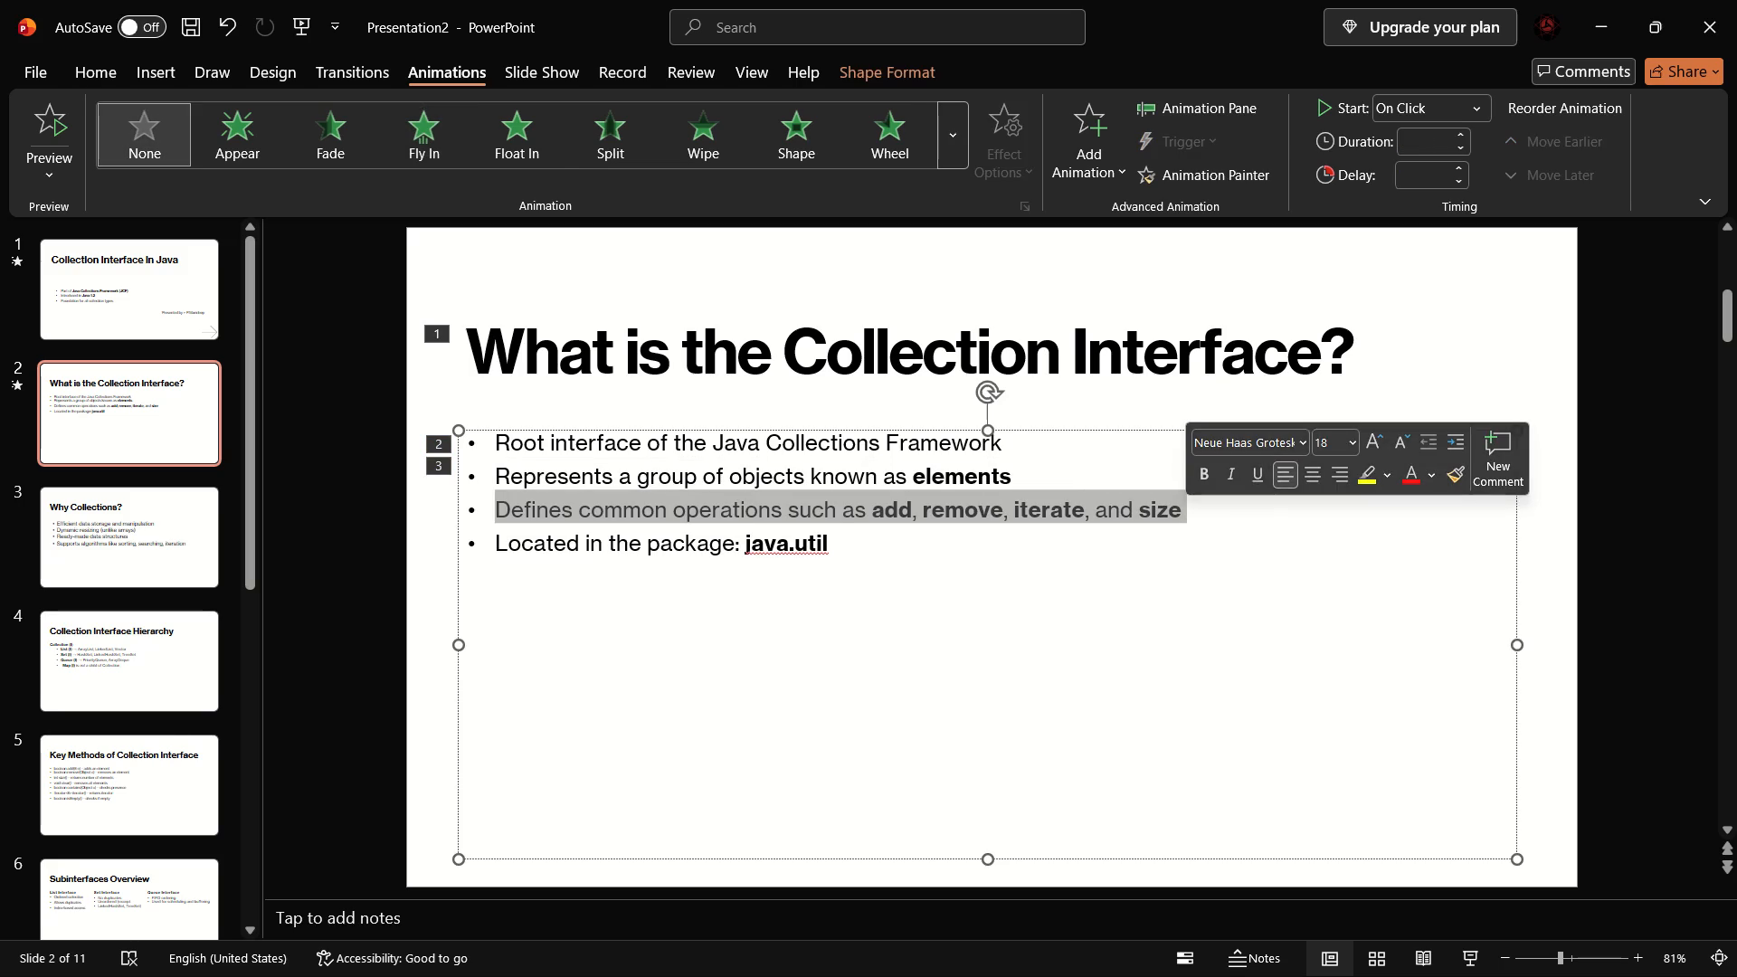
left_click(513, 147)
left_click(441, 138)
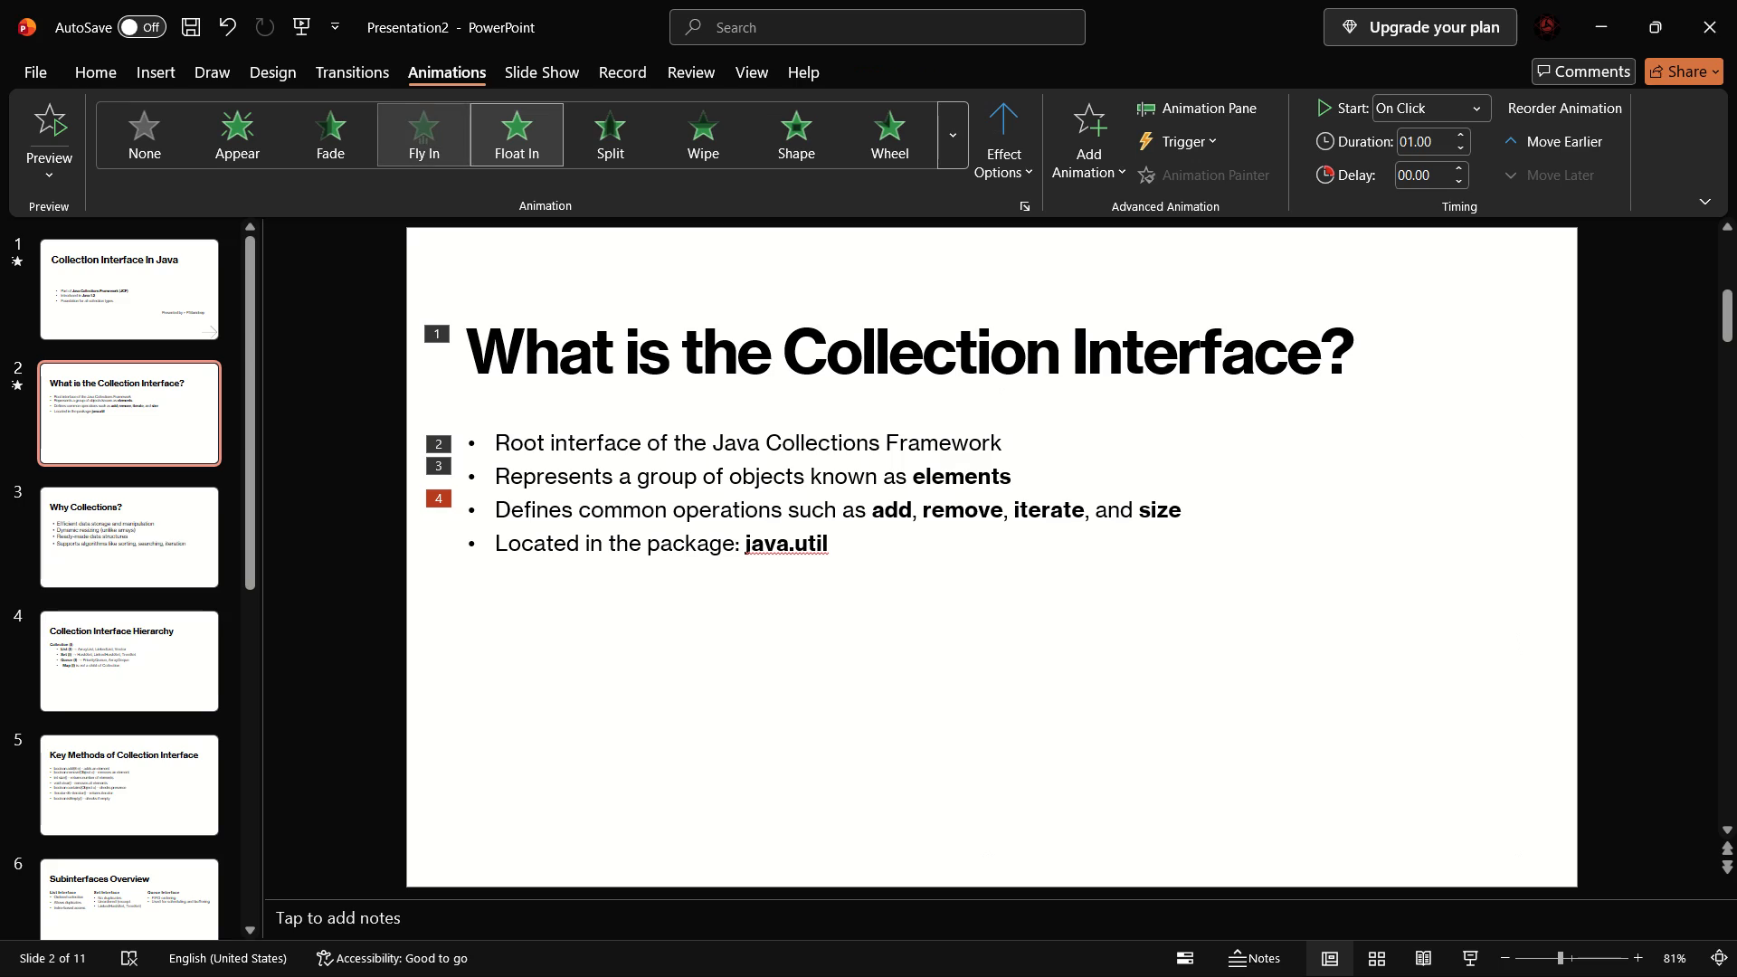
left_click_drag(489, 549, 868, 526)
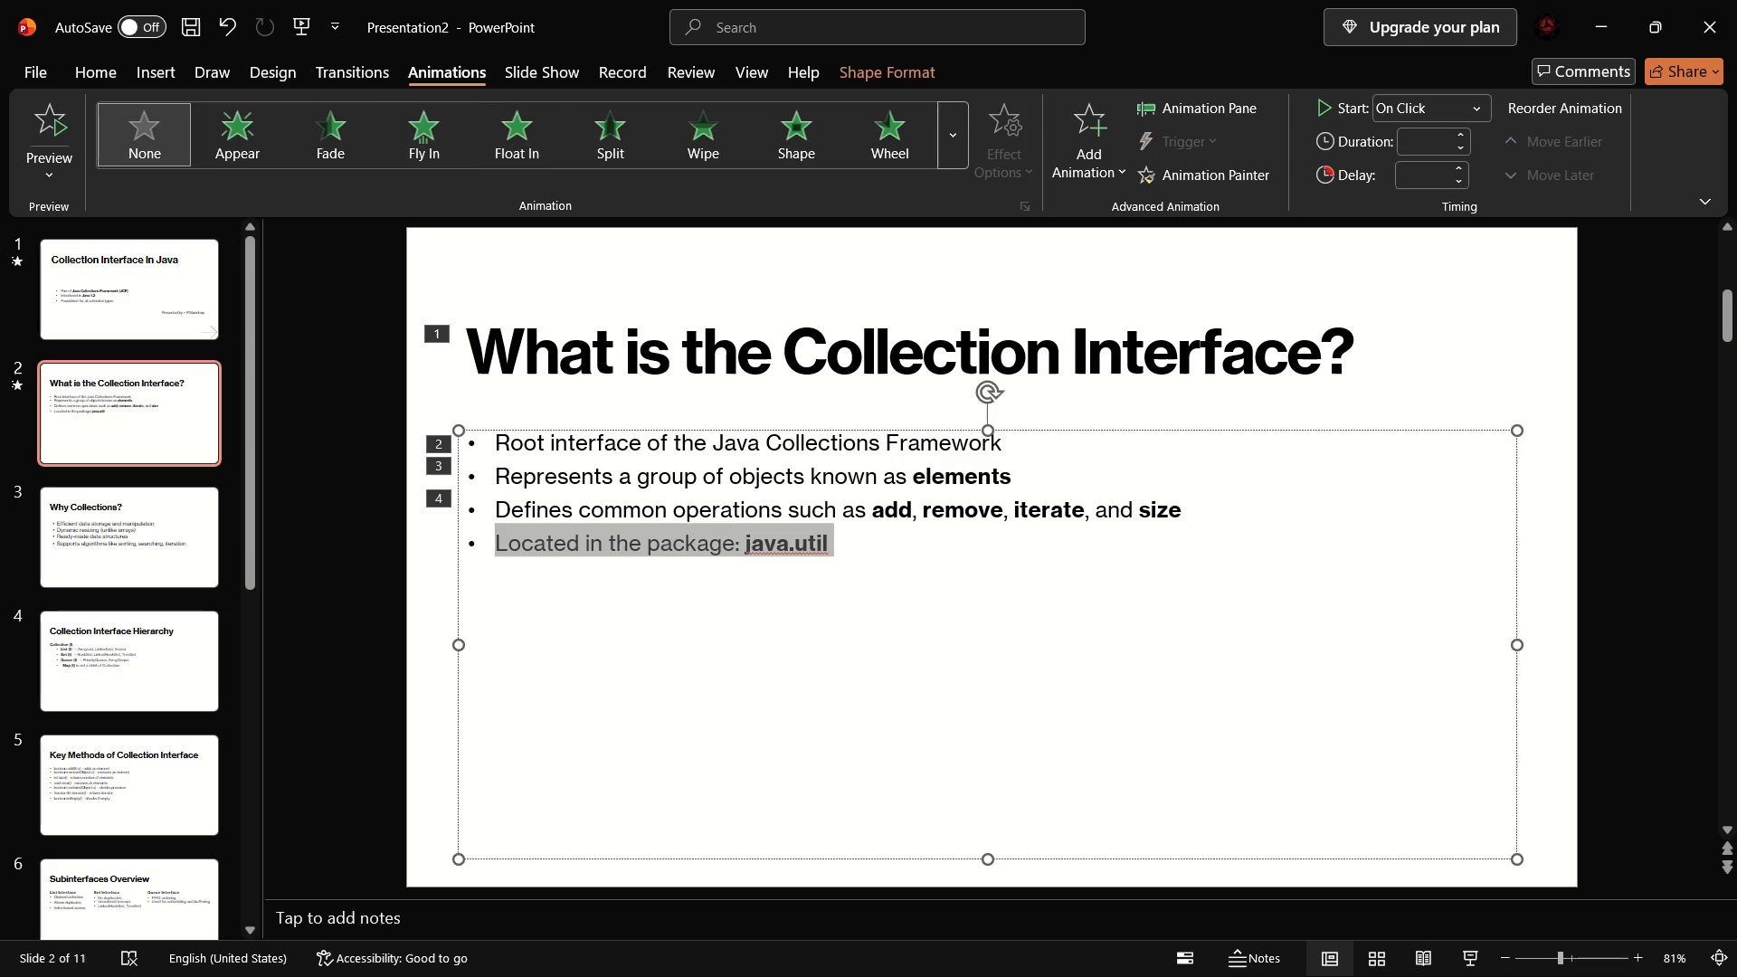
left_click_drag(868, 526, 884, 527)
left_click(431, 127)
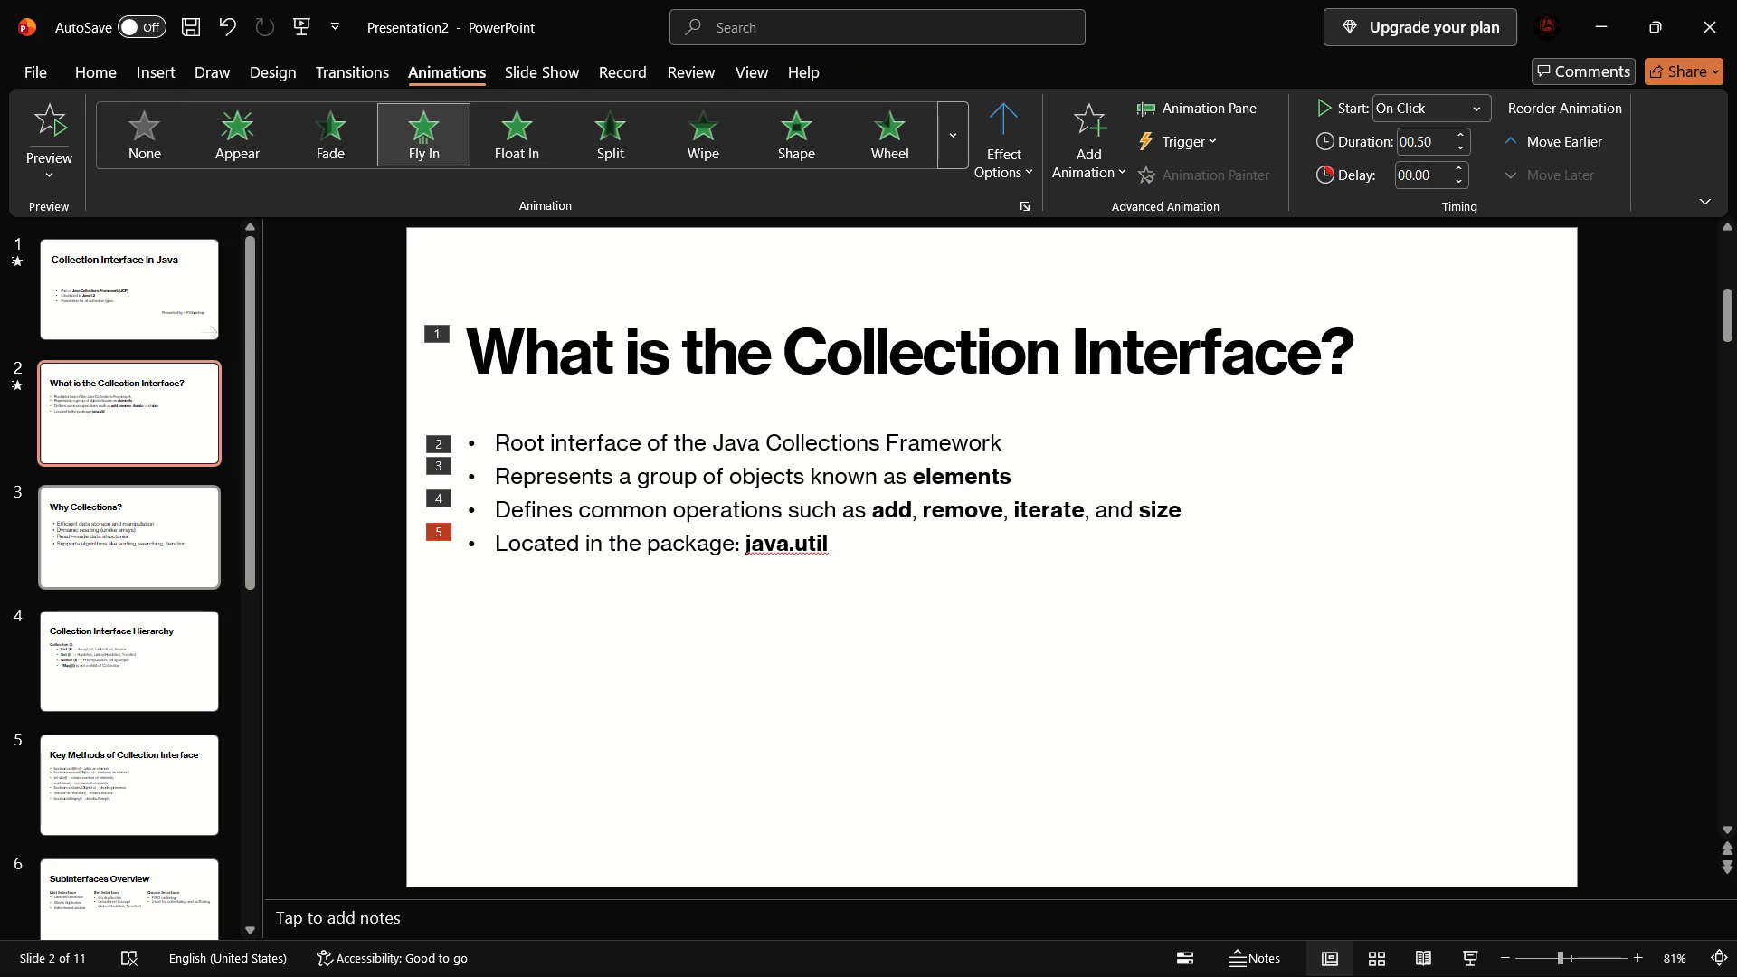
Apply the Appear animation to the "Why Collections?" title on slide 3.
left_click(128, 555)
left_click(498, 365)
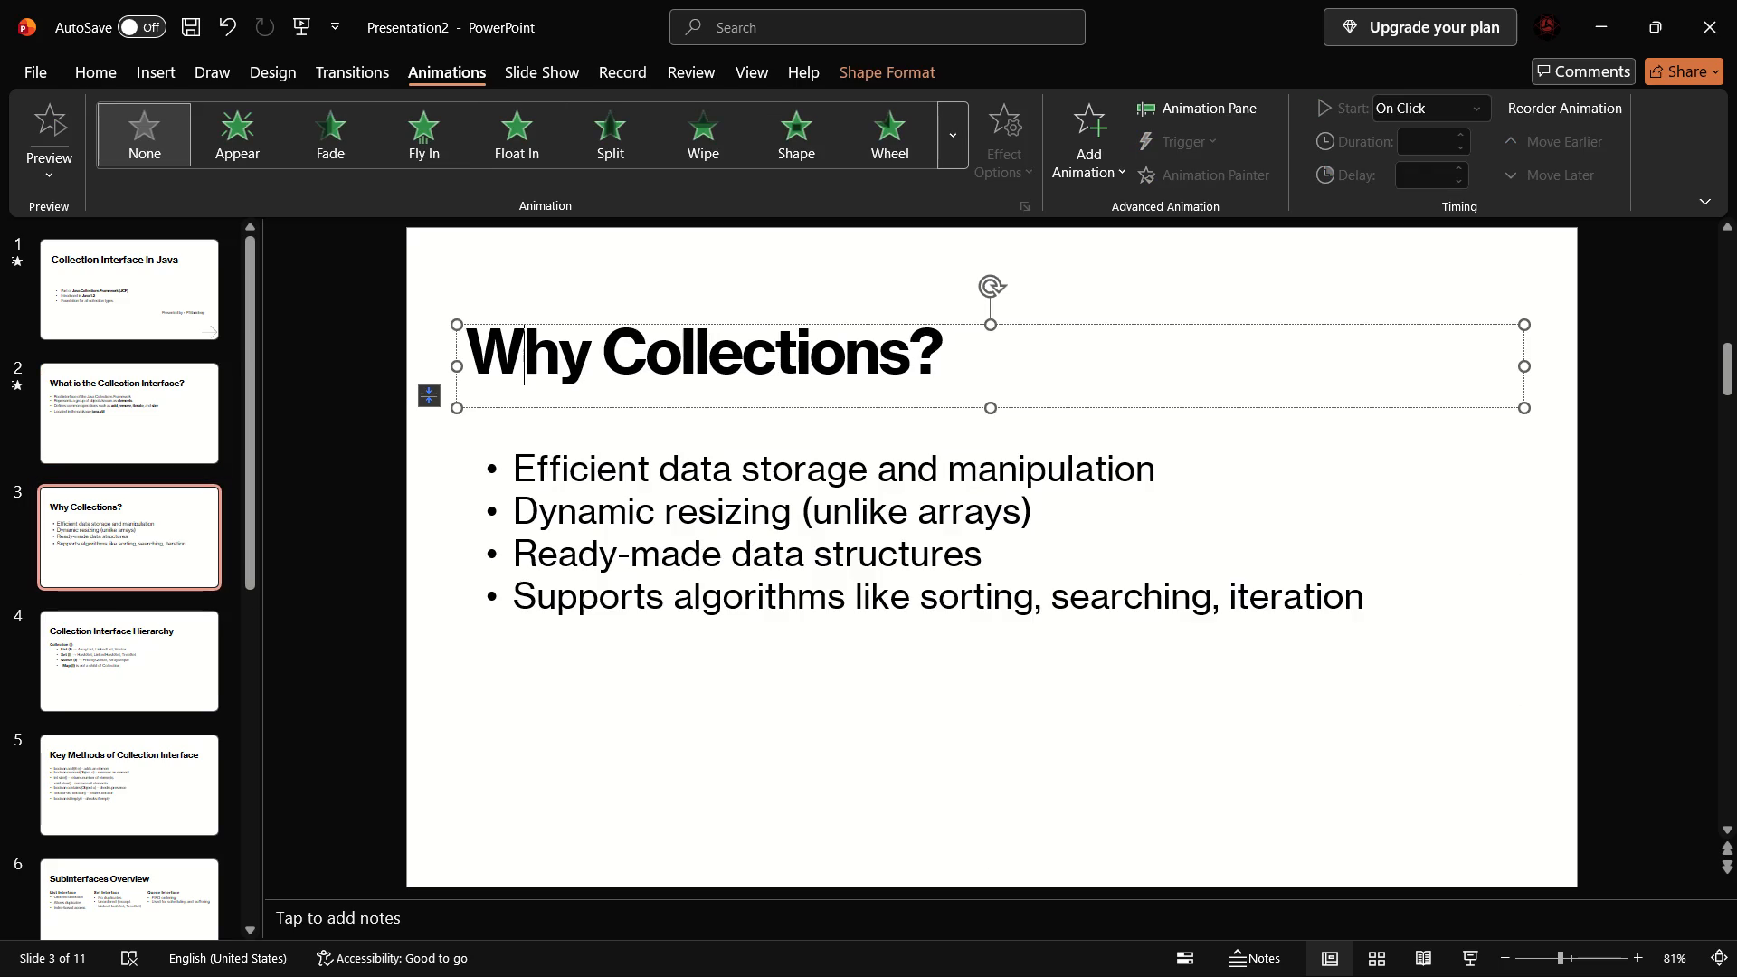
left_click(266, 156)
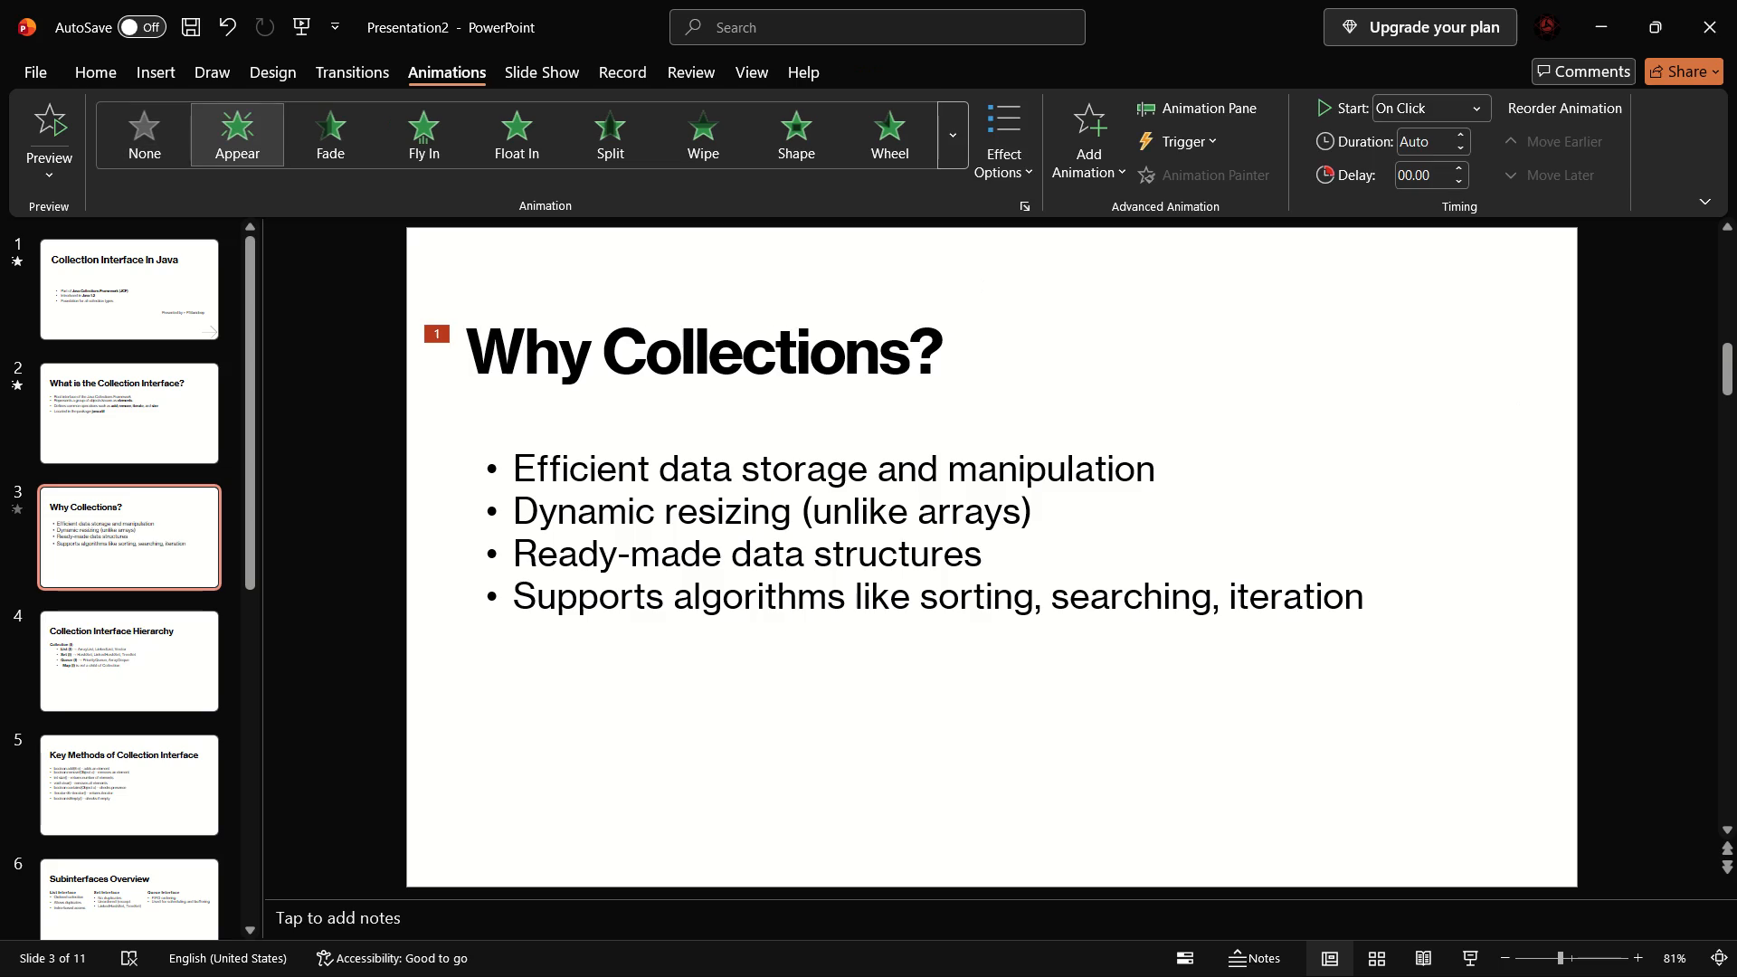
Set the font size of all four bullet lines on slide 3 to 20.
left_click_drag(515, 470, 1096, 472)
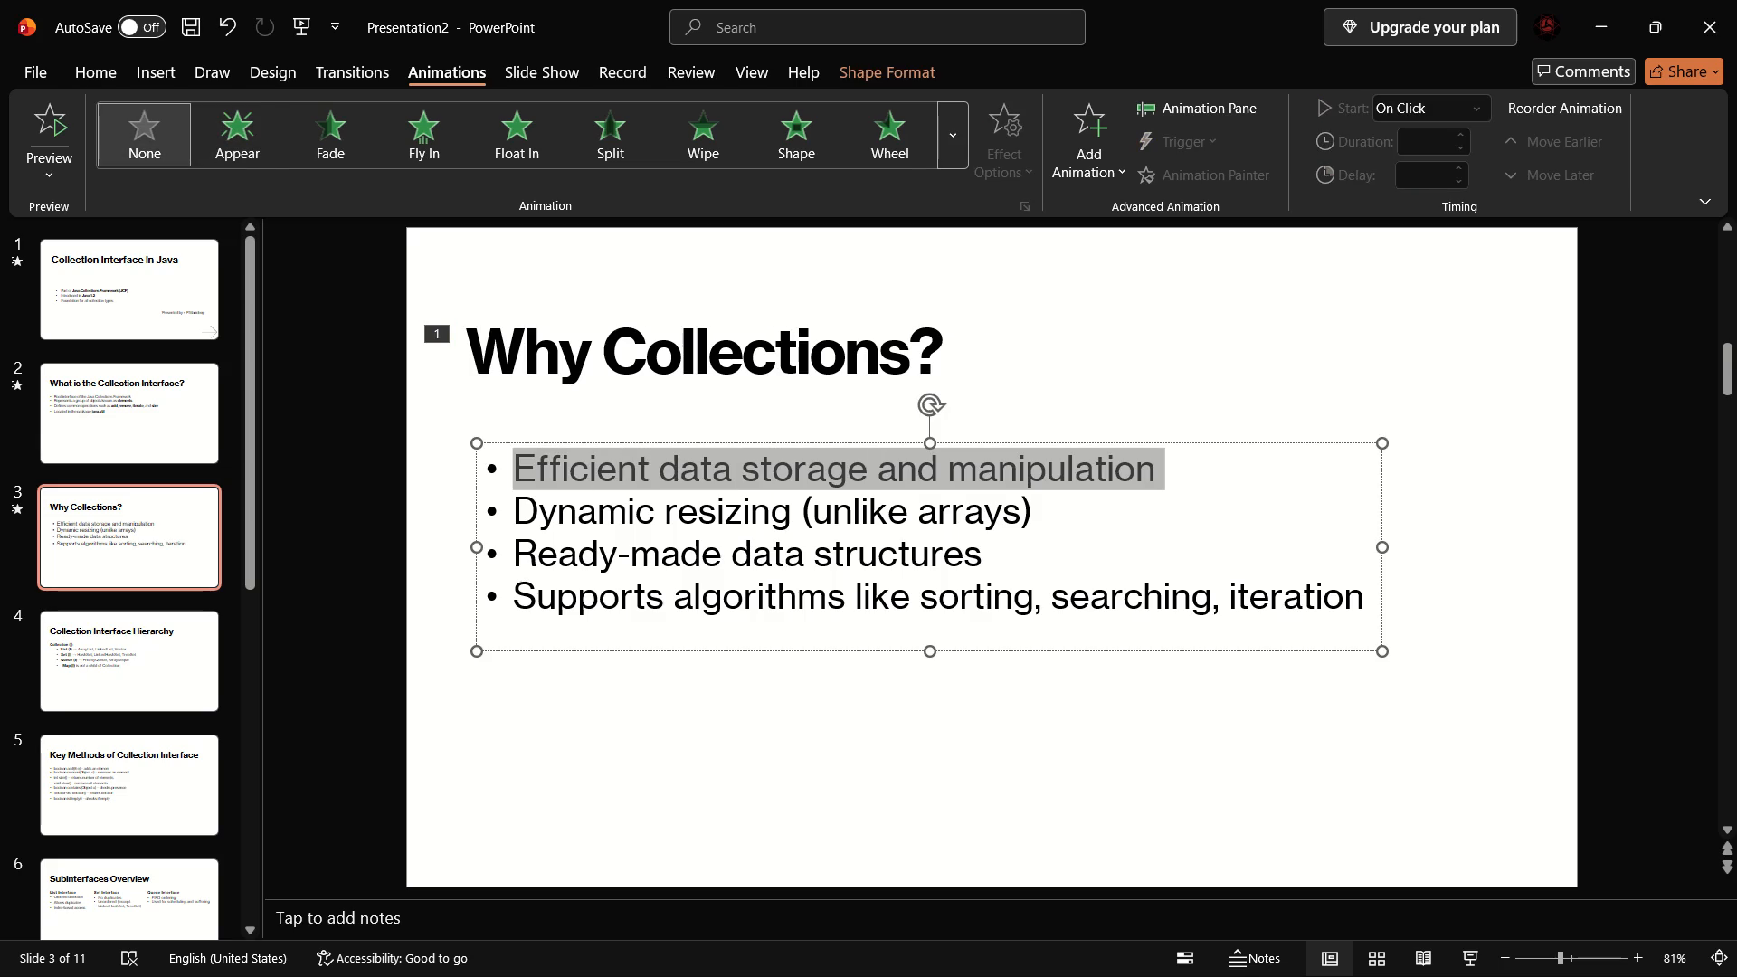
left_click_drag(1096, 472, 1346, 635)
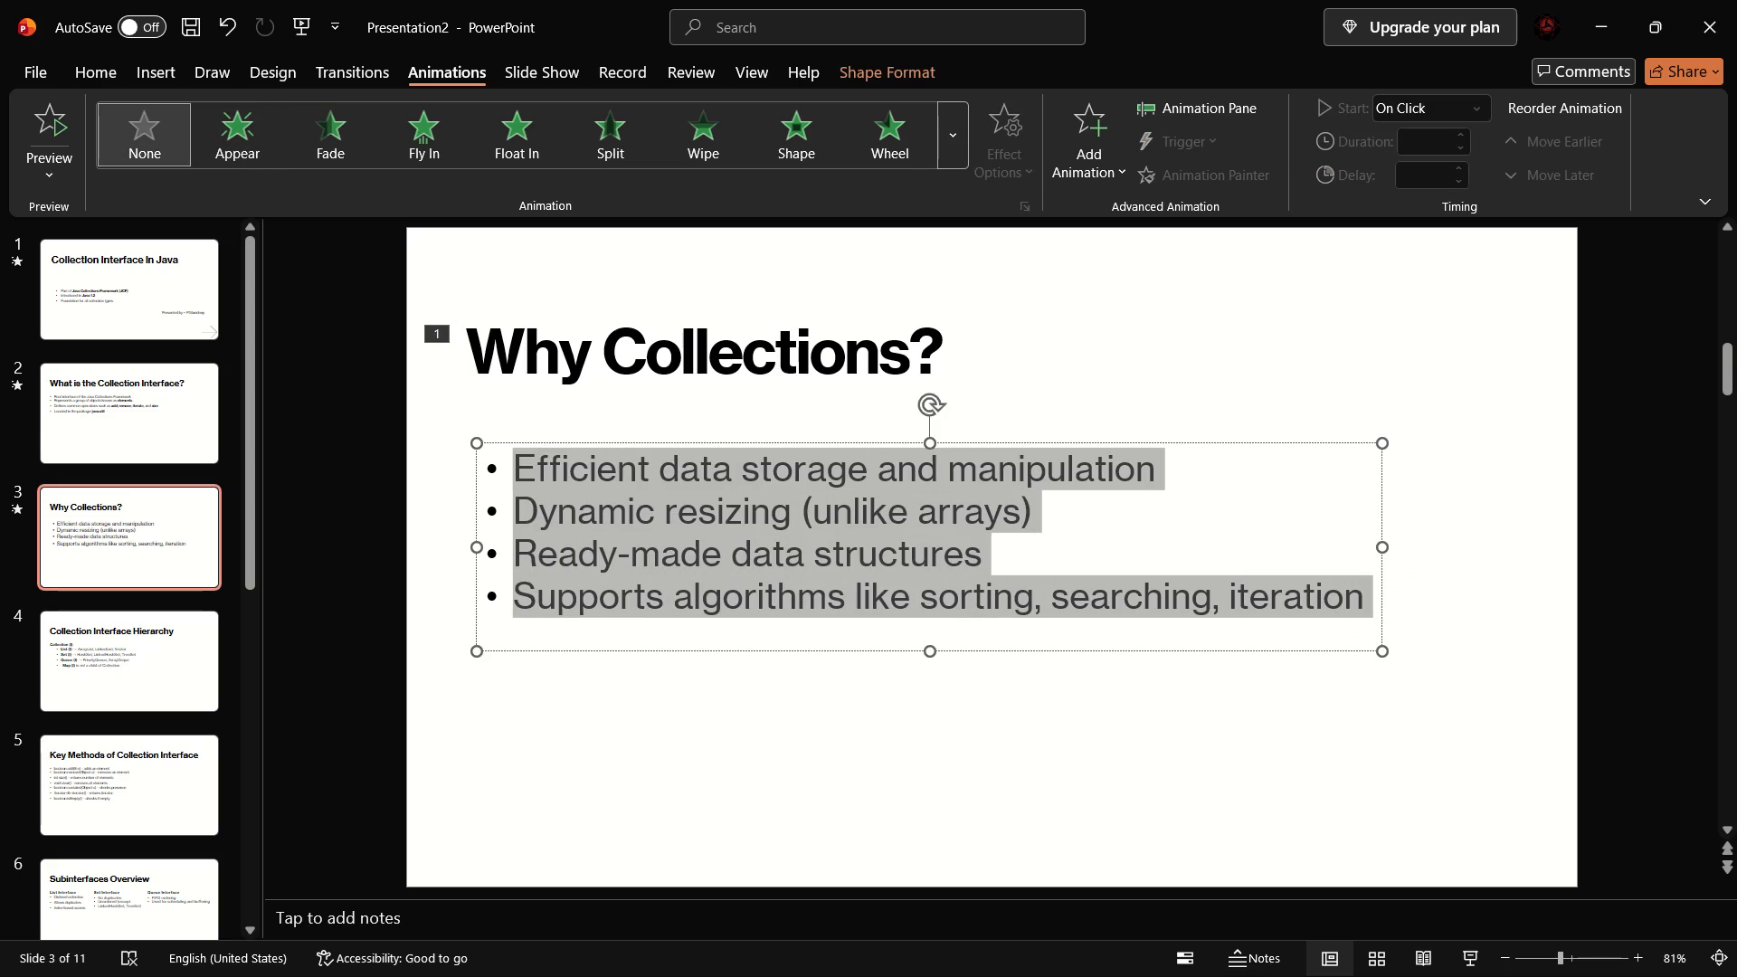
left_click(106, 66)
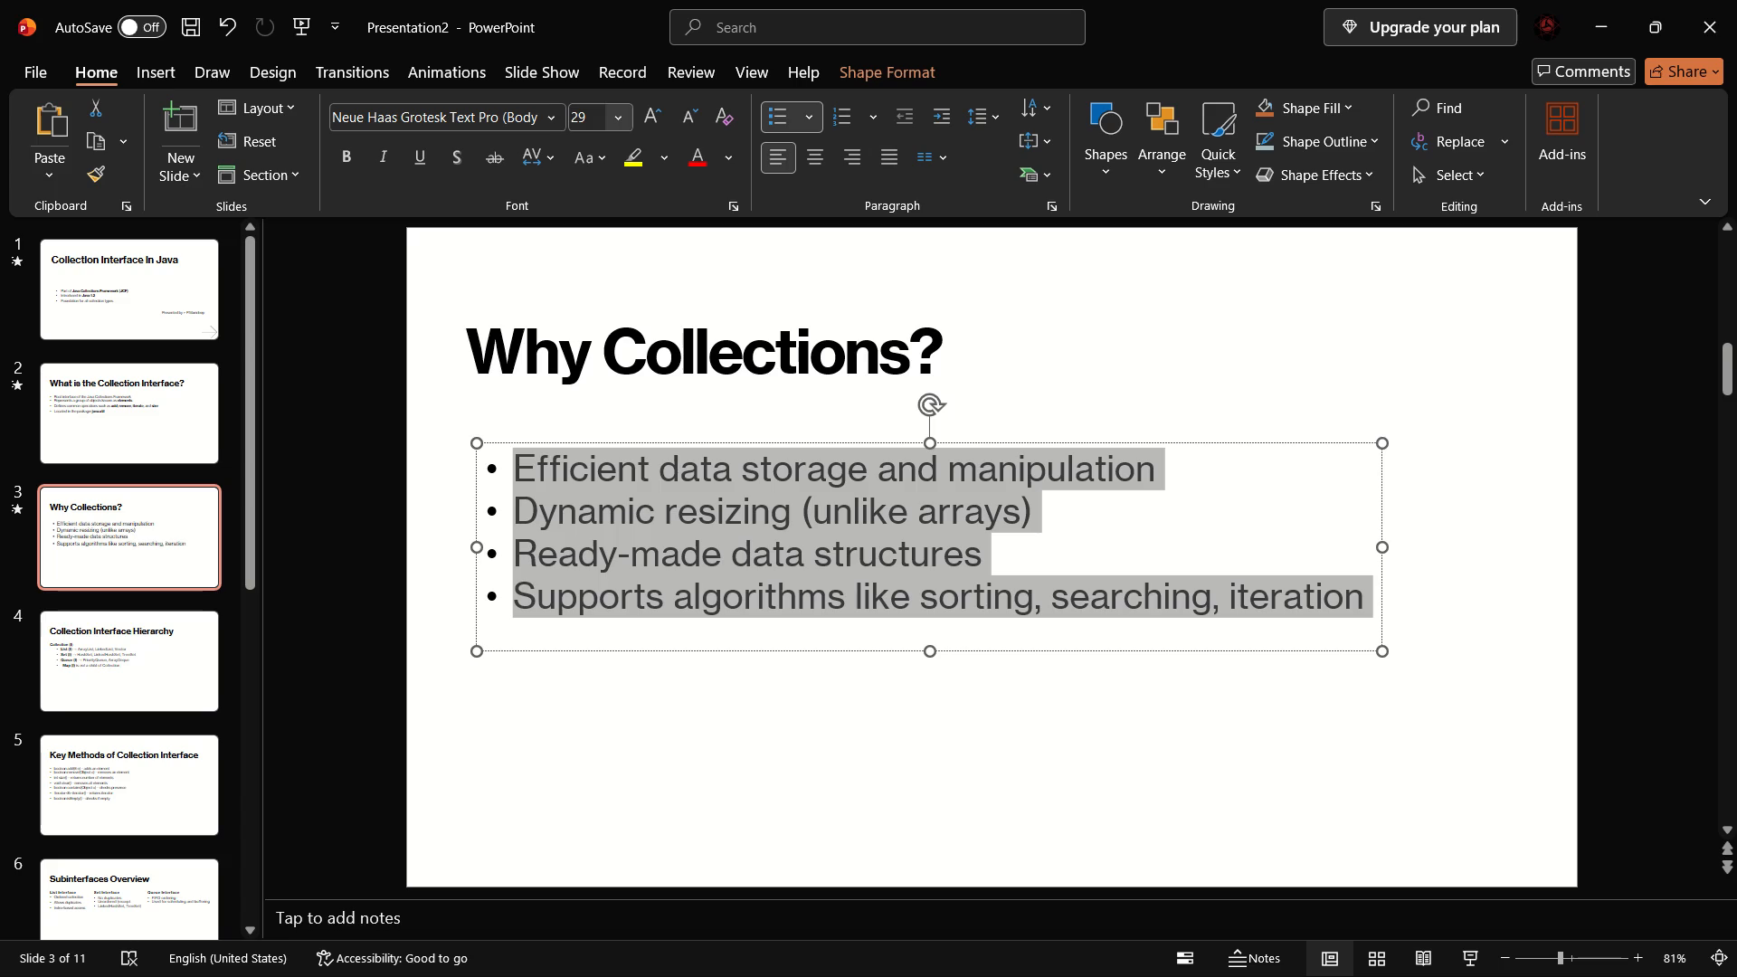
left_click(593, 113)
type("20")
key("Return")
left_click(812, 563)
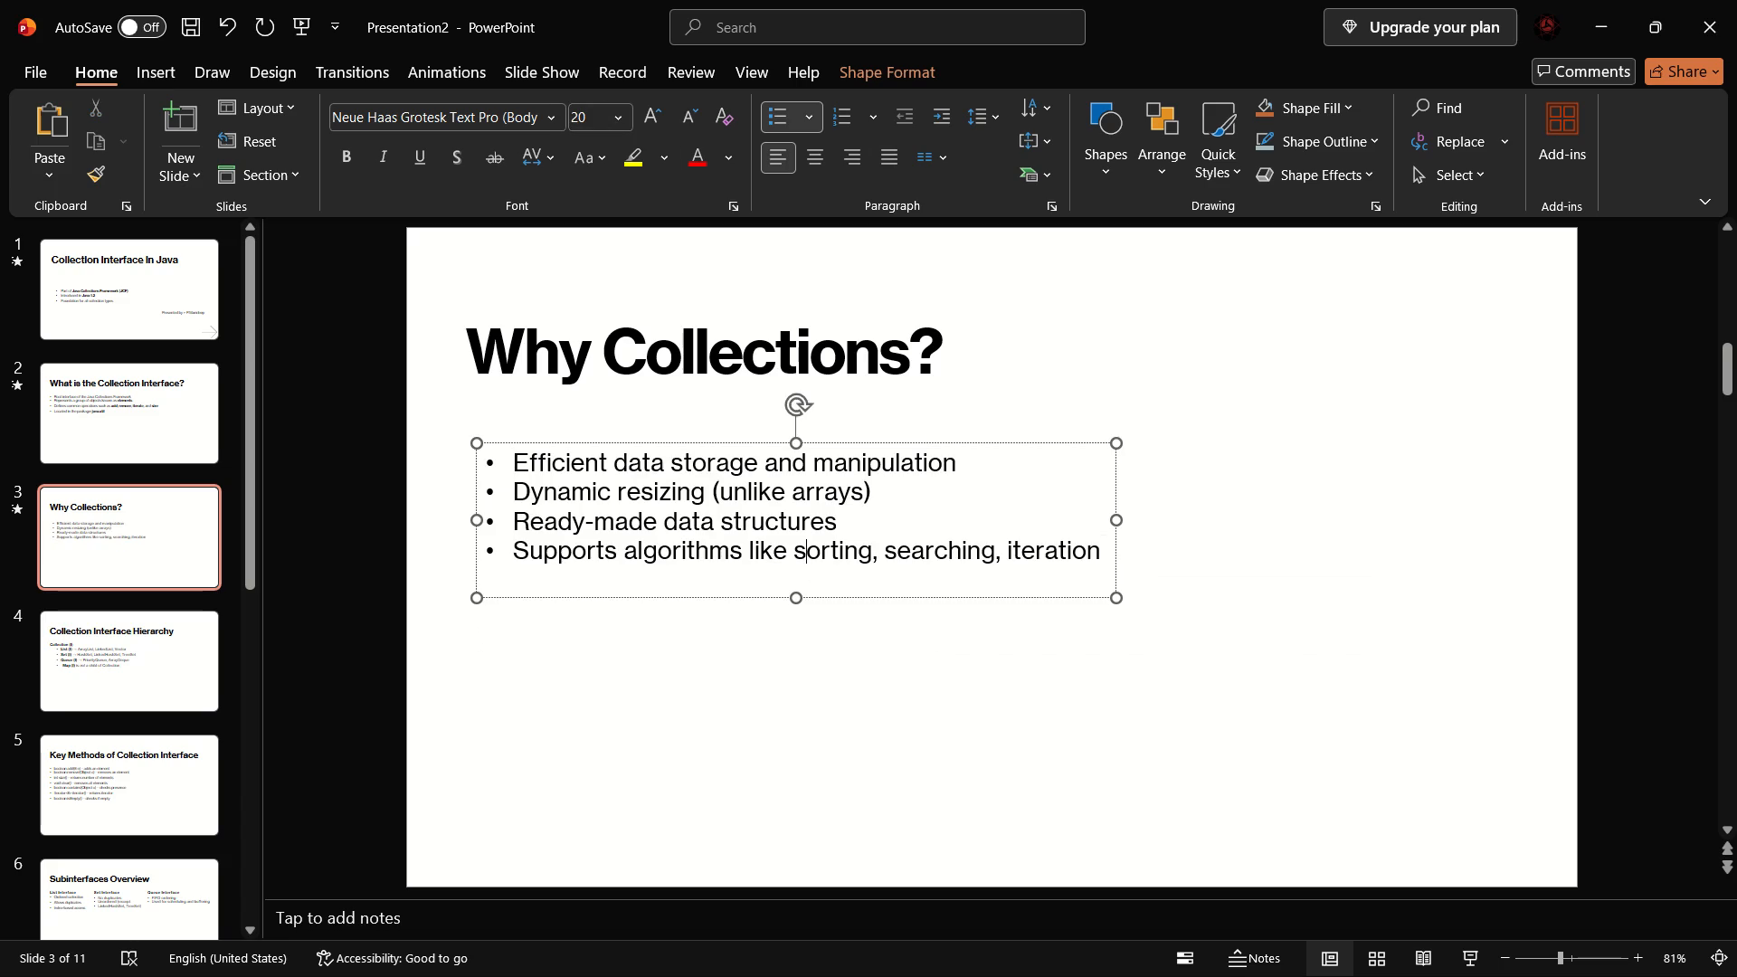
Apply the Fly In animation separately to each of the four bullet lines on slide 3, in order.
left_click(372, 69)
left_click(470, 76)
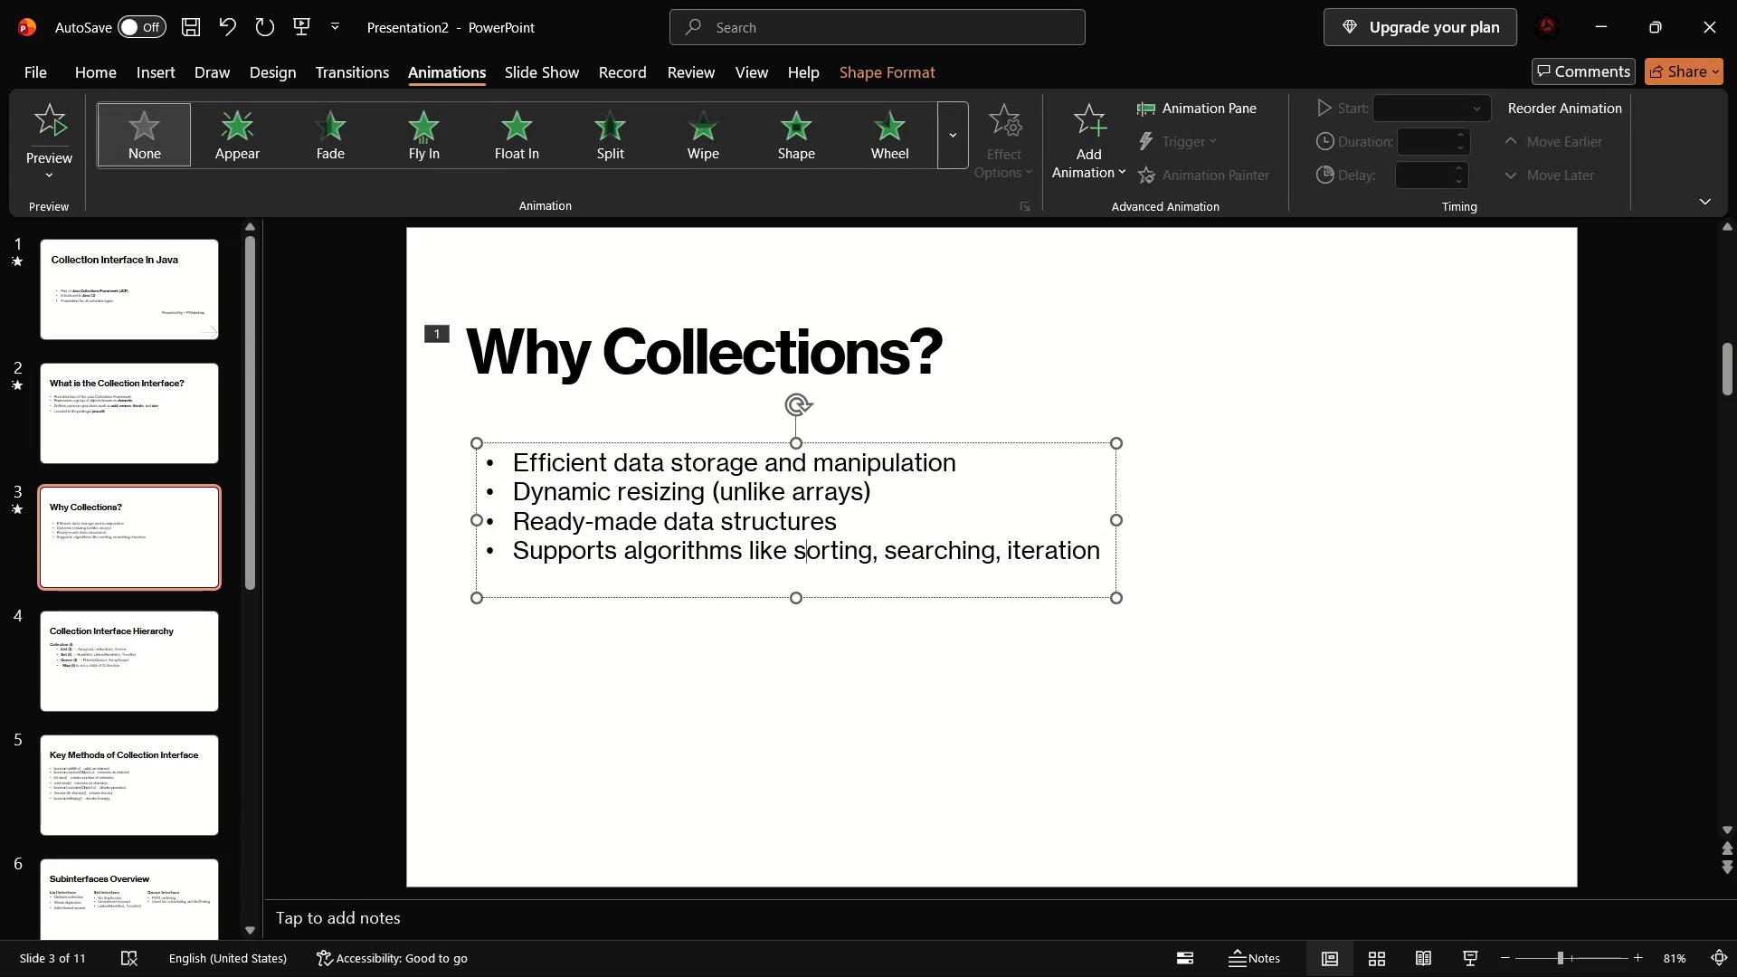
left_click_drag(519, 462, 924, 471)
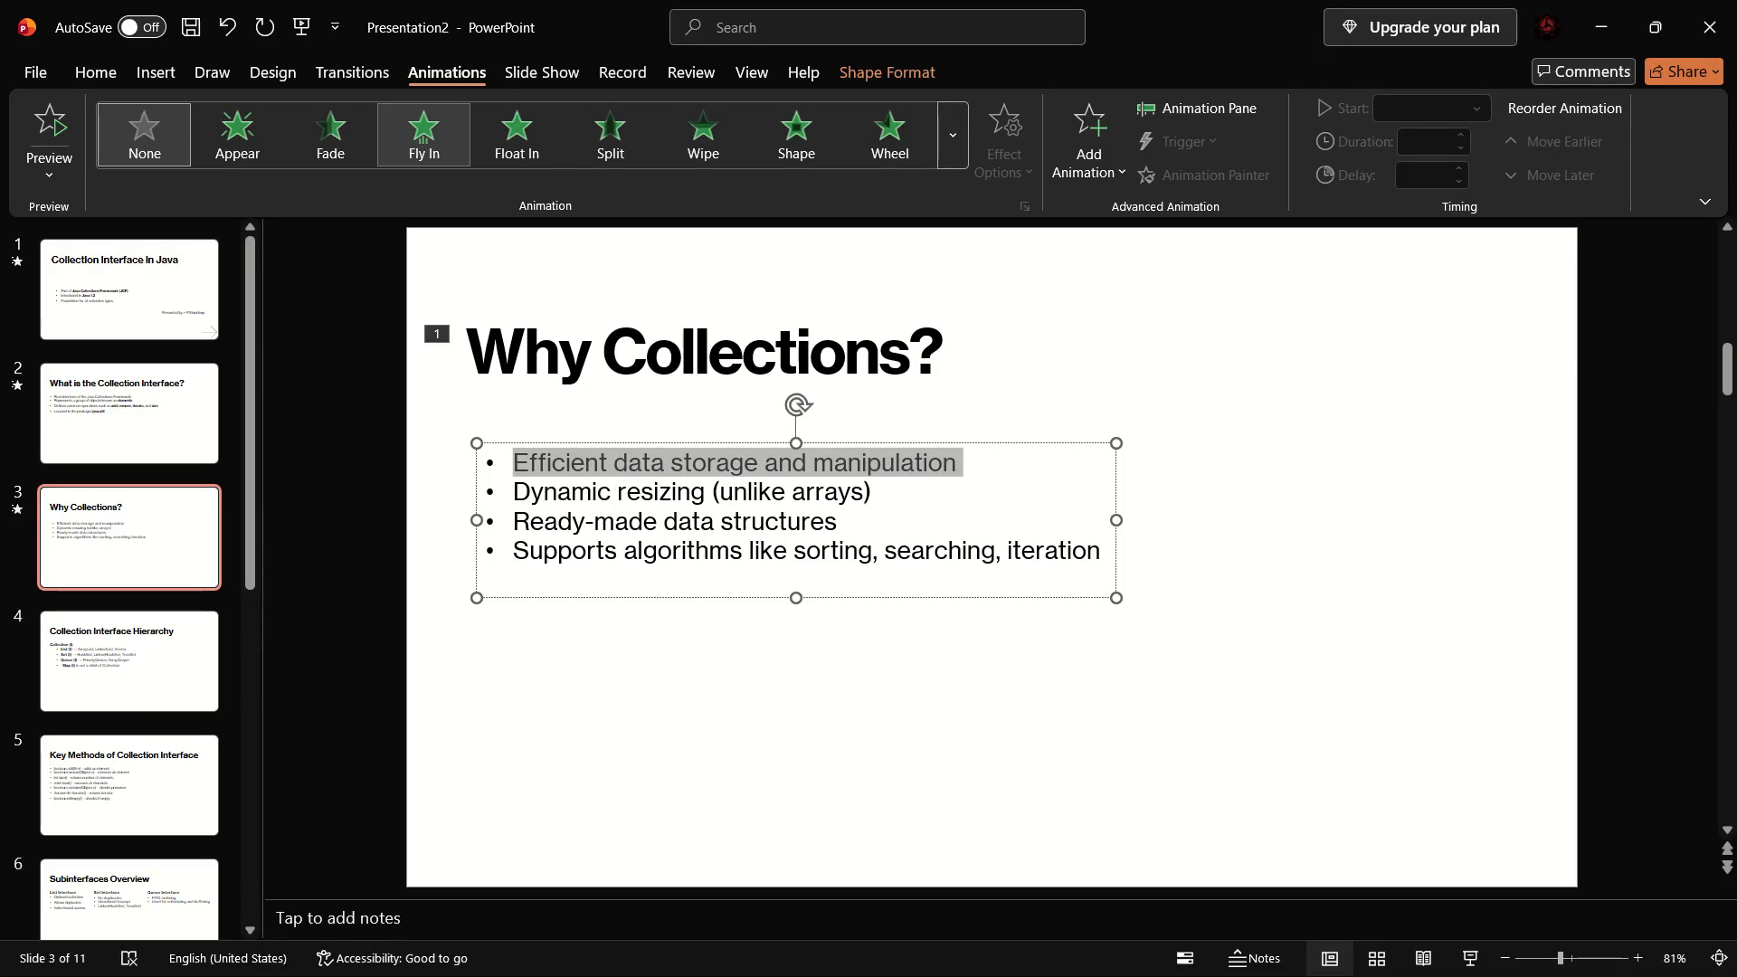
left_click(436, 143)
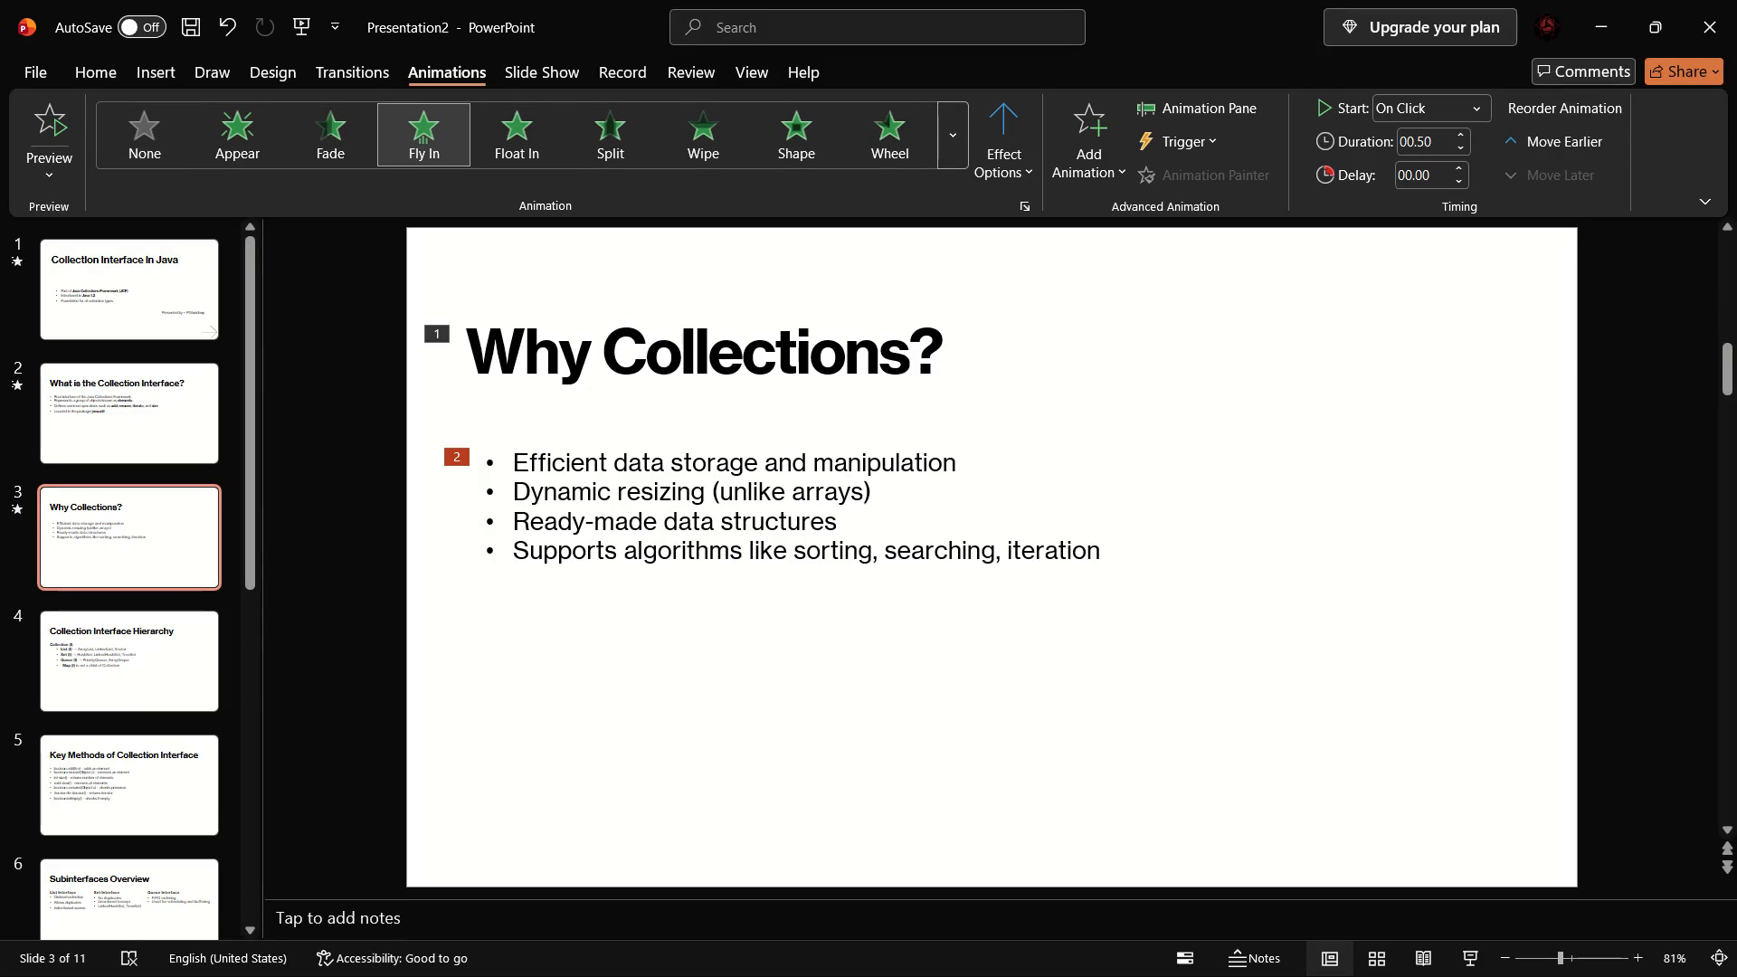
left_click_drag(518, 495, 877, 495)
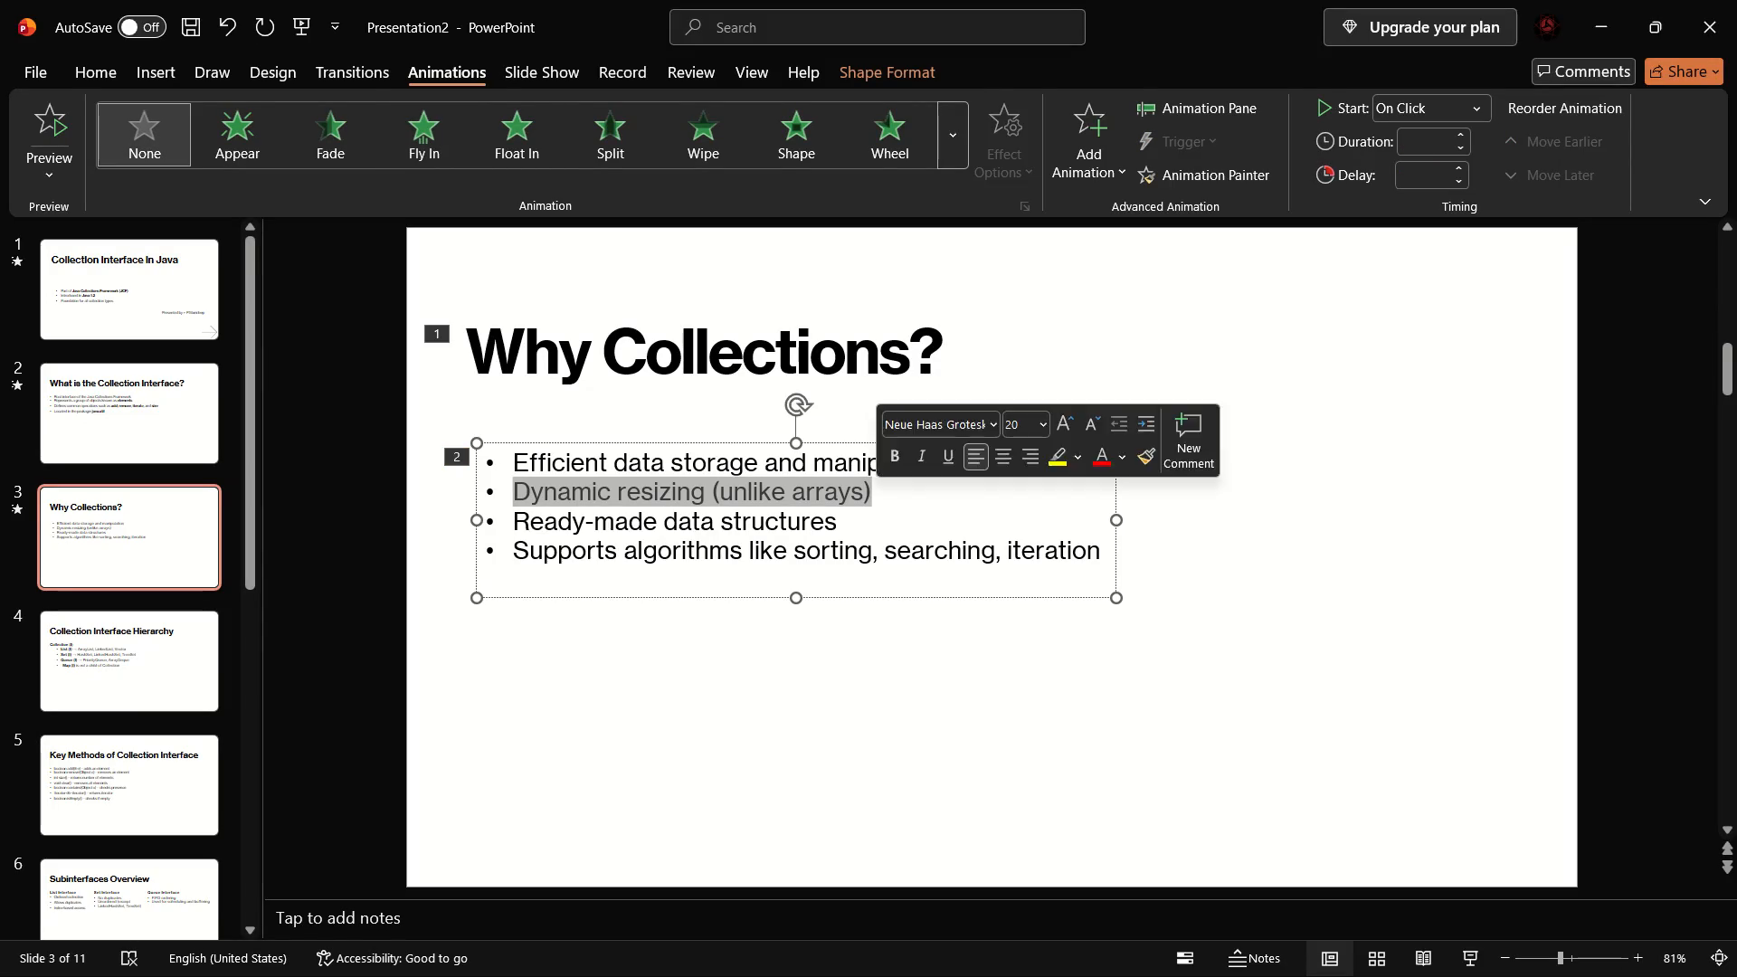
left_click(444, 156)
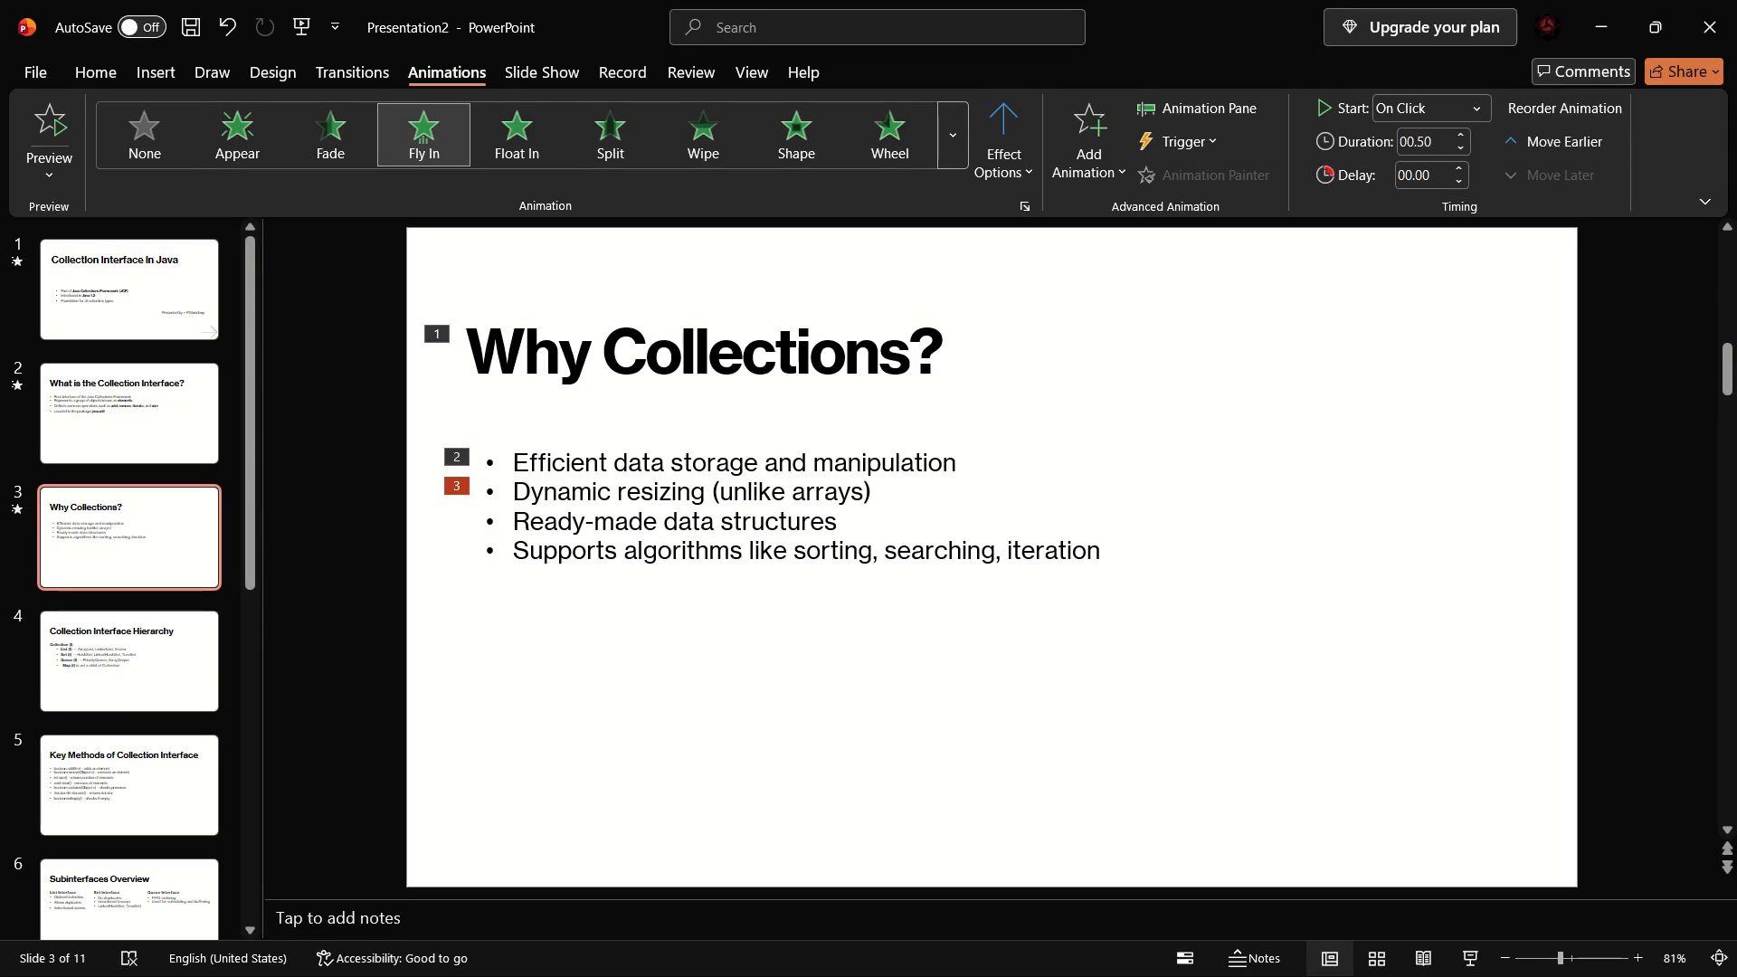
left_click_drag(515, 525, 873, 528)
left_click(441, 148)
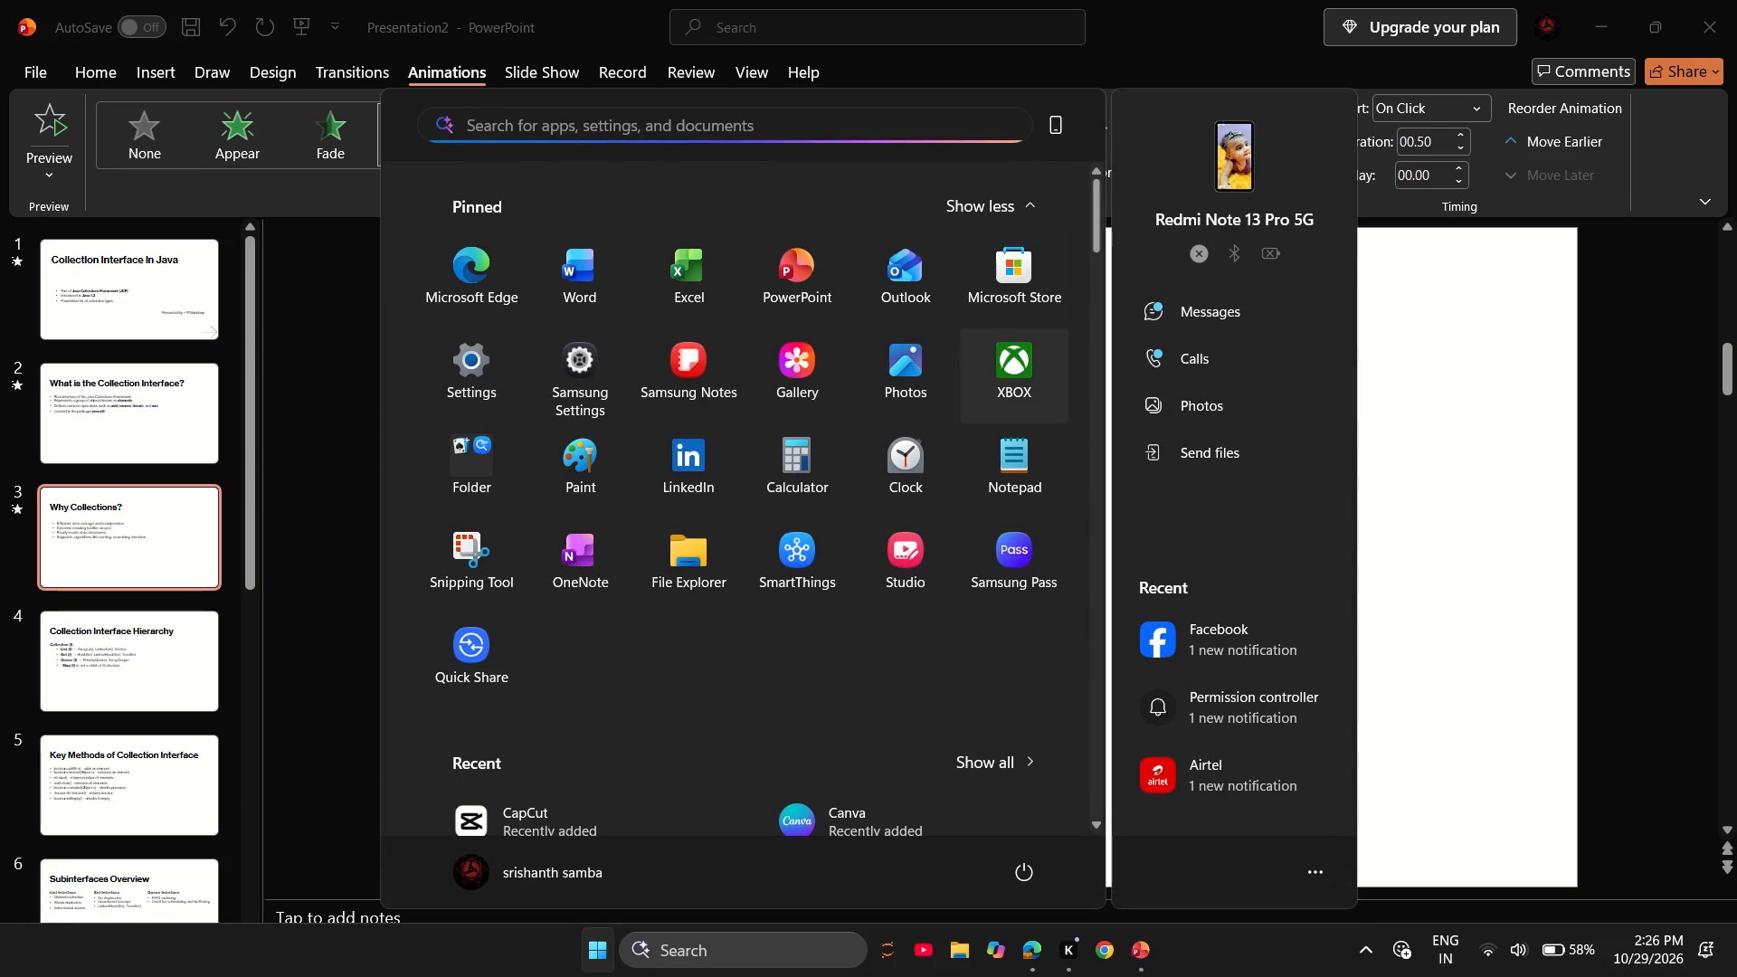
left_click(1418, 423)
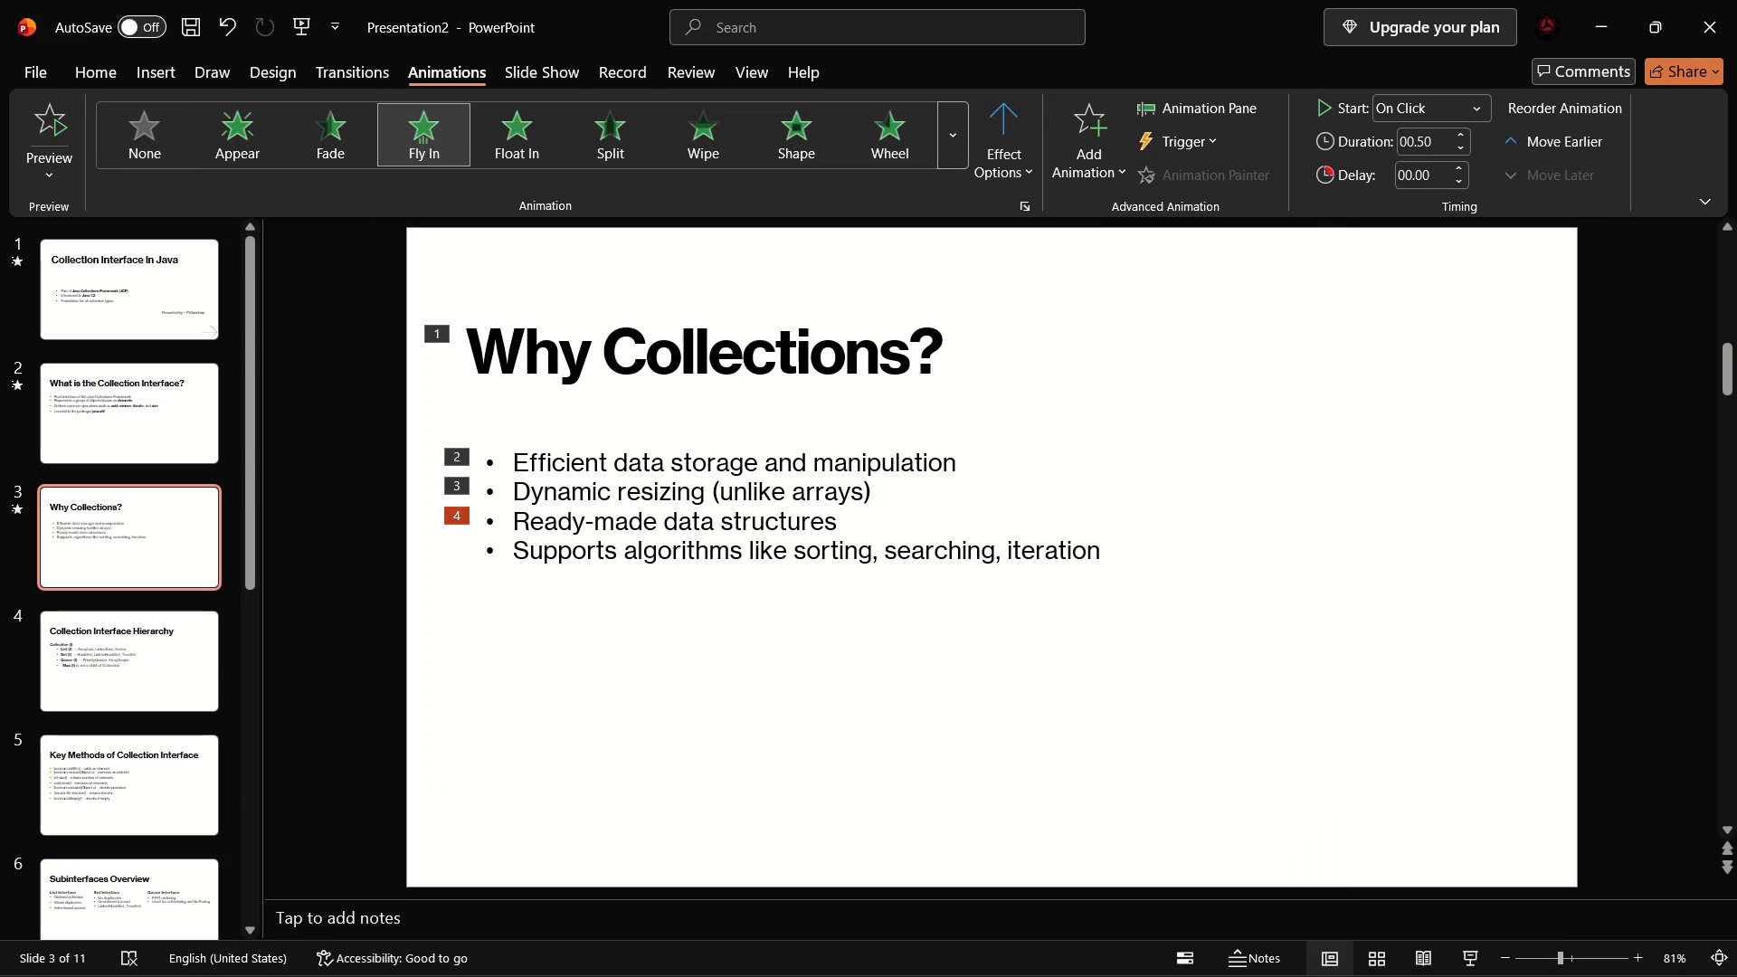
left_click_drag(513, 545, 1051, 551)
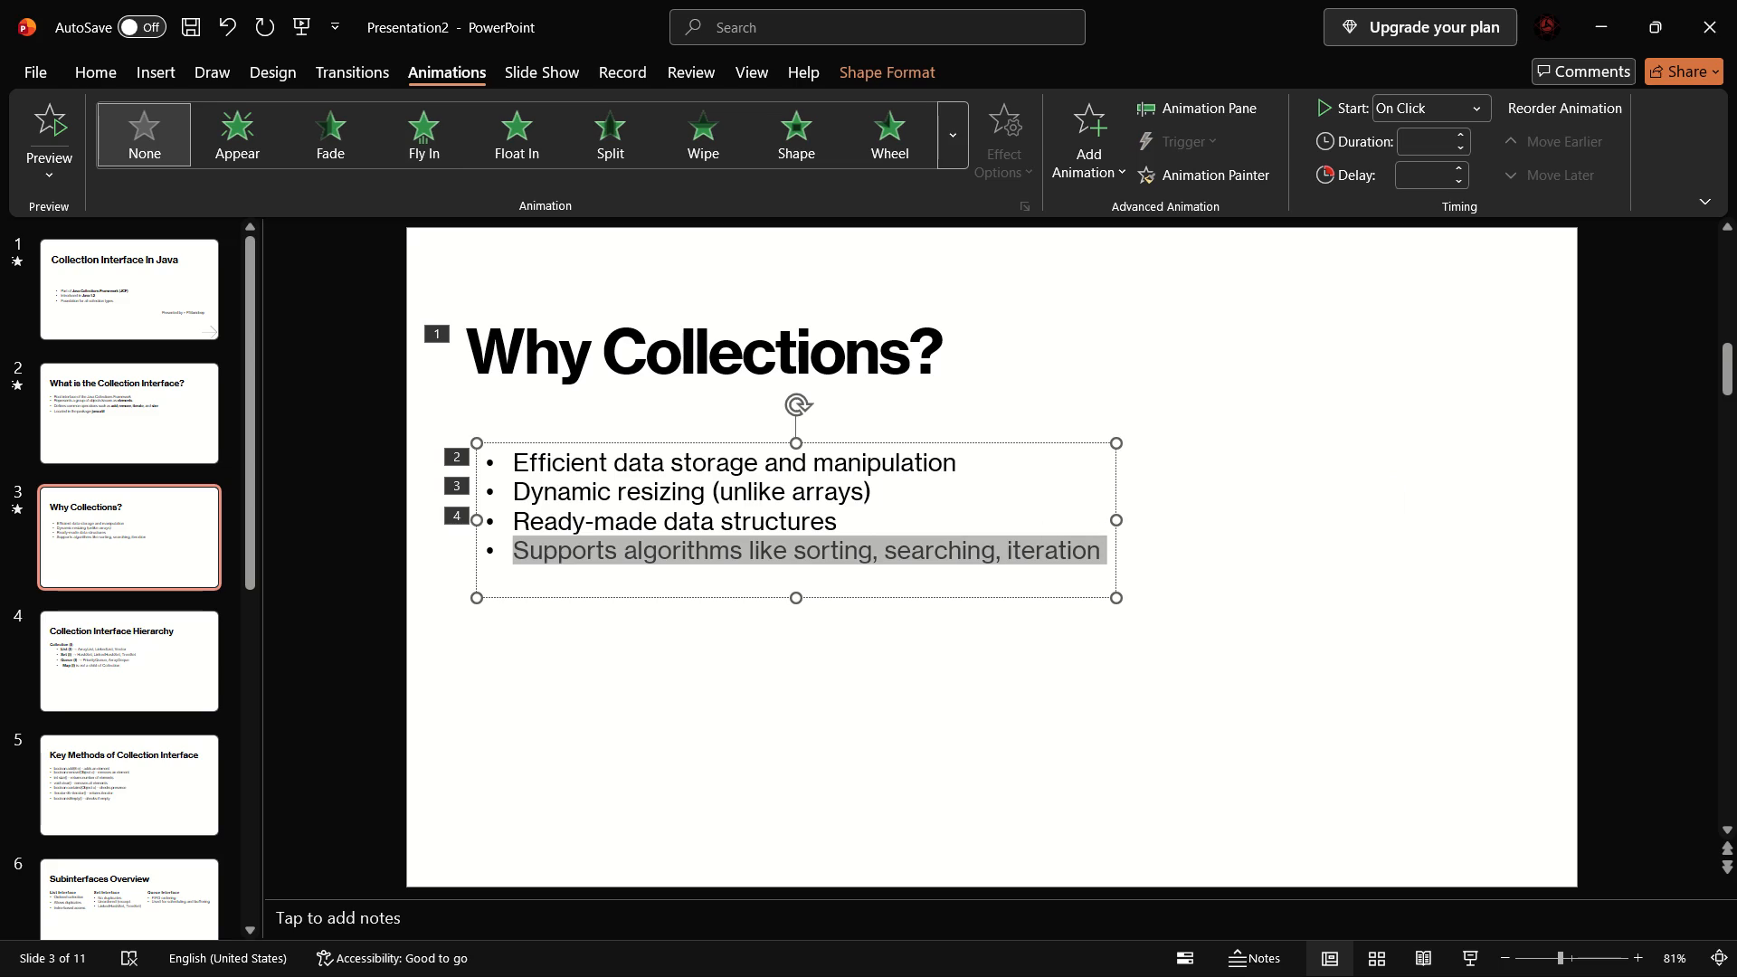
left_click(416, 113)
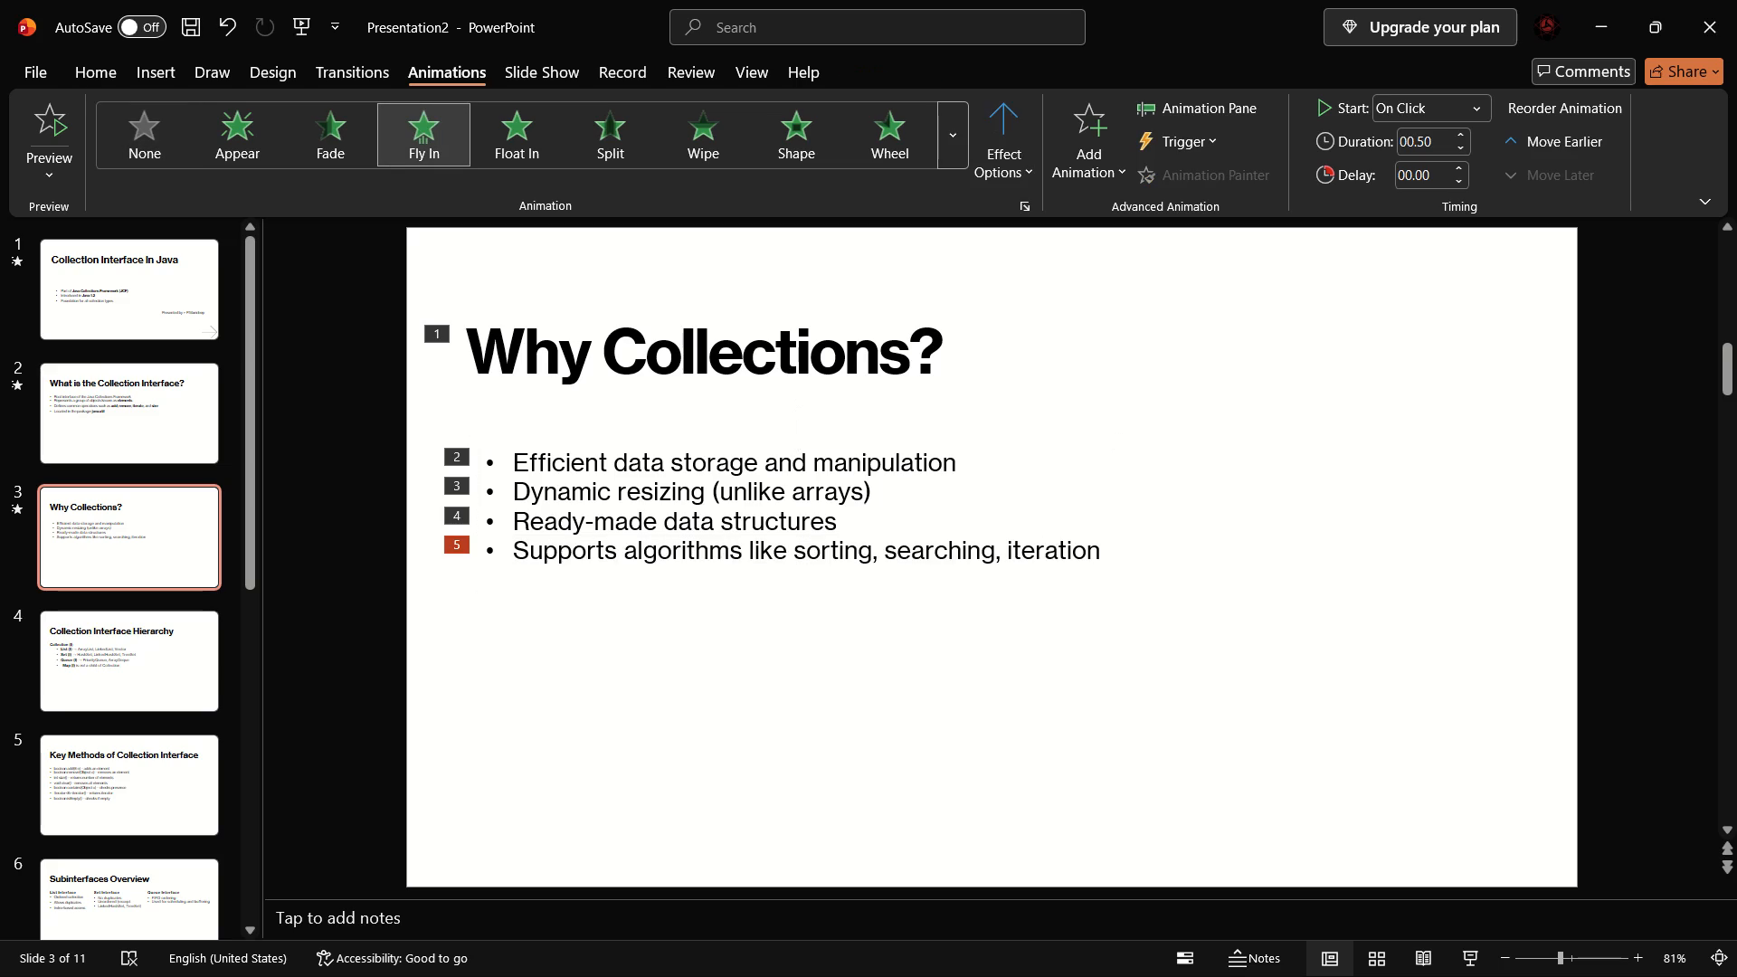
Apply the Appear animation to the "Collection Interface Hierarchy" title on slide 4.
left_click(144, 692)
left_click(489, 354)
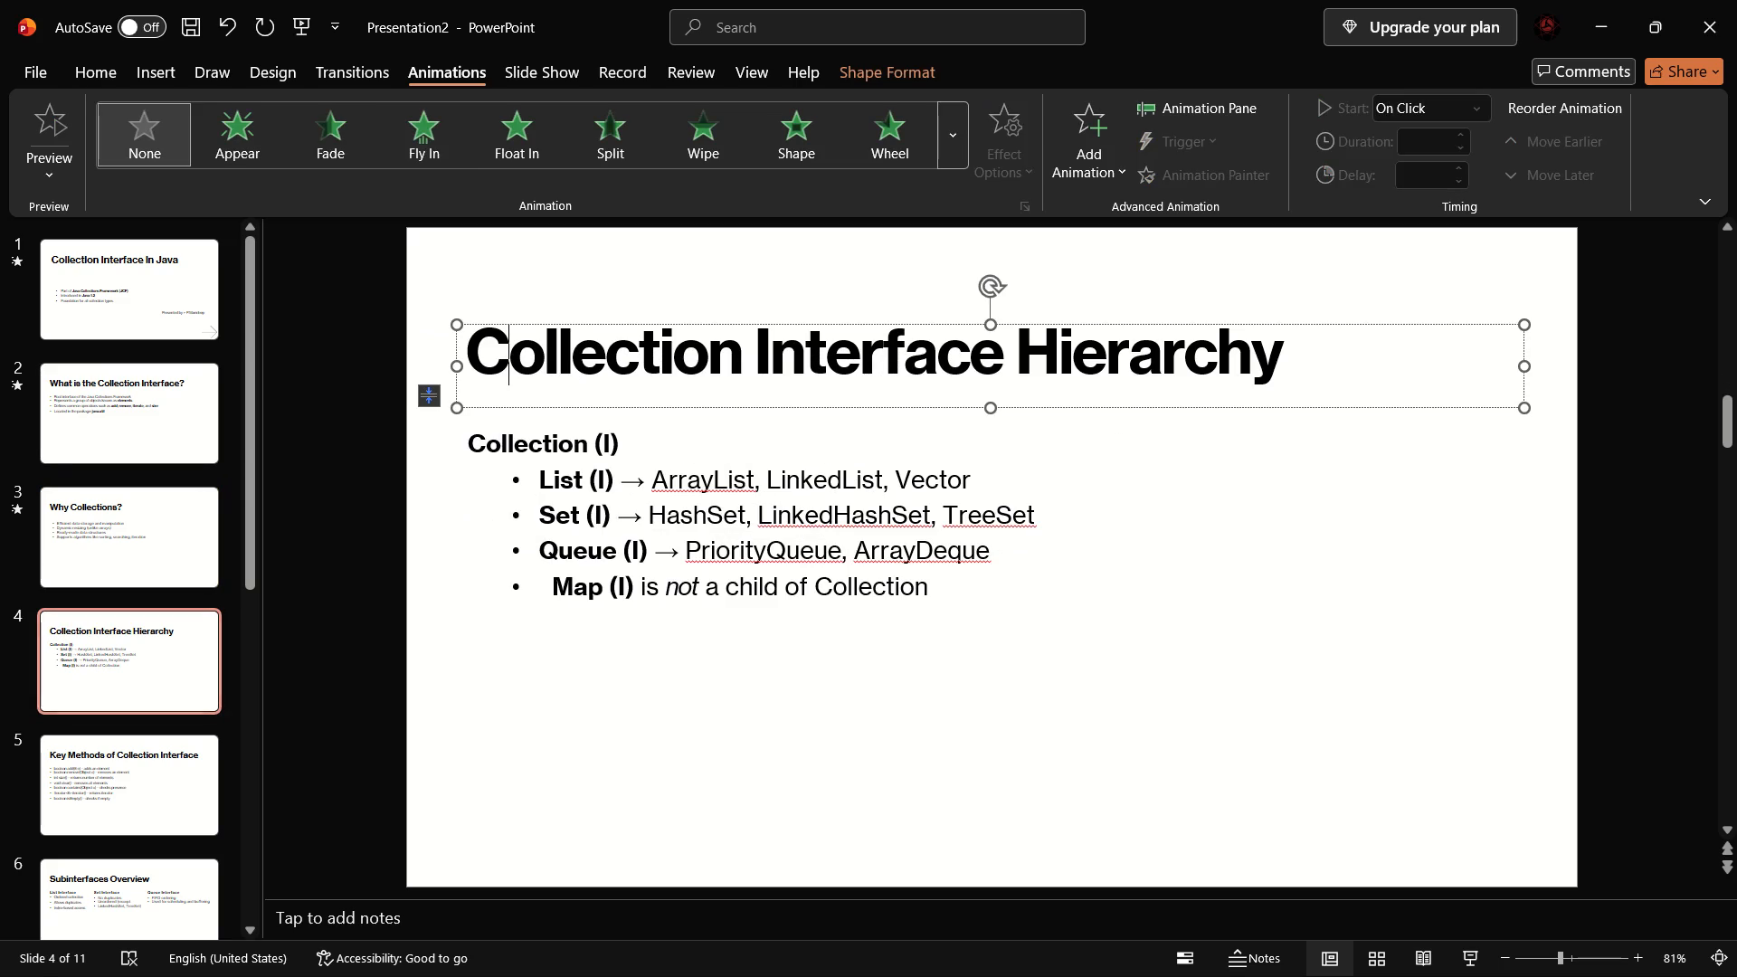
left_click(277, 120)
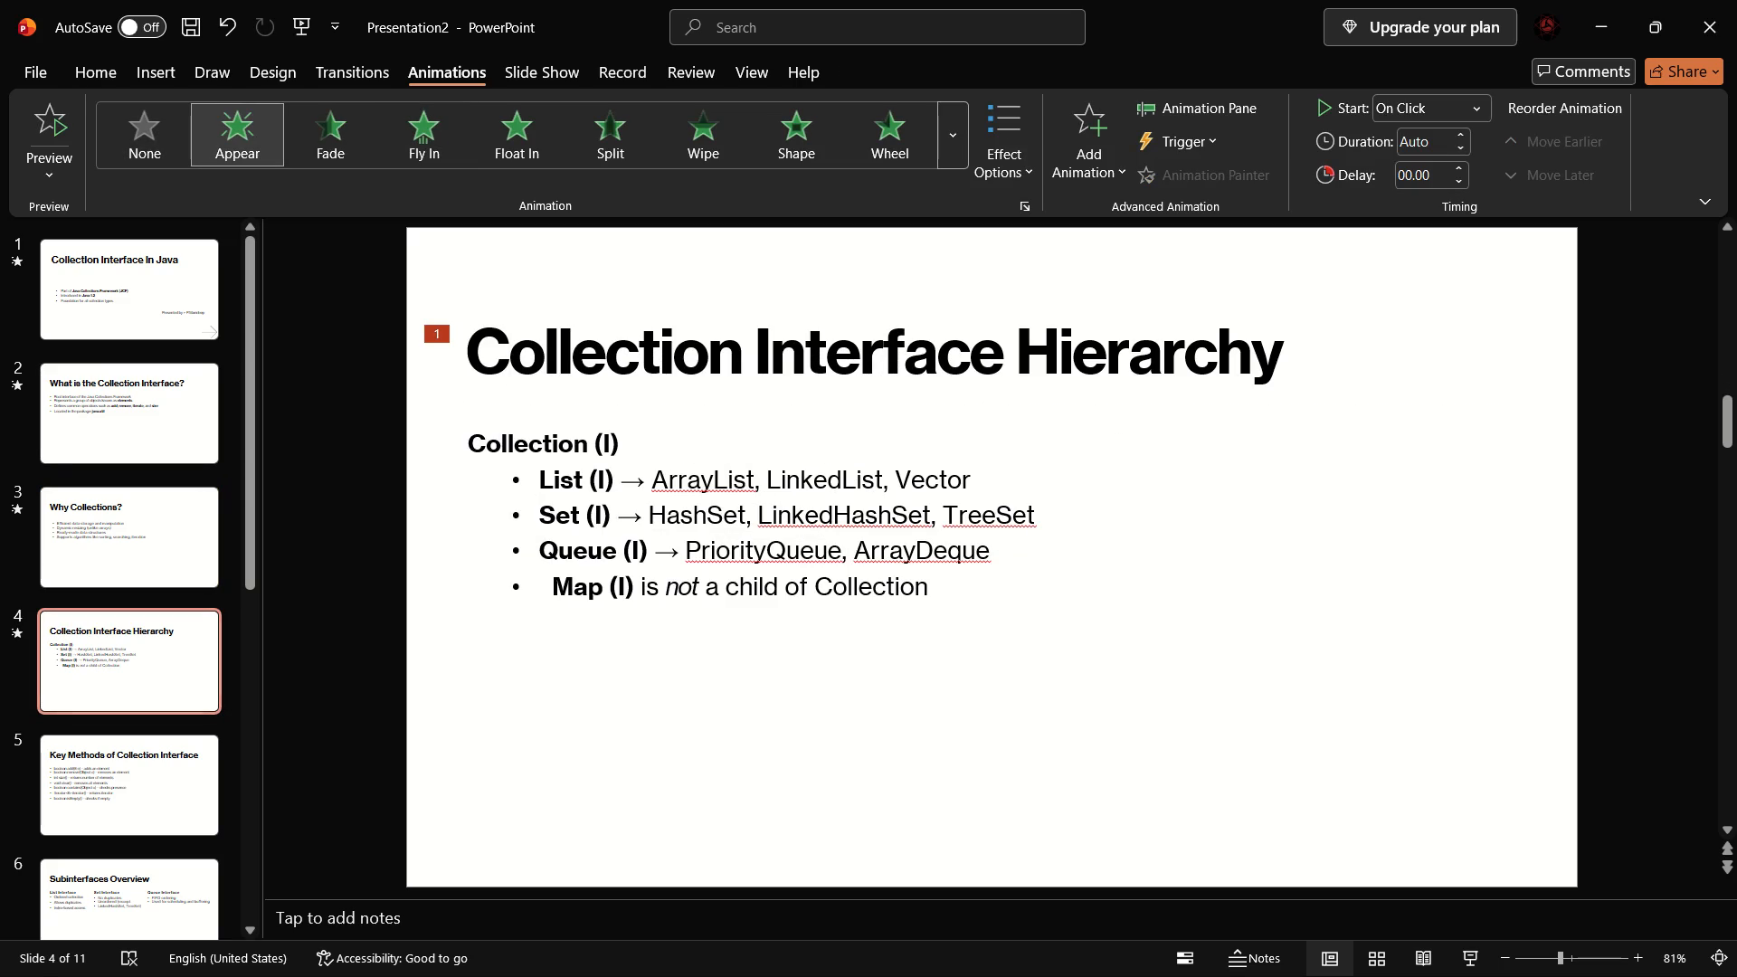
Apply the Fade animation to the "Collection (I)" line on slide 4.
left_click_drag(475, 438, 621, 443)
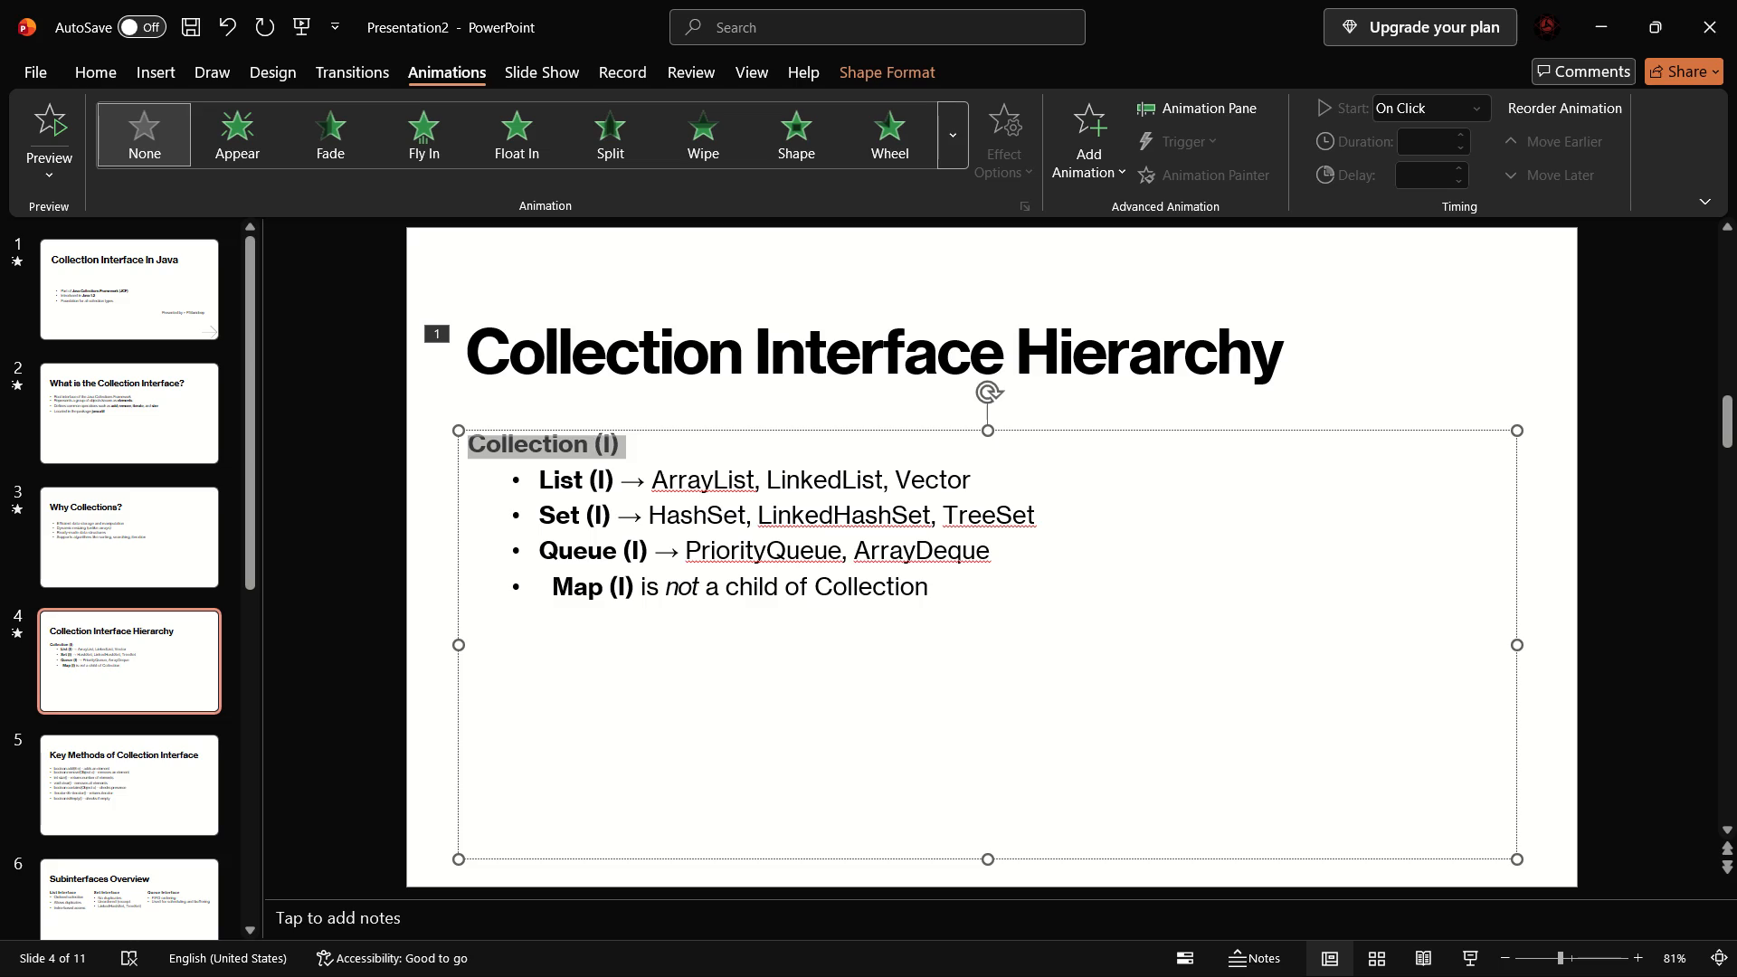
left_click_drag(621, 443, 628, 442)
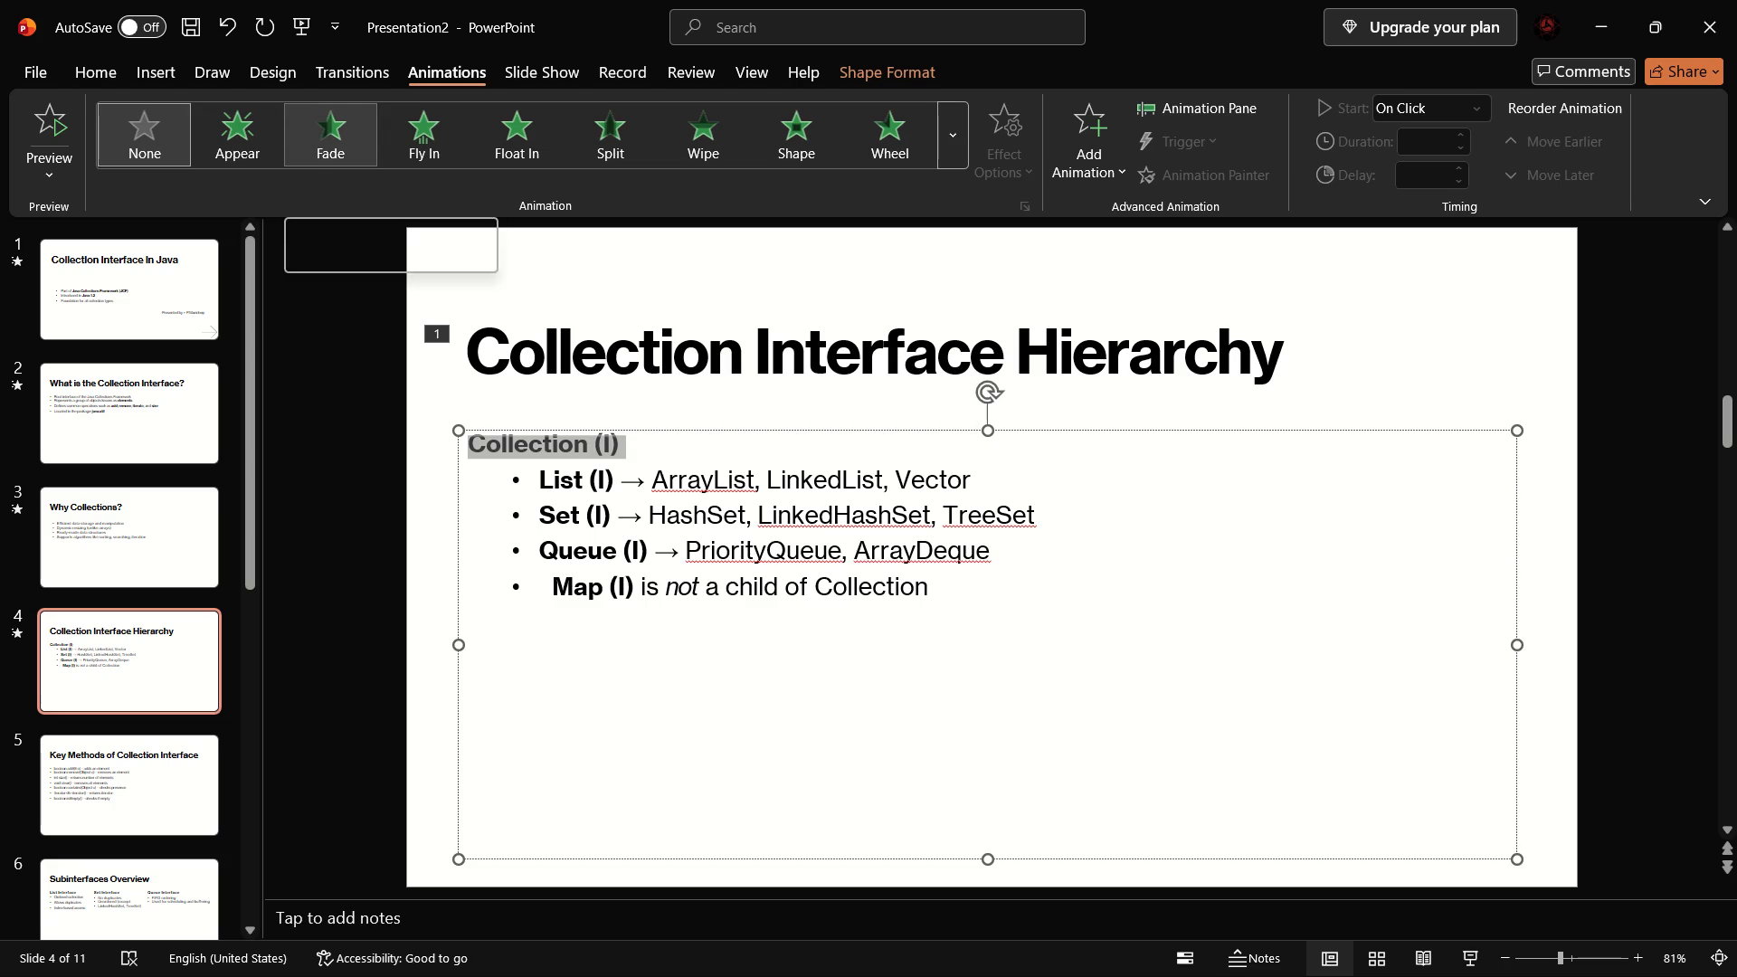
left_click(367, 141)
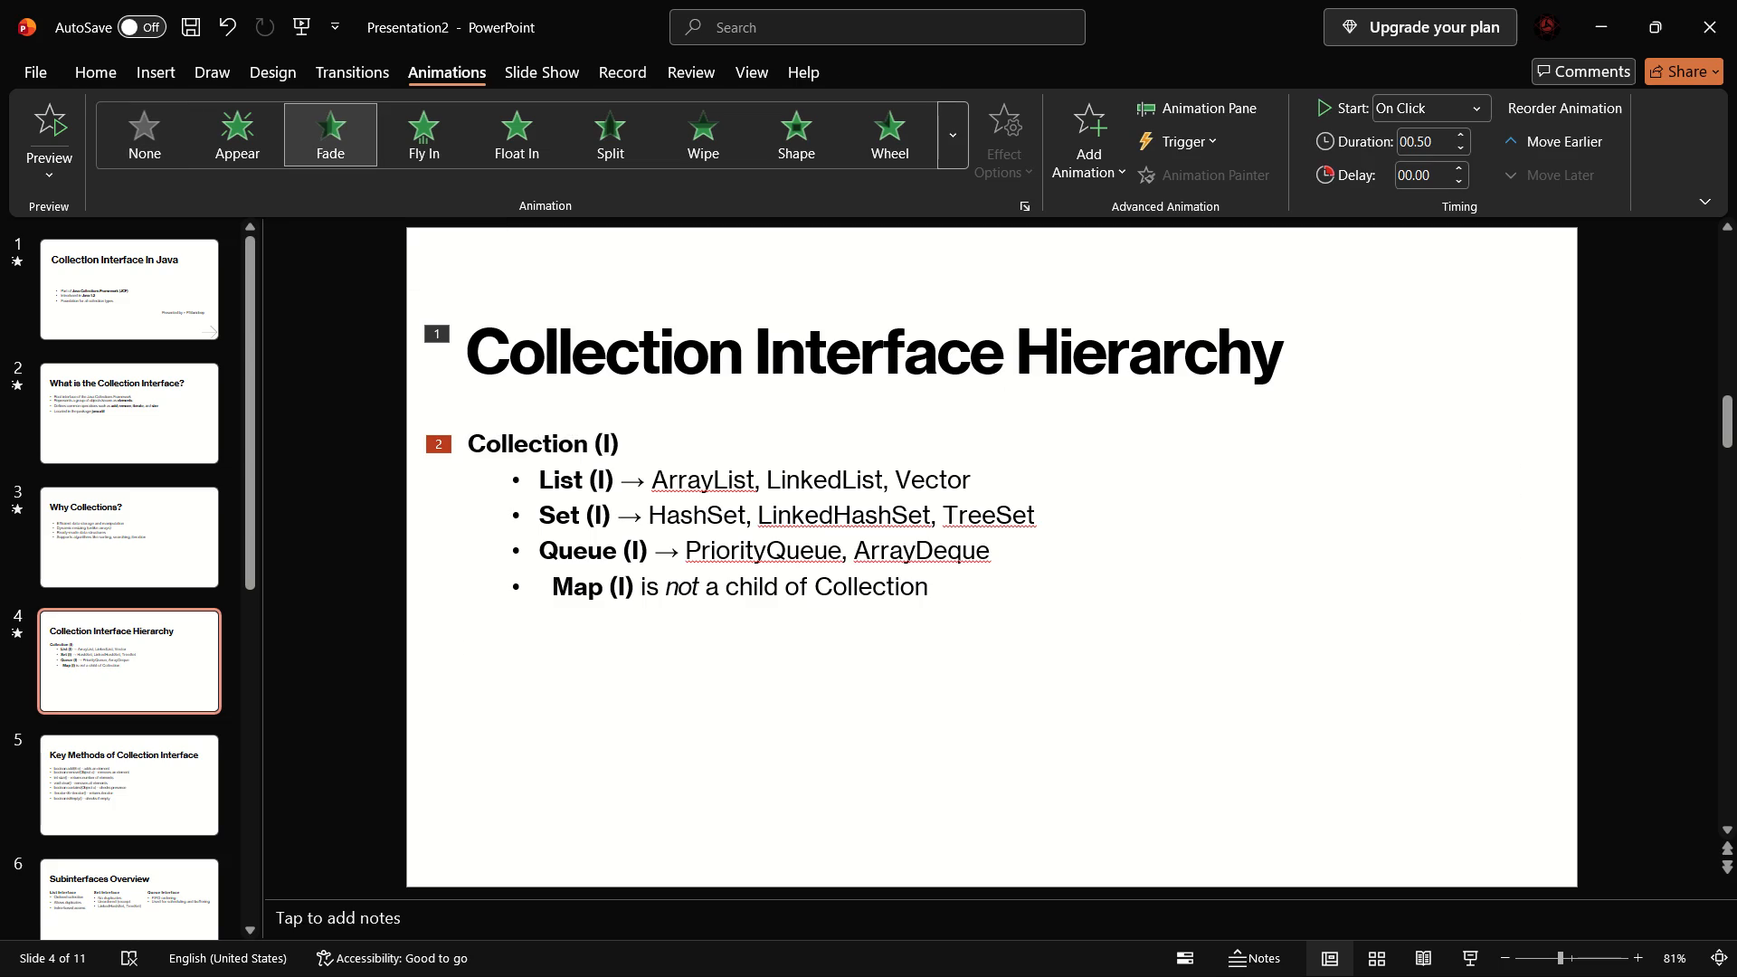
Apply the Fly In animation separately to the List, Set, Queue and Map bullet lines on slide 4, in order.
left_click_drag(536, 474, 963, 467)
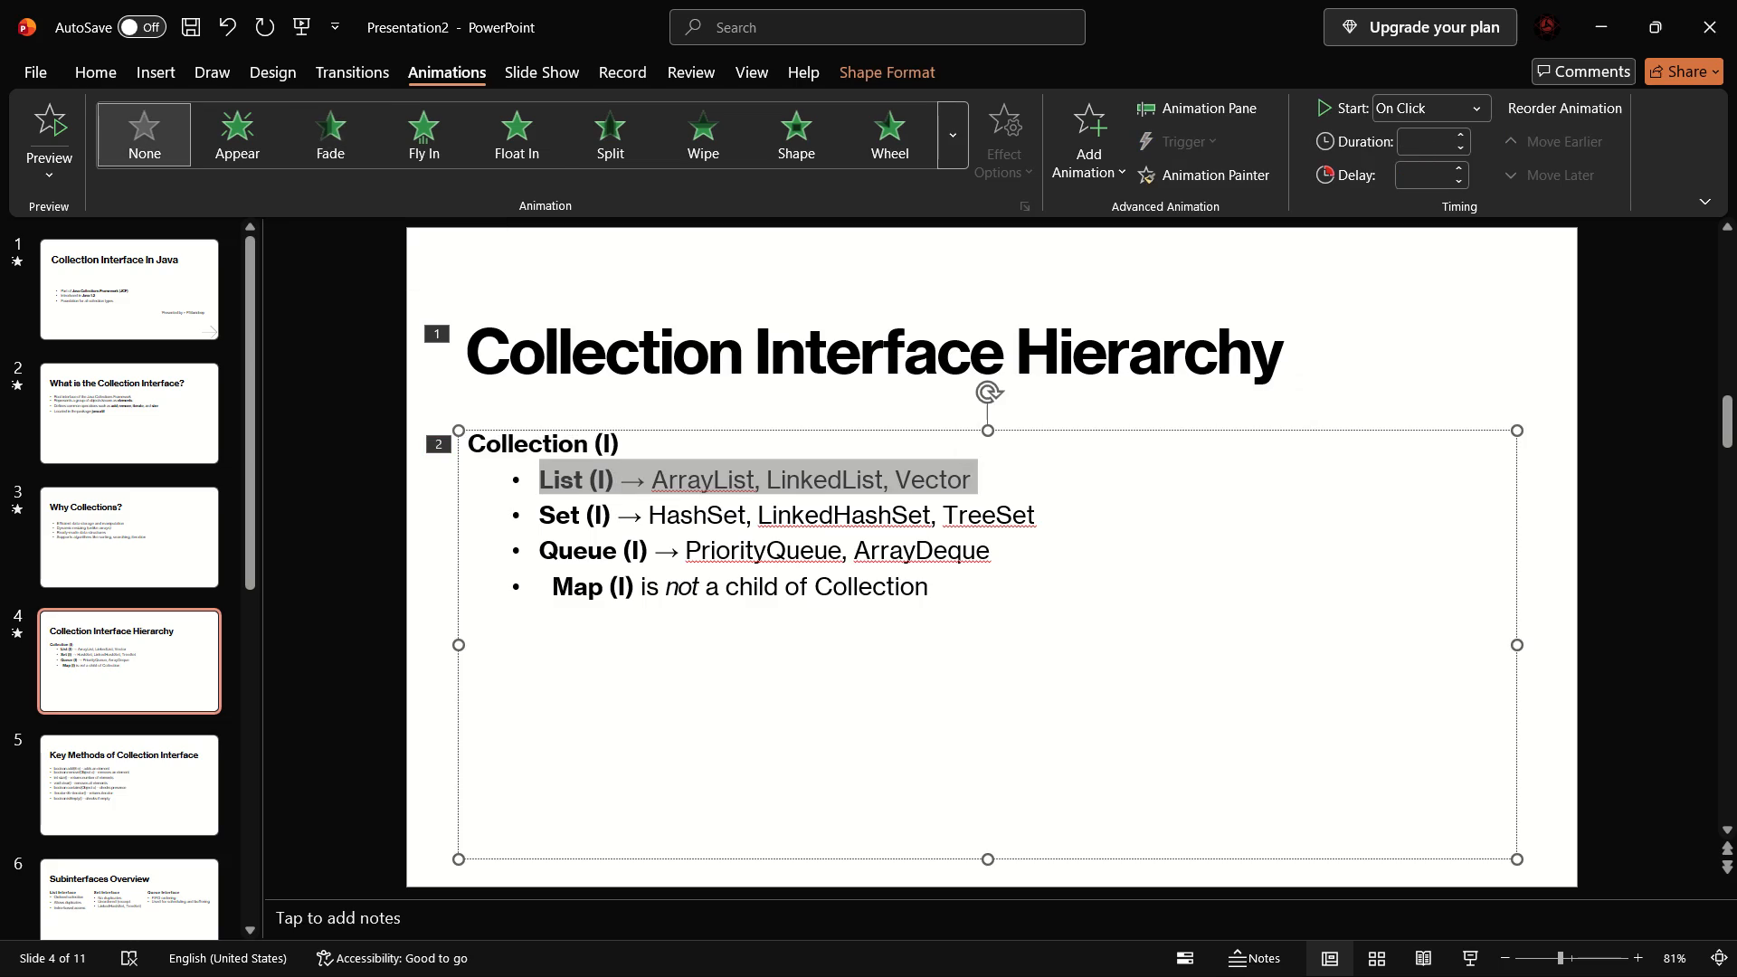
left_click(408, 133)
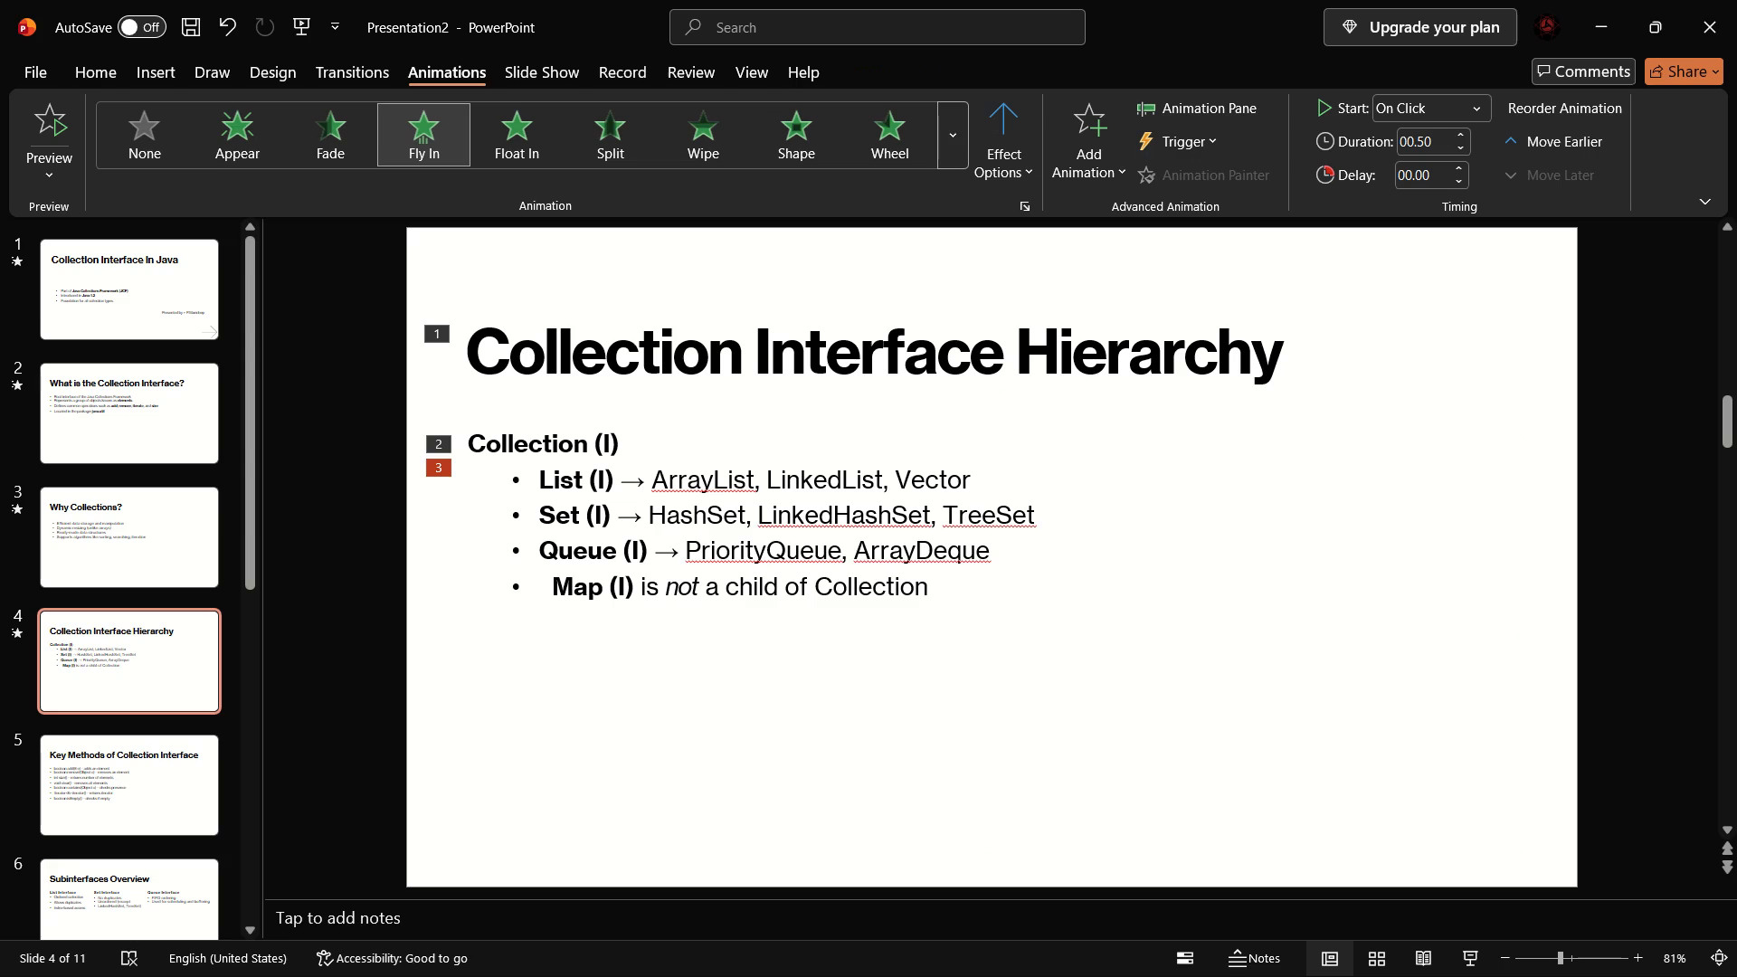
left_click_drag(531, 514, 1014, 501)
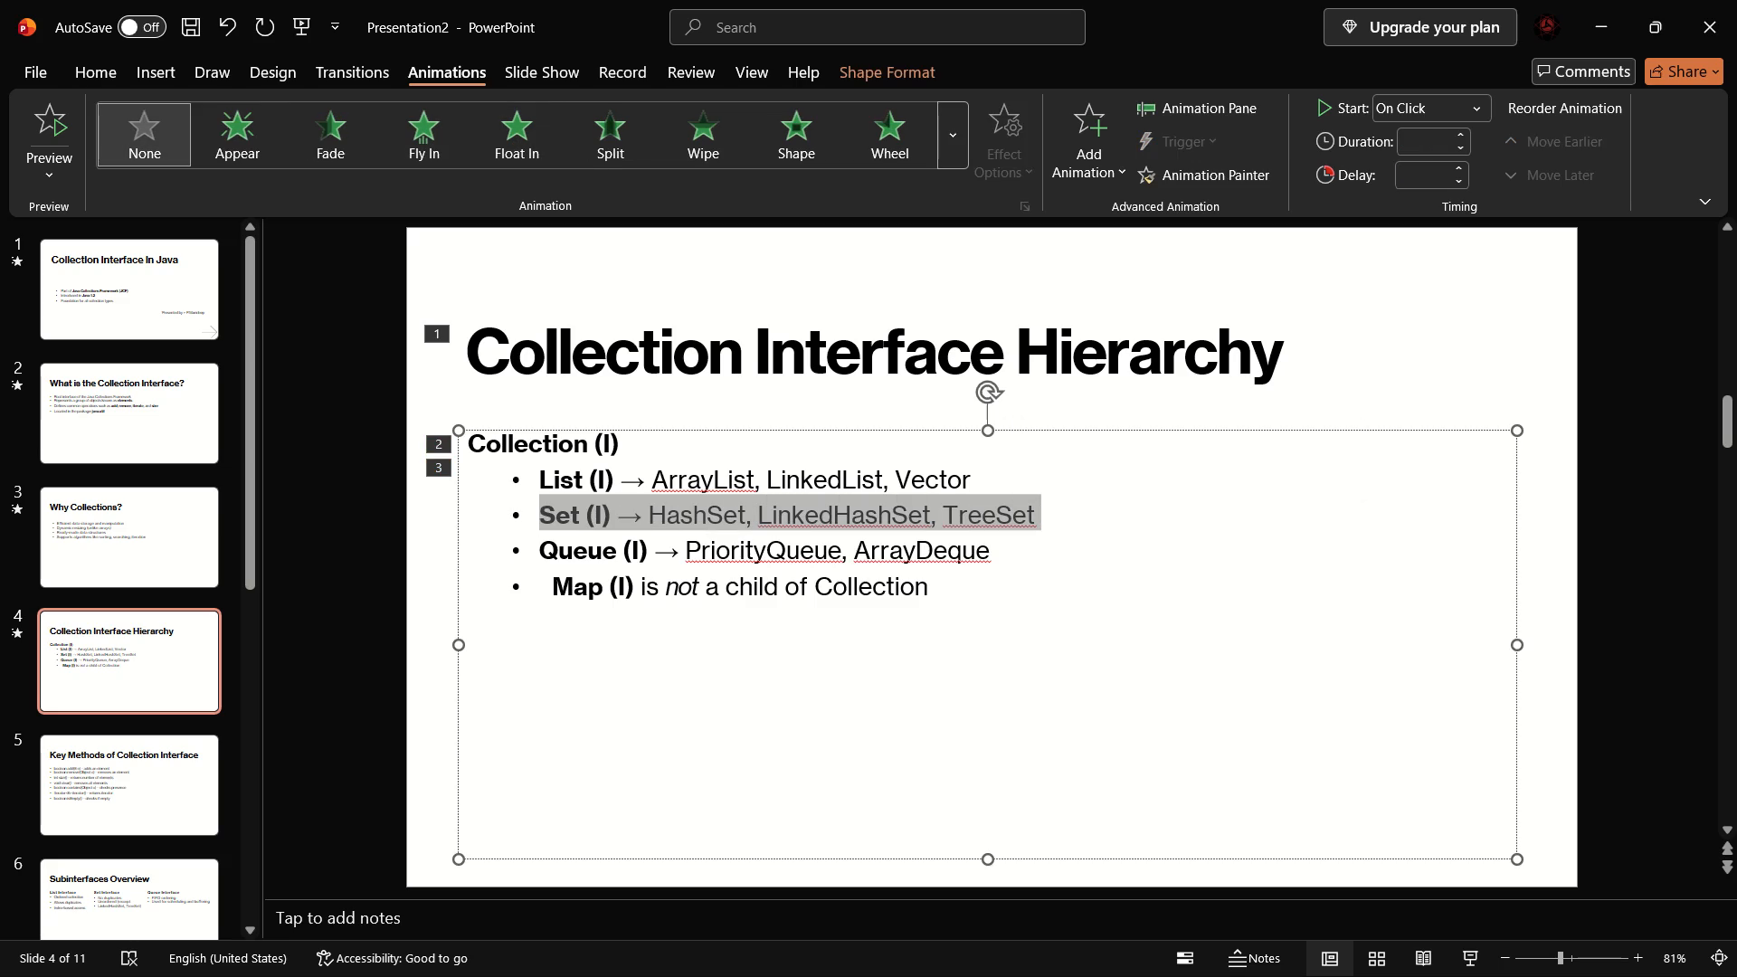
left_click(424, 98)
left_click(427, 118)
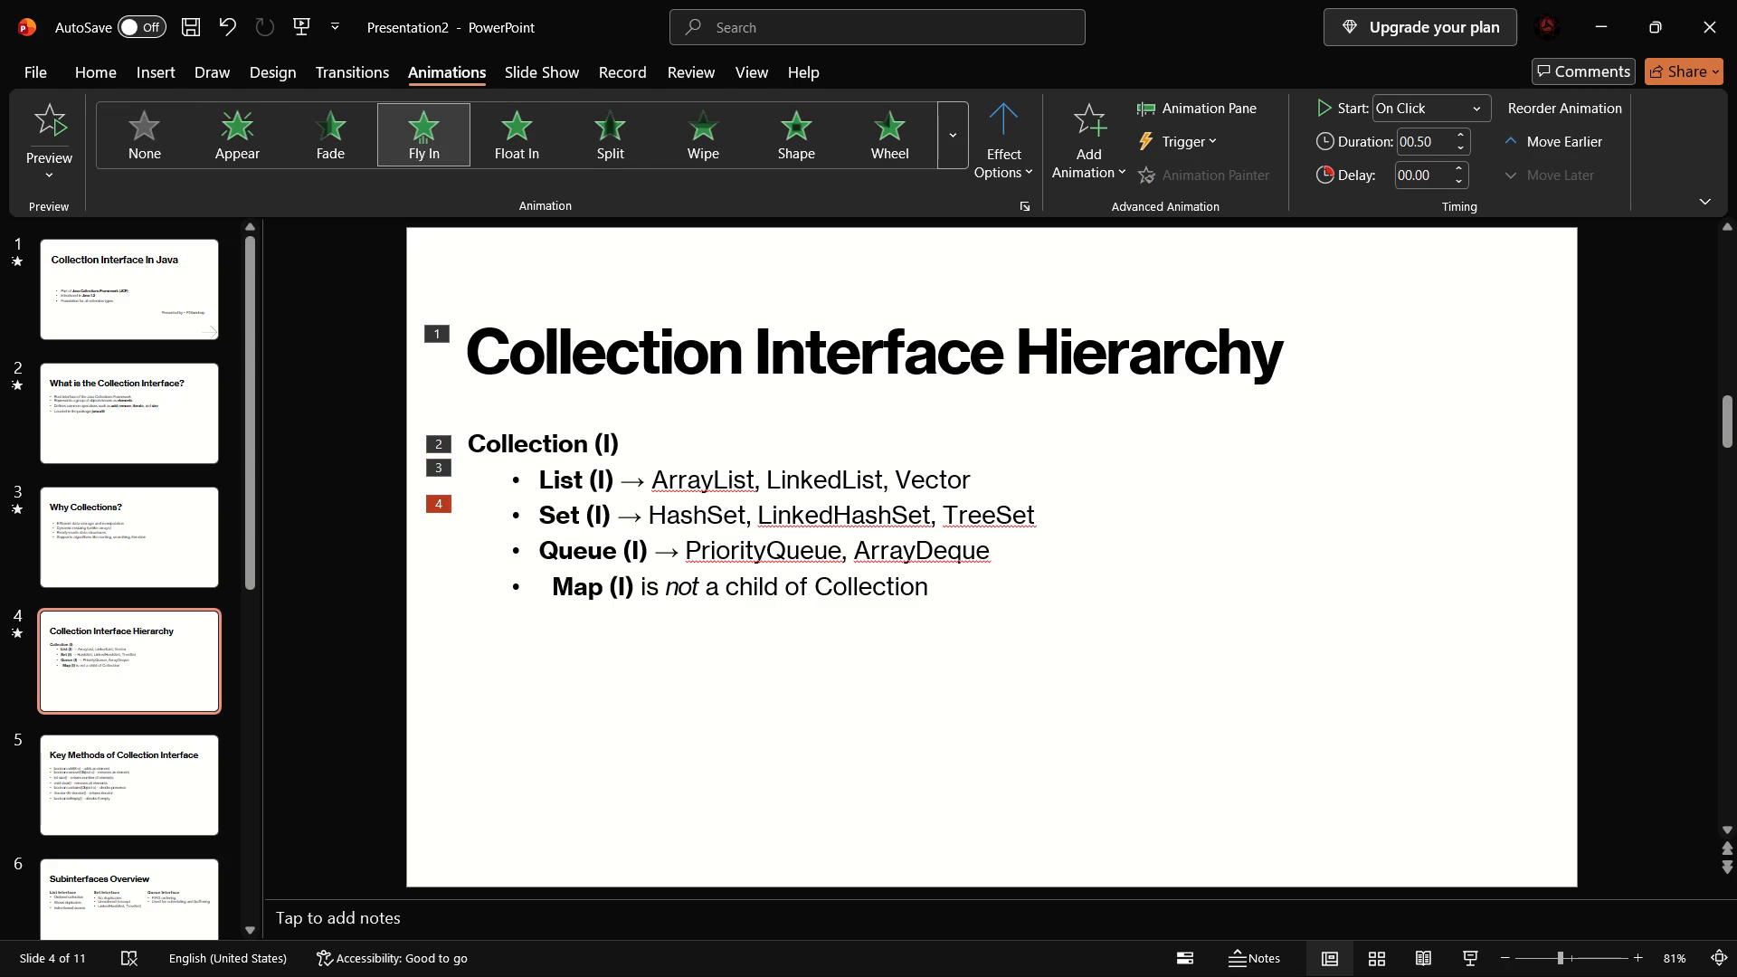
left_click_drag(536, 510, 1121, 509)
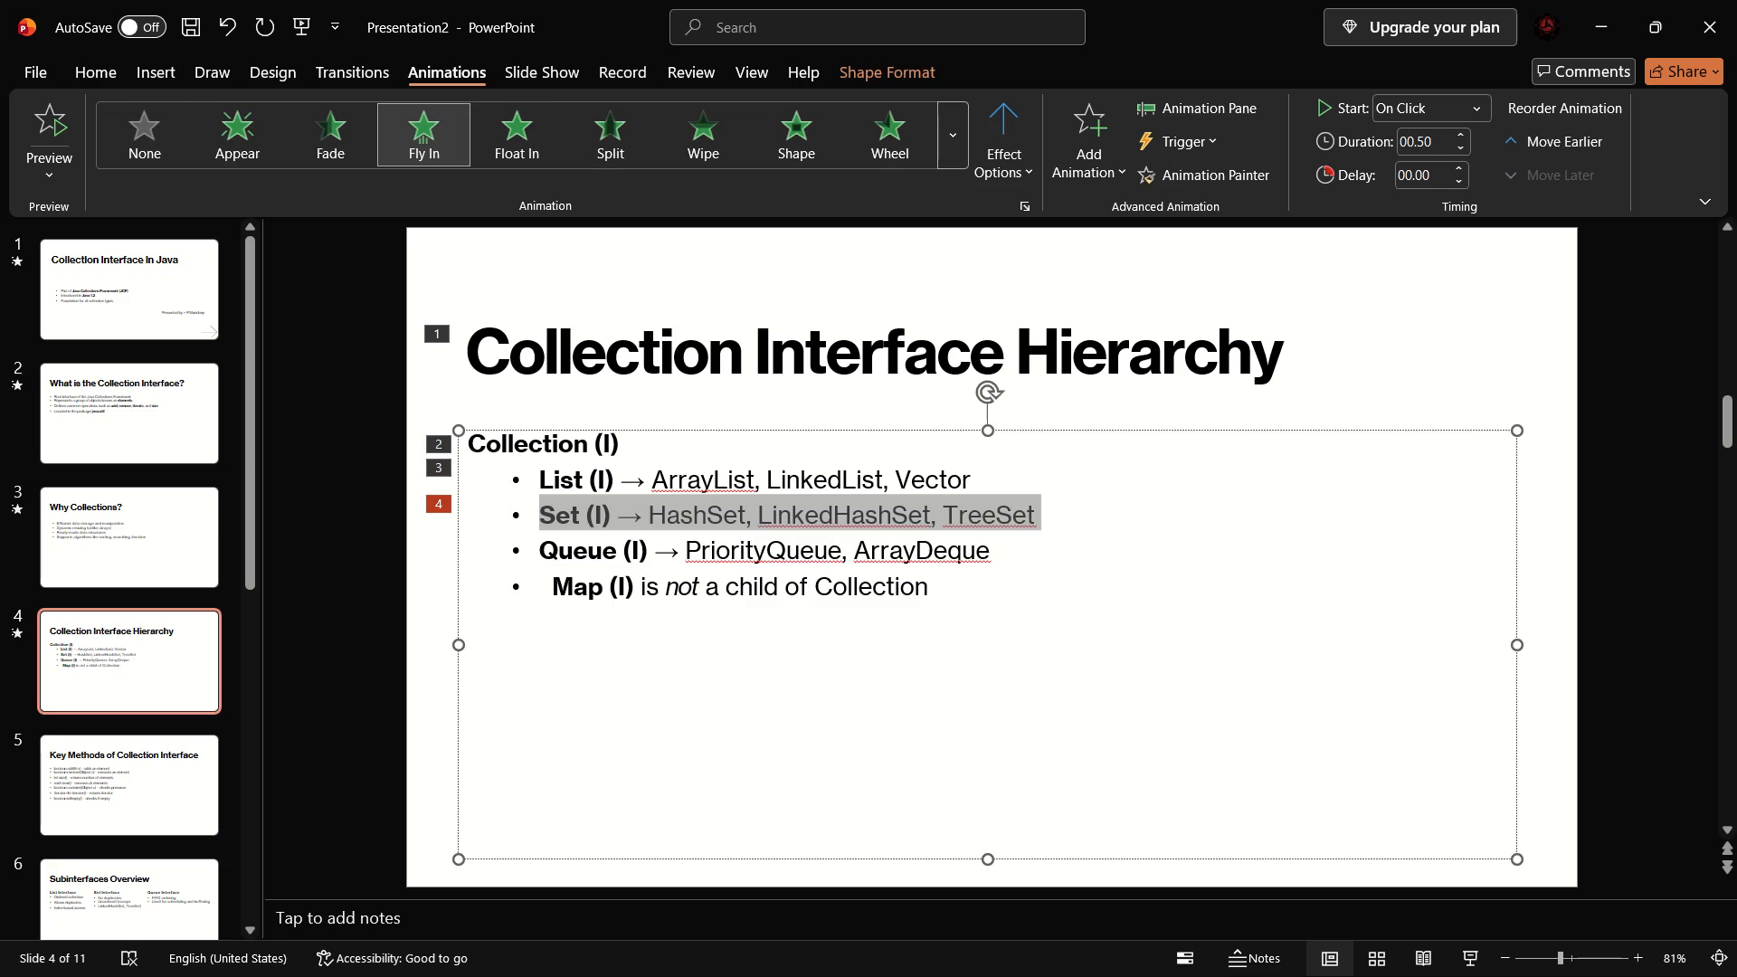
left_click_drag(1121, 509, 1122, 509)
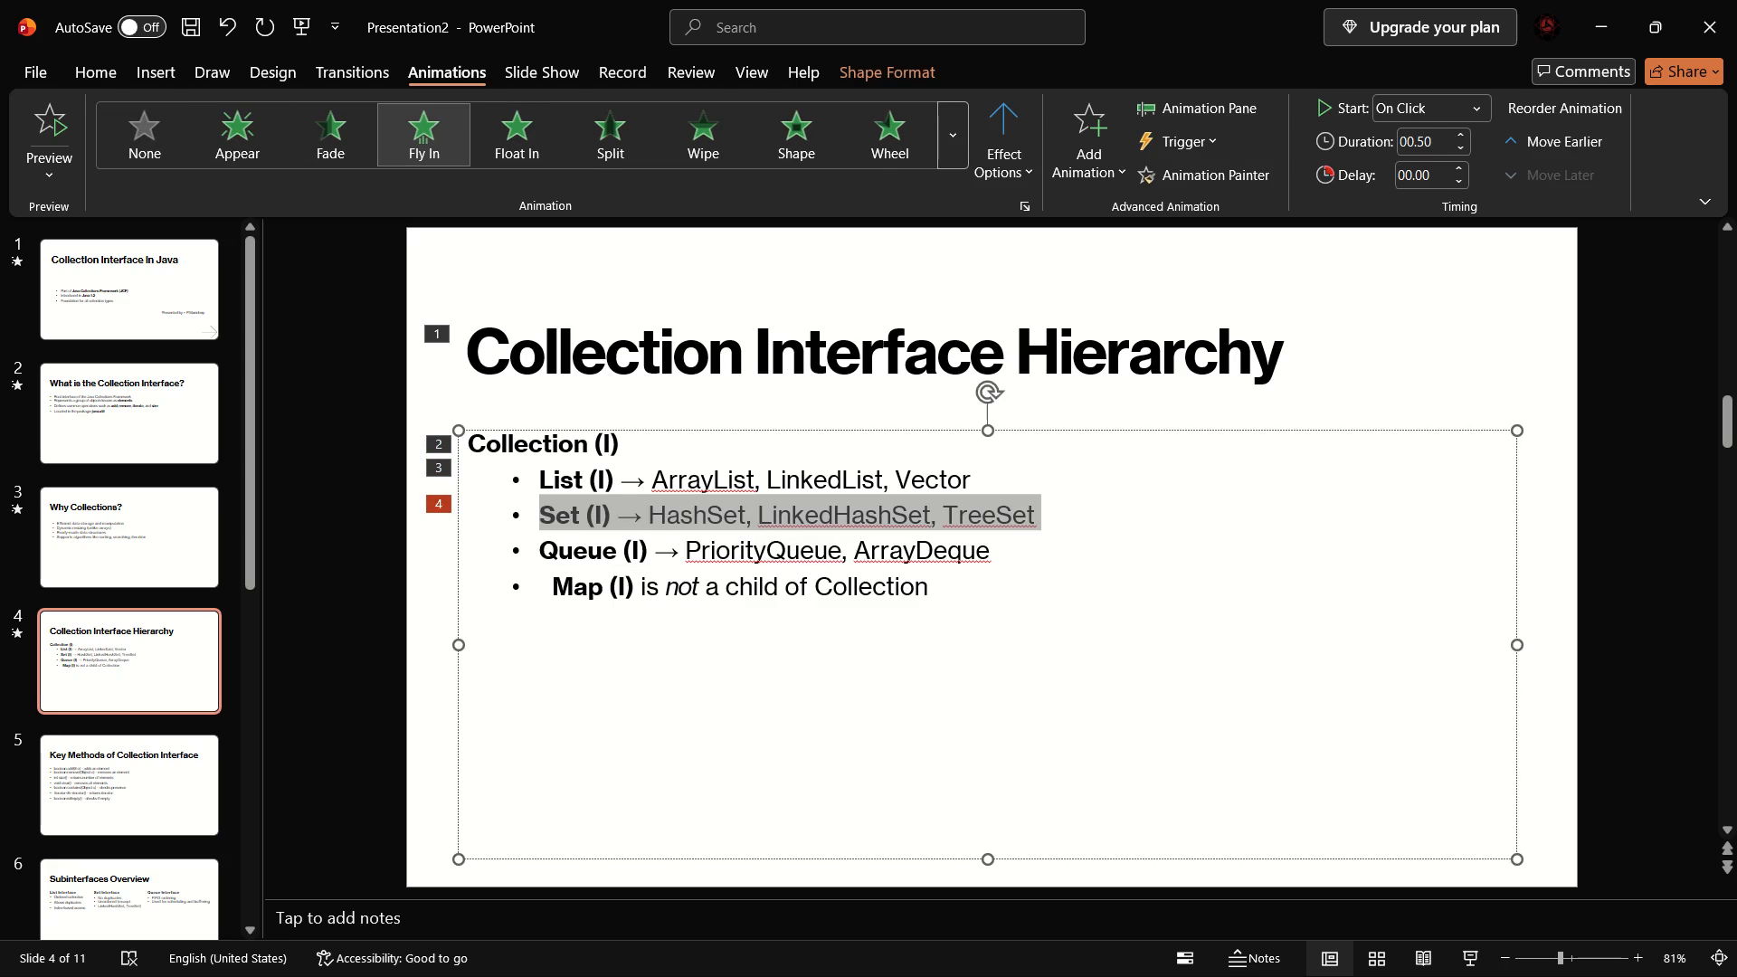
left_click(440, 149)
left_click_drag(536, 553, 1003, 552)
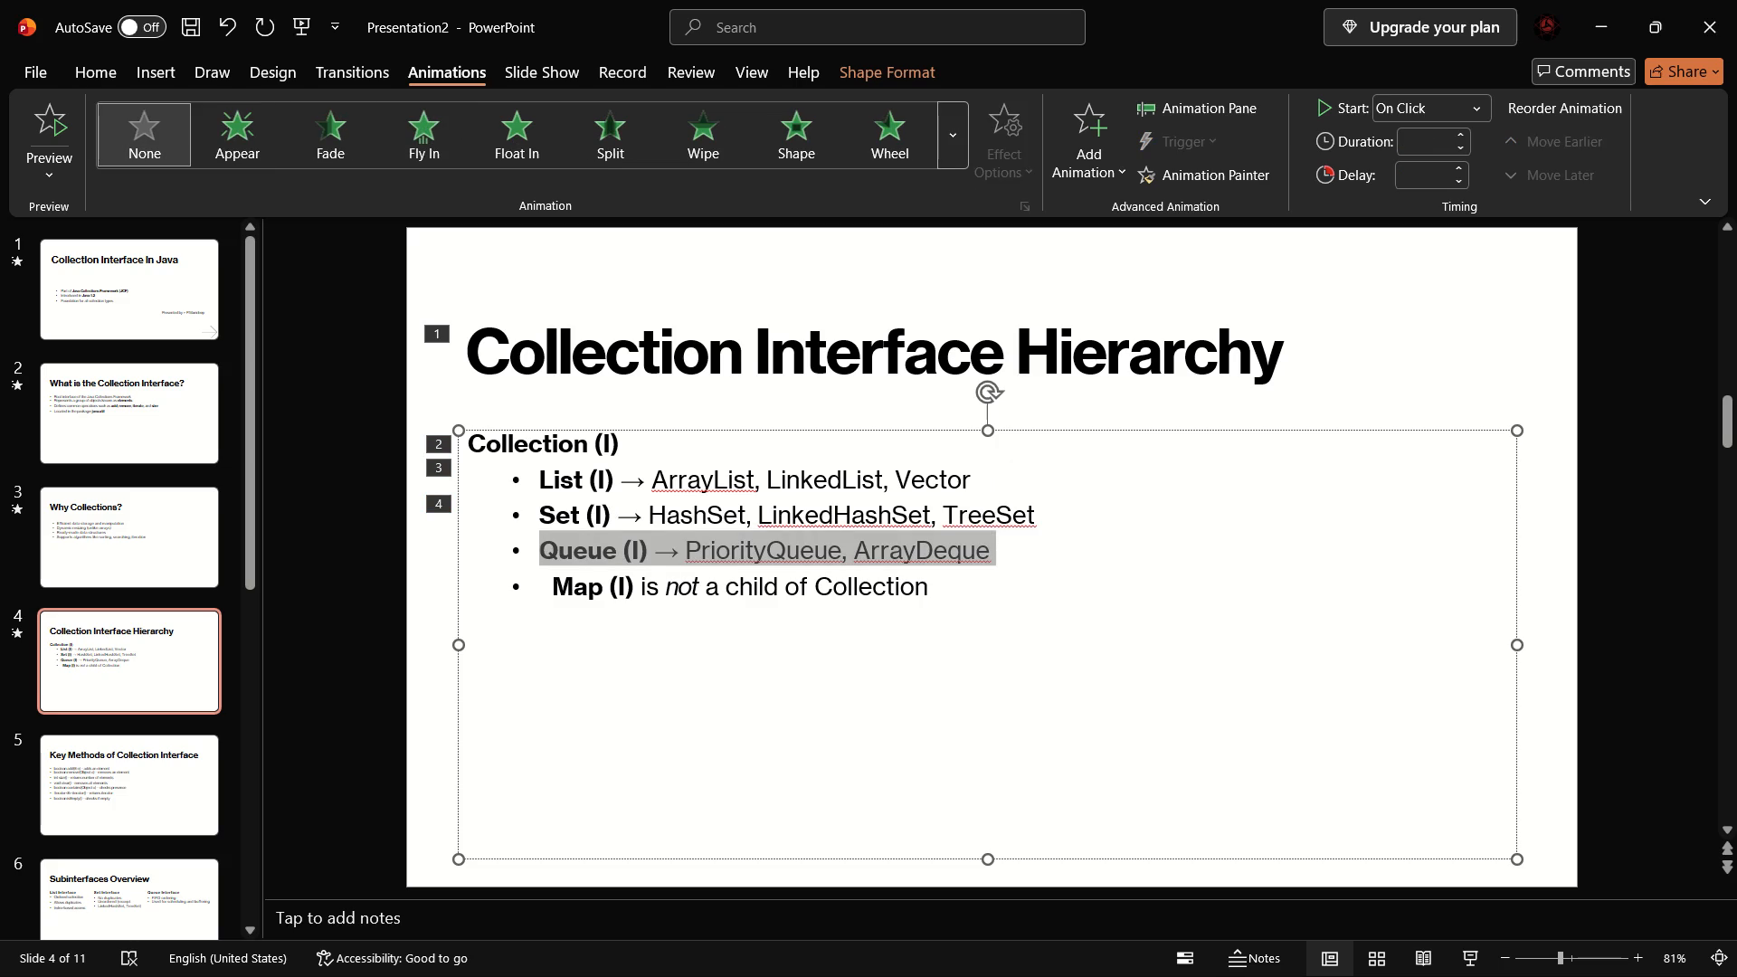
left_click(410, 128)
left_click_drag(555, 584, 977, 595)
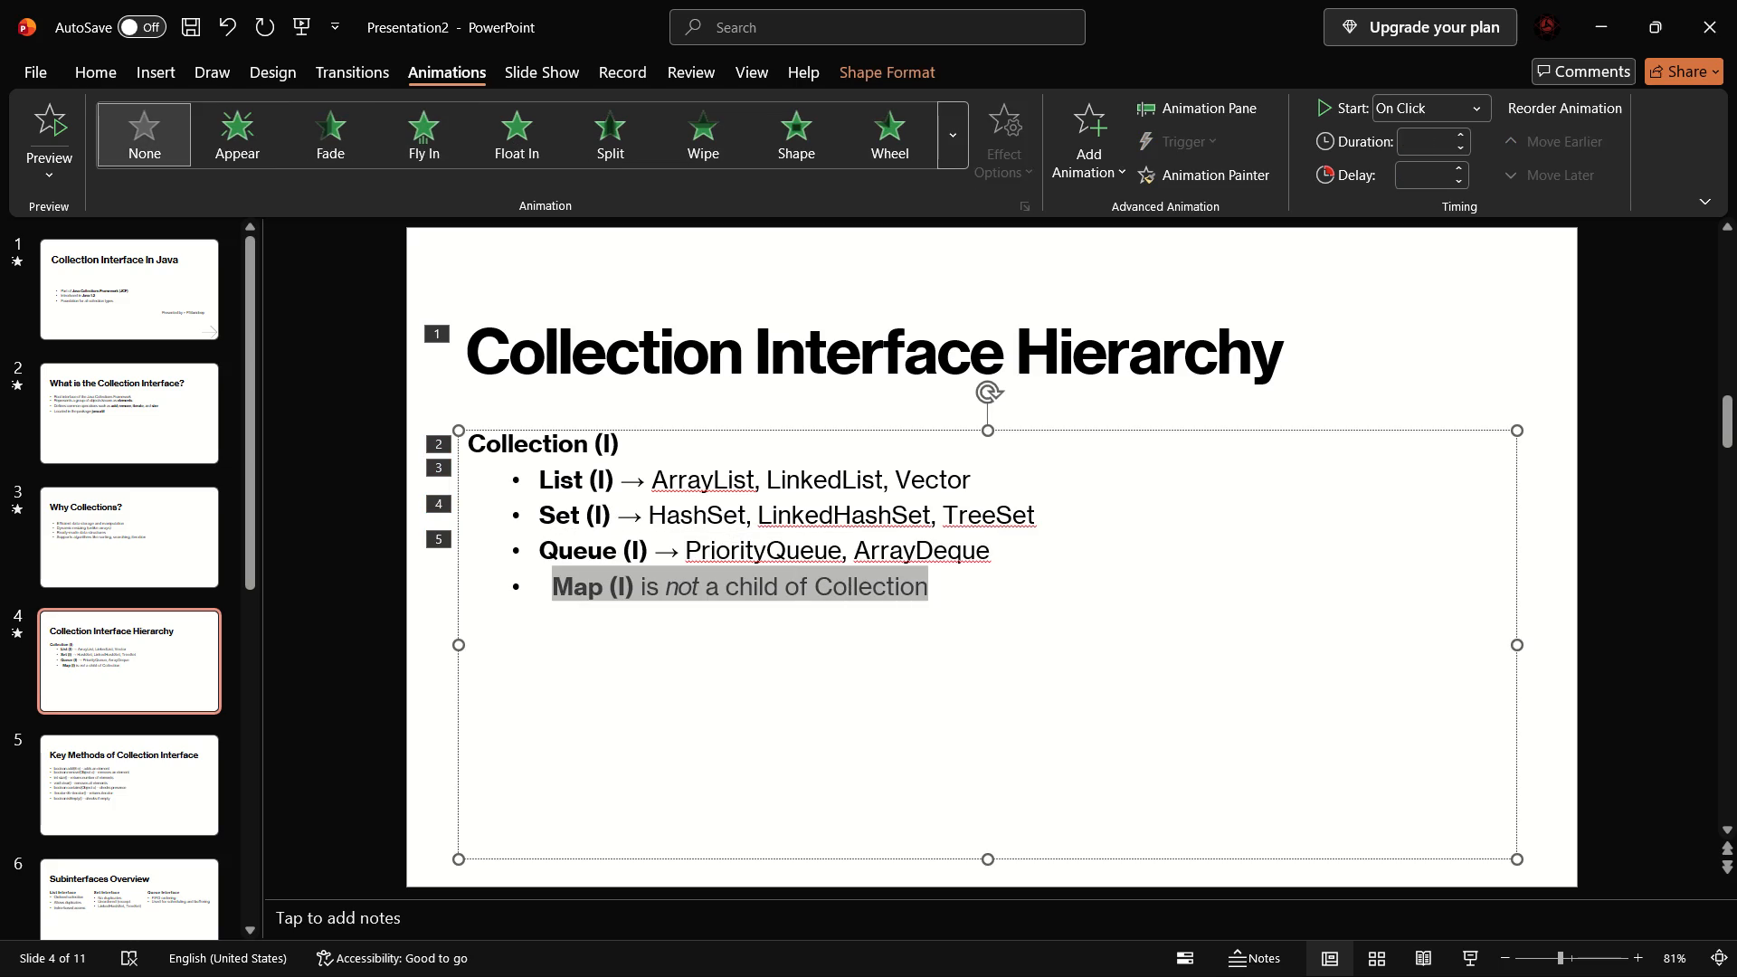
left_click_drag(977, 595, 1011, 595)
left_click(489, 136)
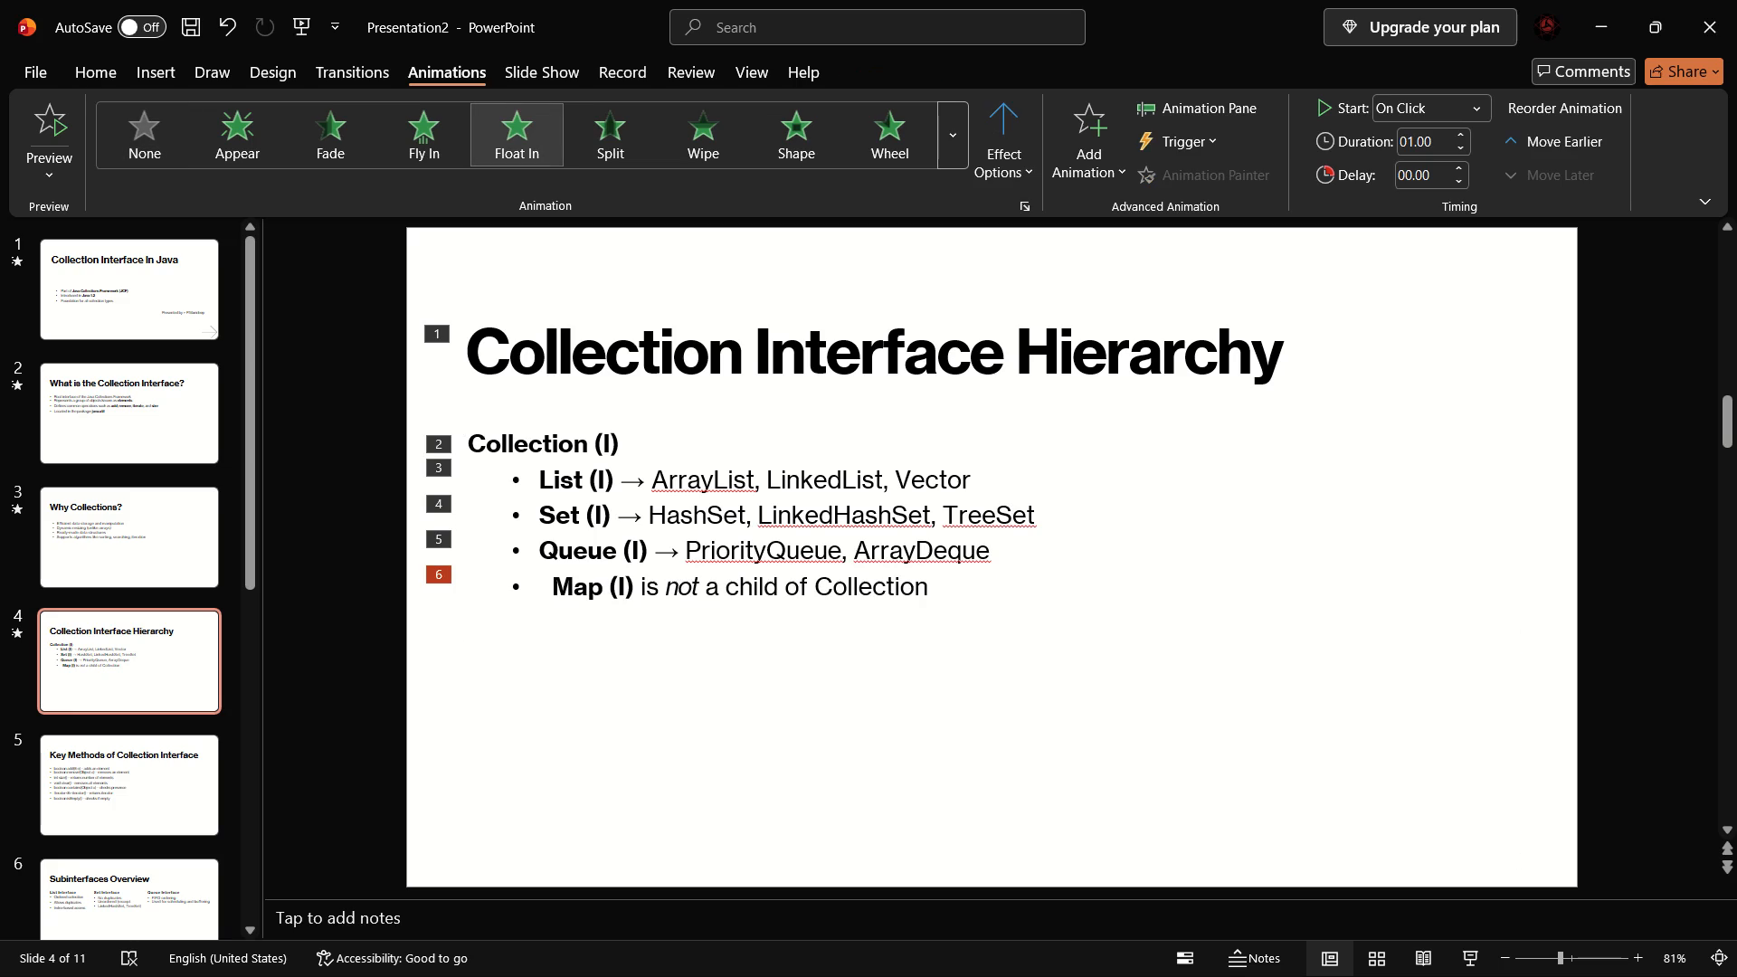
left_click(419, 126)
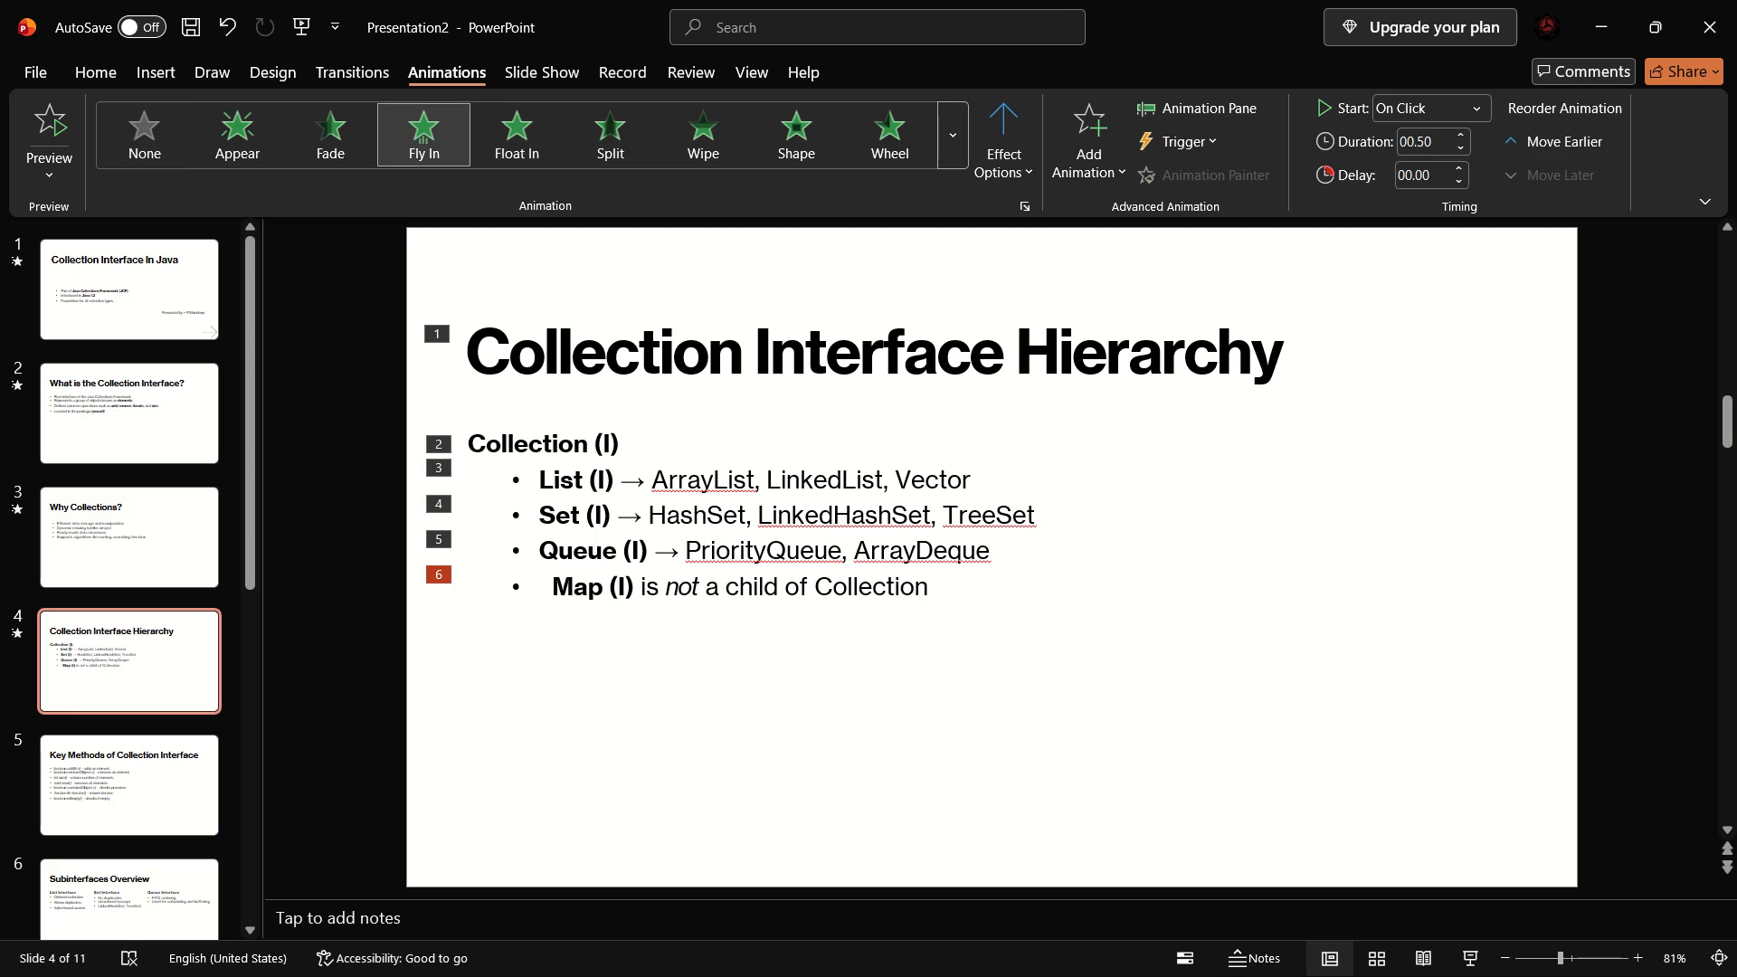
Delete the extra spaces before "Map (I)" in the last bullet line on slide 4.
left_click(738, 590)
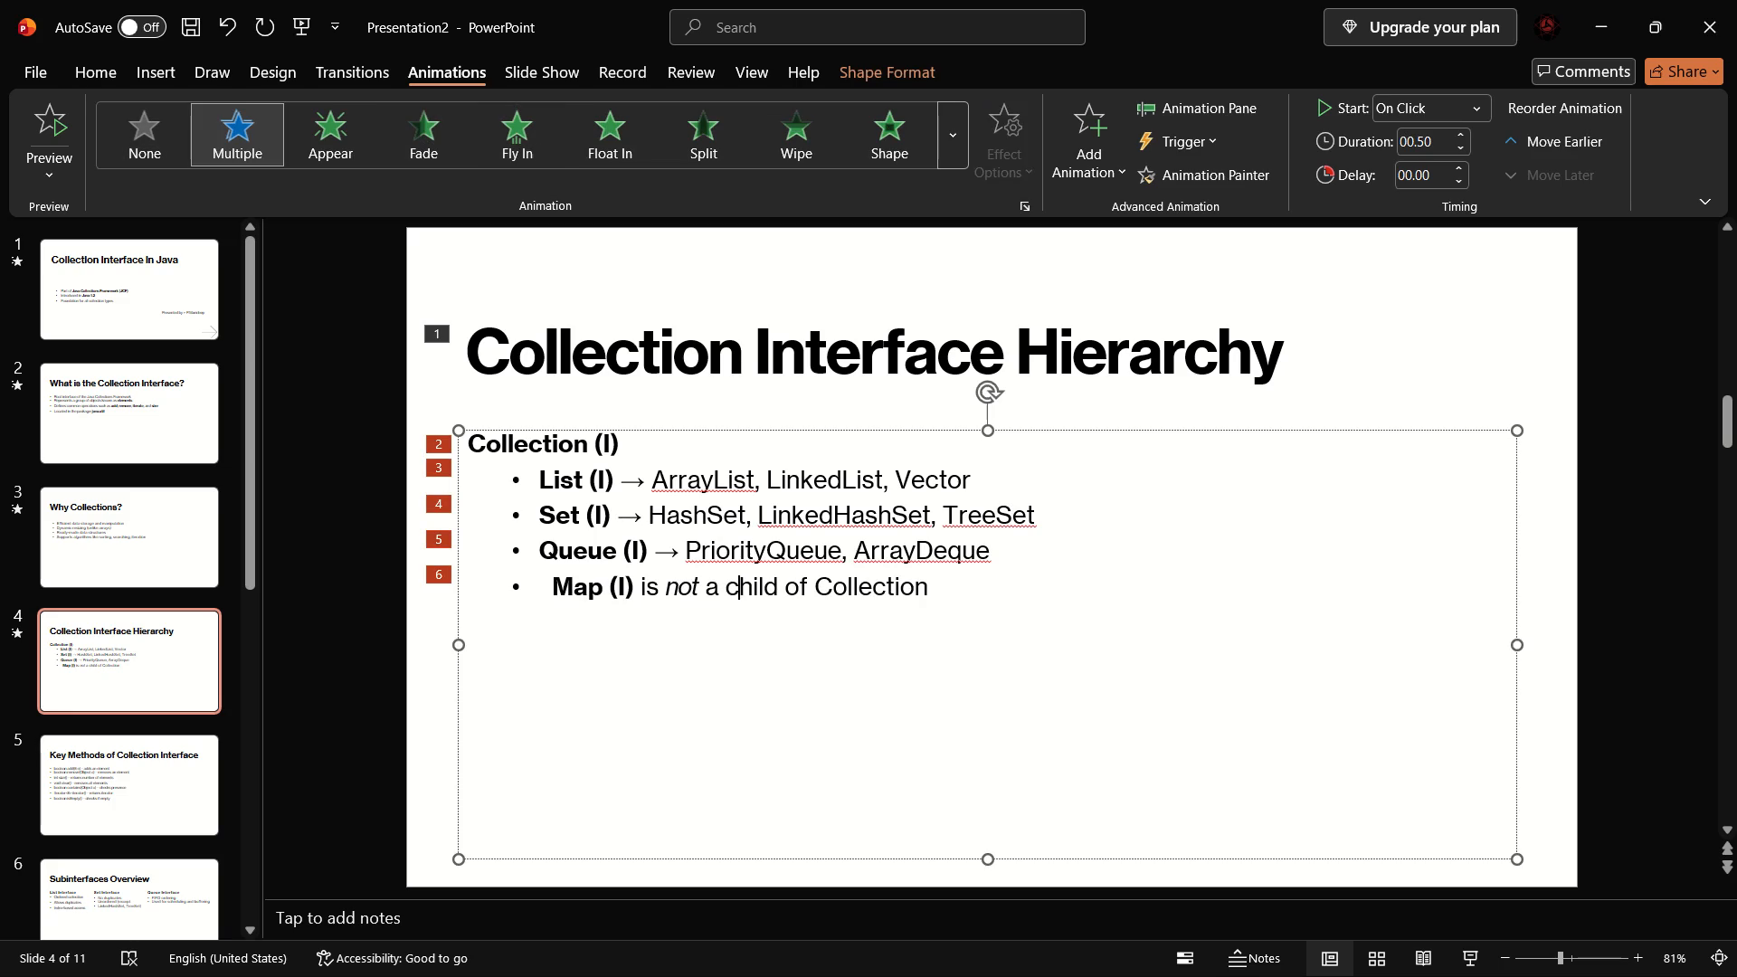
left_click(559, 592)
key("BackSpace")
key("BackSpace")
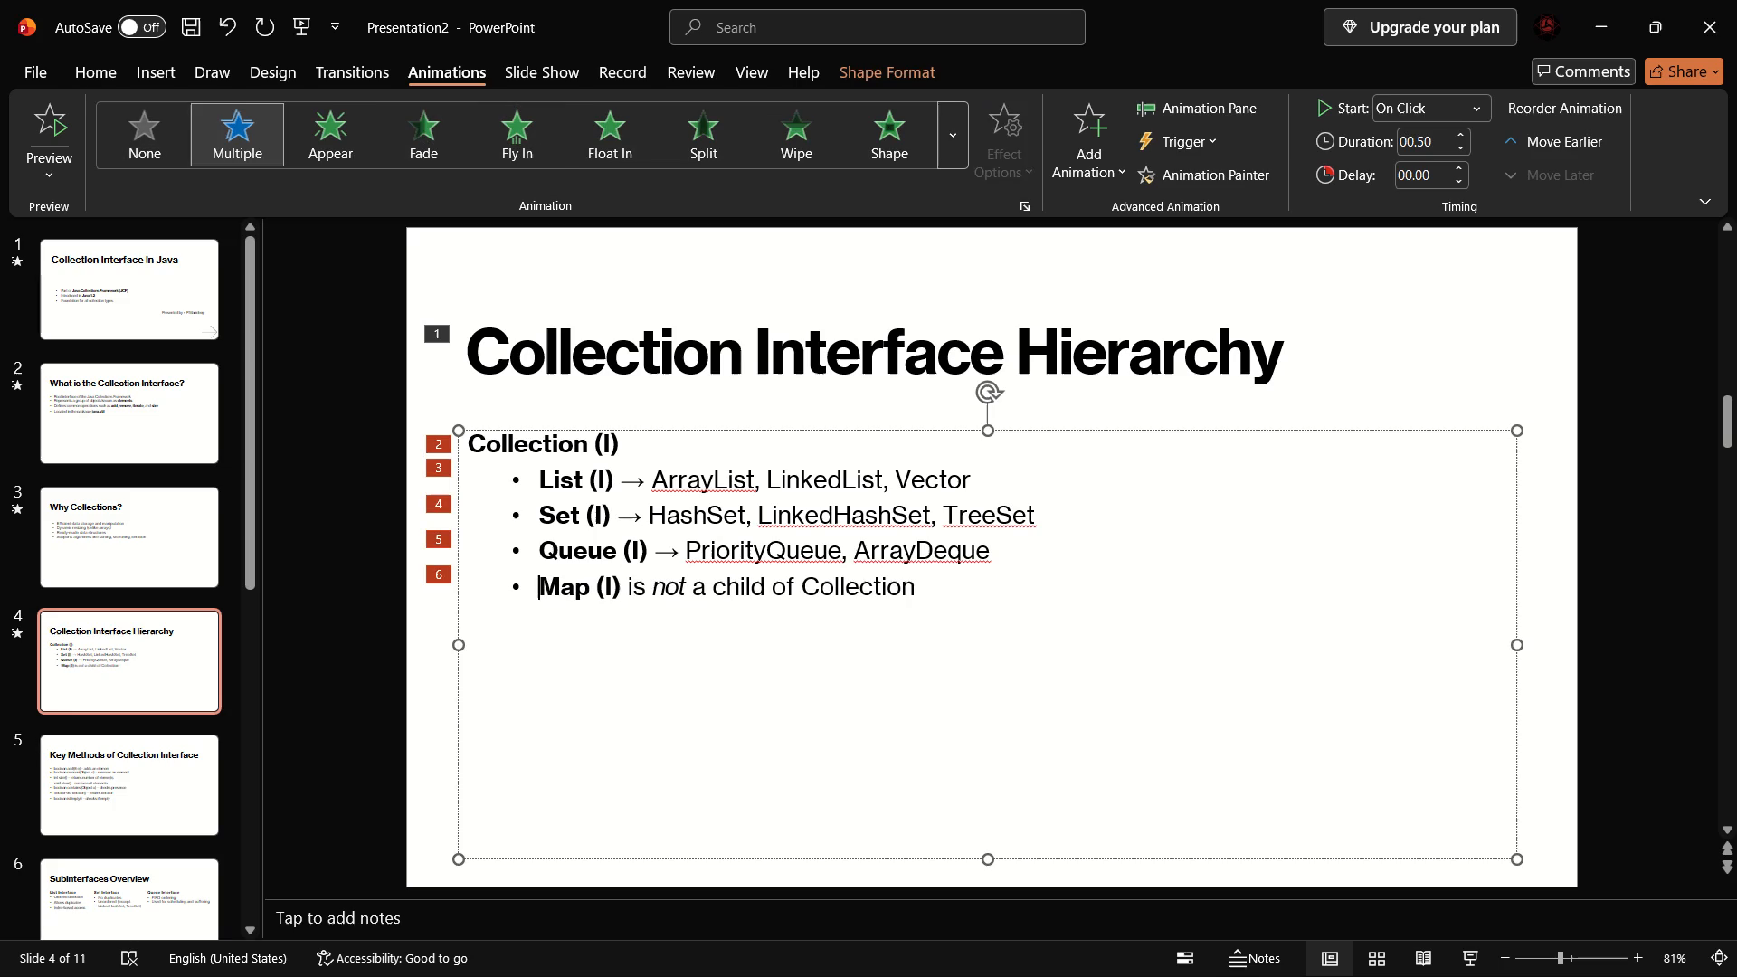
Apply the Appear animation to the "Key Methods of Collection Interface" title on slide 5.
left_click(176, 742)
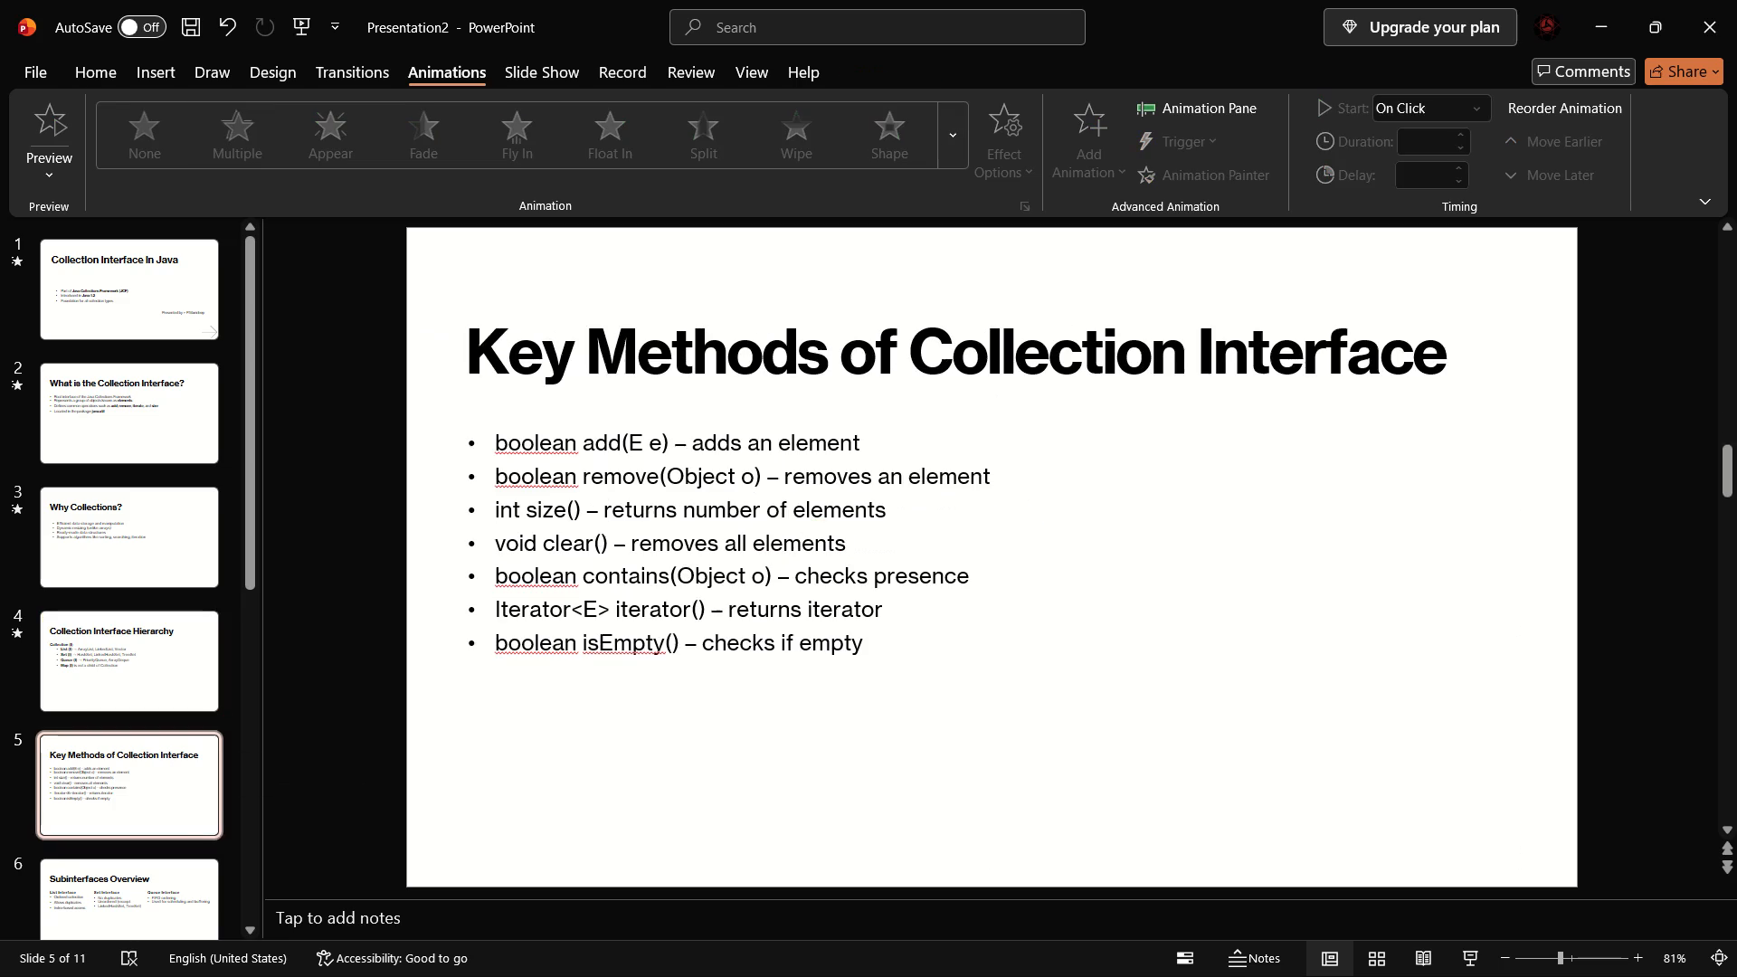
left_click(568, 371)
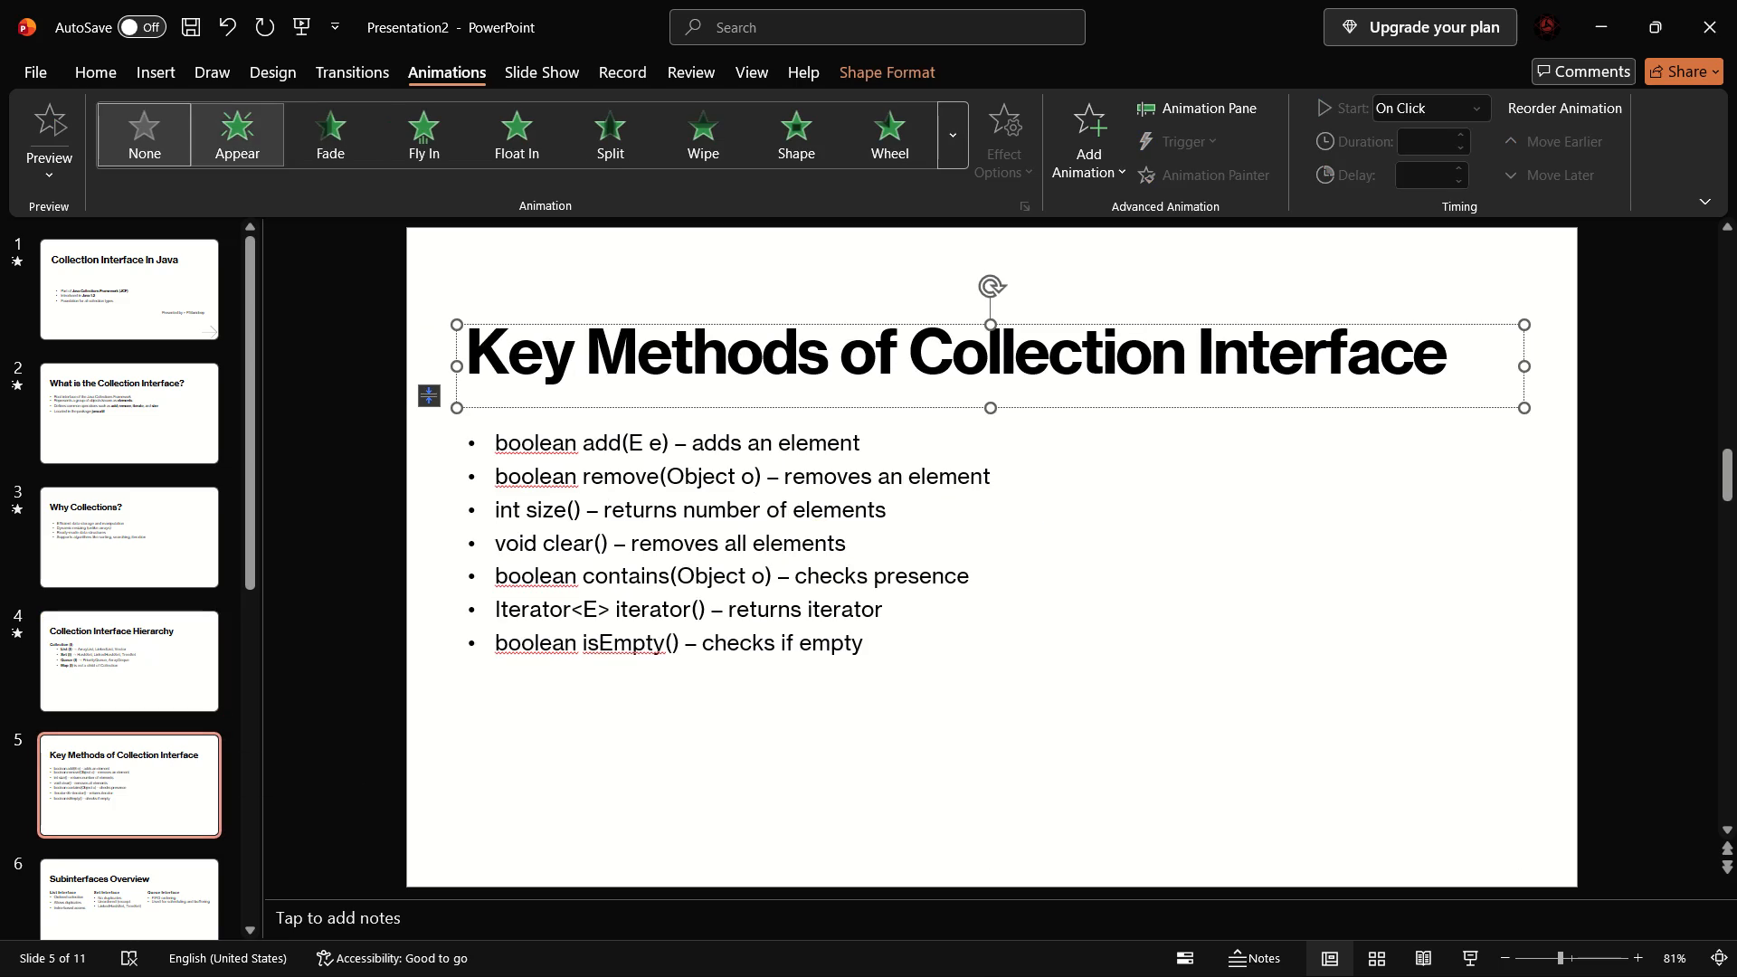
left_click(243, 145)
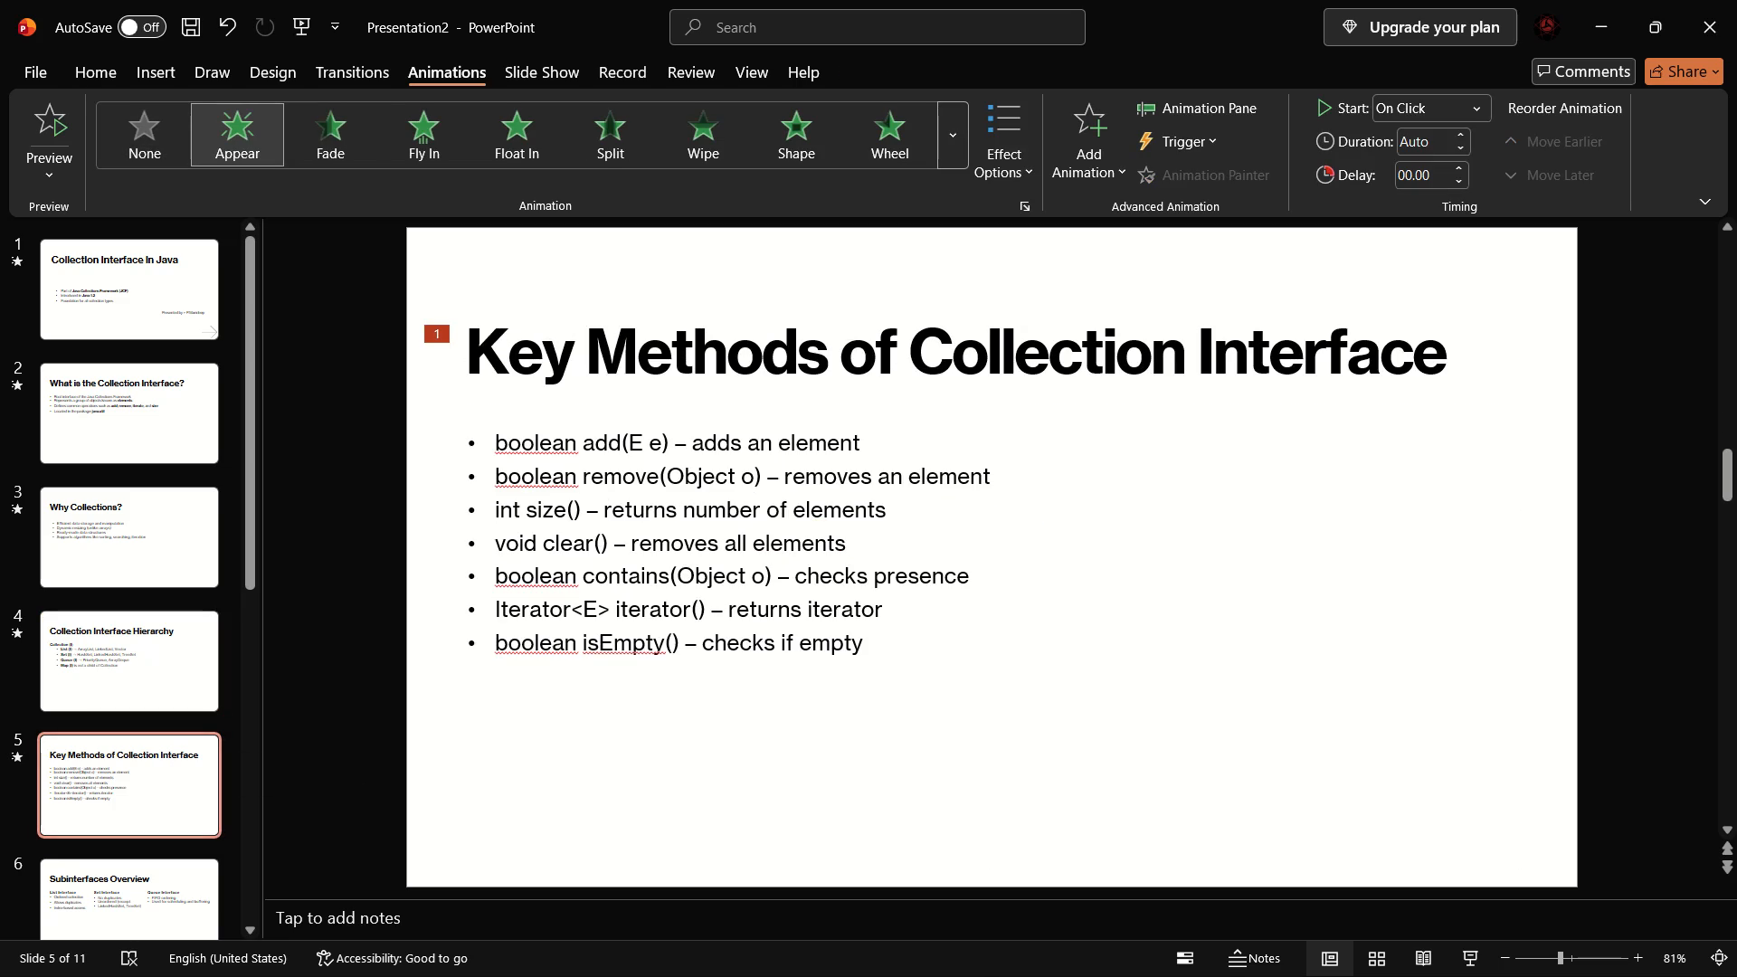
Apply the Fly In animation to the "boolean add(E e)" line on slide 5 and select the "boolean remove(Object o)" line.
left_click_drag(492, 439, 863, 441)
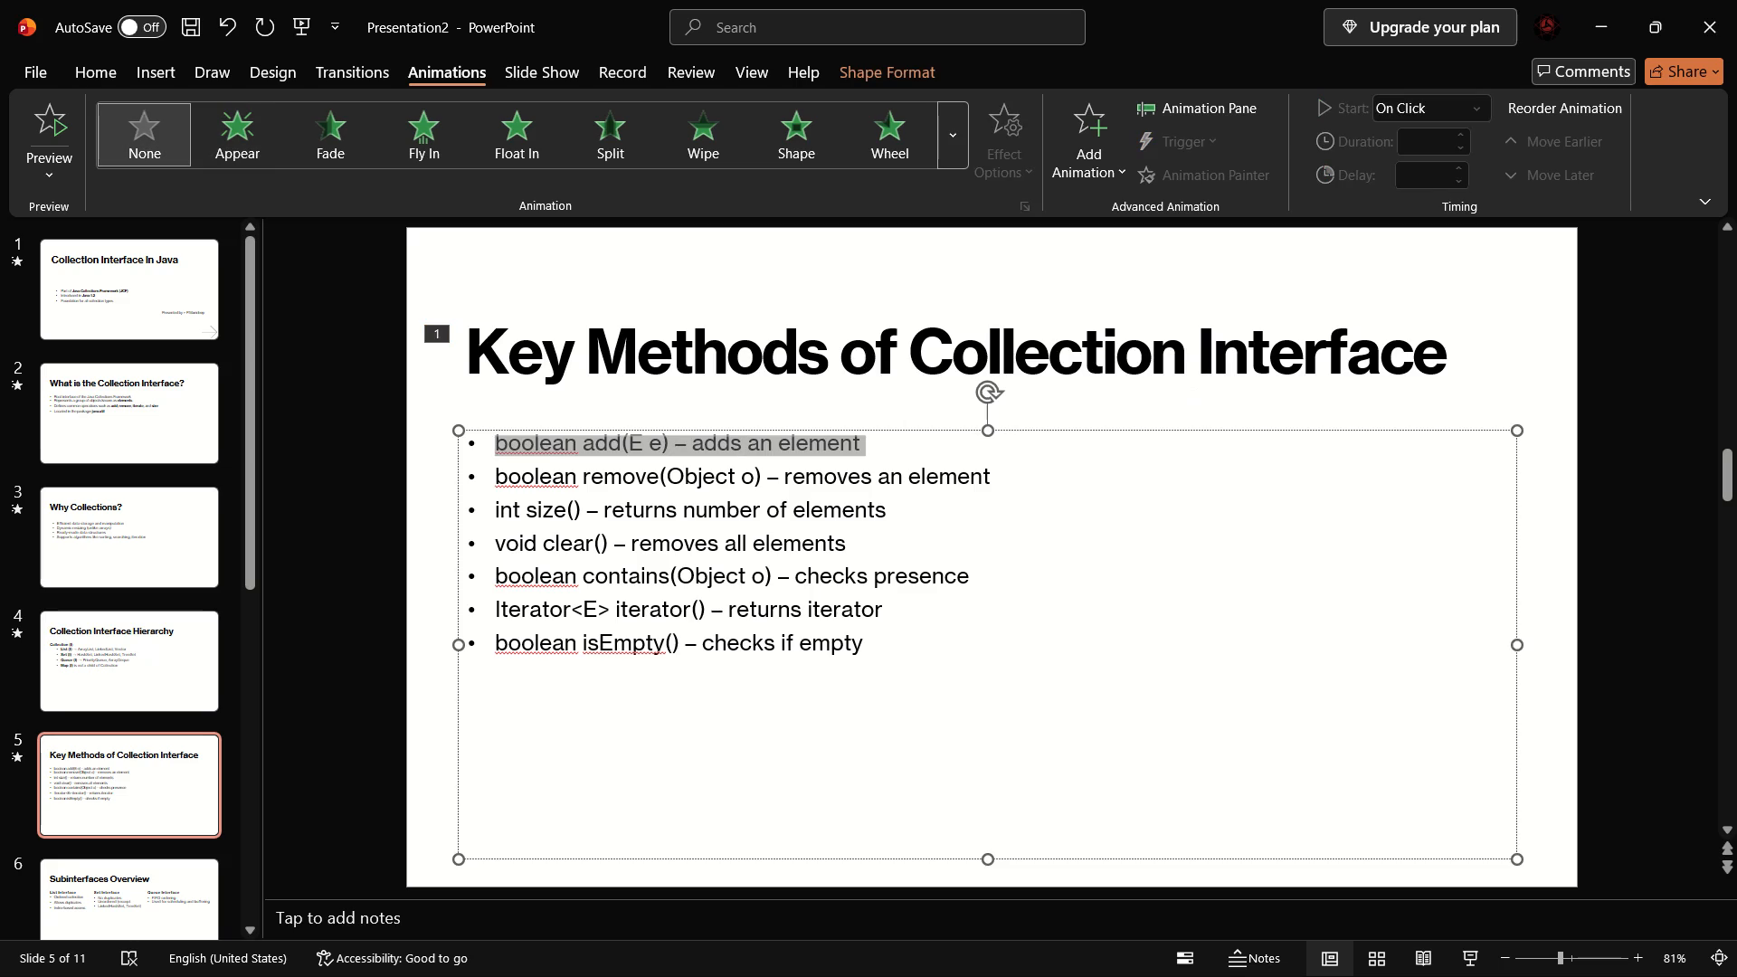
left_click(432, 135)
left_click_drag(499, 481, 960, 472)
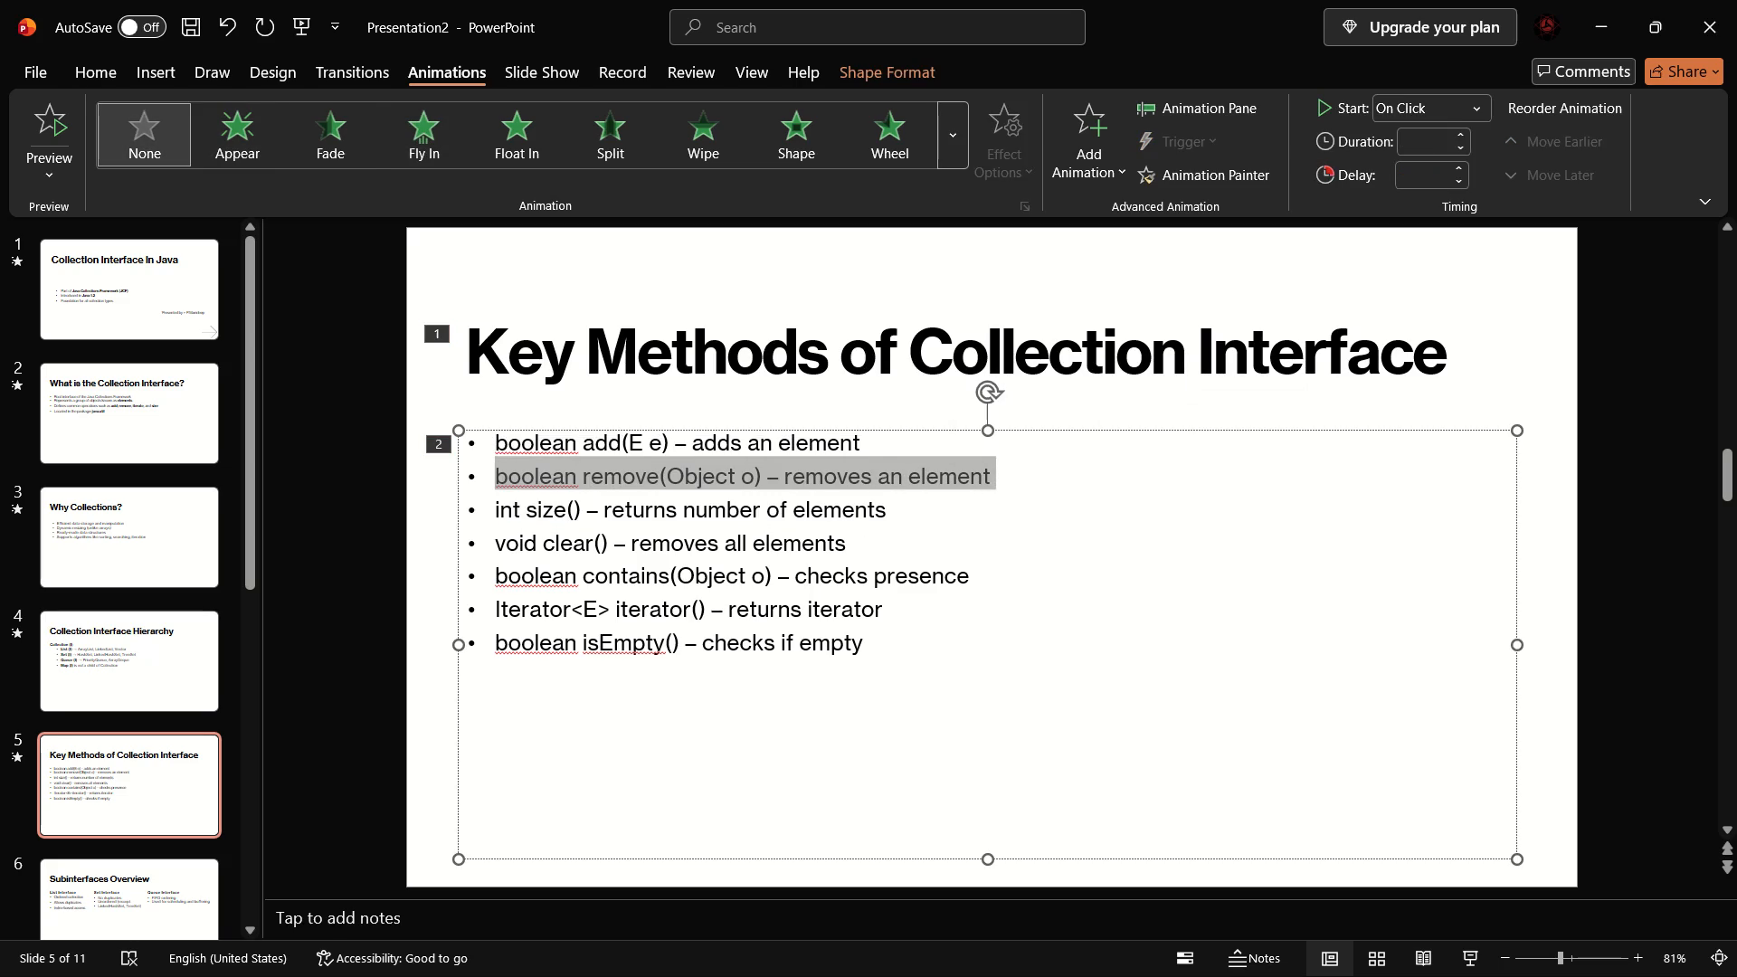
Apply the Fade animation to the whole methods list on slide 5, covering all seven bullet lines.
left_click(478, 444)
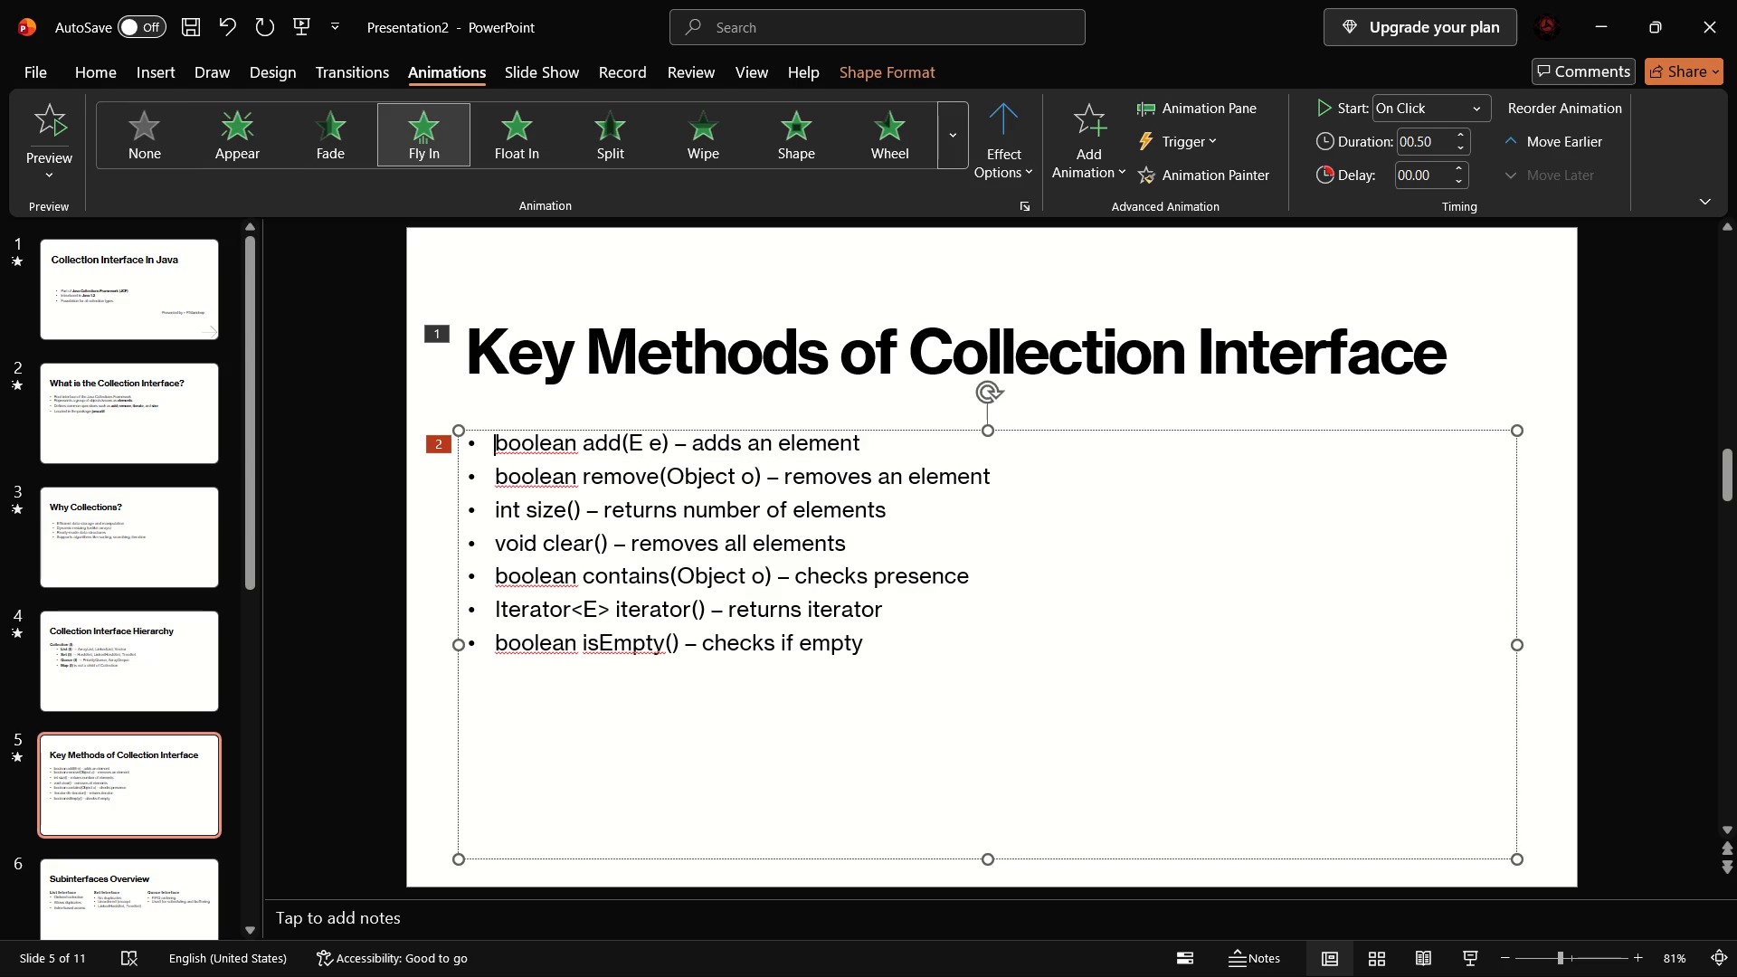
left_click(308, 141)
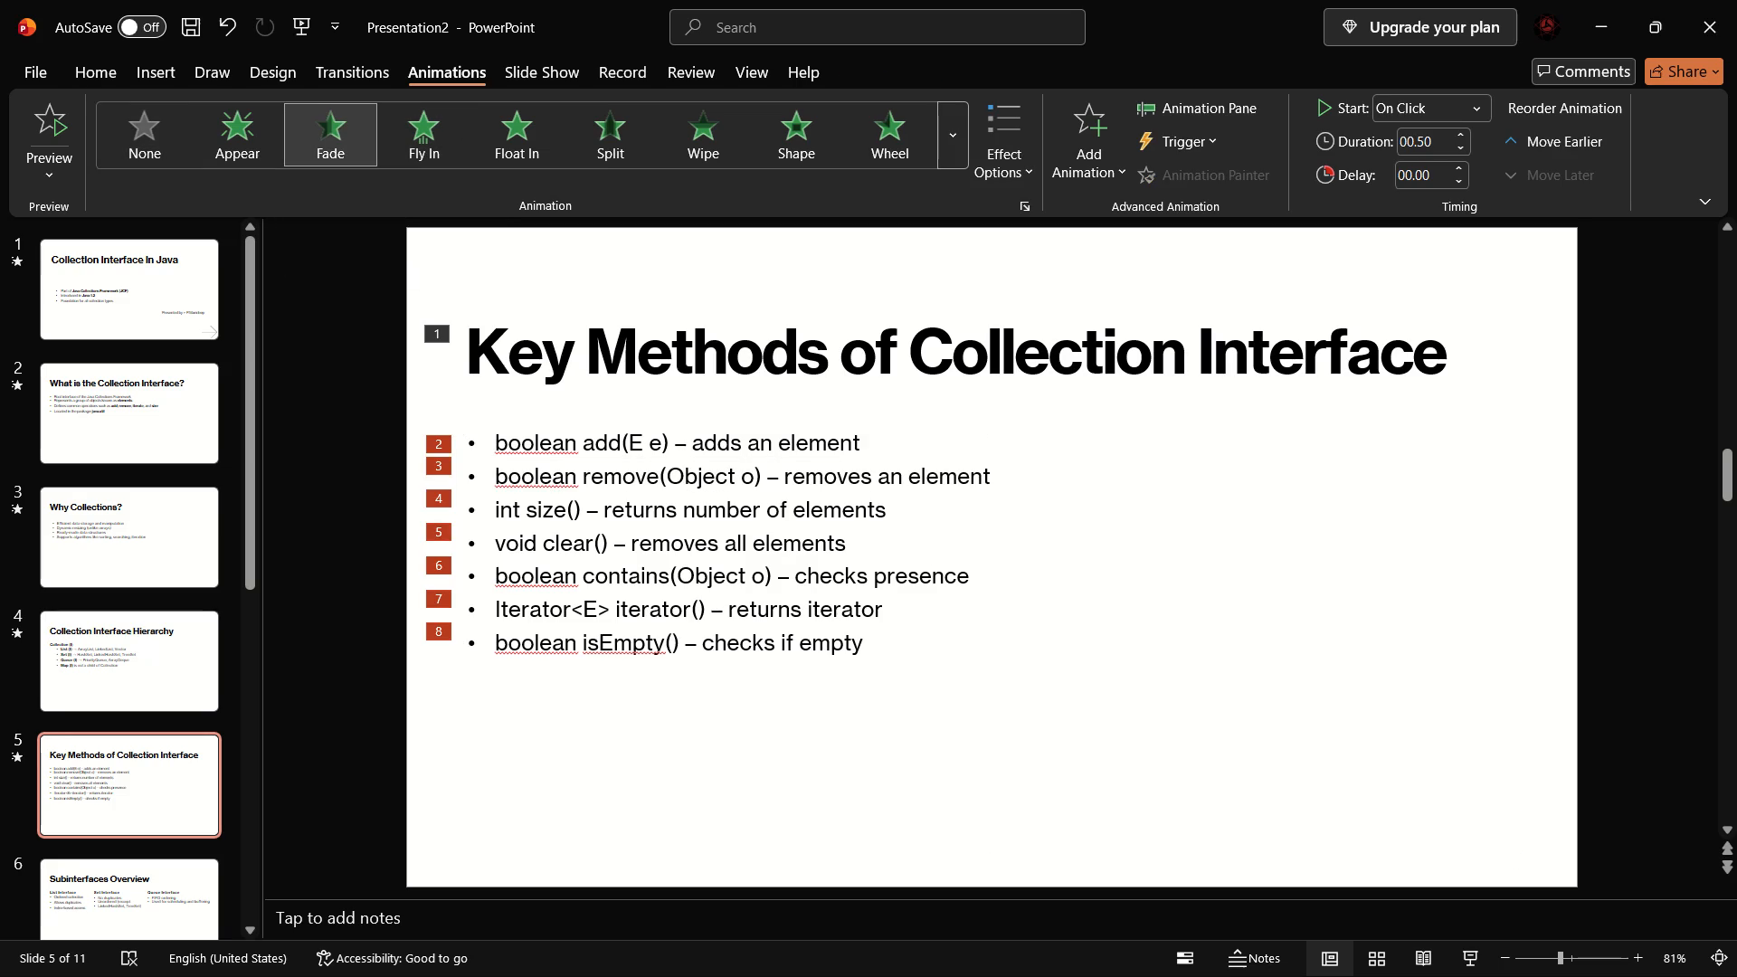
left_click(485, 756)
Apply the Appear animation to the "Subinterfaces Overview" title on slide 6.
left_click(154, 875)
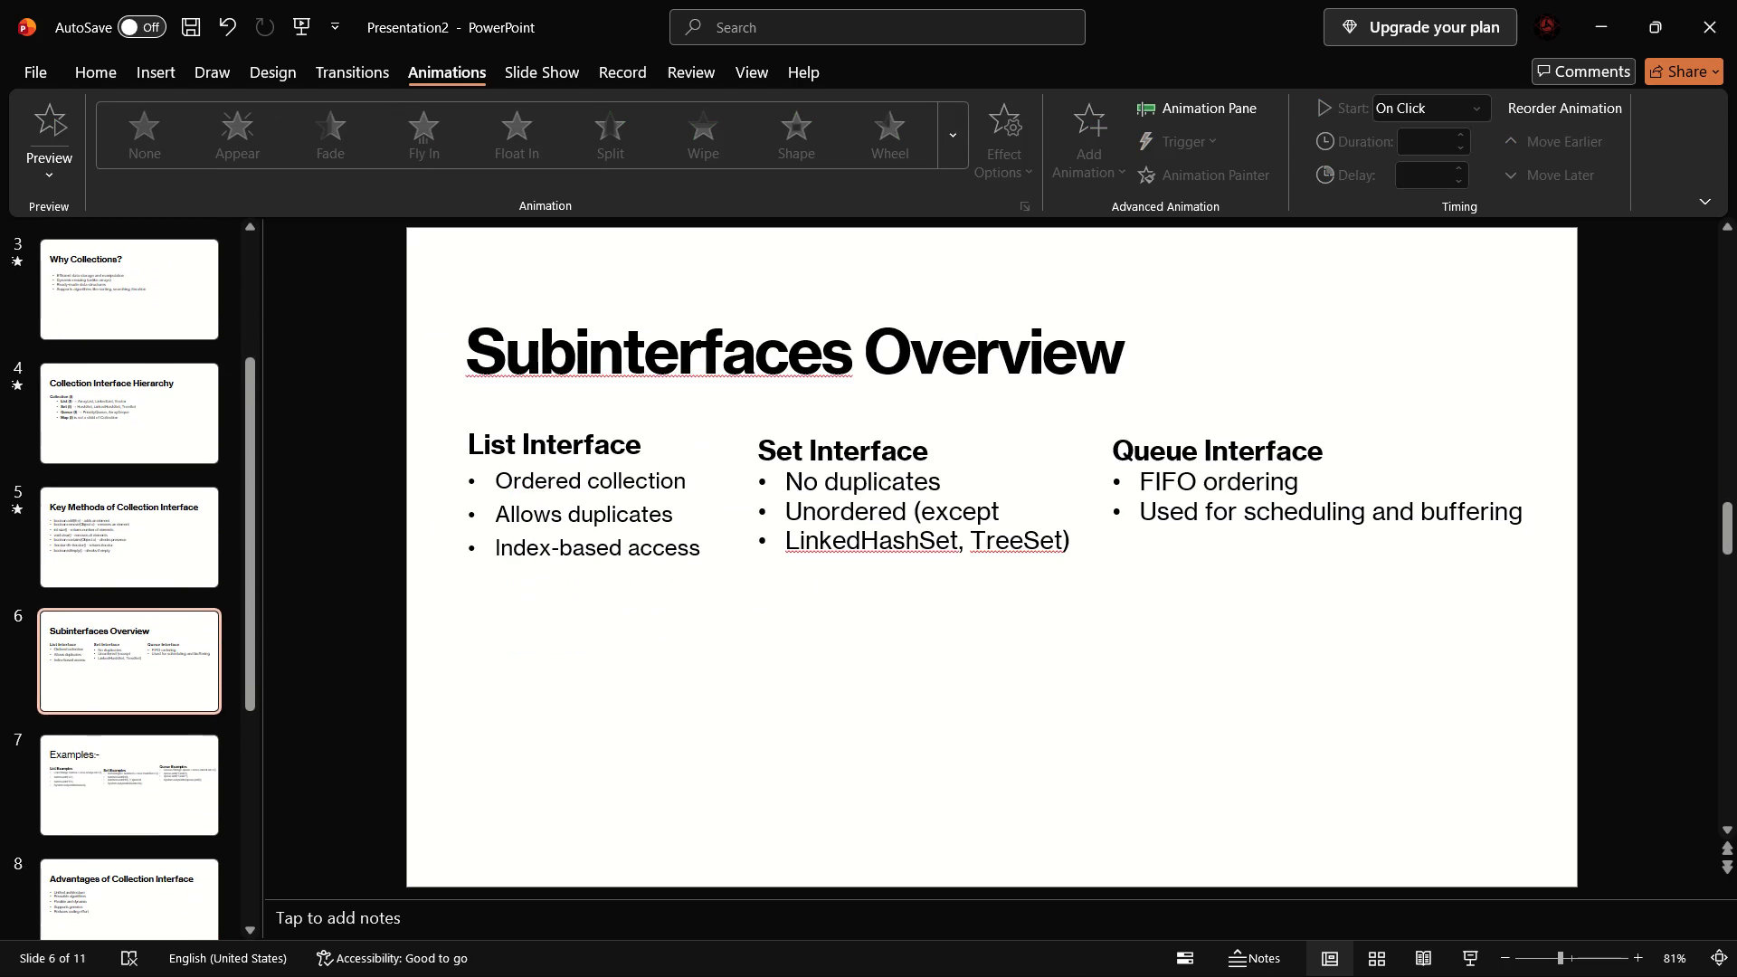
left_click(560, 346)
left_click(214, 112)
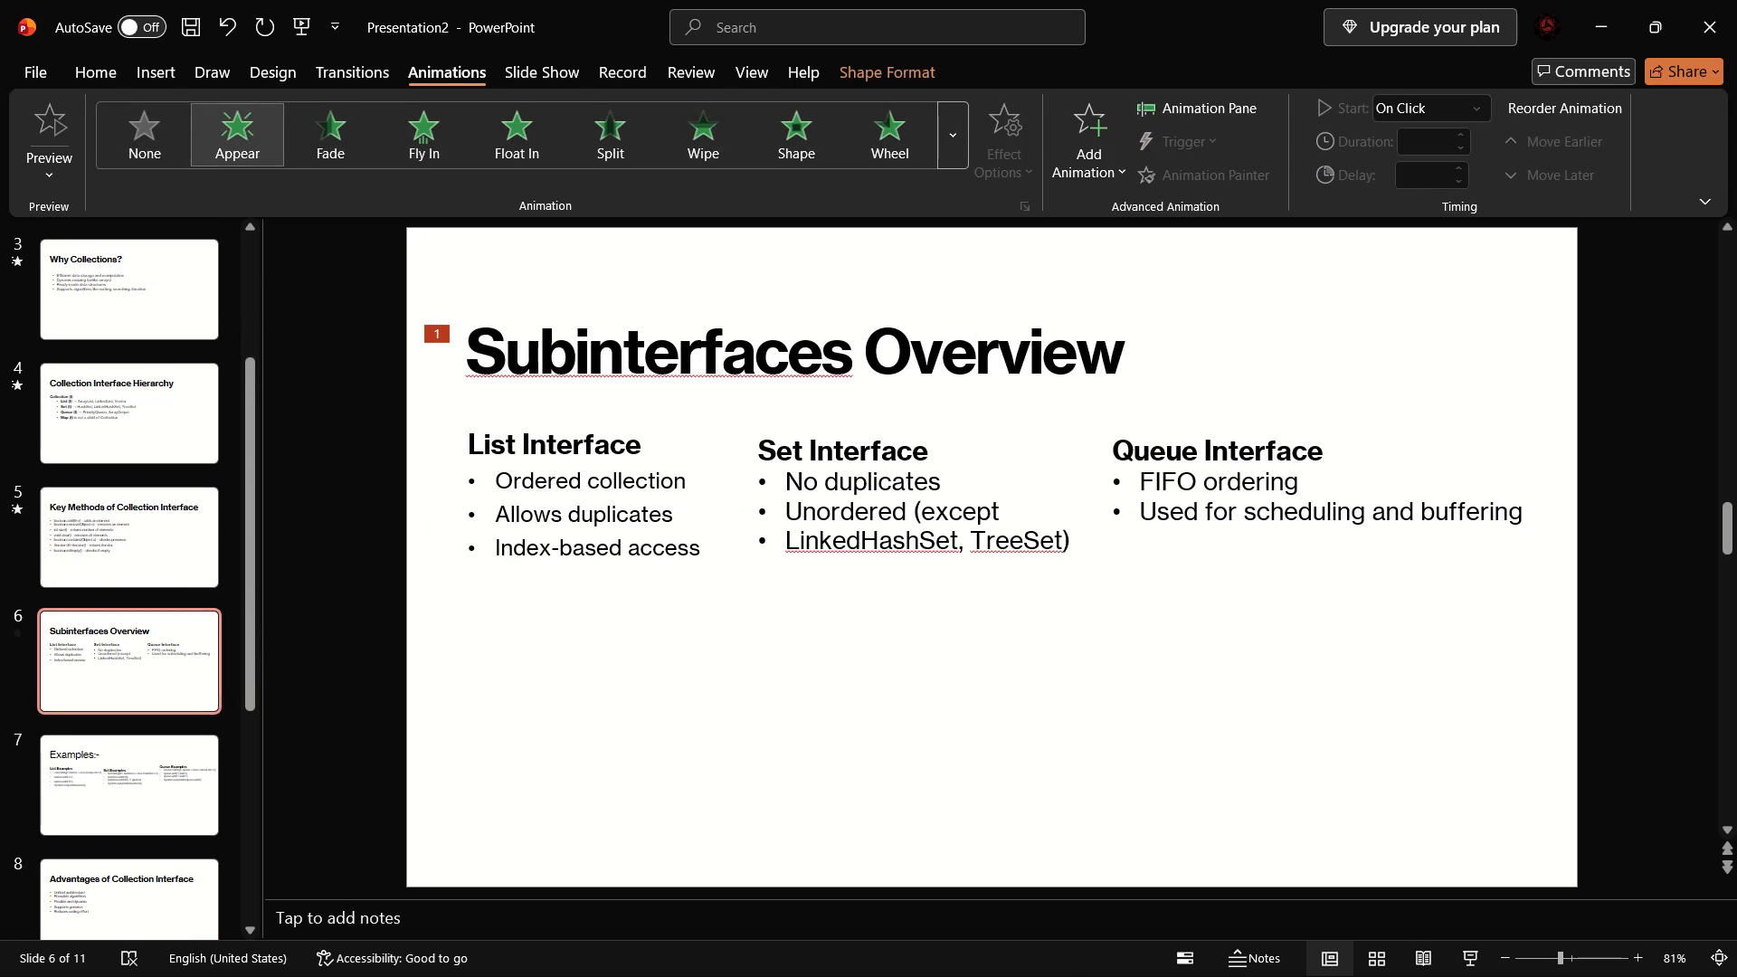
Apply the Fade animation to the whole List Interface text box on slide 6.
left_click(514, 439)
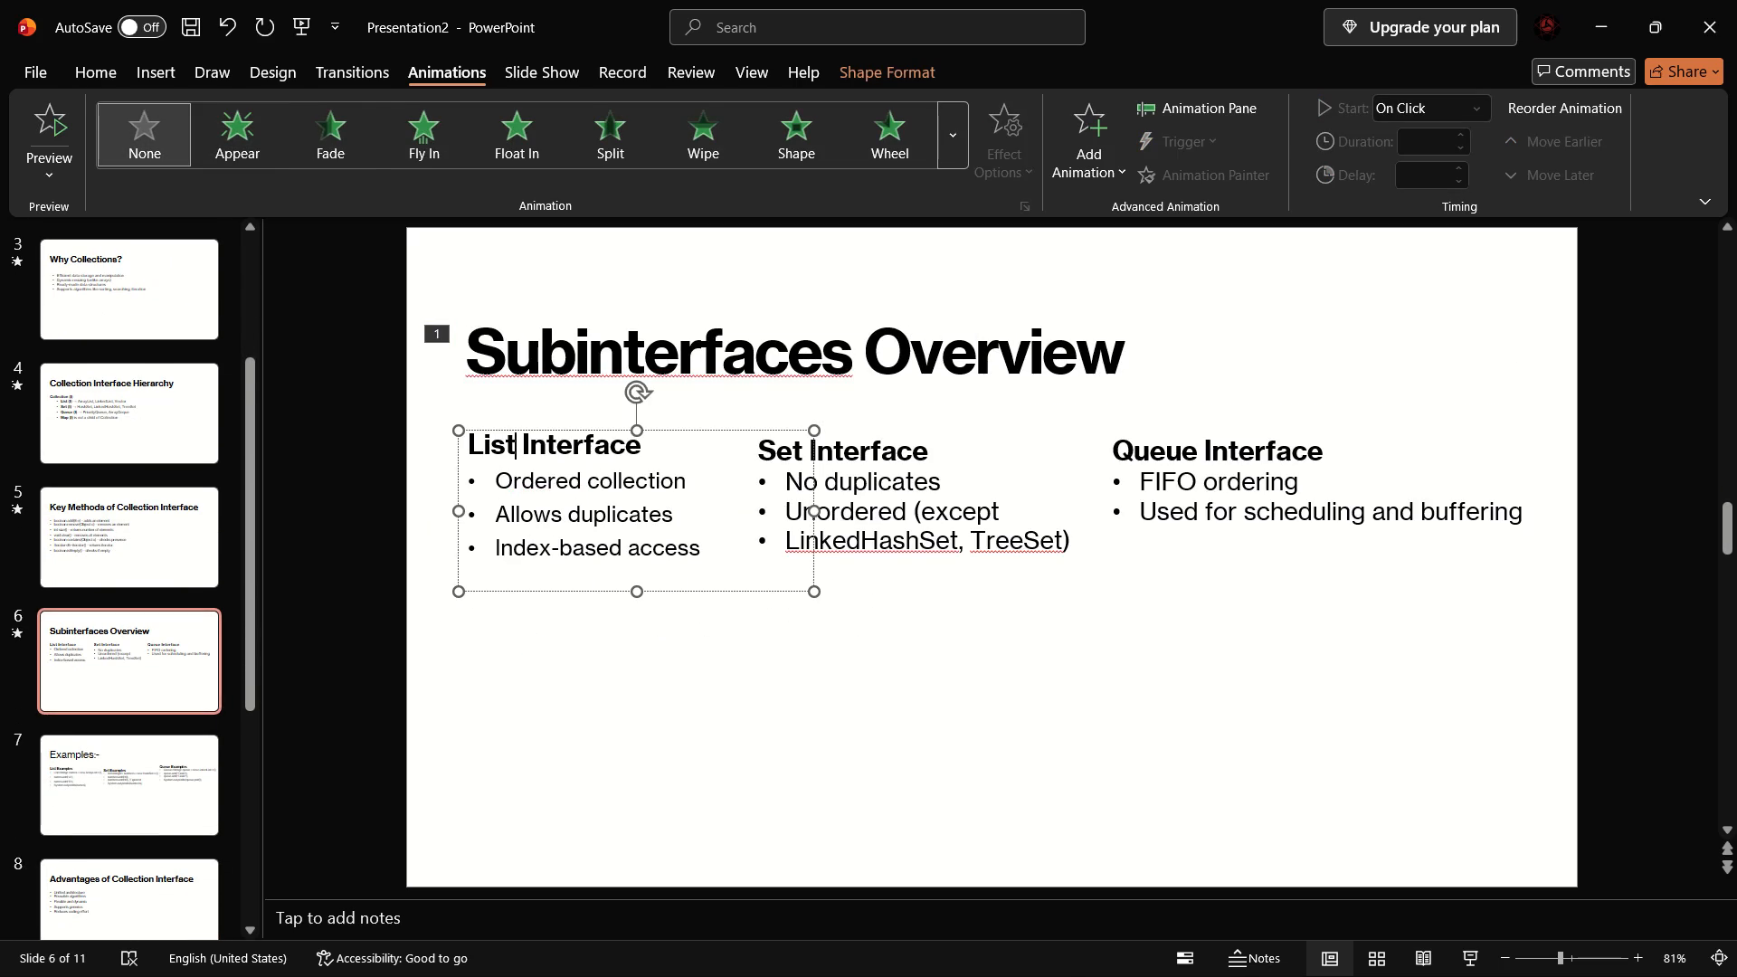
left_click(346, 141)
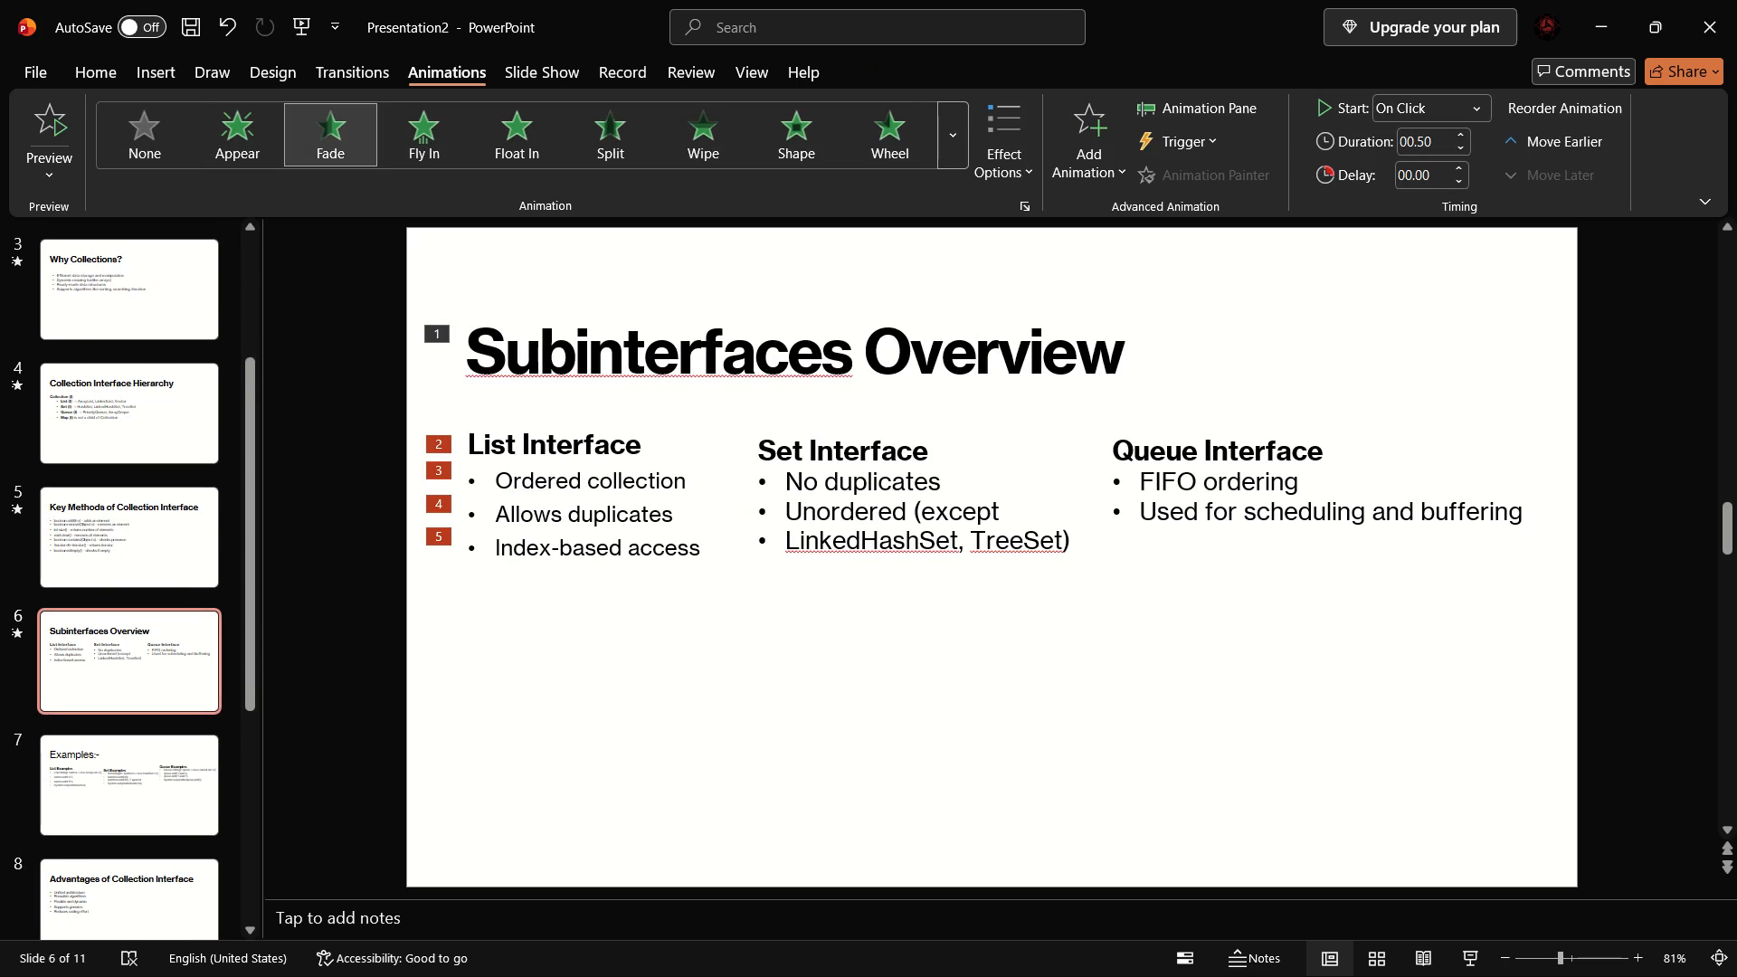
Change the animation to Fly In for "Ordered collection", and for "Allows duplicates" and "Index-based access" together, in the List Interface box.
left_click_drag(479, 475, 659, 480)
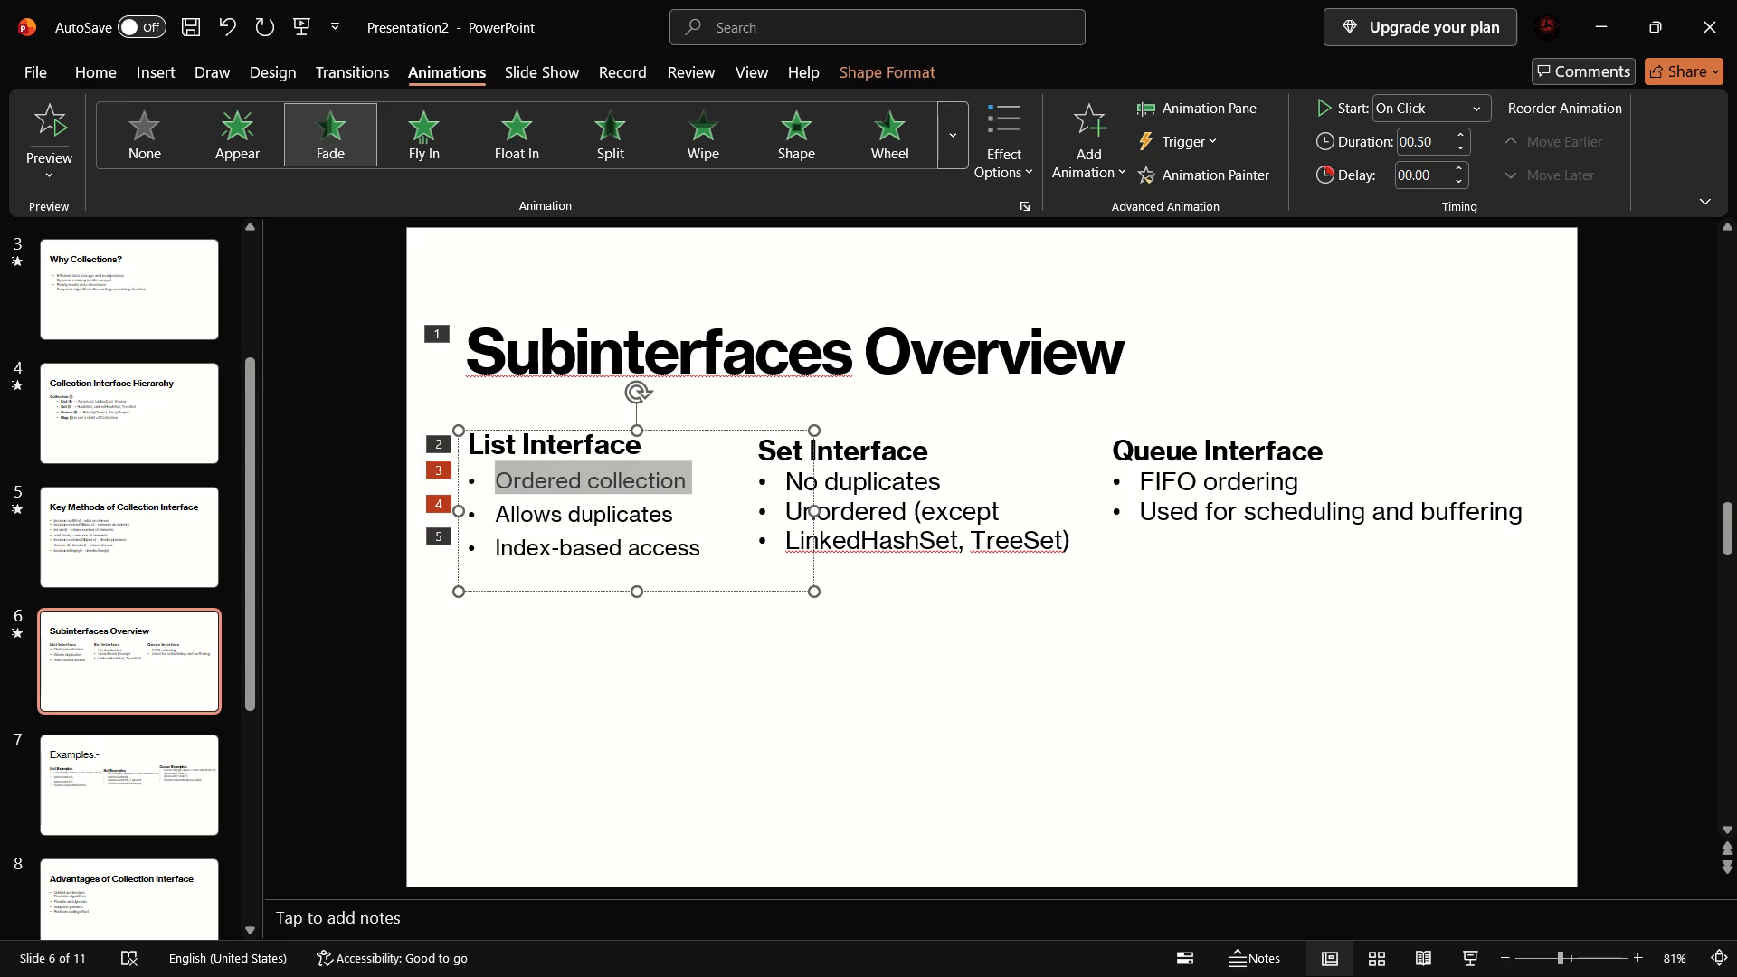
left_click_drag(659, 480, 693, 480)
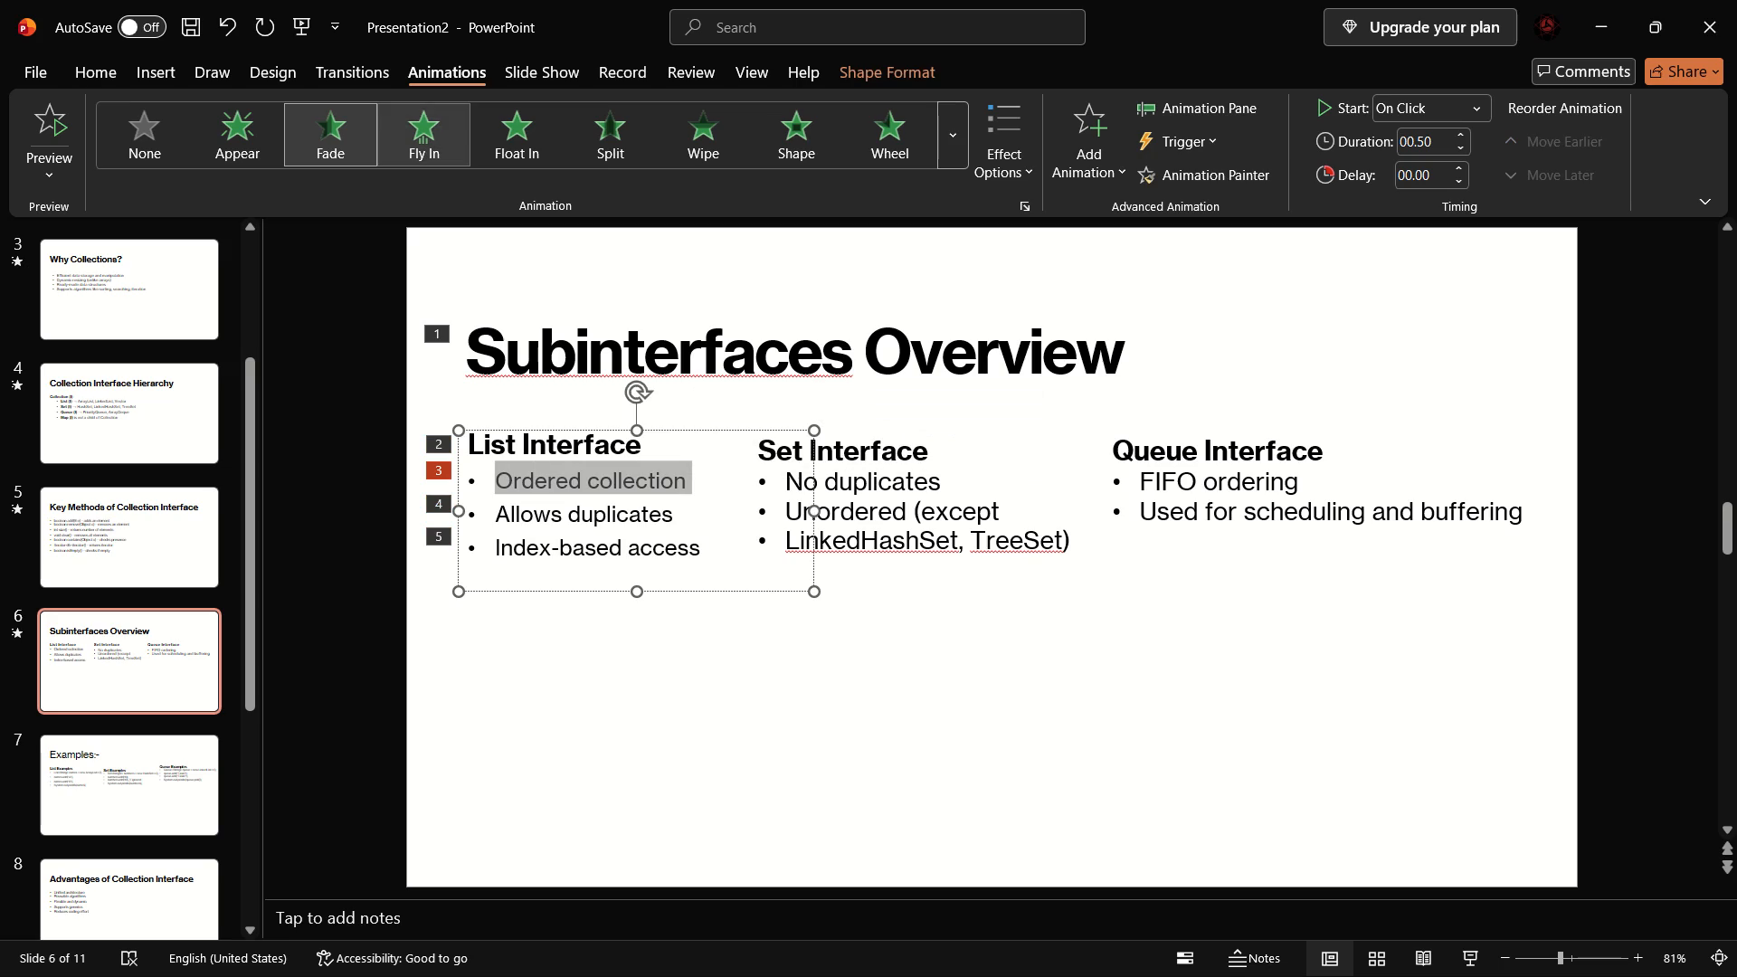
left_click(421, 130)
left_click_drag(495, 507, 689, 559)
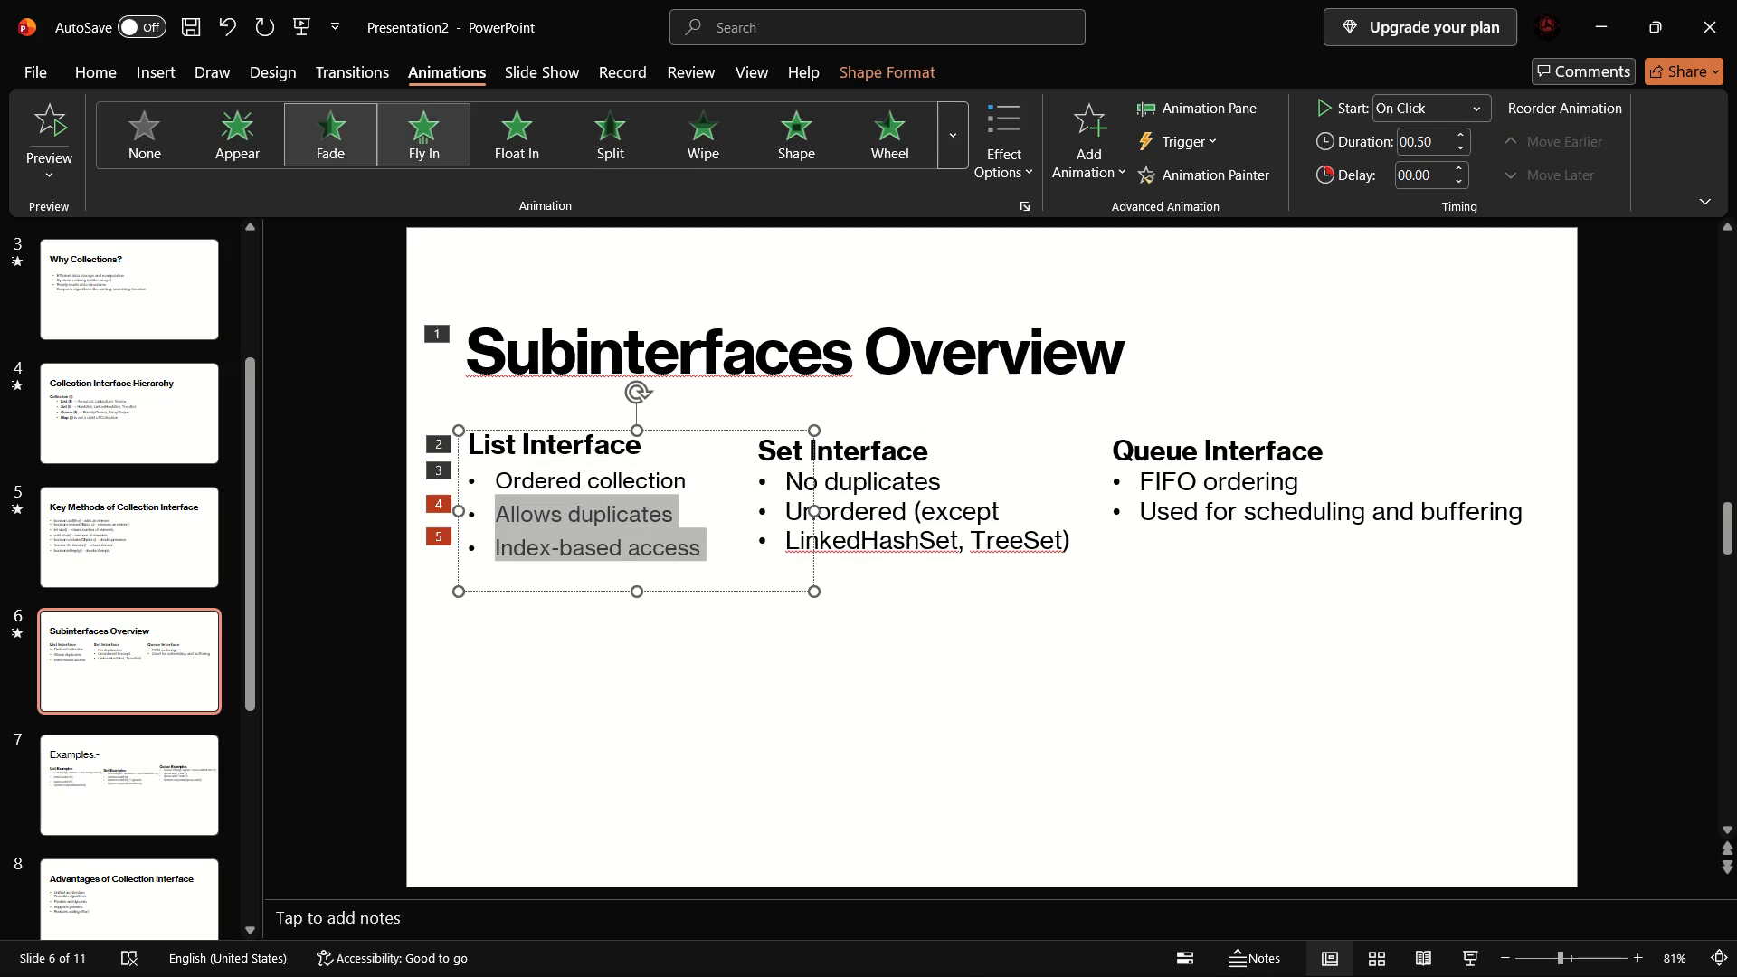
left_click(407, 143)
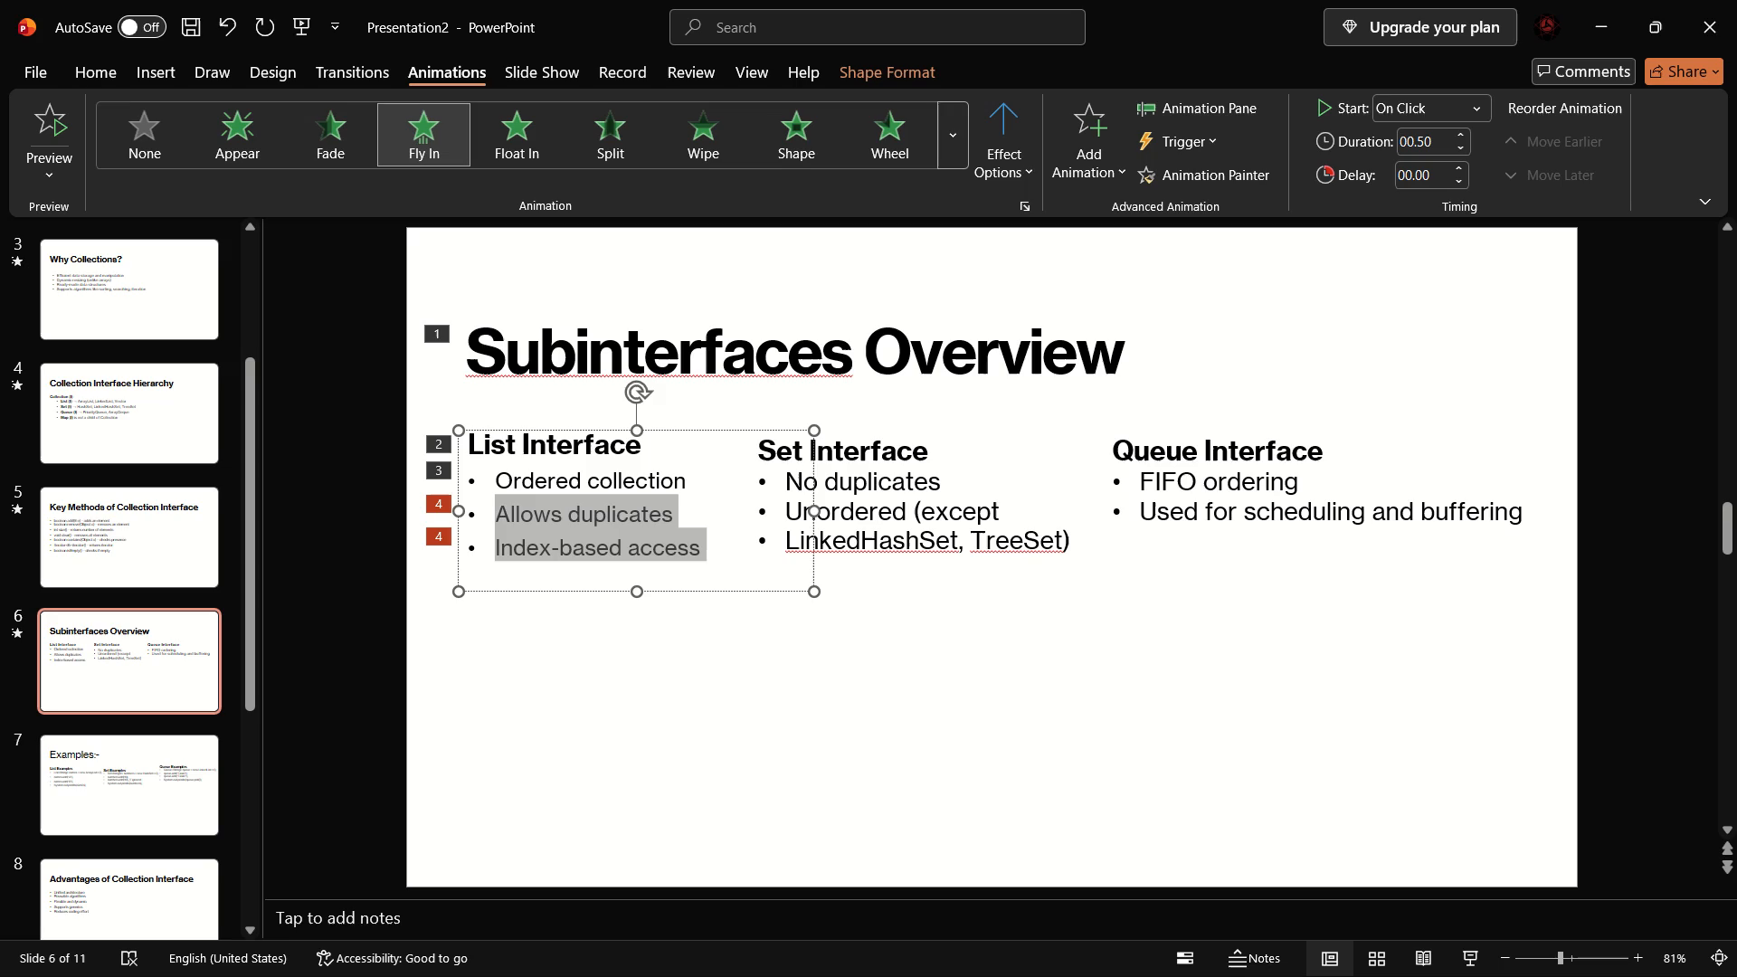
Remove the animation from the "Index-based access" line under List Interface on slide 6.
left_click(498, 528)
left_click_drag(497, 541, 705, 540)
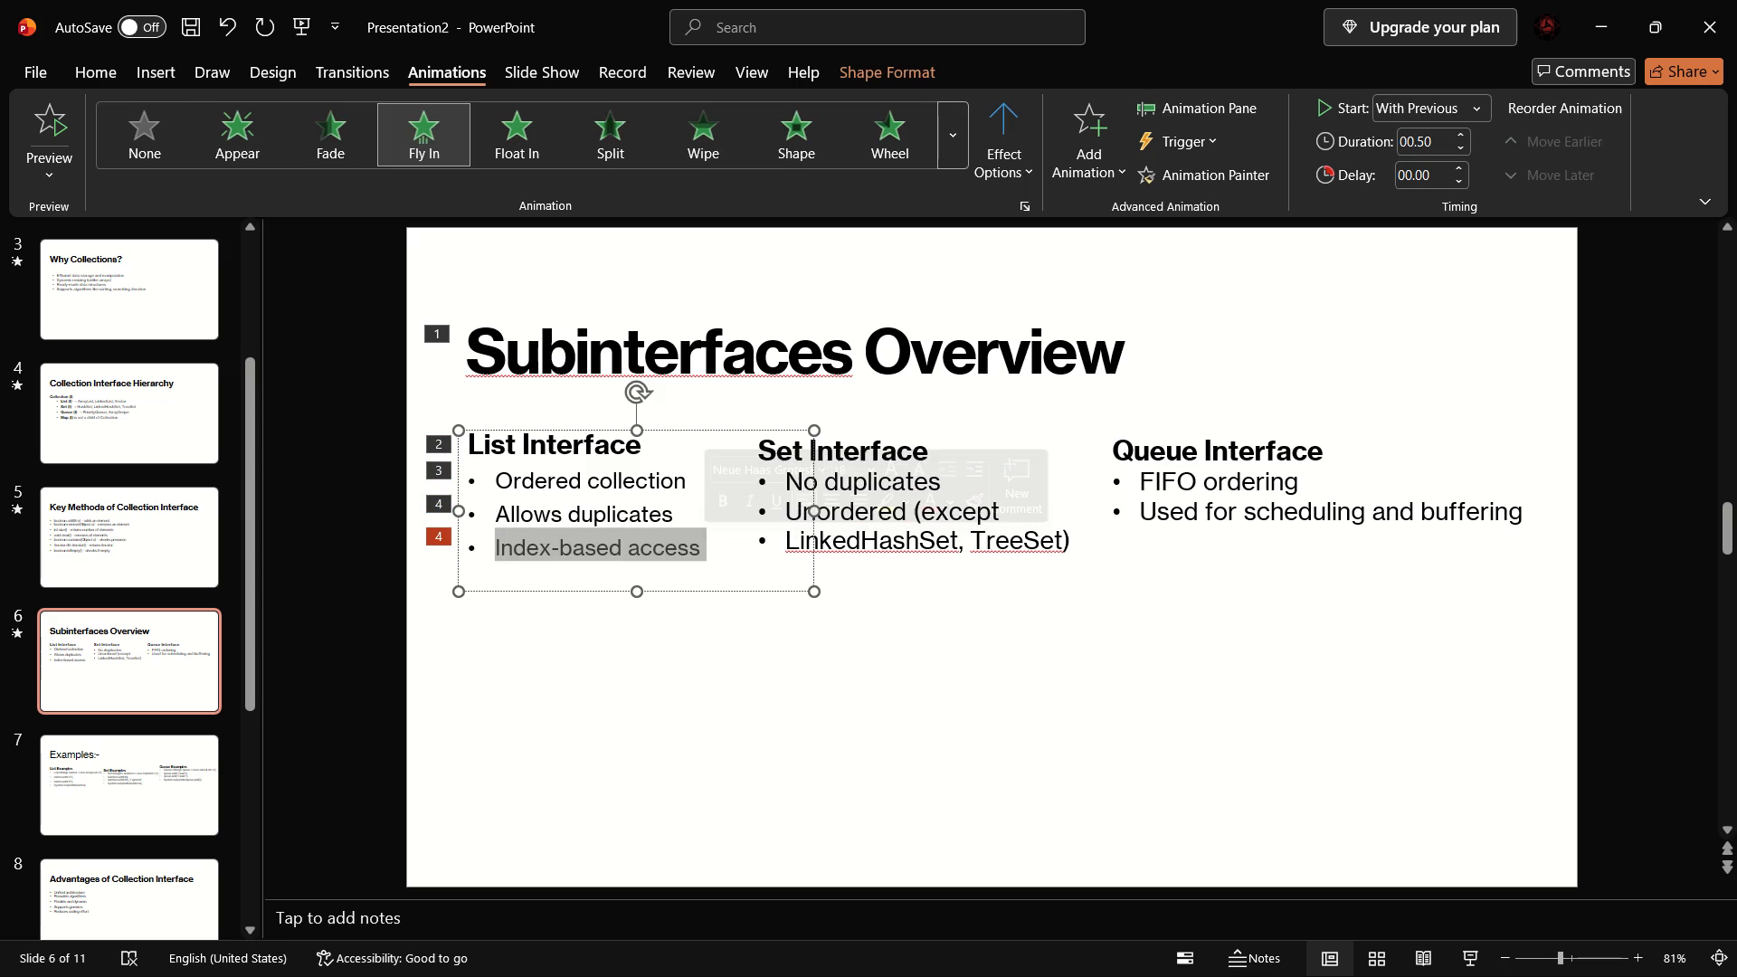
left_click(427, 156)
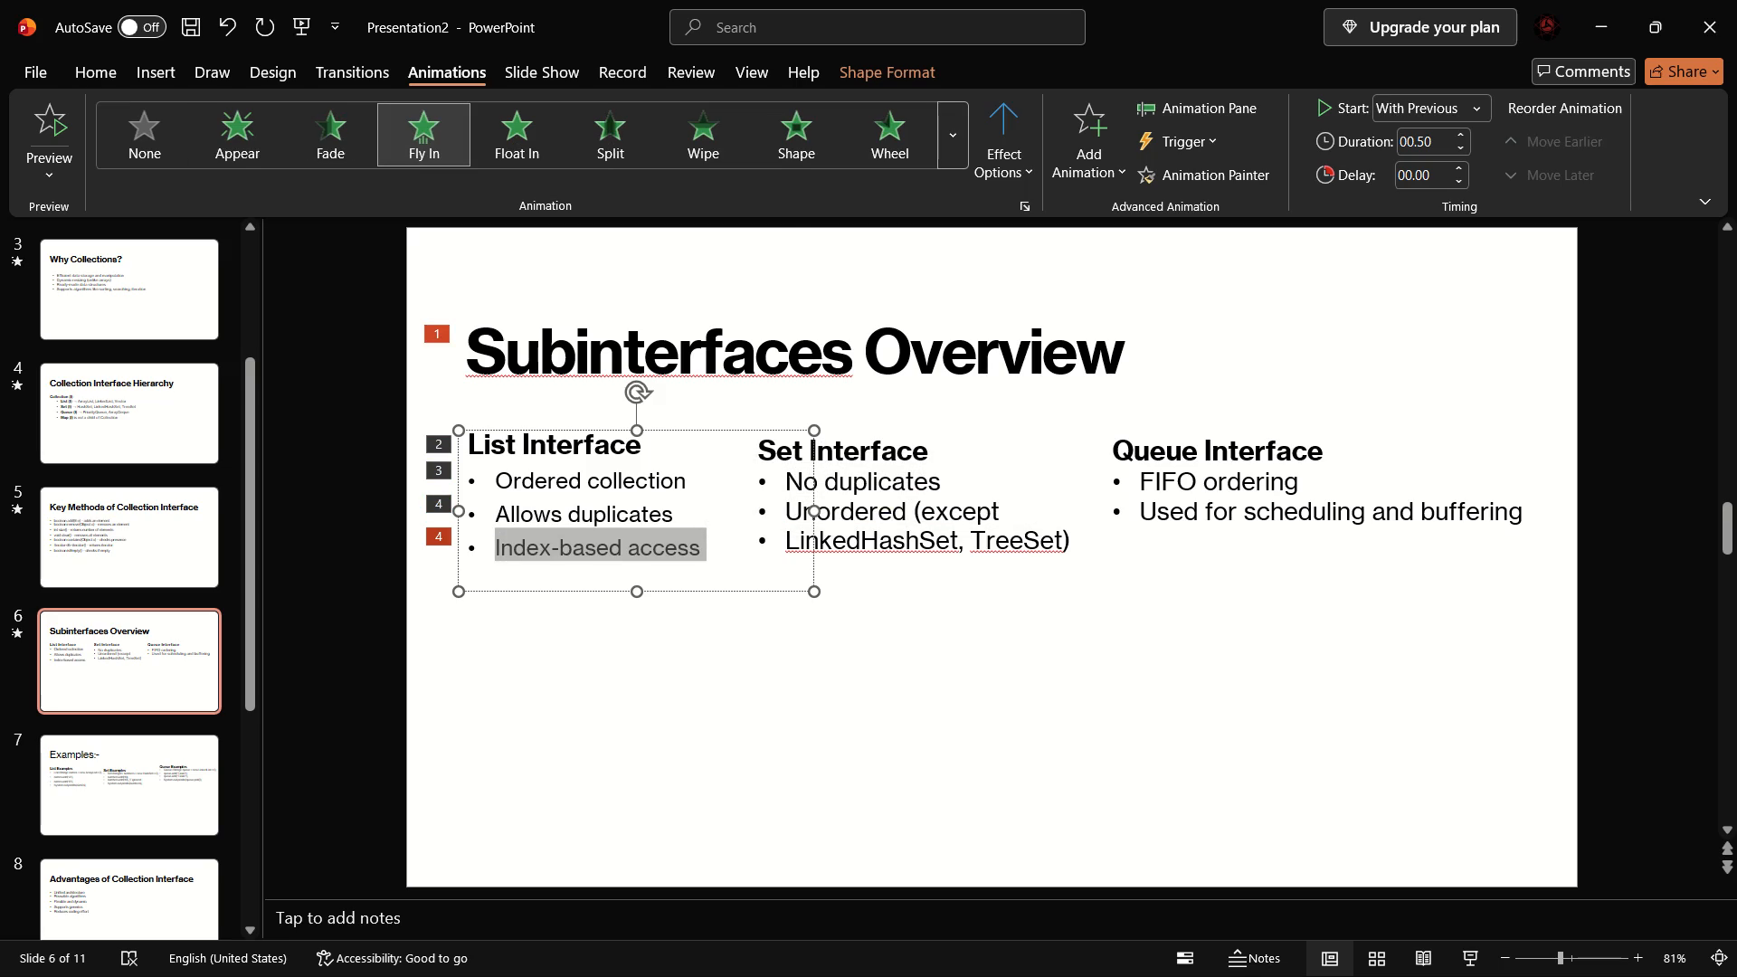
left_click_drag(496, 510, 688, 517)
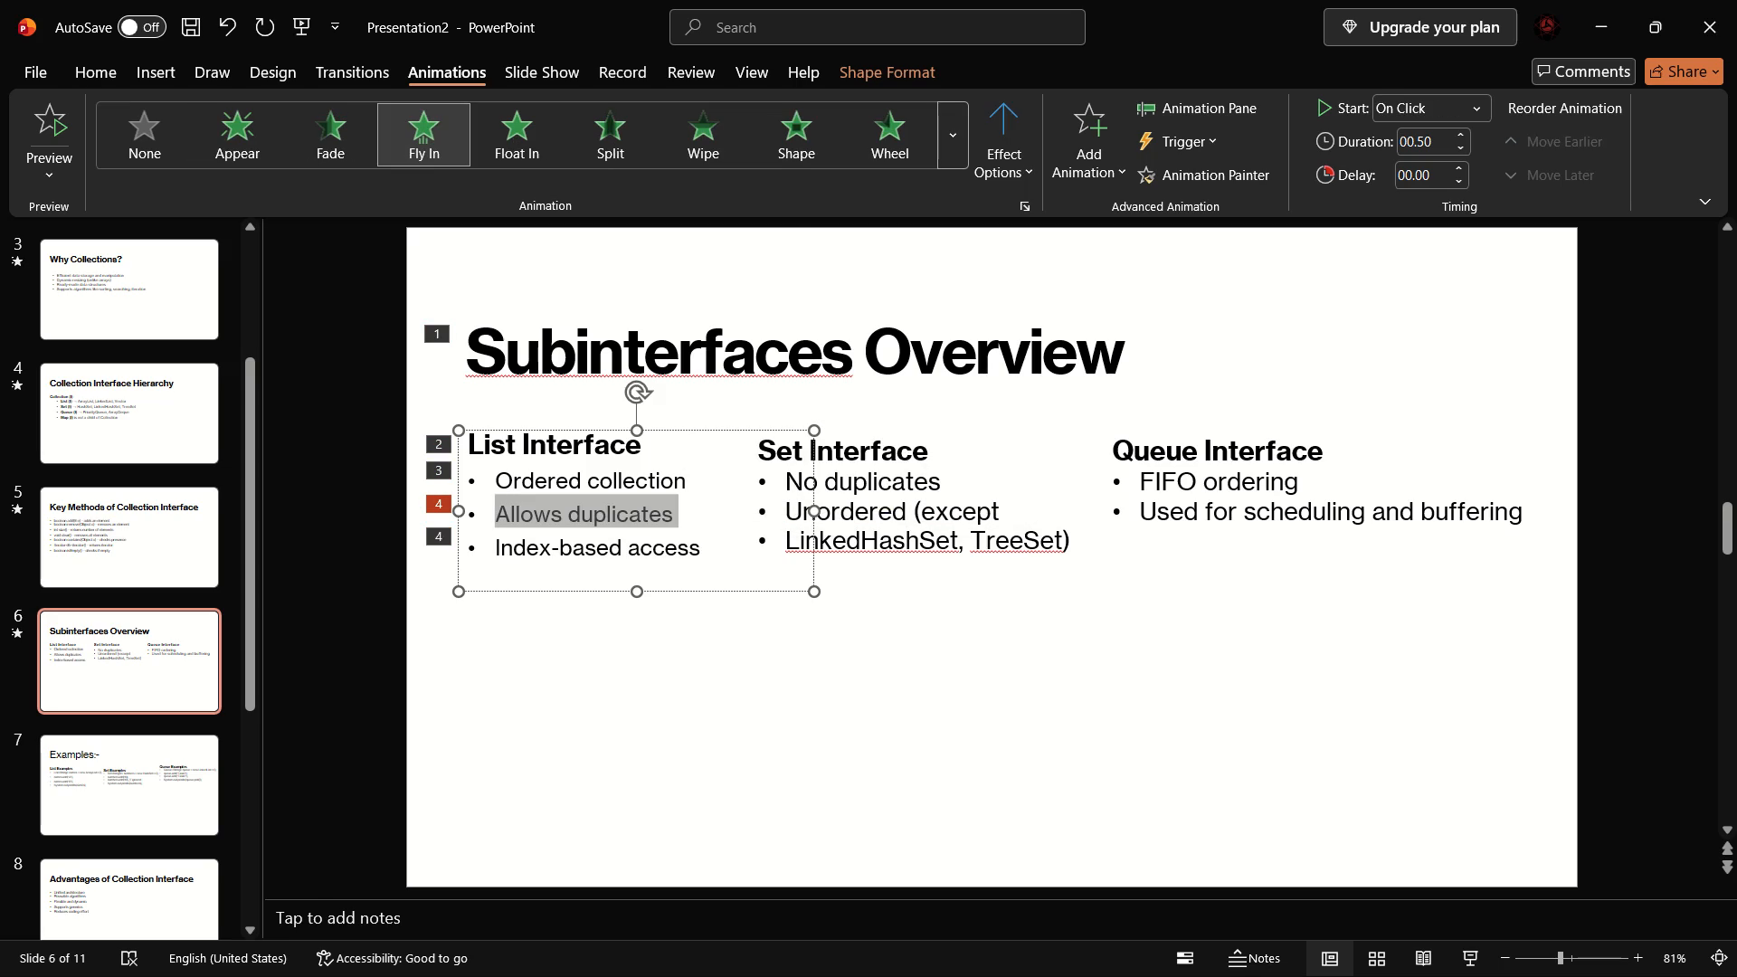
left_click_drag(498, 550, 736, 564)
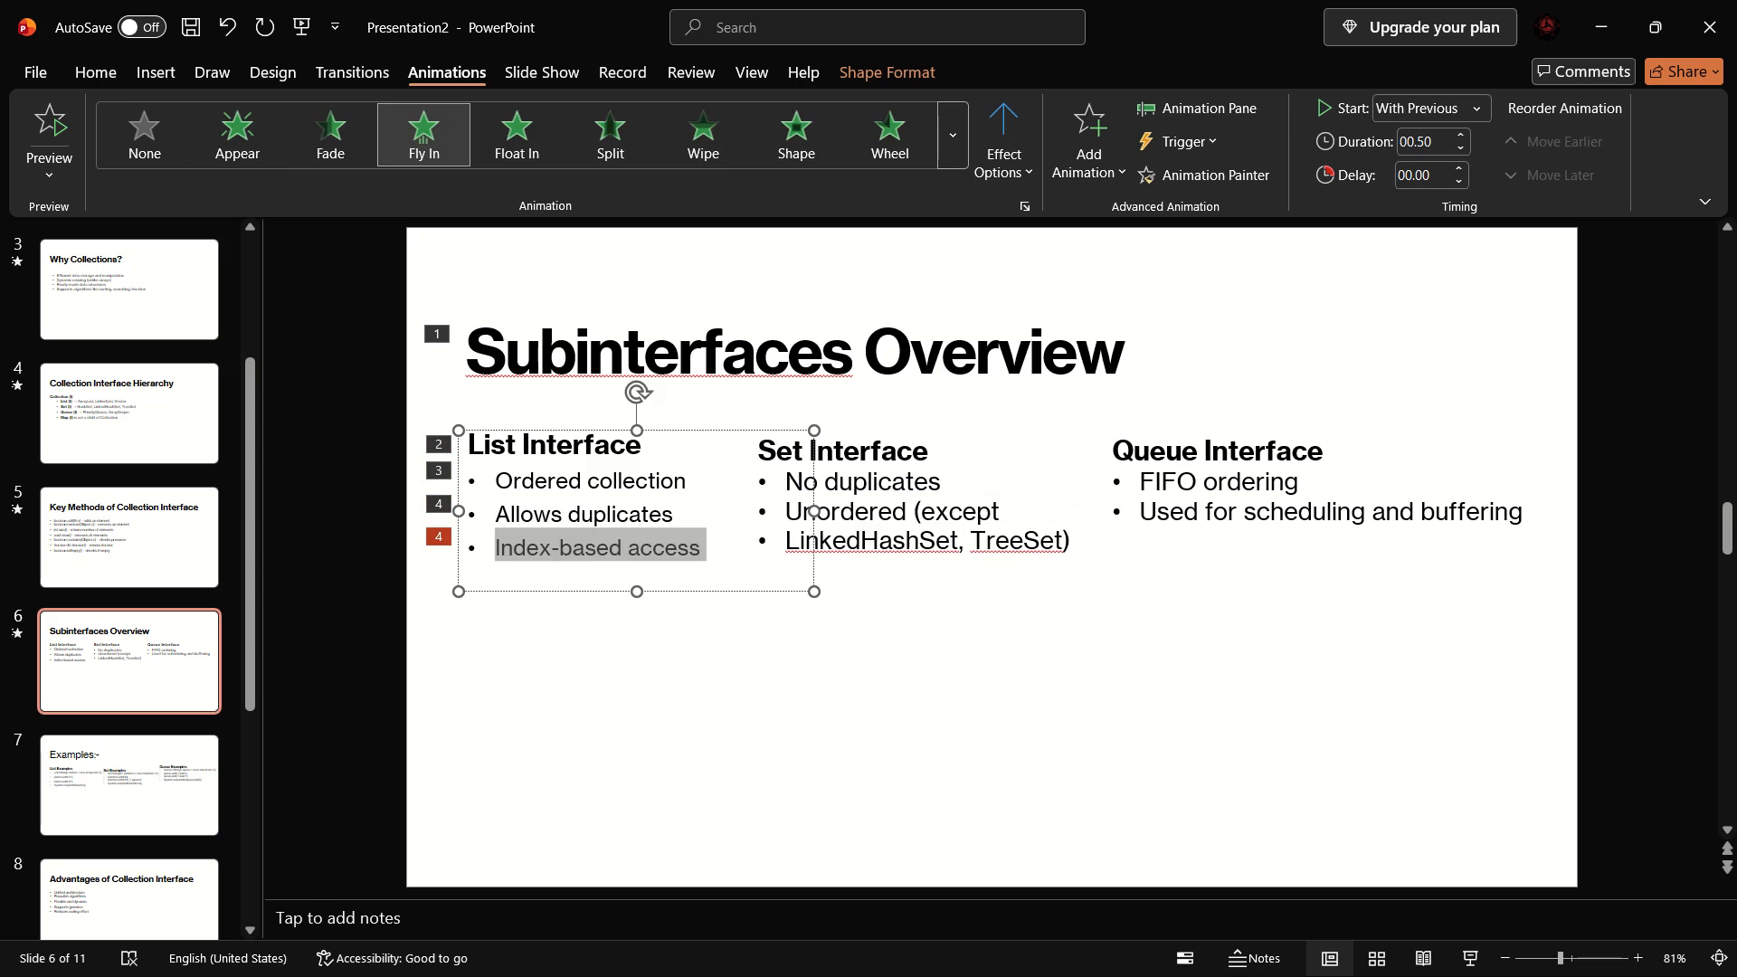
left_click(161, 160)
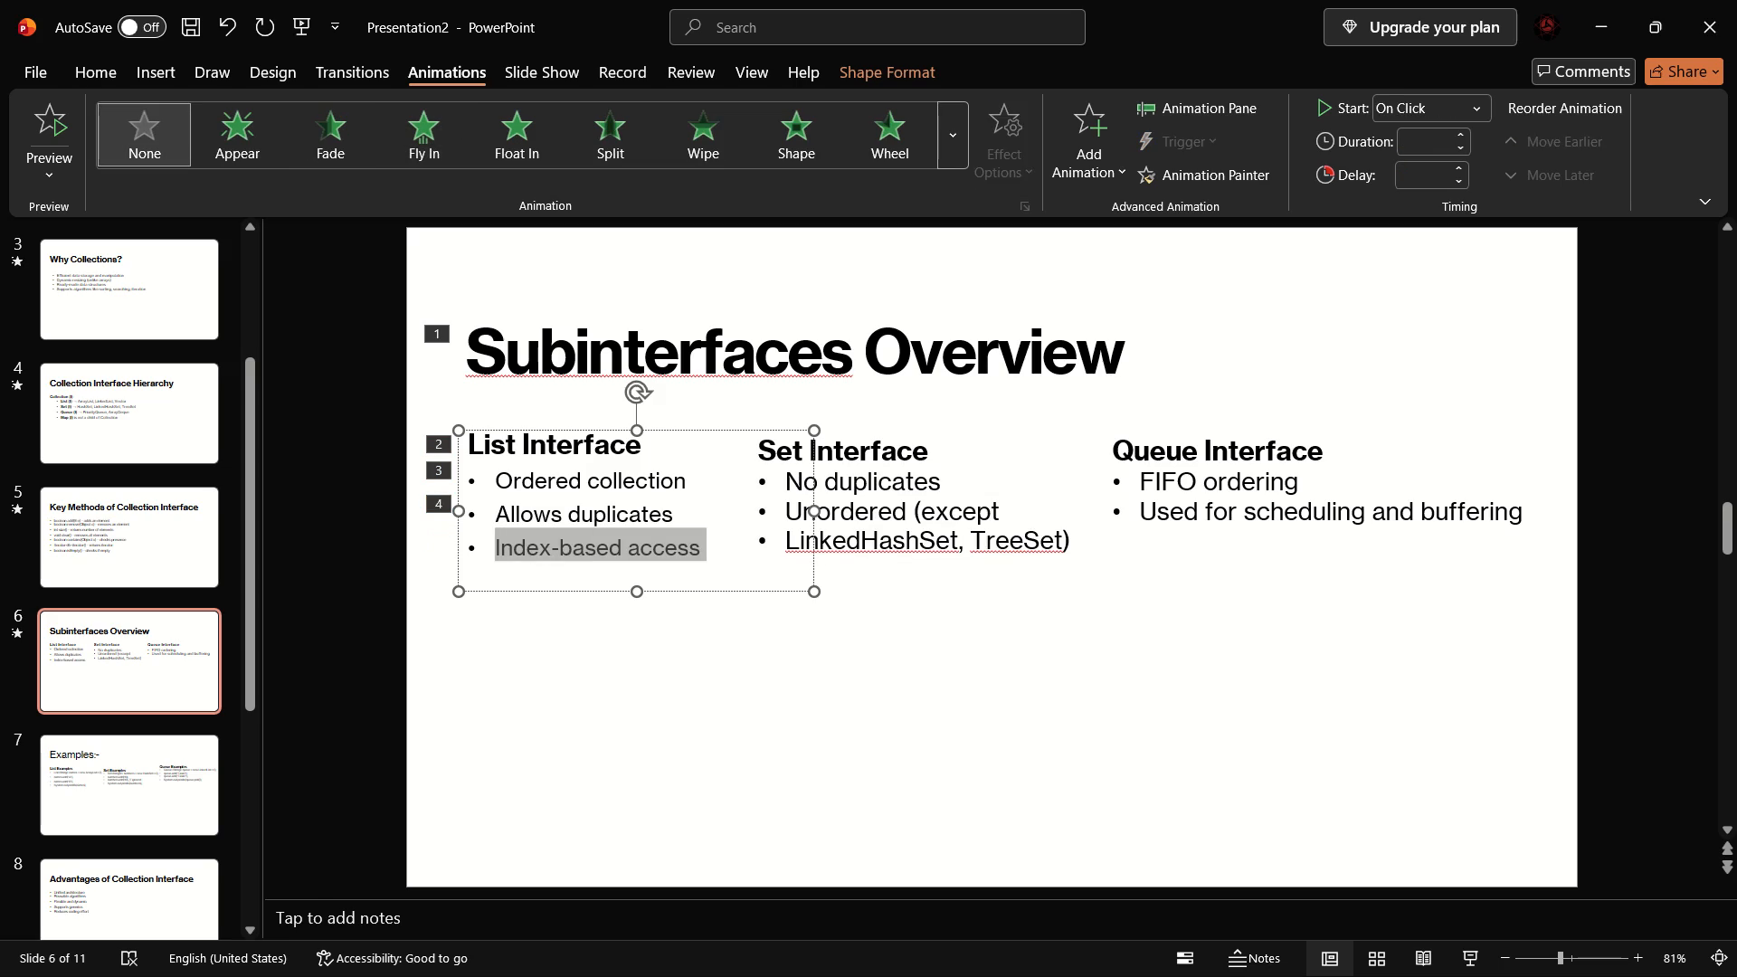
Apply the Fly In animation to the "Index-based access" line under List Interface on slide 6.
left_click(417, 149)
Animate the Set Interface box on slide 6 with Fade on its heading and Fly In on each of the three bullet lines separately.
left_click(776, 458)
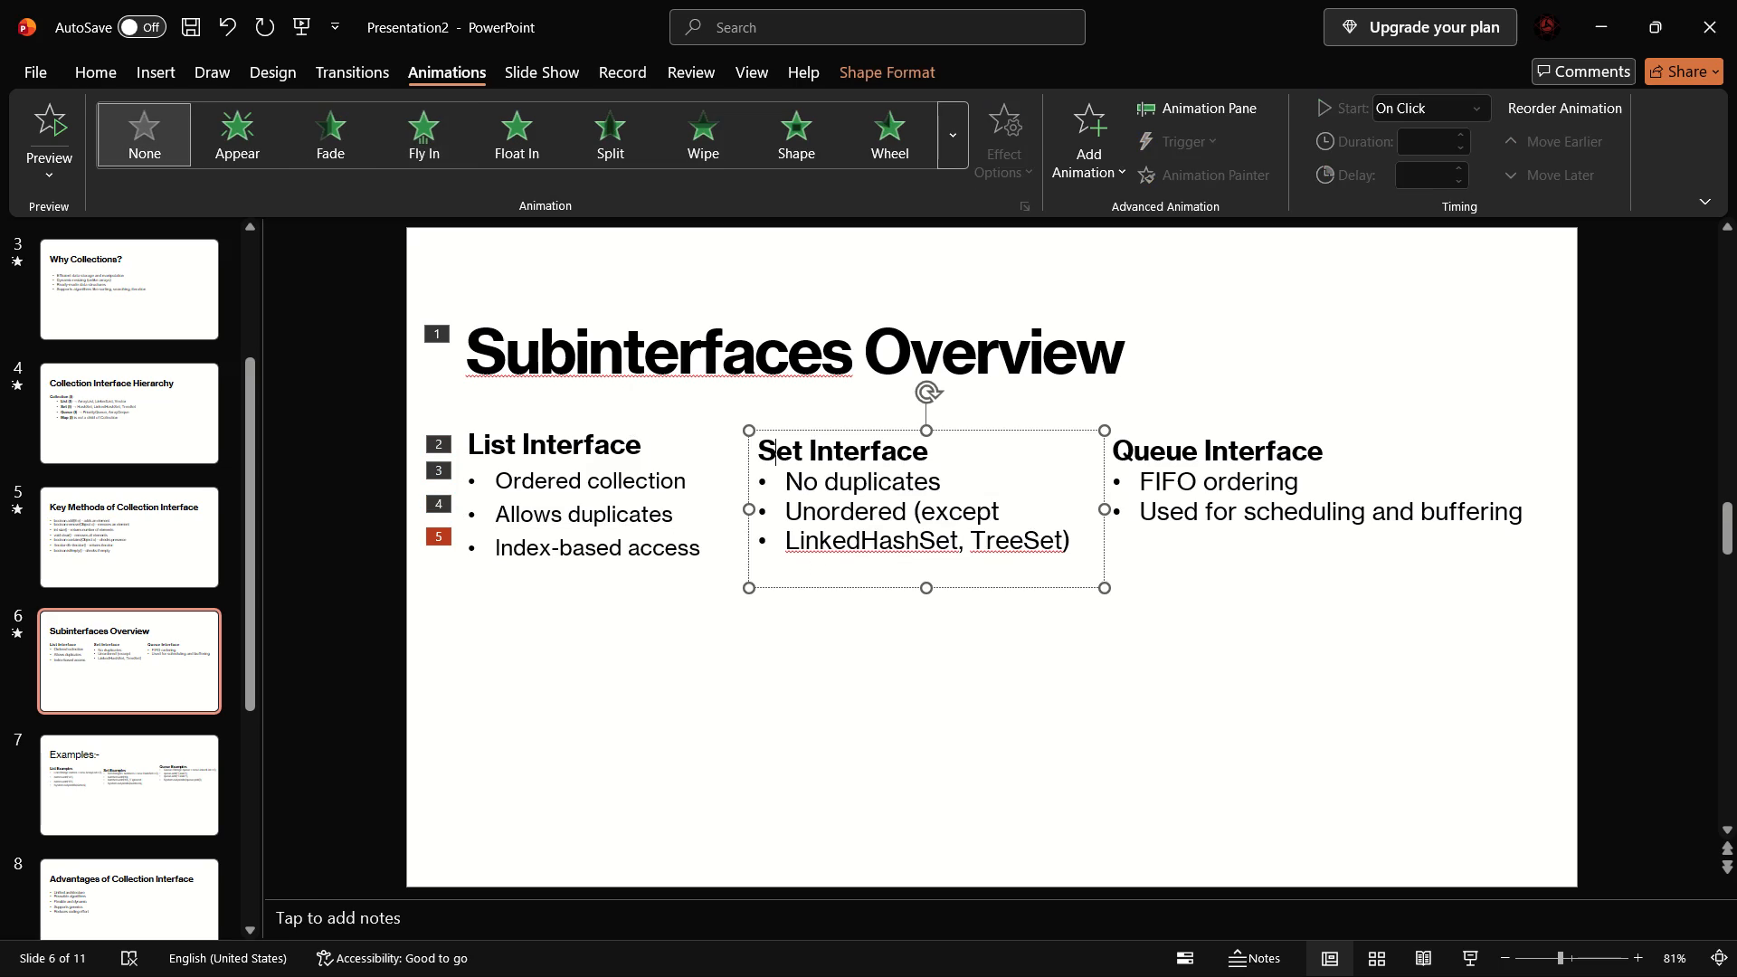
left_click_drag(759, 449, 961, 442)
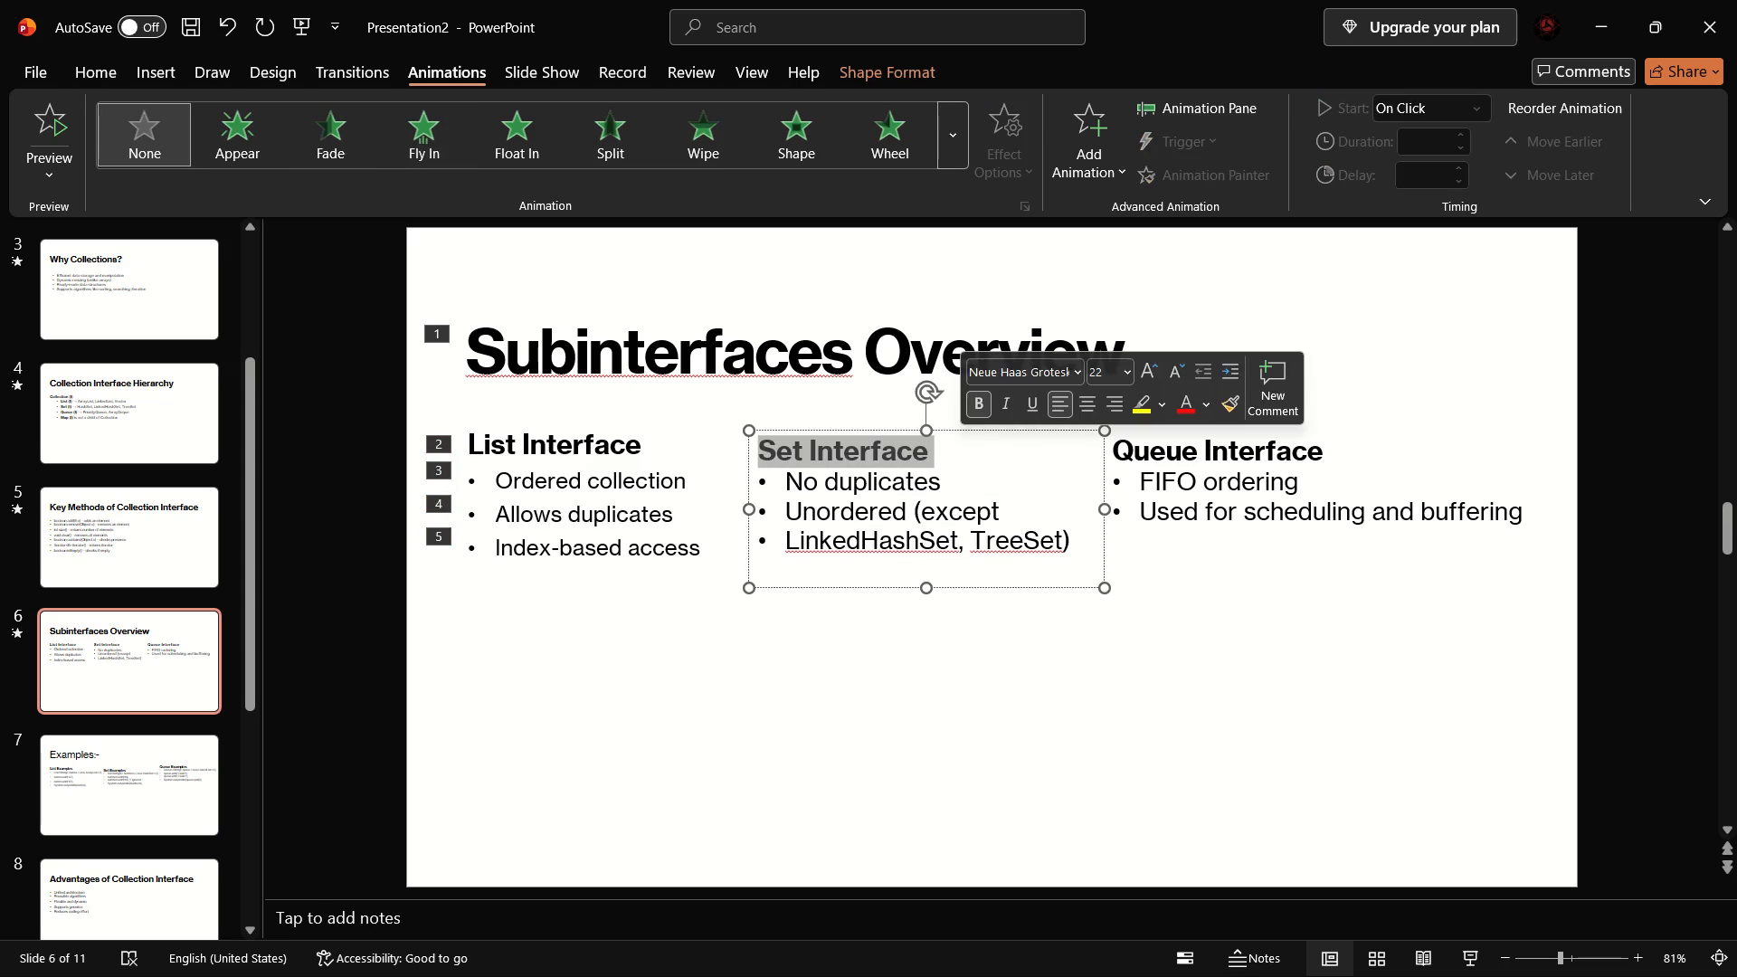
left_click(348, 136)
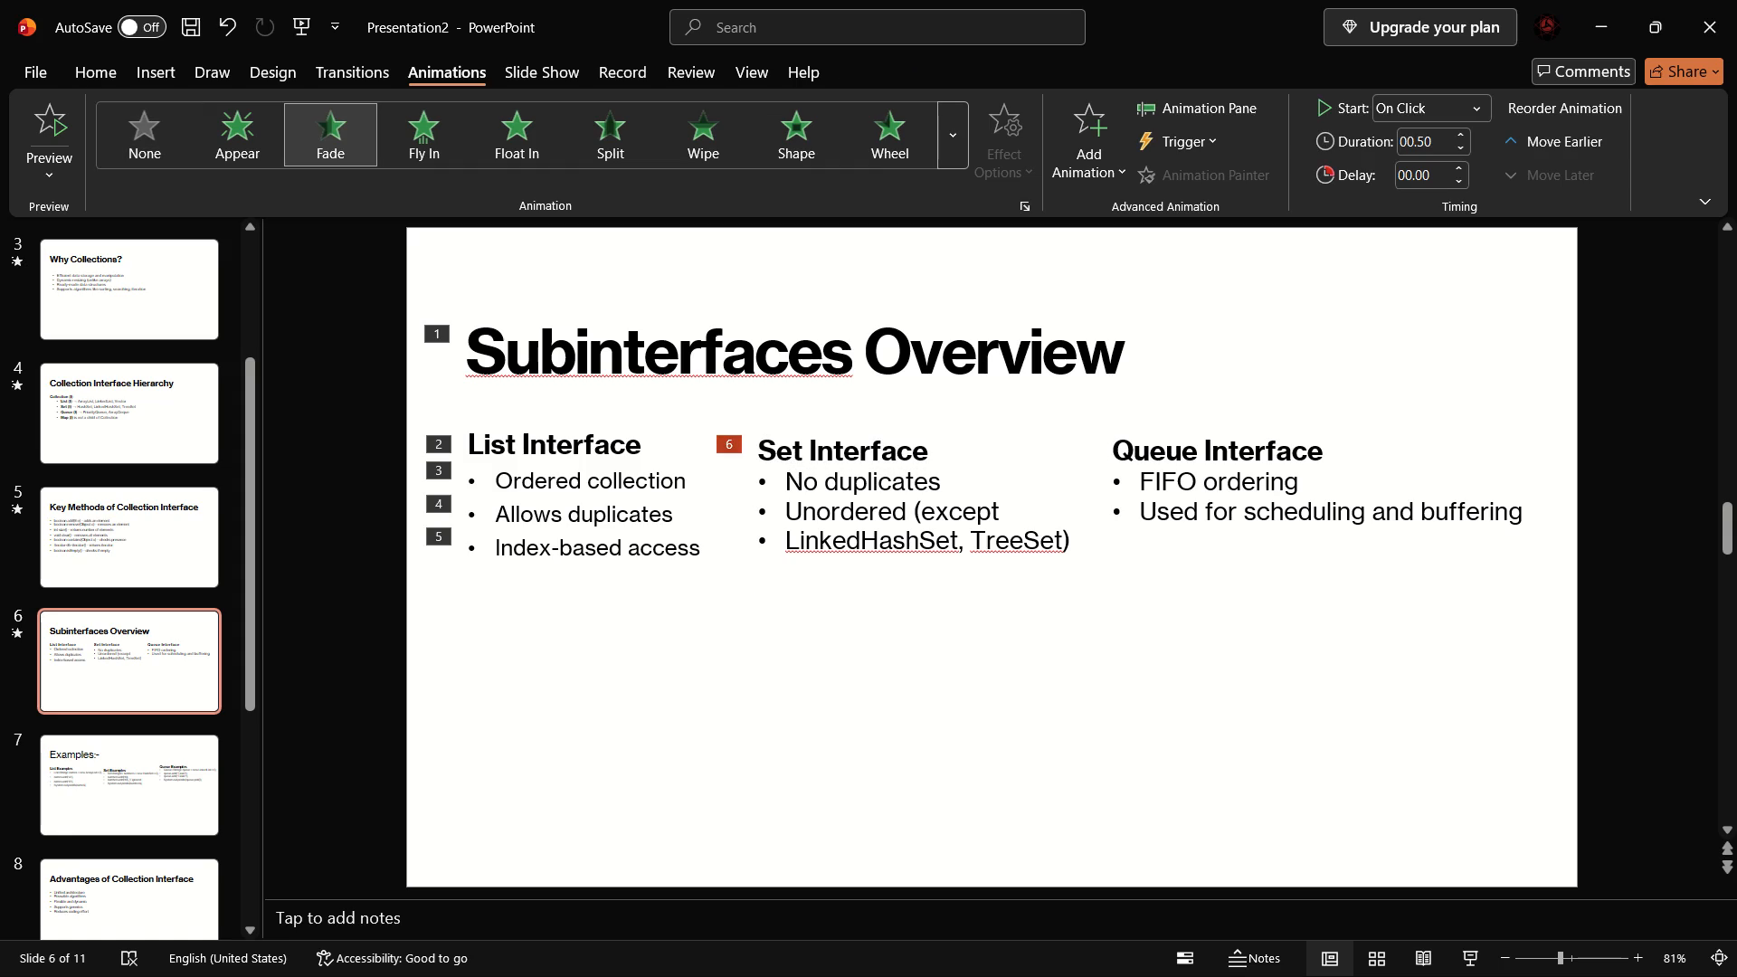
left_click_drag(783, 484, 1012, 470)
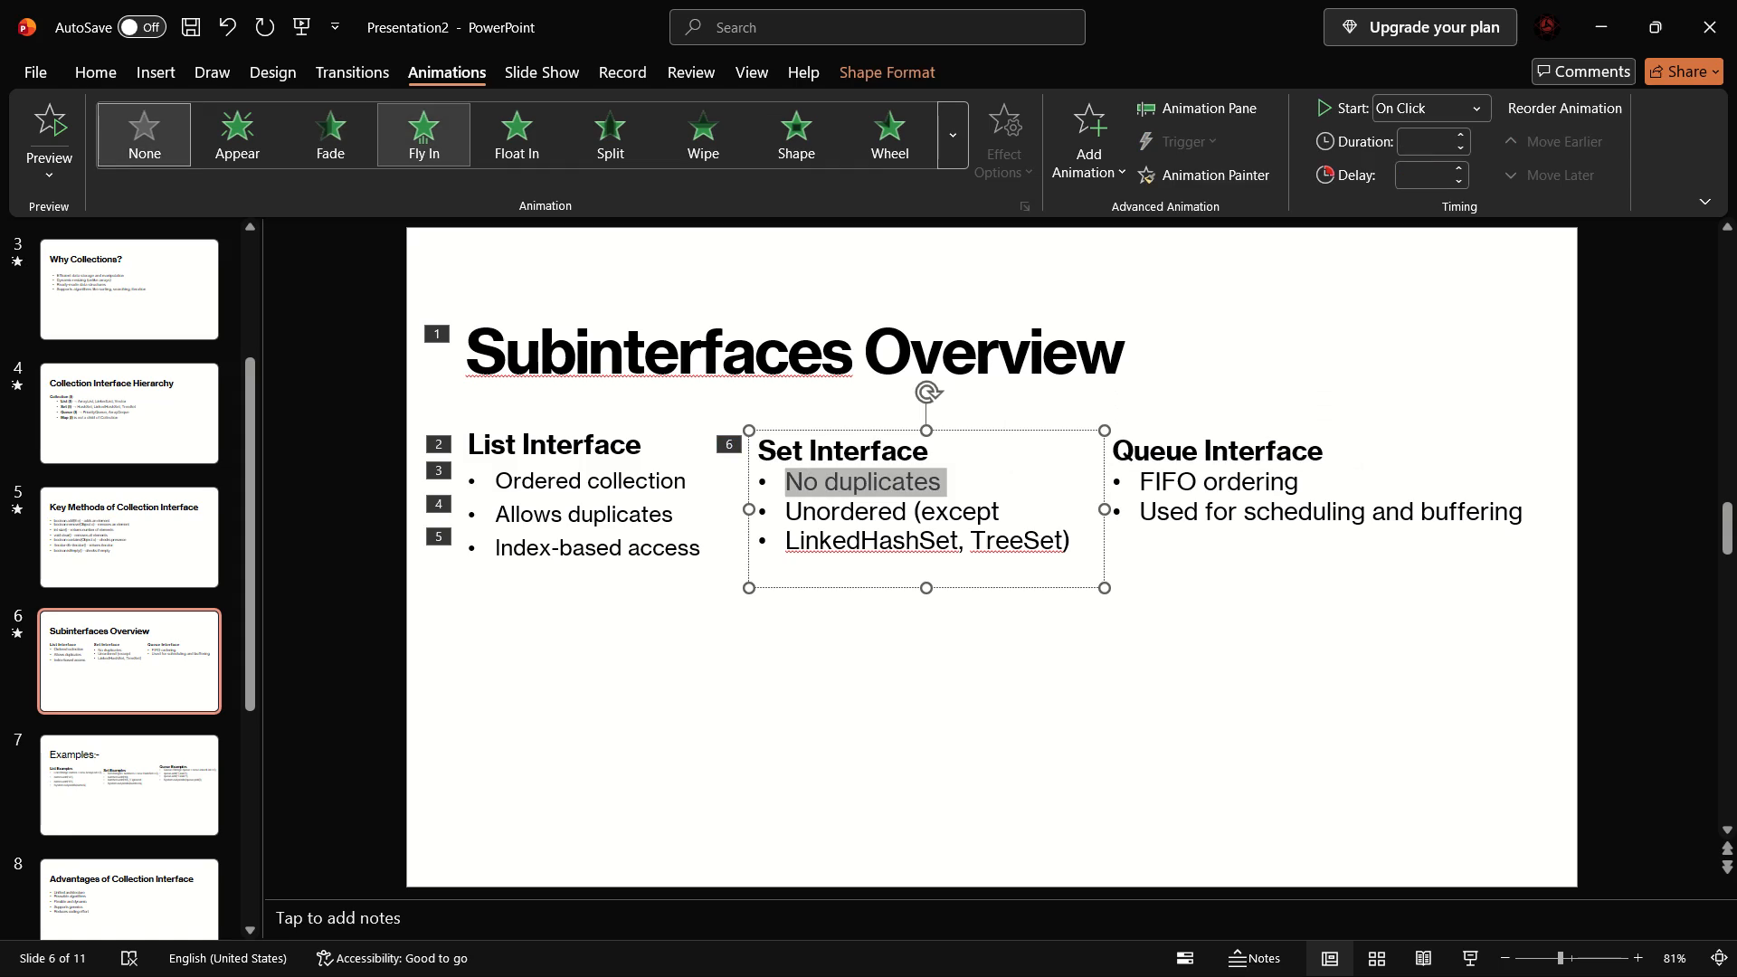
left_click(423, 164)
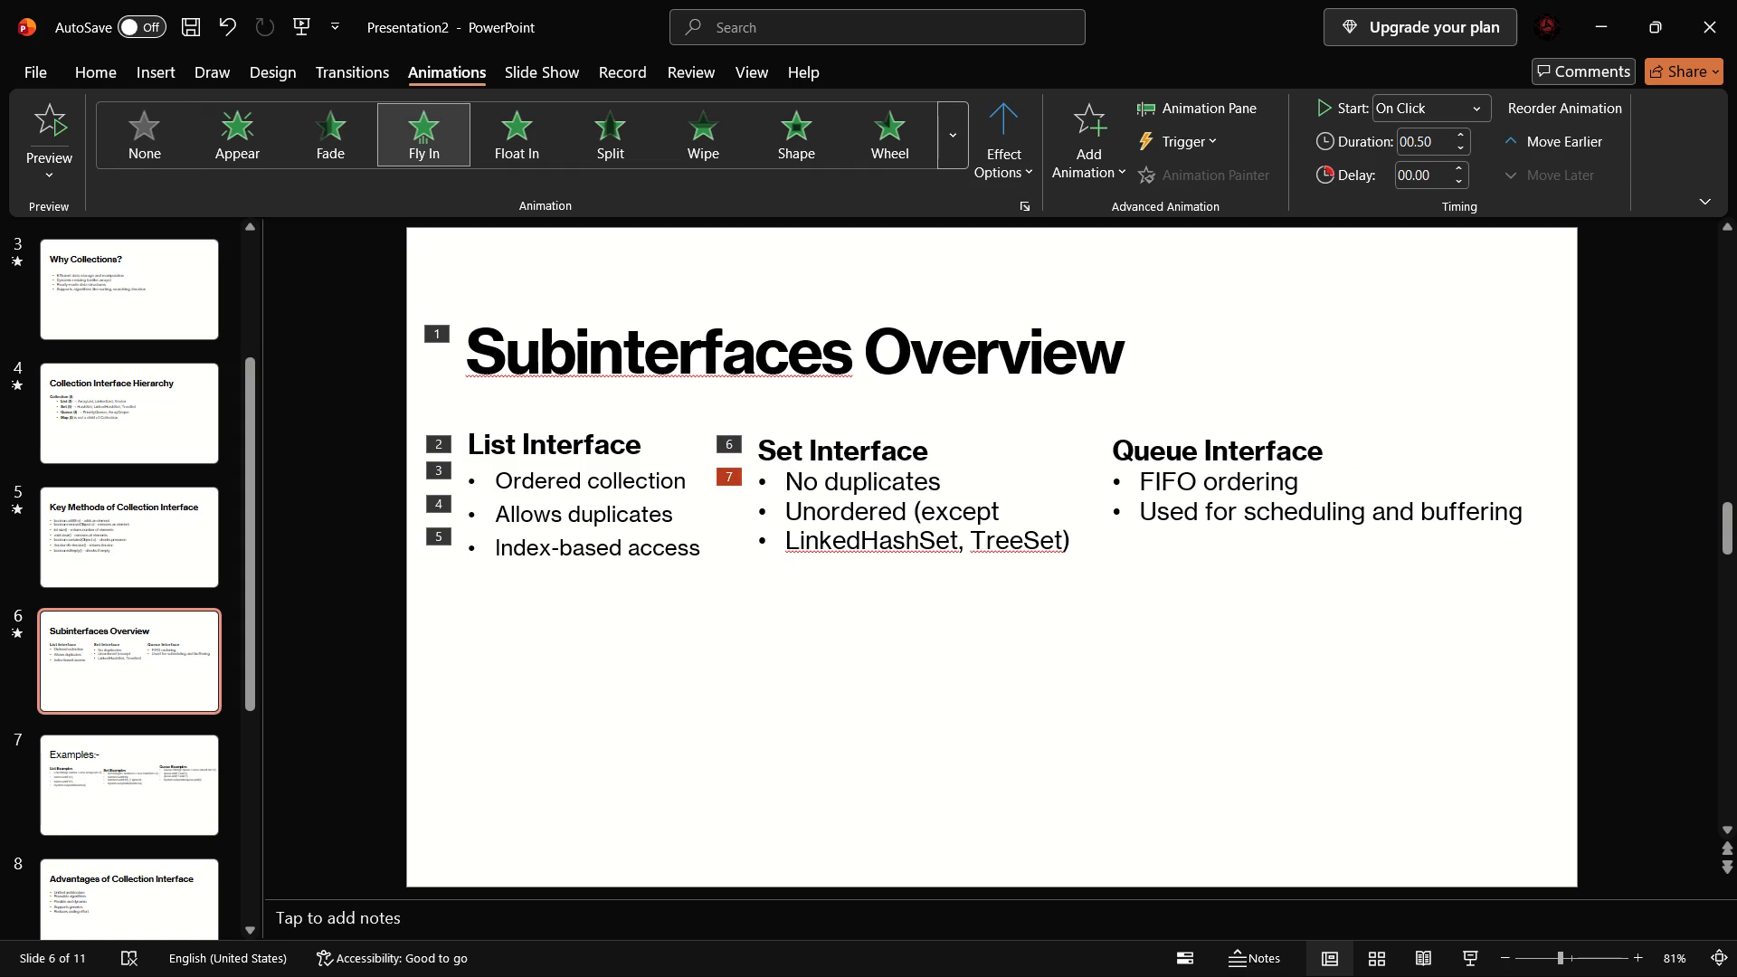
left_click_drag(793, 509, 1039, 507)
left_click(394, 119)
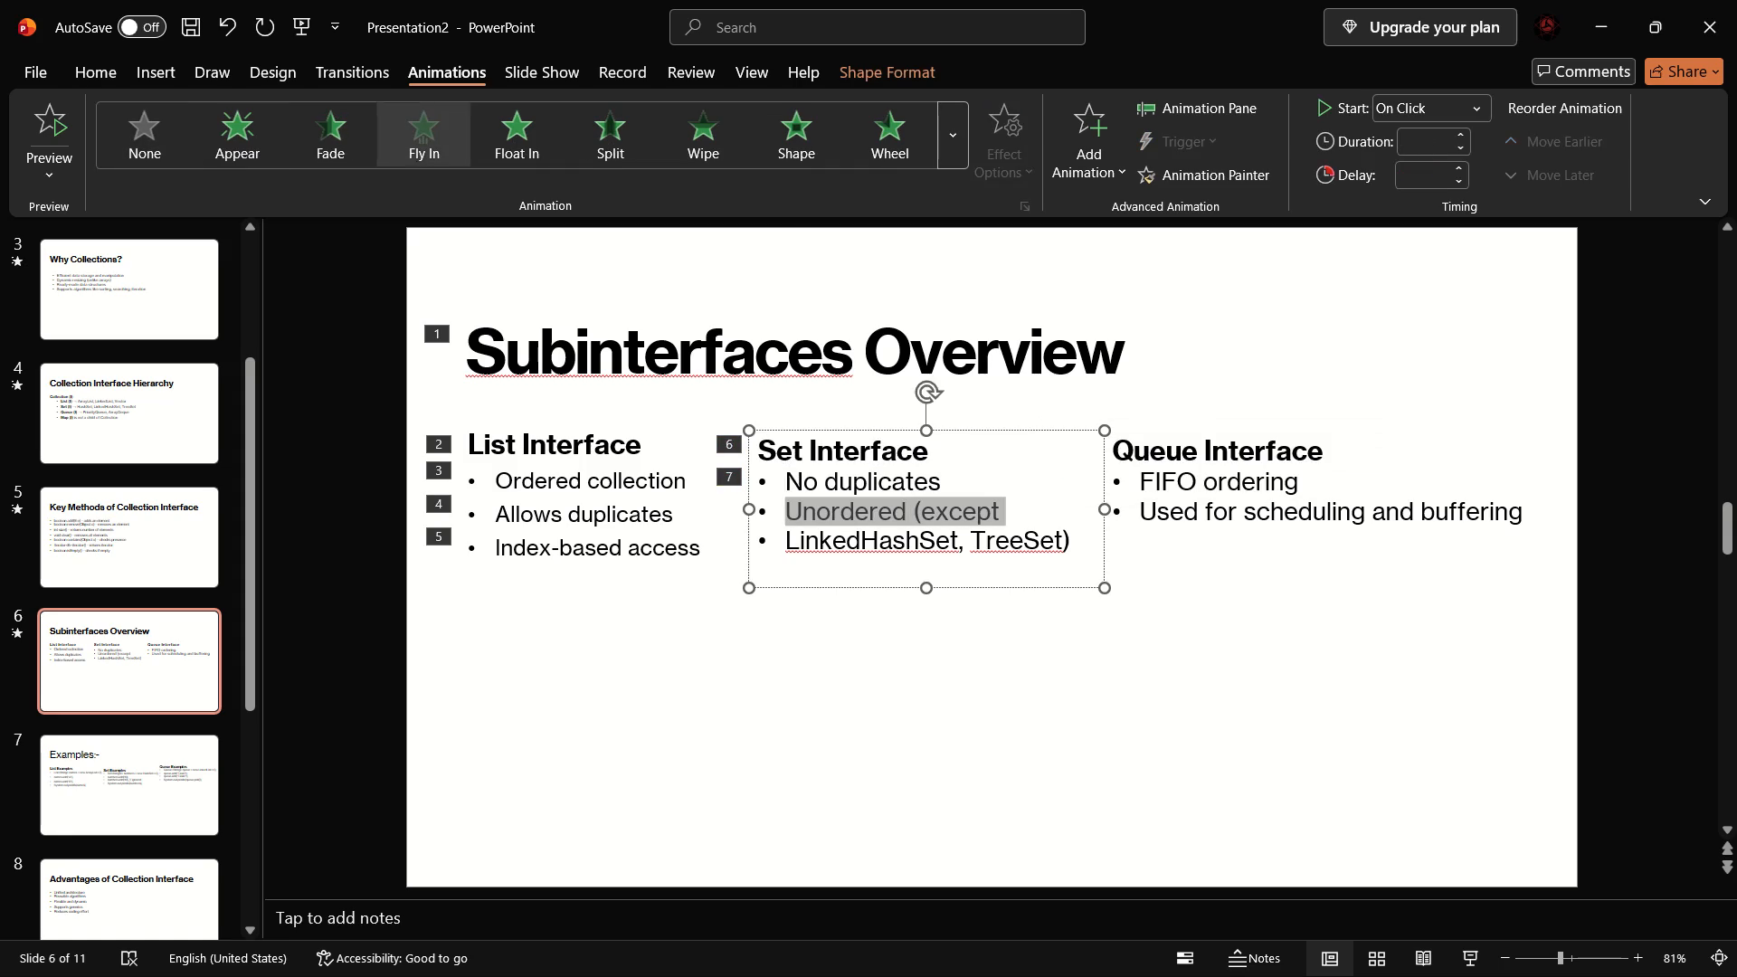
left_click_drag(784, 550, 1070, 534)
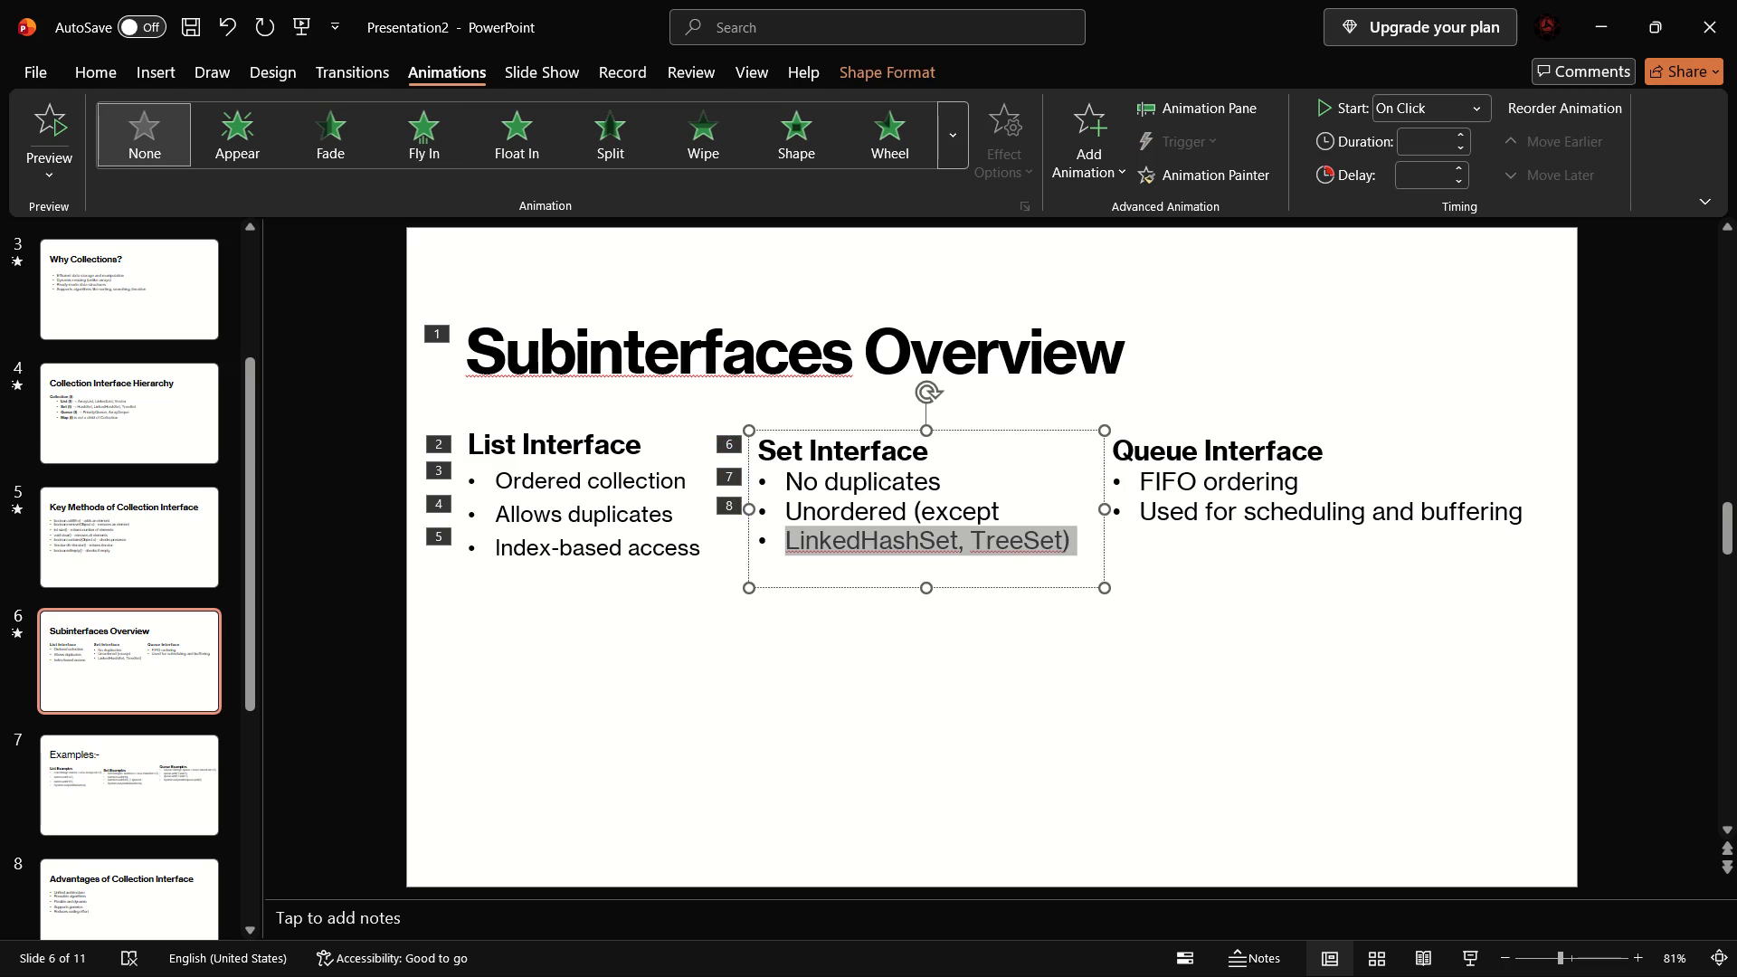
left_click(416, 139)
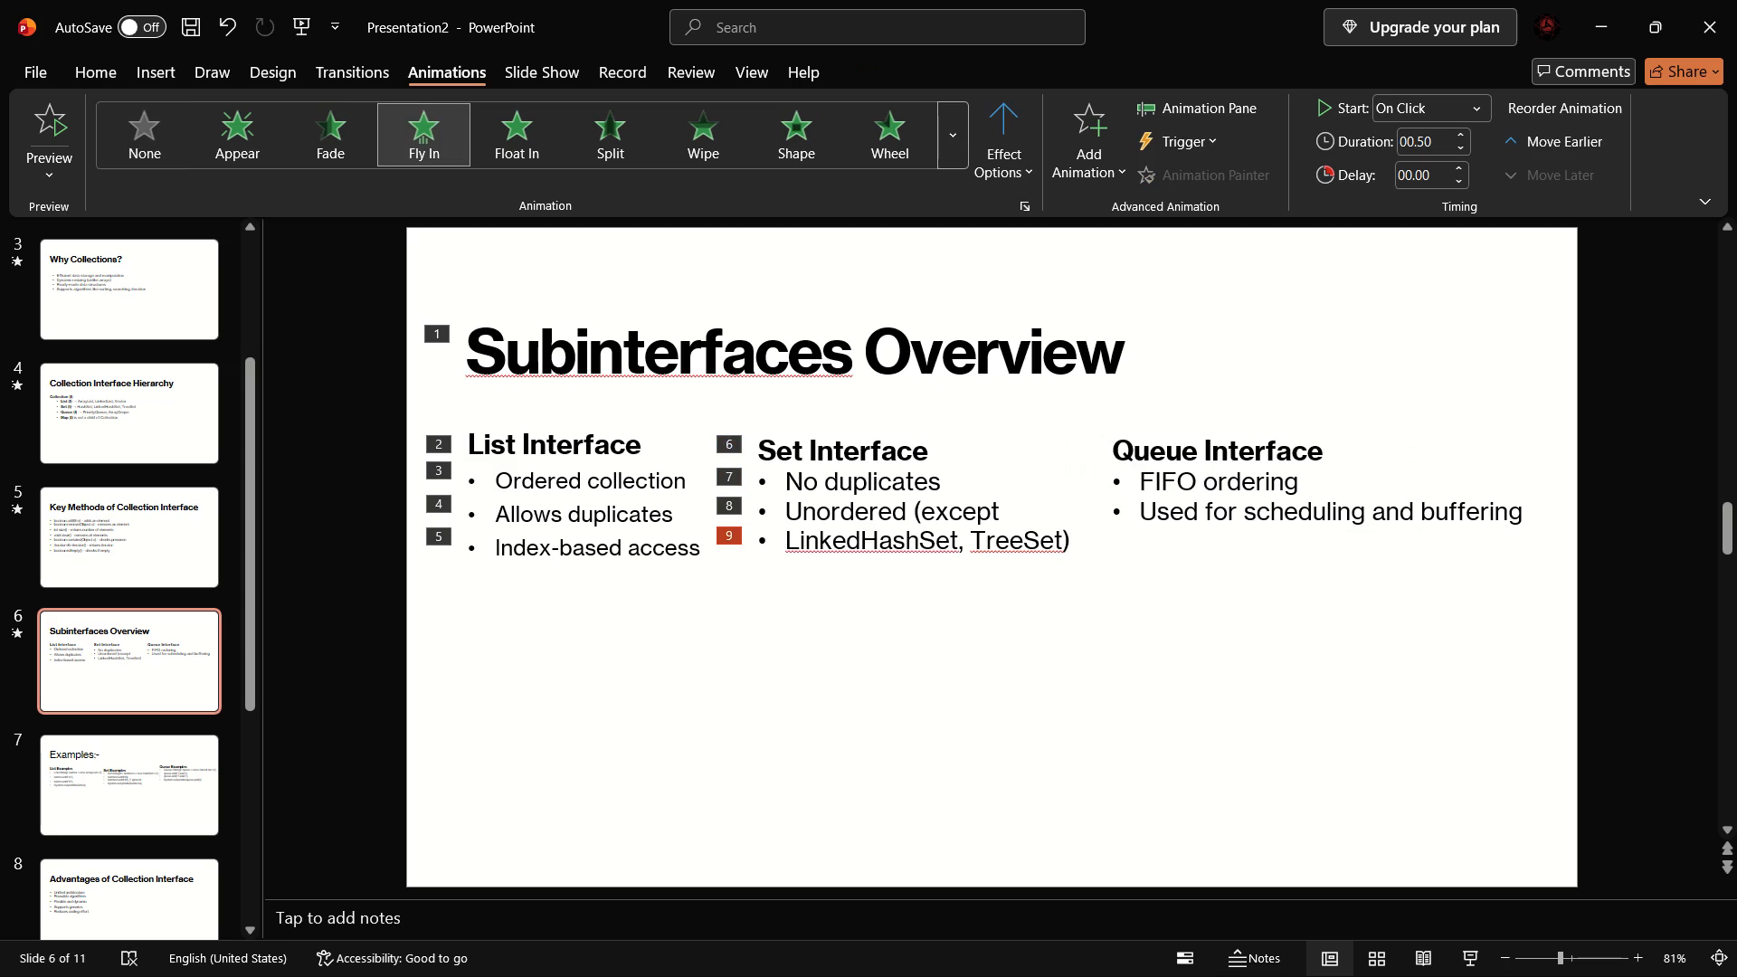
Animate the Queue Interface box on slide 6 with Appear on its heading and Fly In on each of the two bullet lines separately.
left_click_drag(1112, 452, 1354, 451)
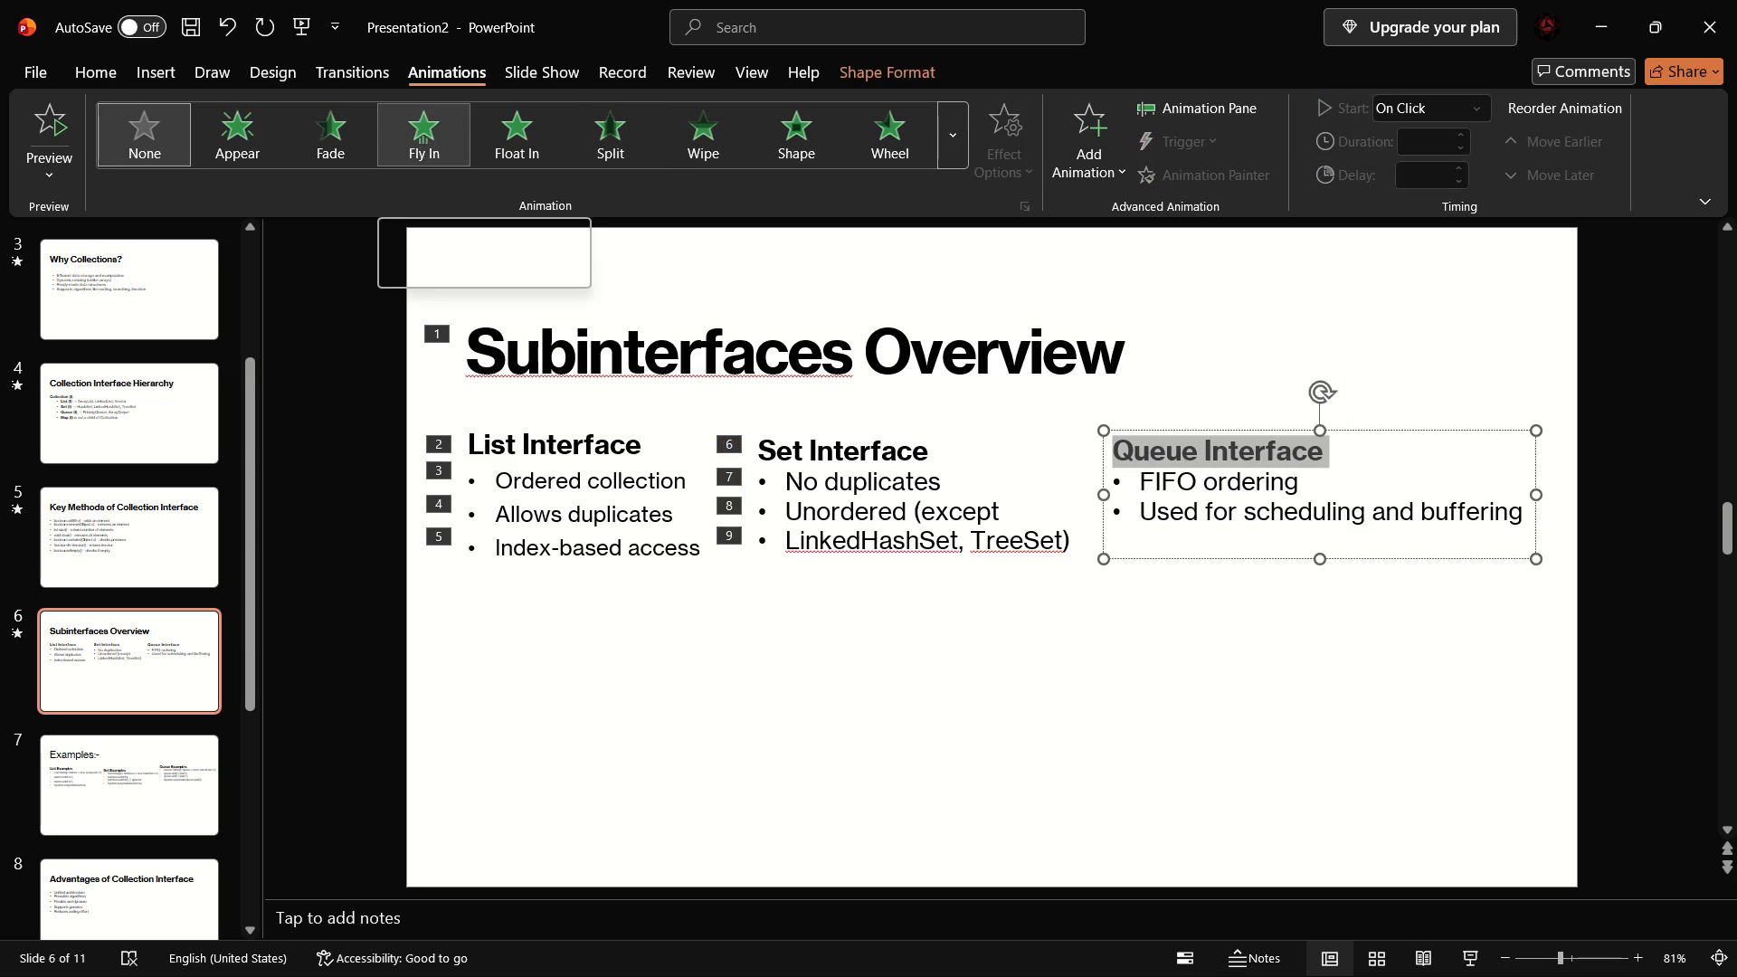
left_click(260, 135)
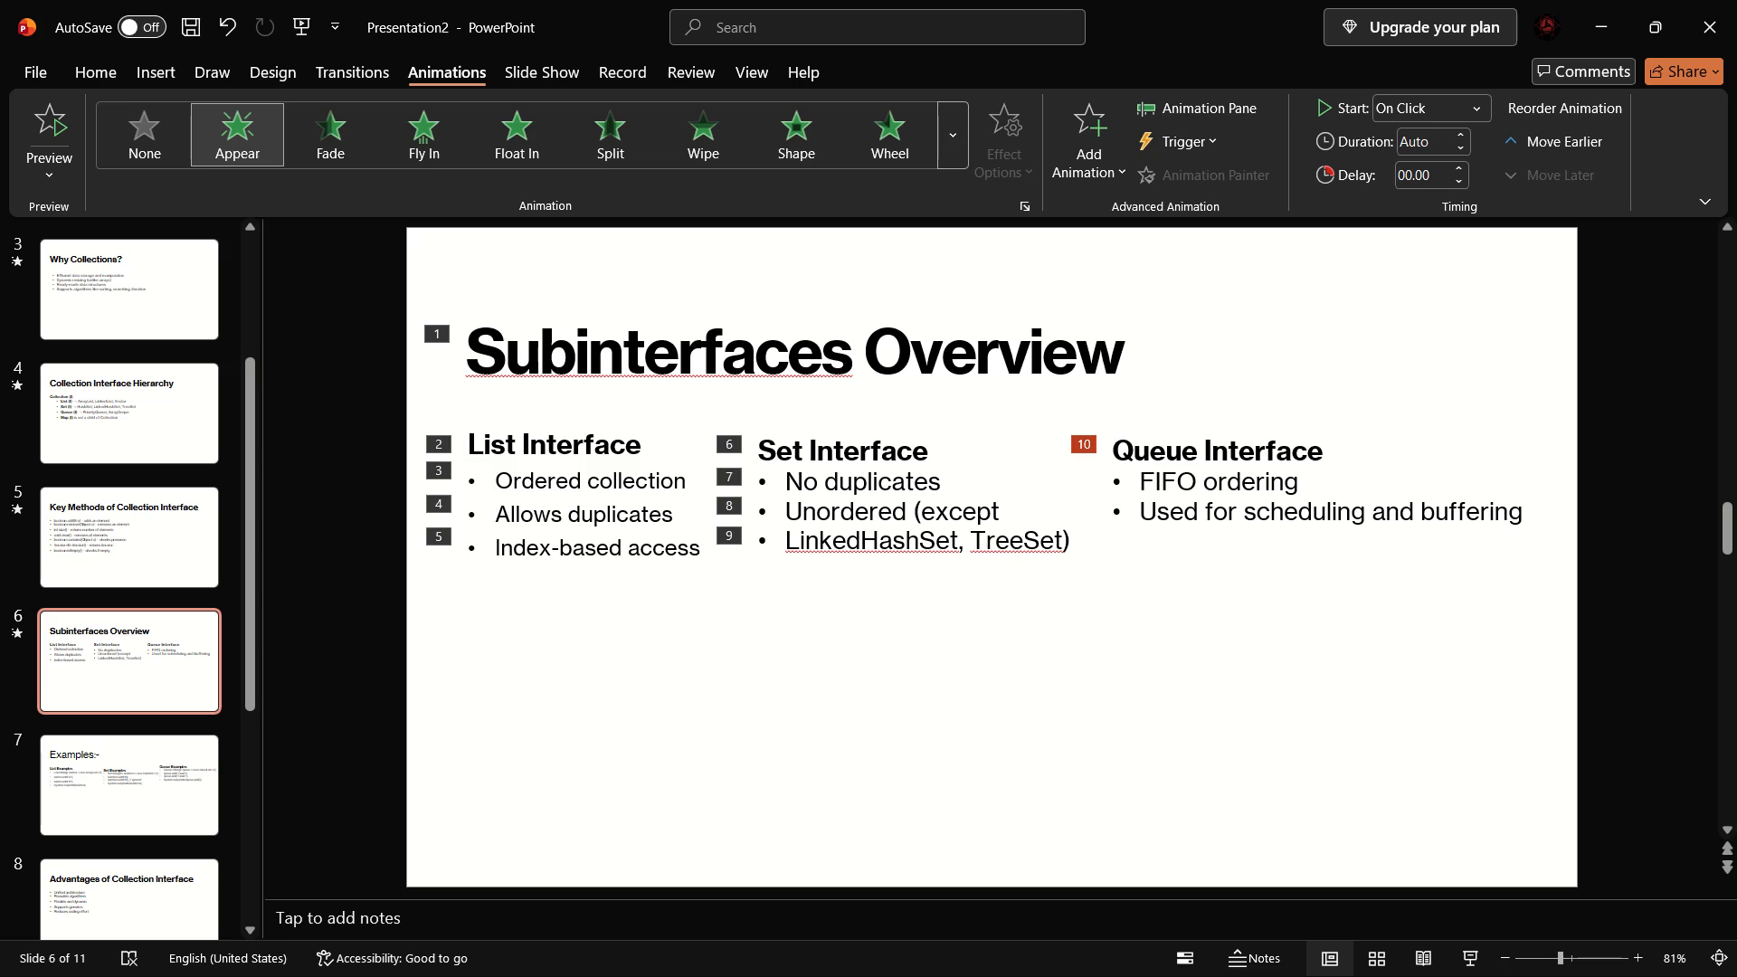
left_click_drag(1130, 486, 1410, 456)
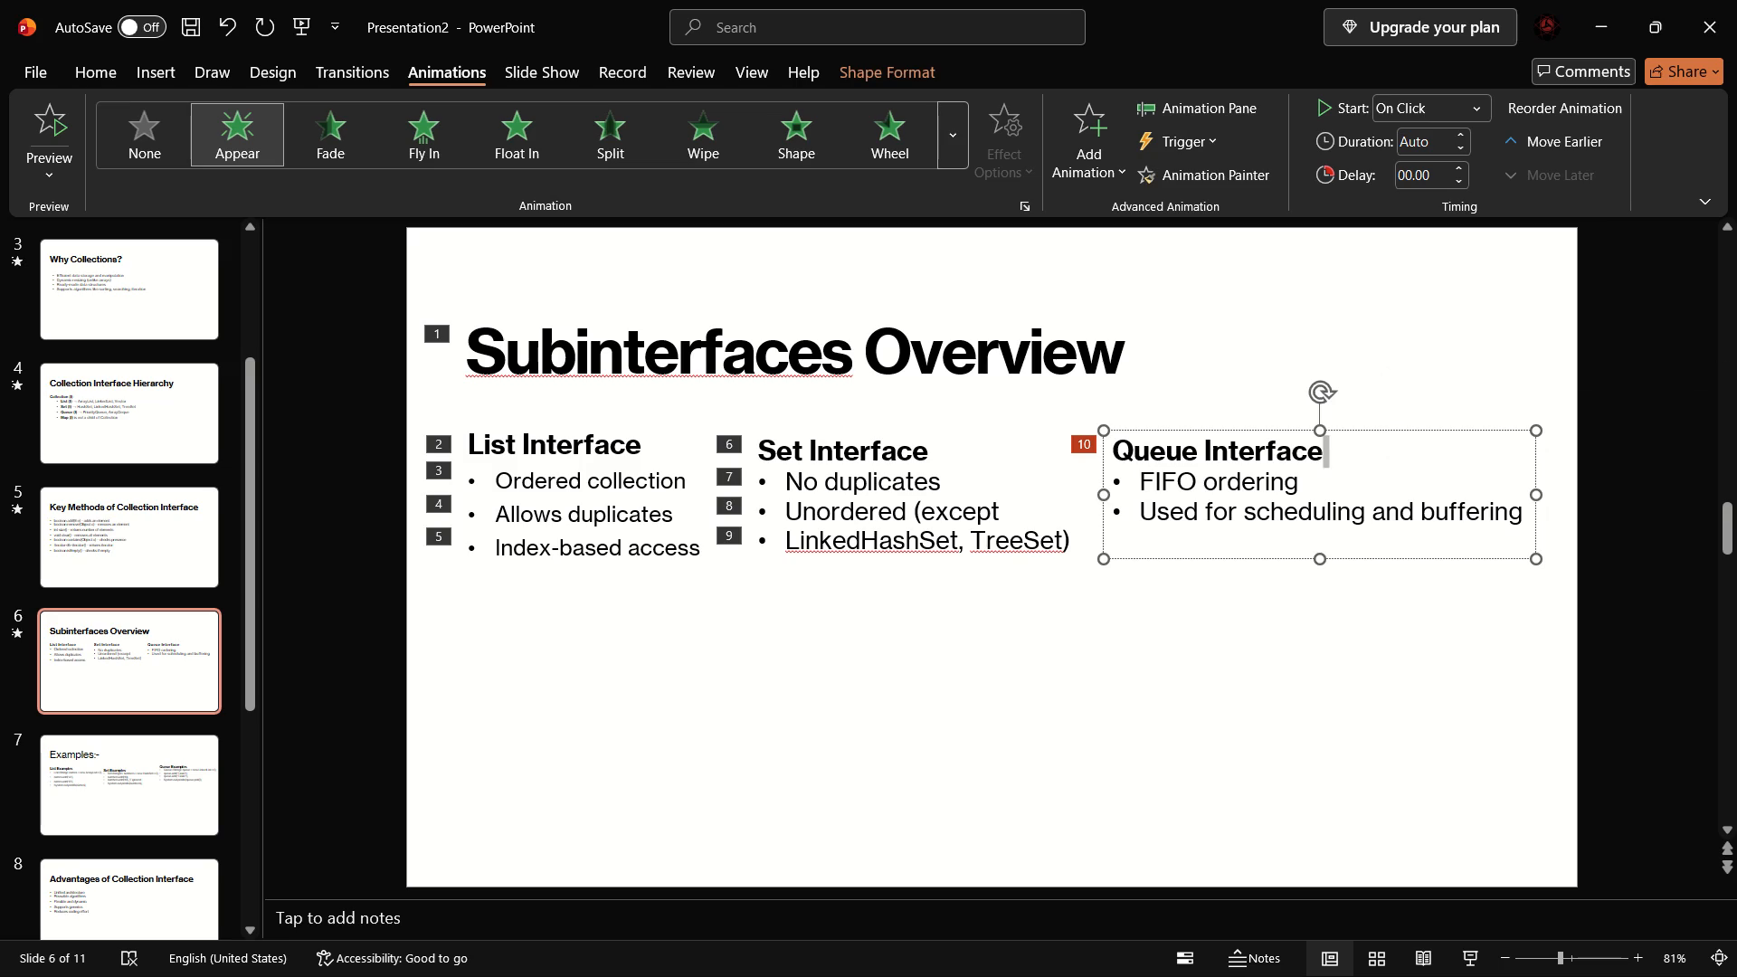
left_click_drag(1129, 477, 1335, 460)
left_click_drag(1130, 485, 1321, 486)
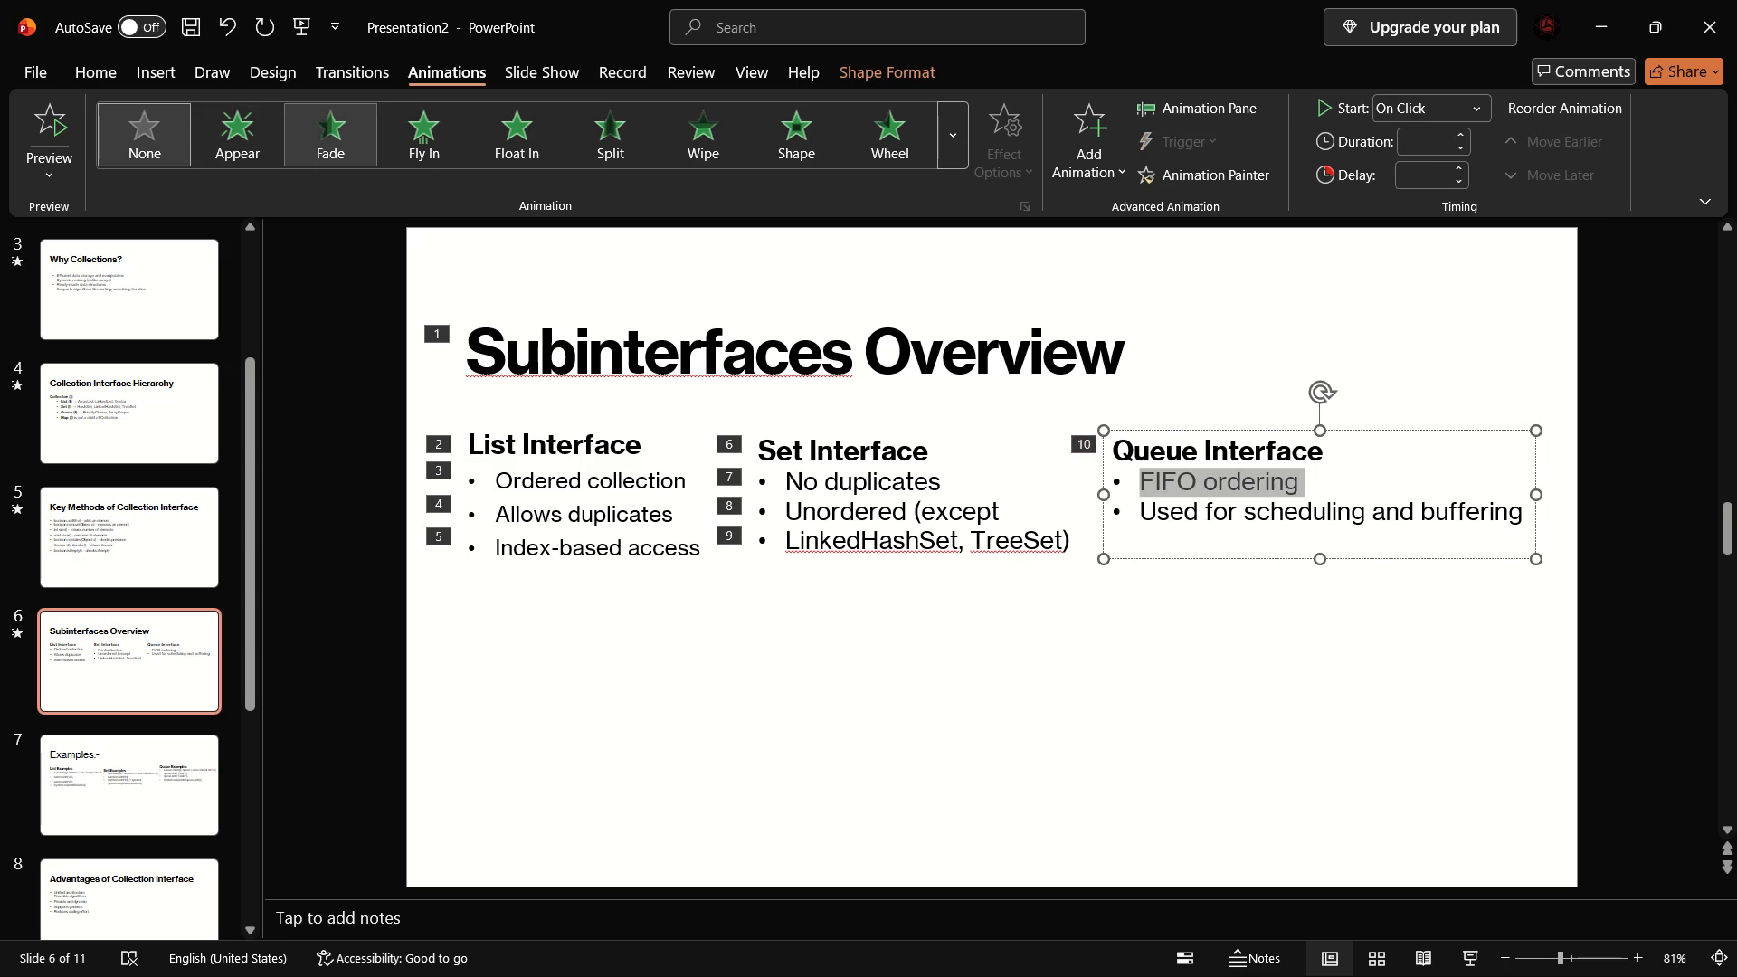
left_click(415, 142)
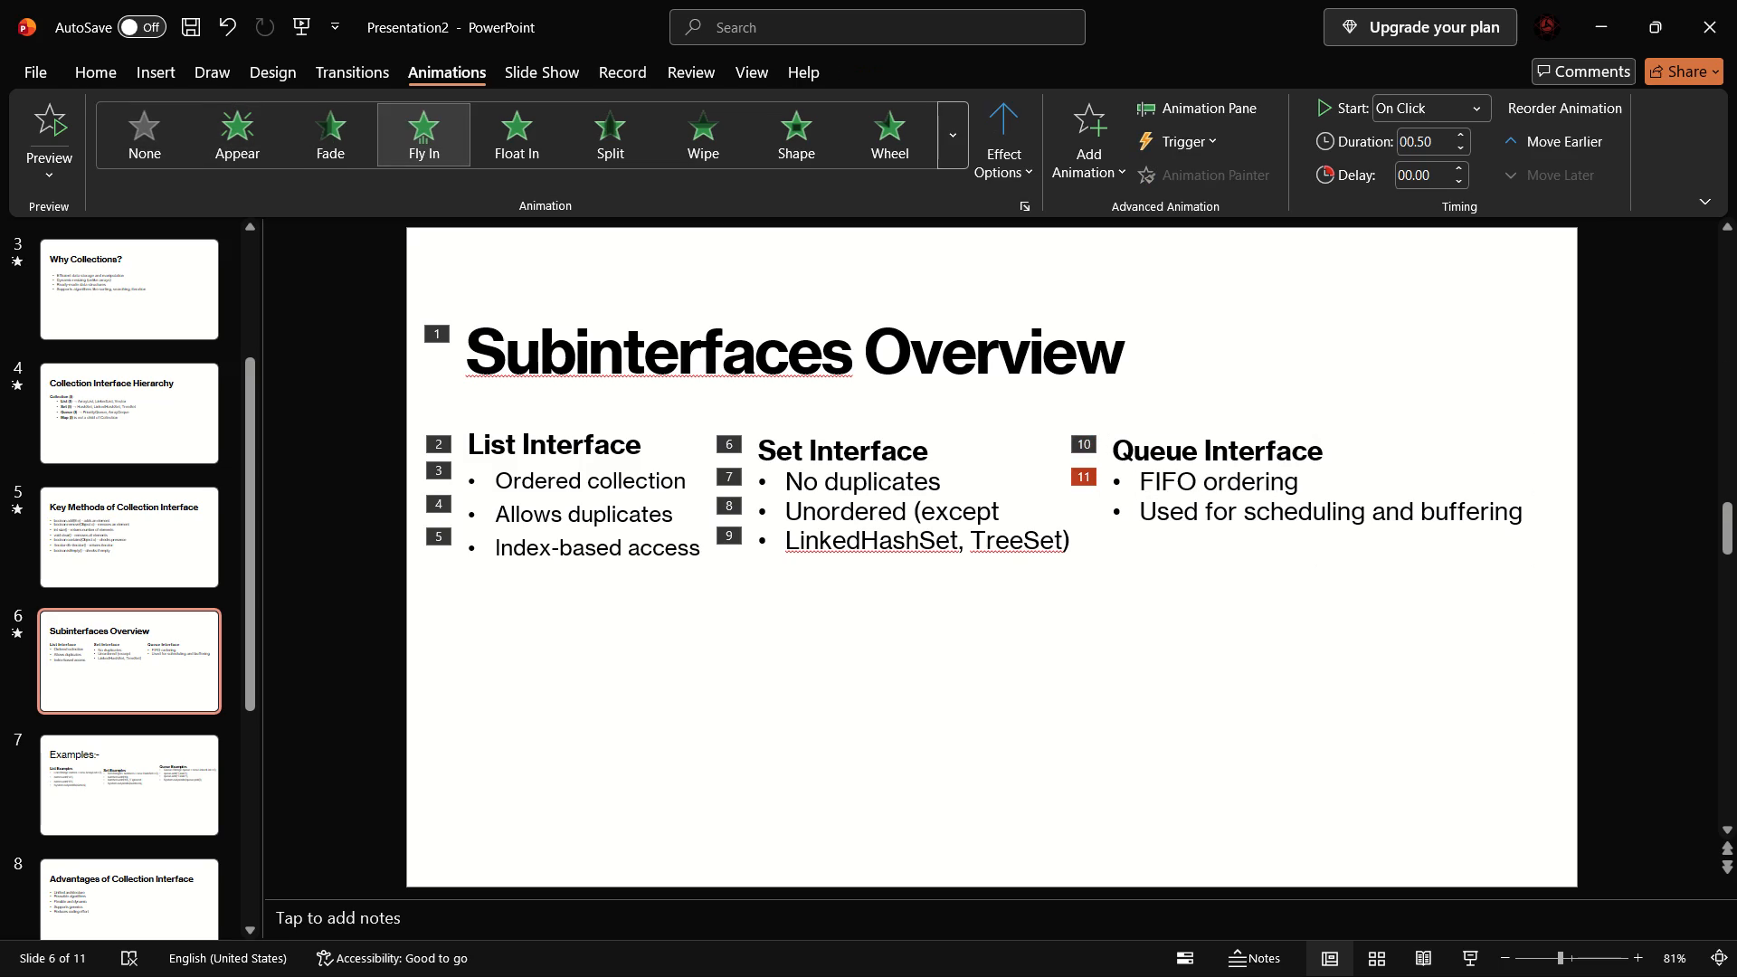
left_click_drag(1137, 519, 1489, 549)
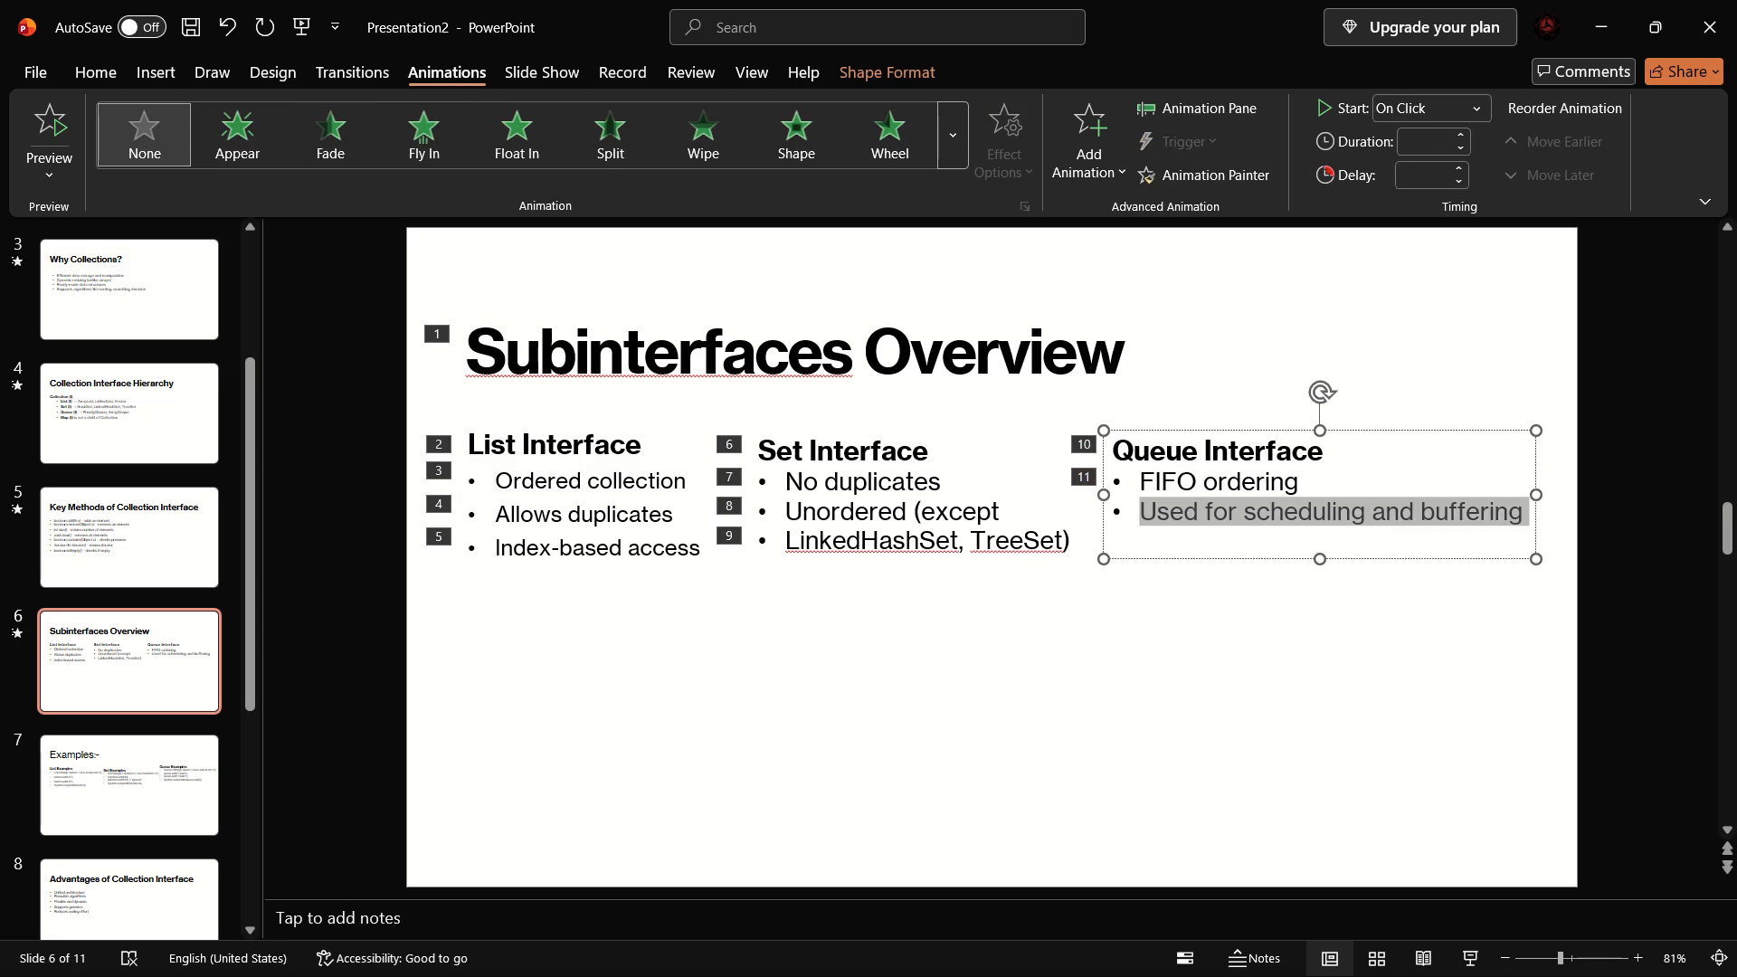
left_click_drag(1489, 549, 1489, 550)
left_click(405, 132)
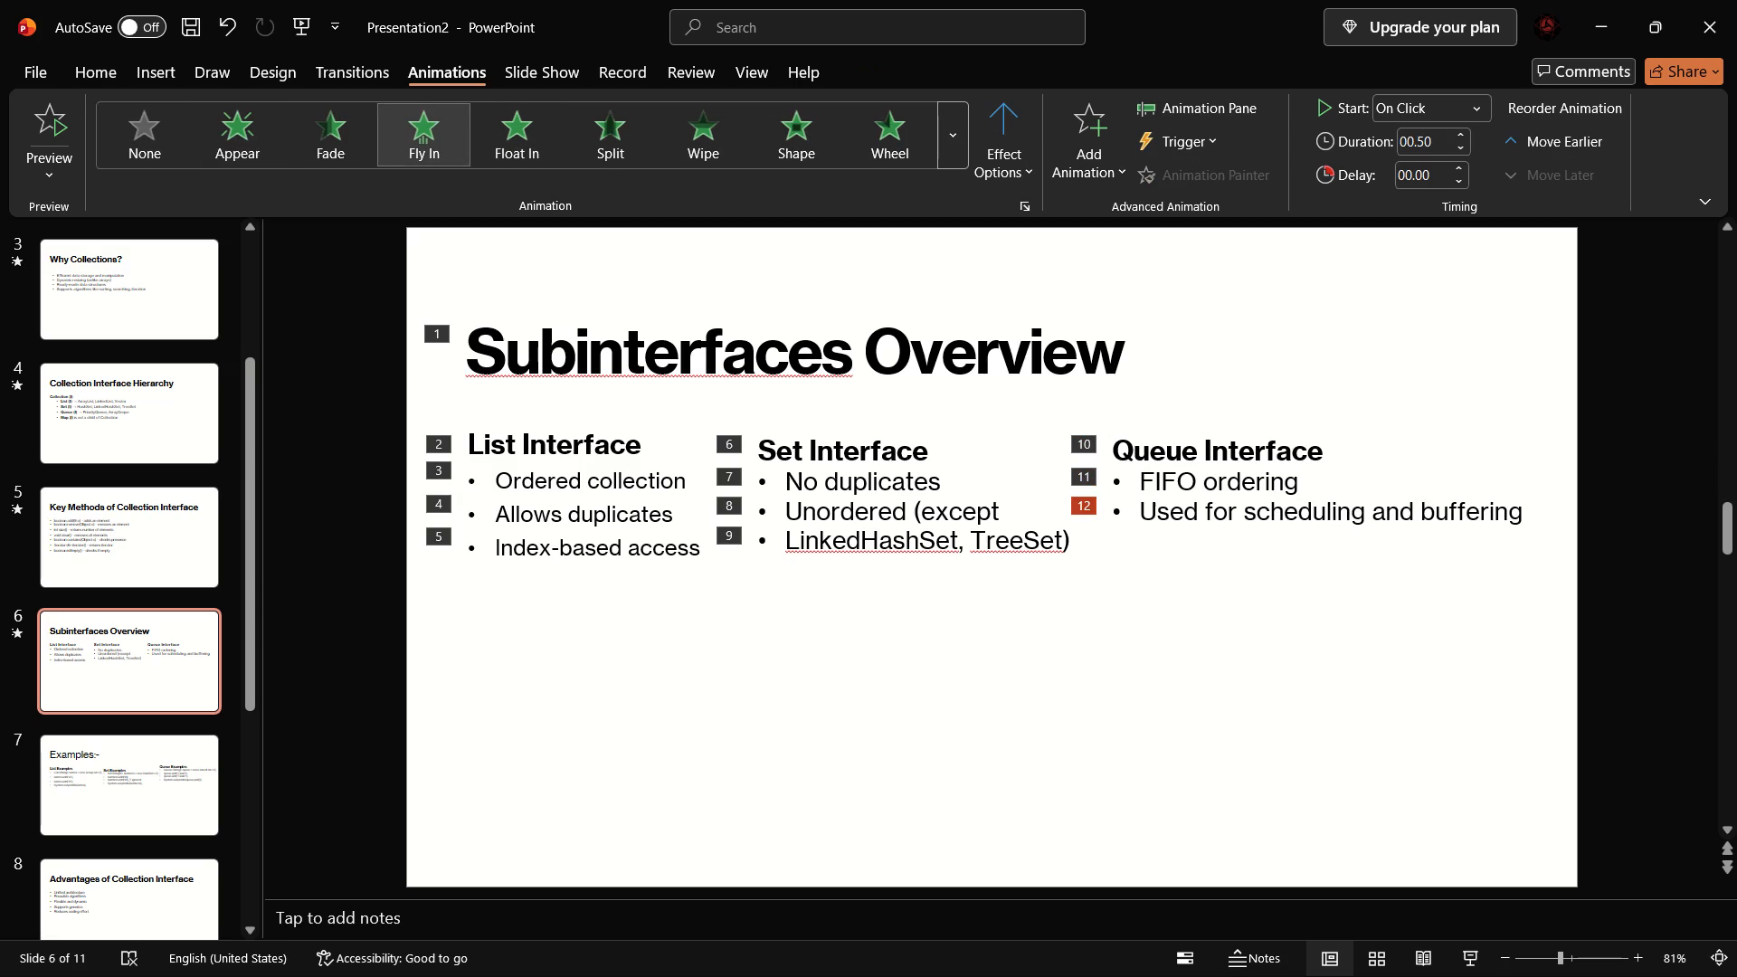
Apply the Appear animation to the "Examples:-" title on slide 7.
left_click(58, 794)
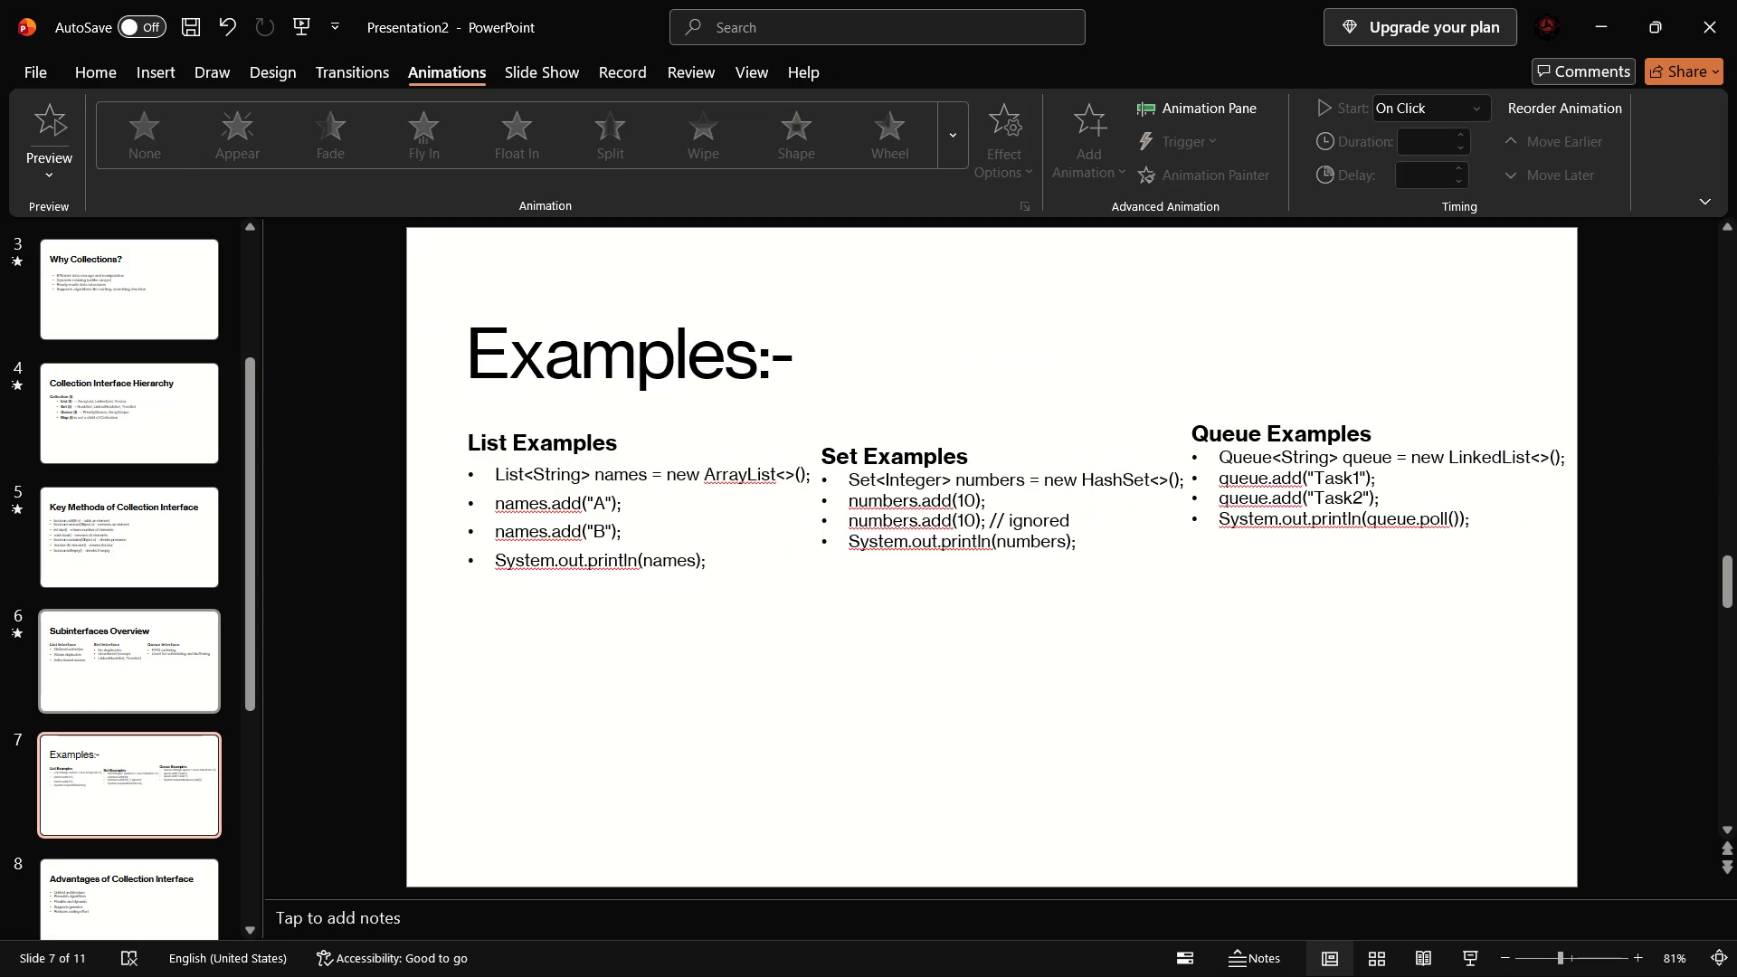
left_click(520, 363)
left_click_drag(232, 102, 246, 134)
left_click(246, 134)
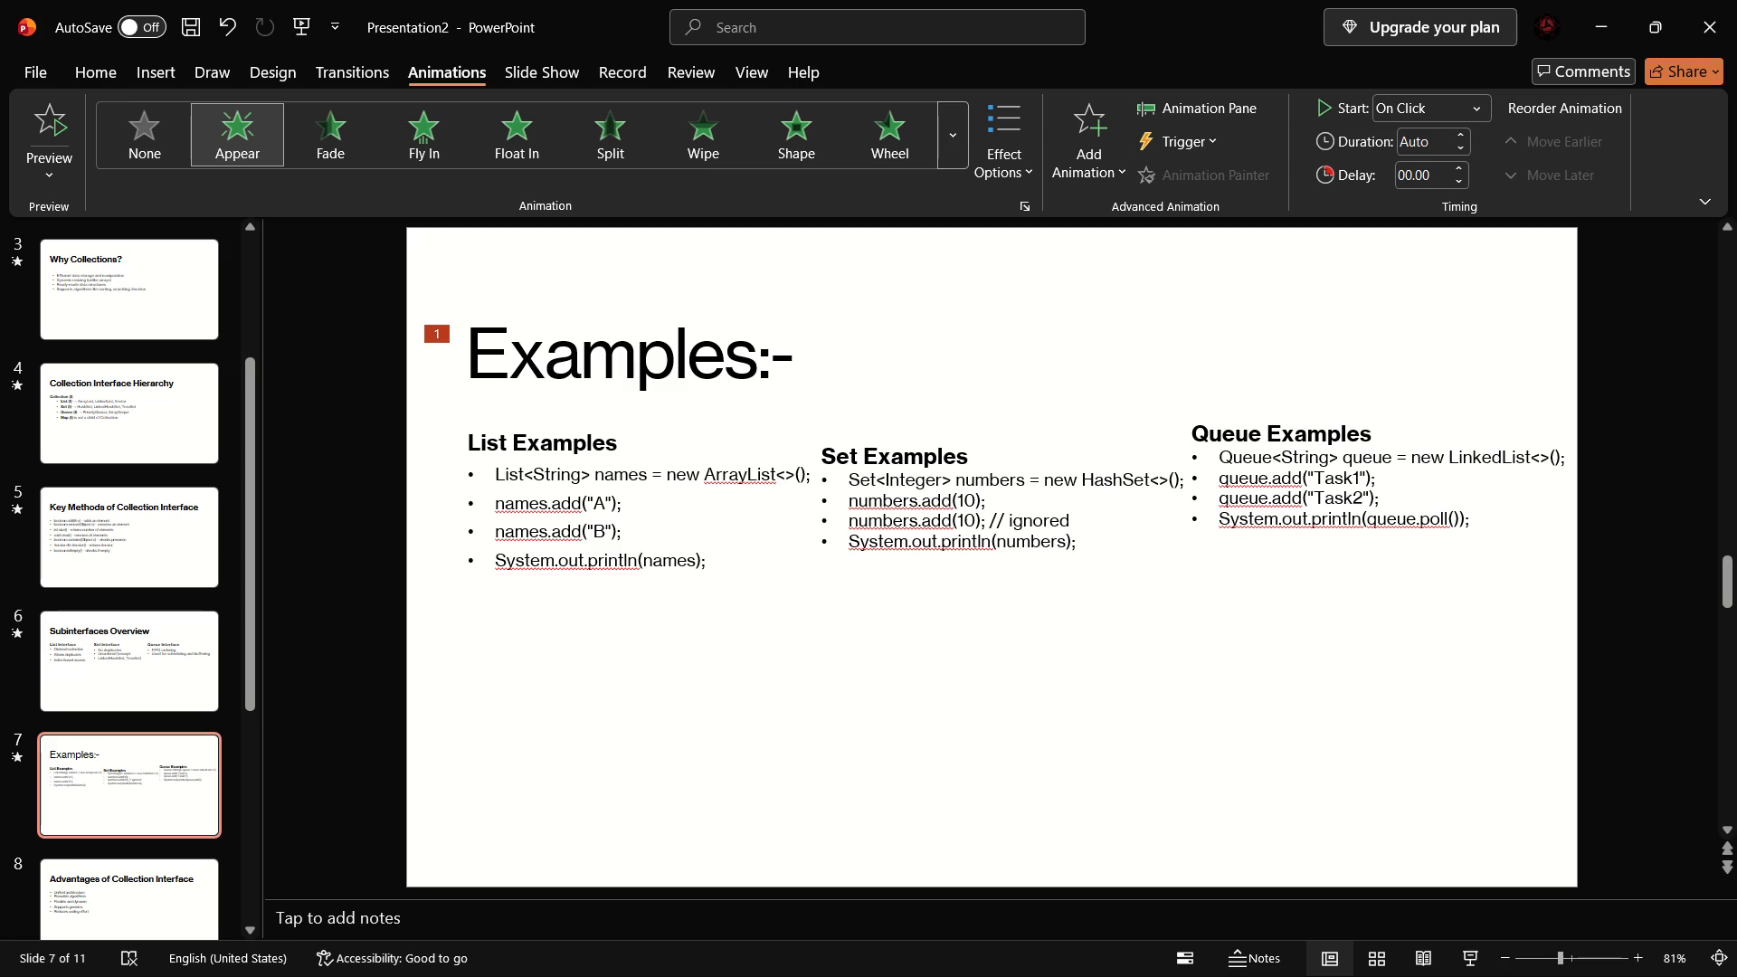
Nudge the List Examples text box slightly to the left on slide 7.
left_click_drag(461, 439, 451, 441)
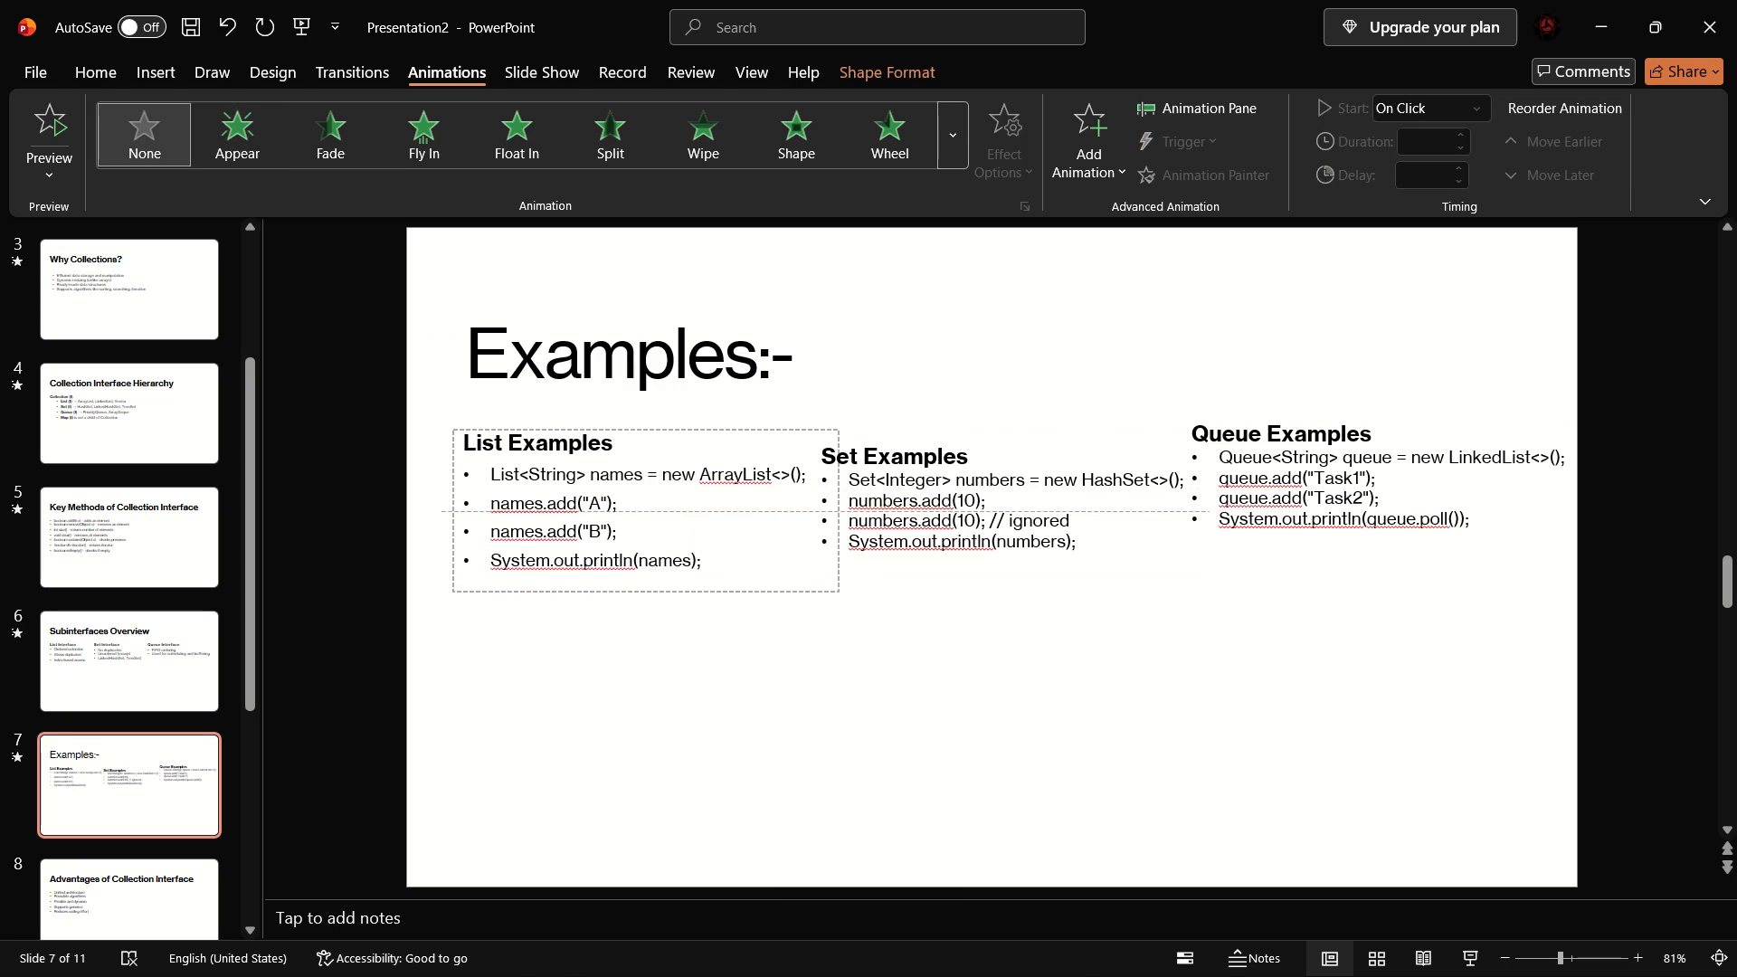
left_click_drag(451, 441, 451, 439)
Animate List Examples on slide 7 with Appear on its heading and Fly In on the four code lines together.
left_click_drag(463, 441, 617, 457)
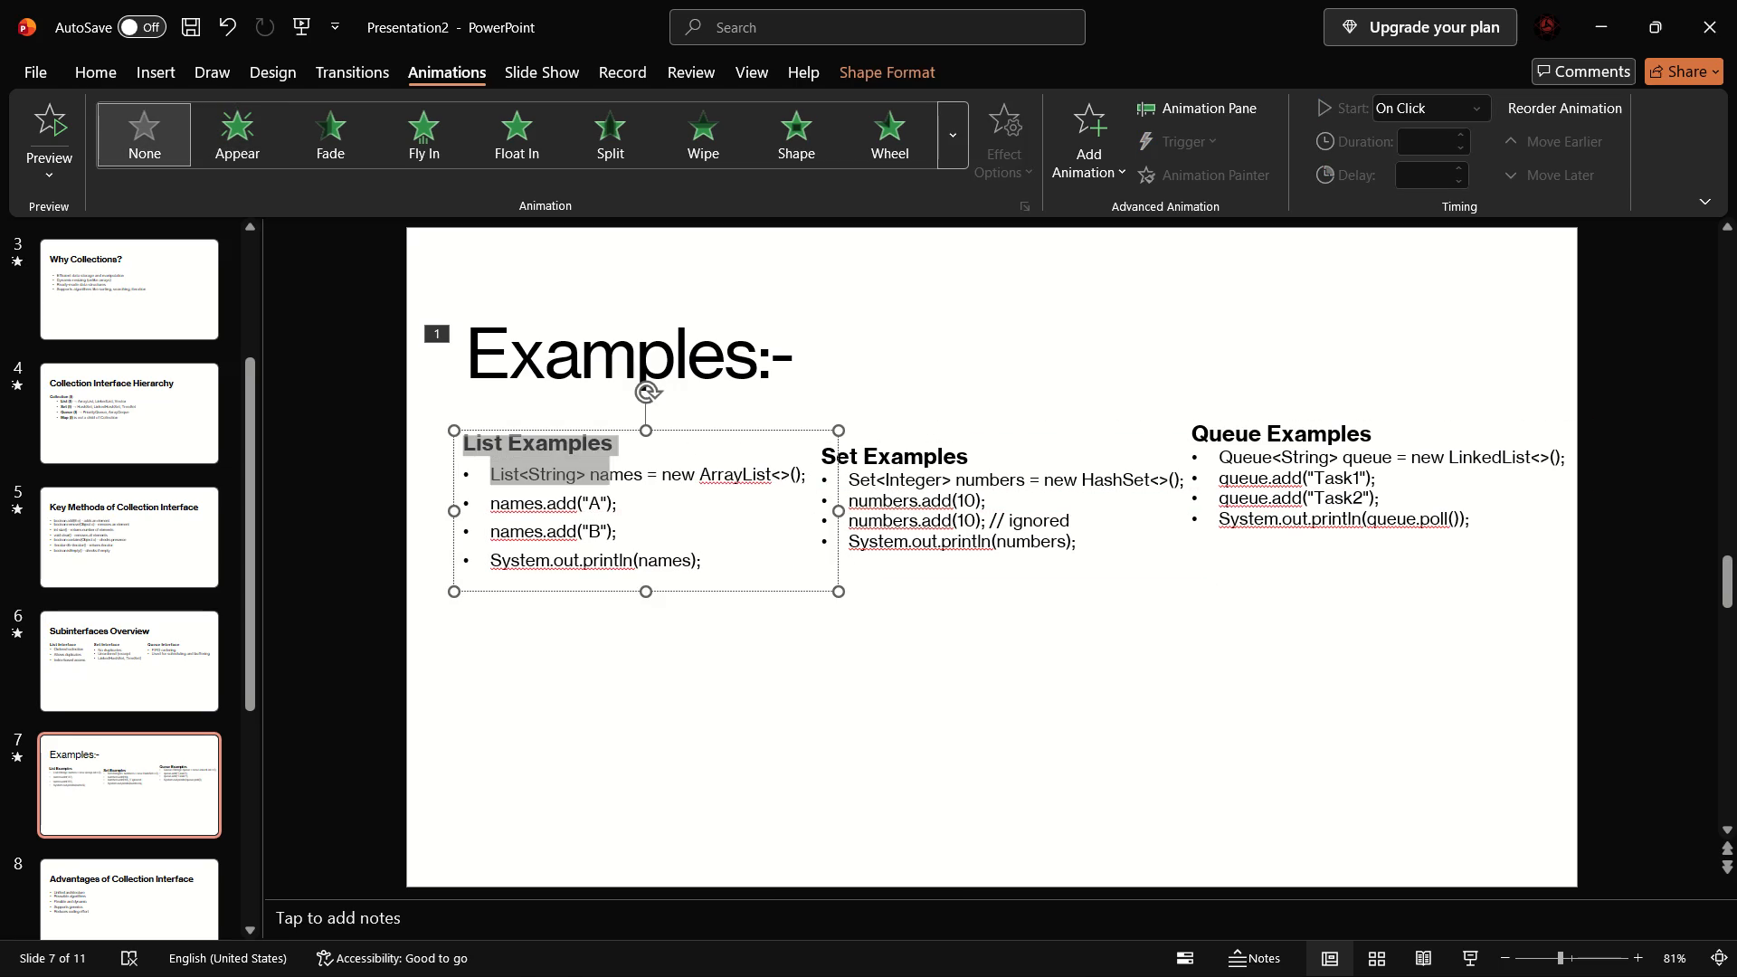
left_click_drag(617, 457, 623, 457)
left_click(634, 445)
left_click_drag(617, 446, 430, 432)
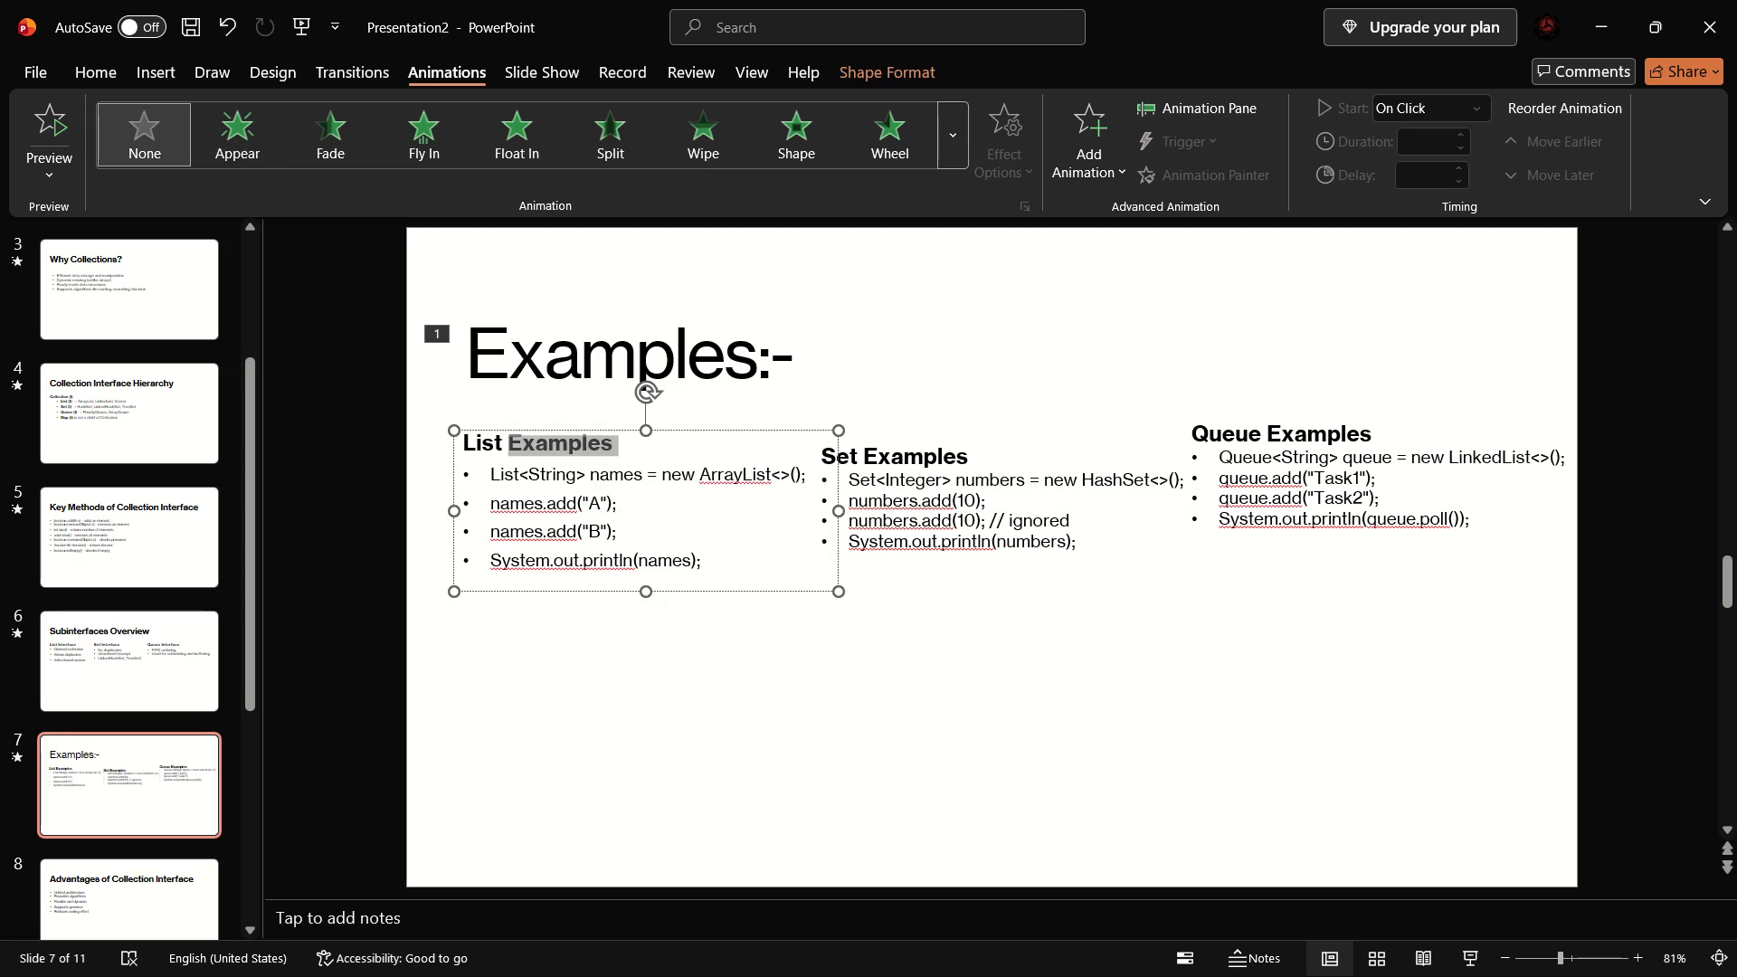
left_click_drag(430, 432, 417, 431)
left_click(250, 143)
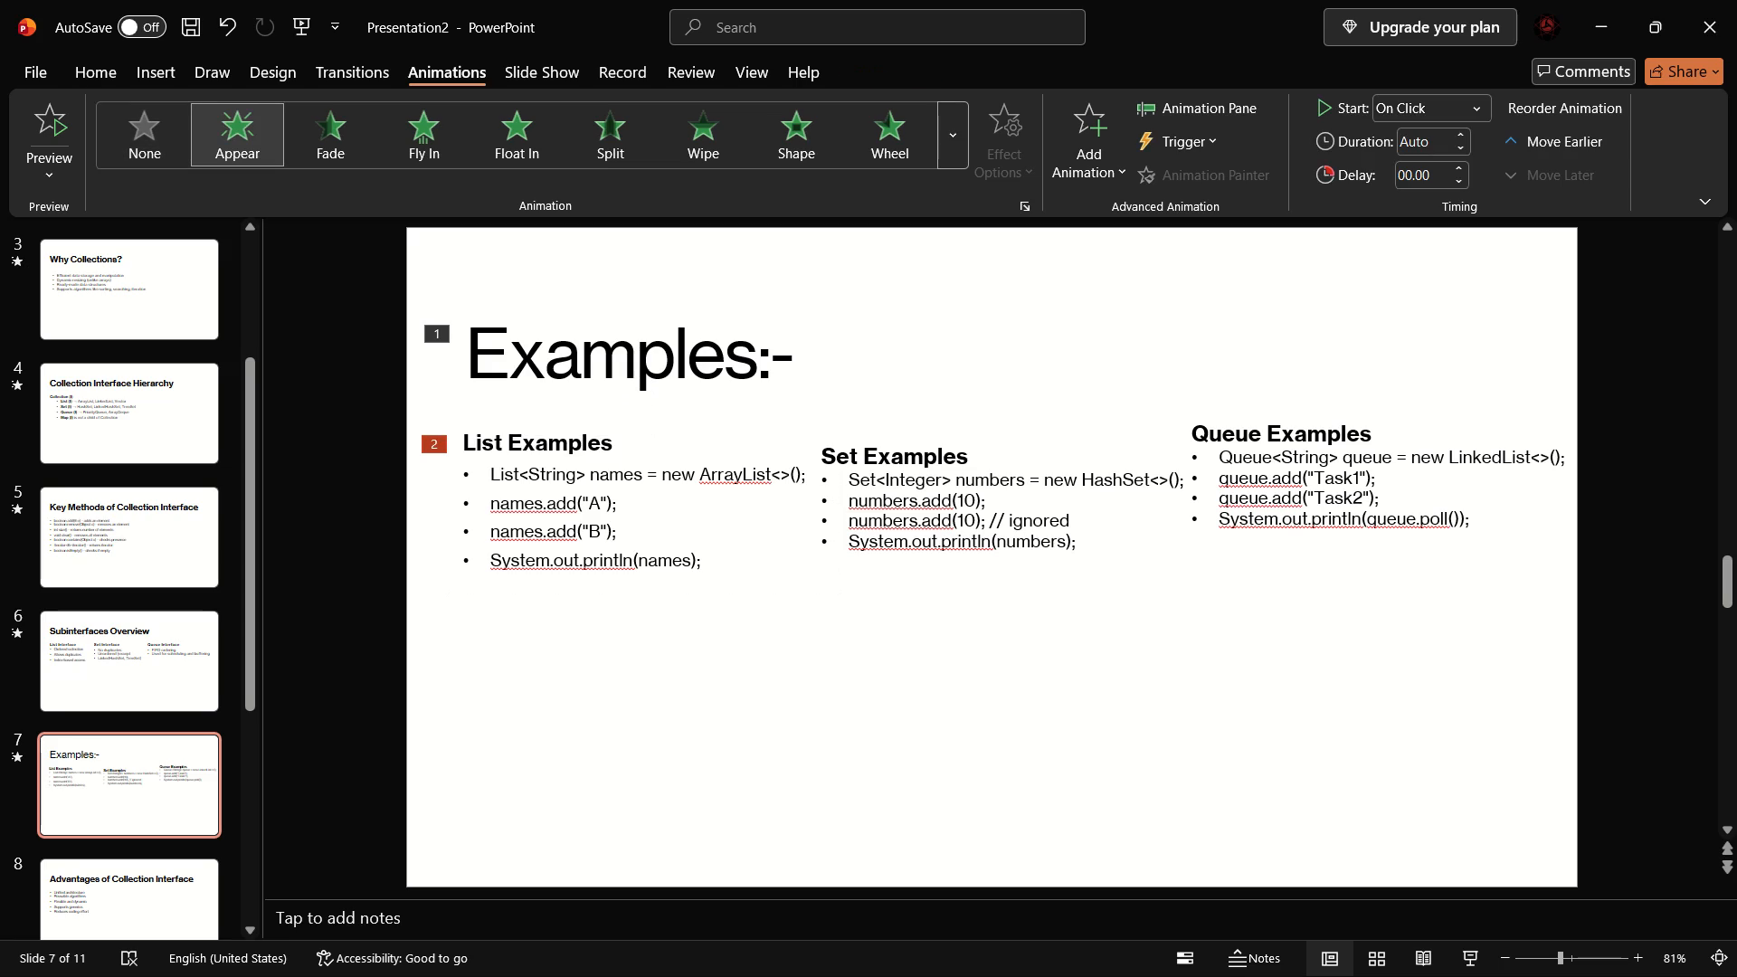
left_click_drag(485, 470, 689, 577)
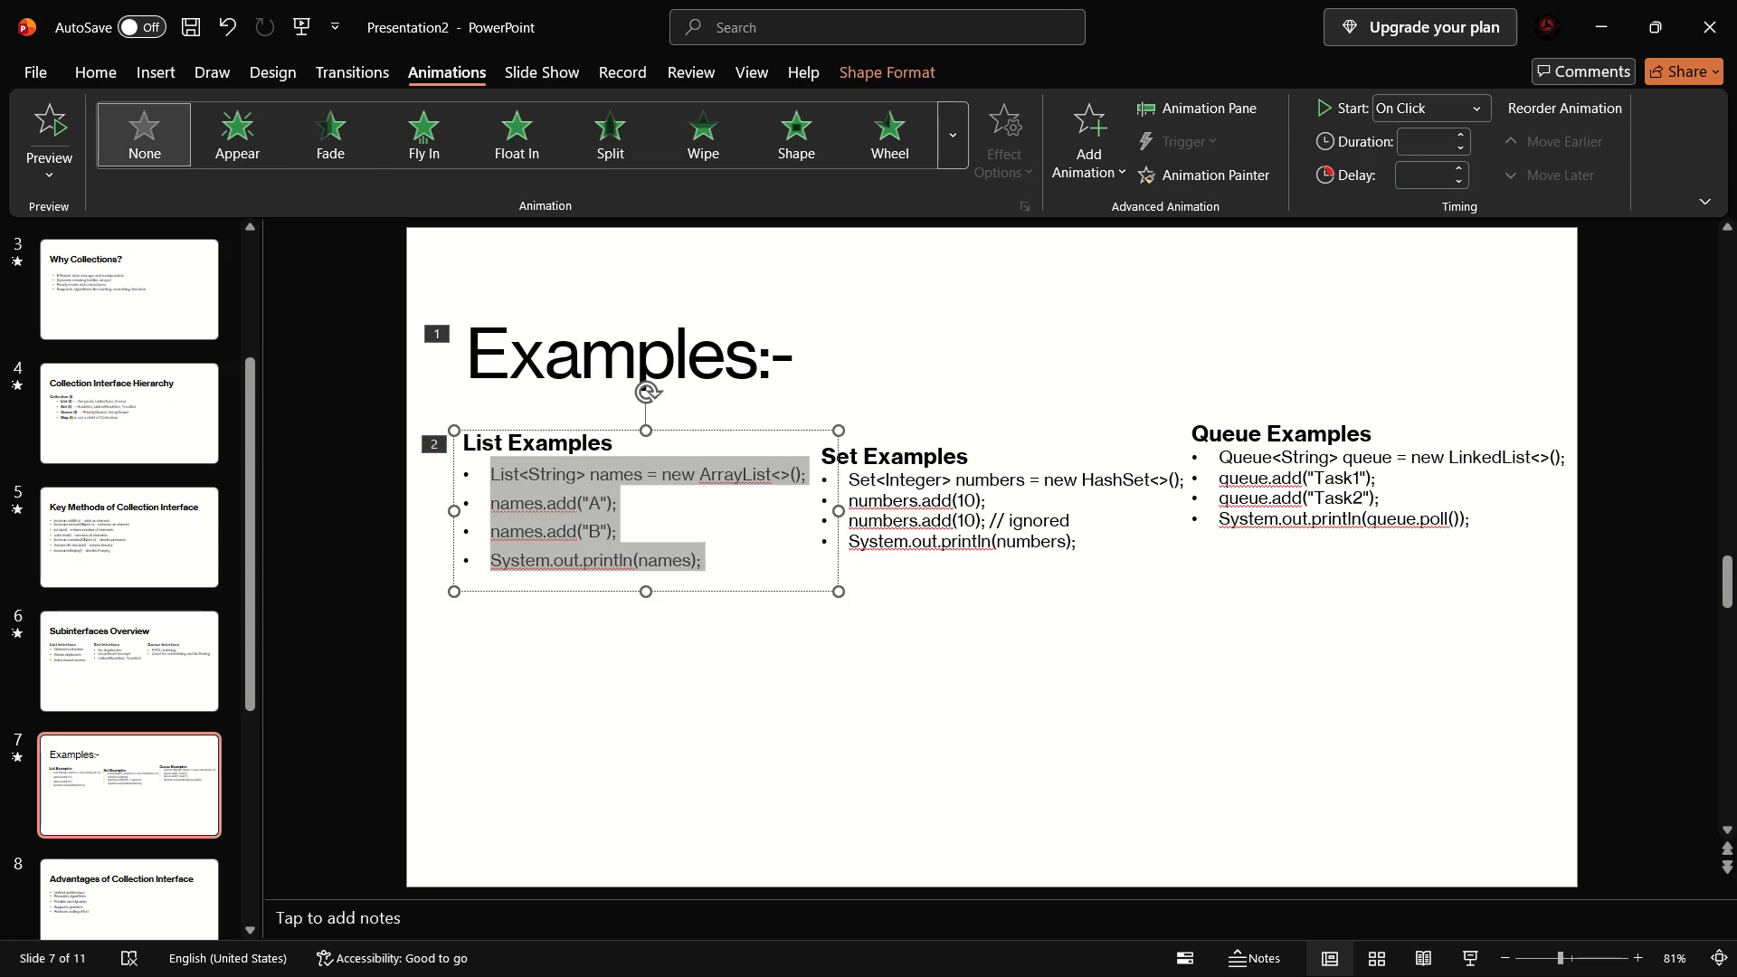
left_click(383, 145)
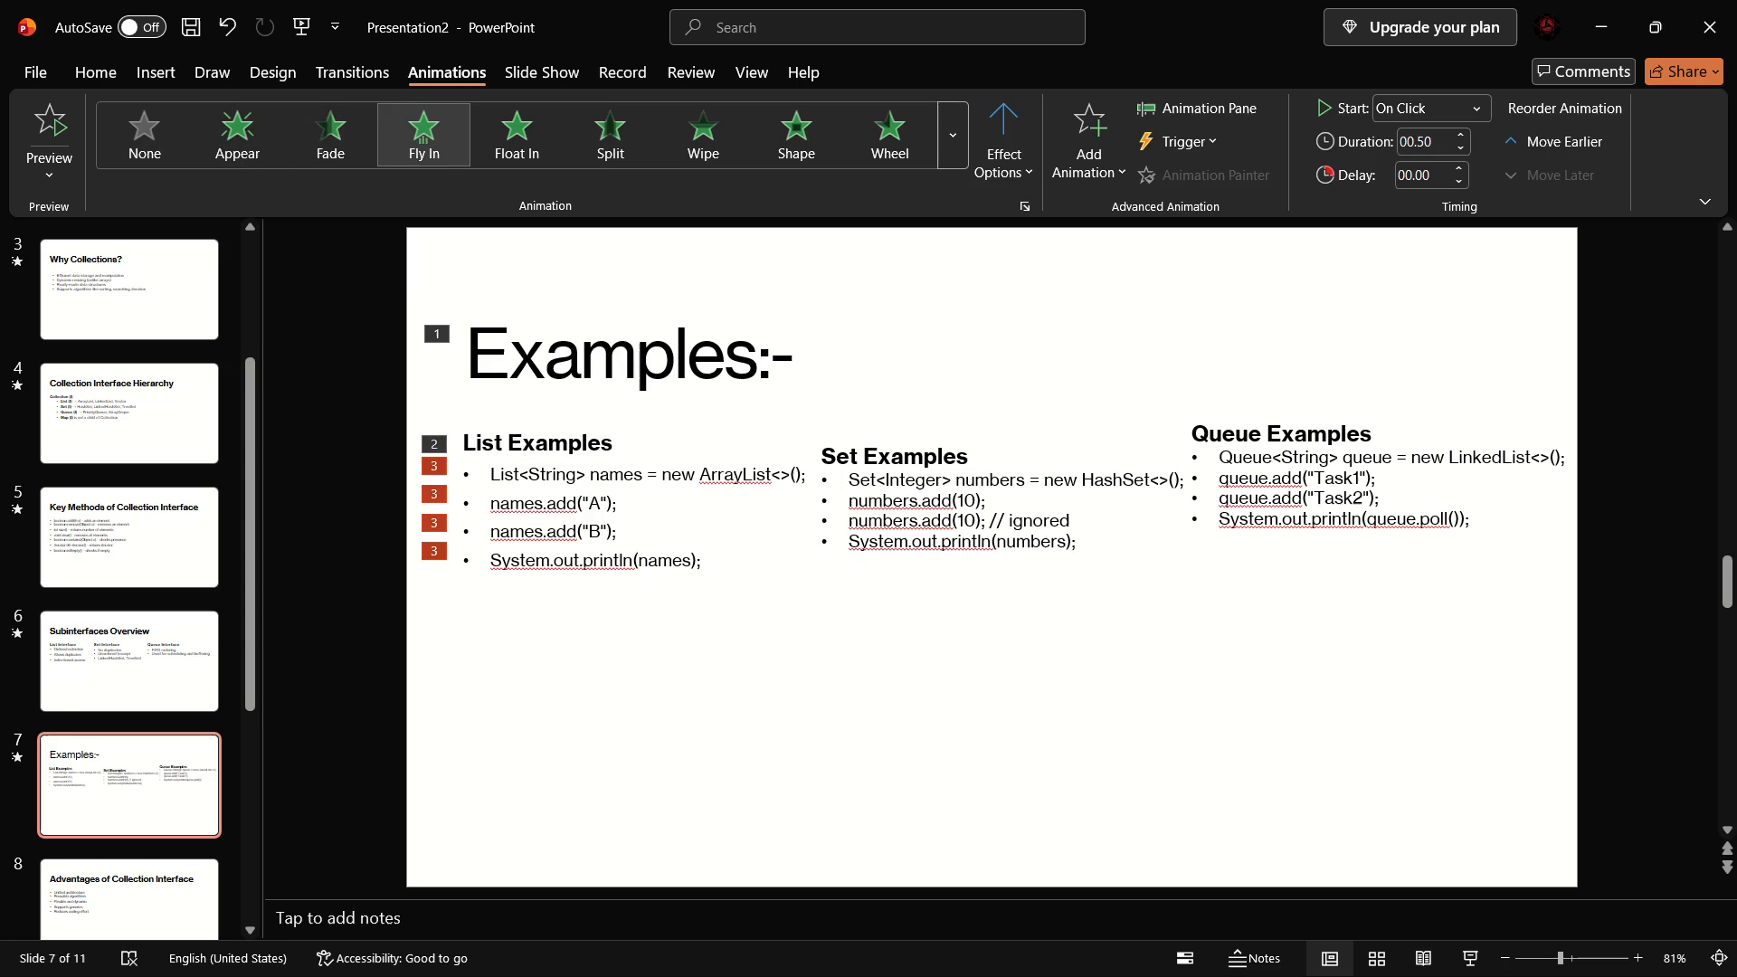
Move the Queue Examples text box down and slightly right on slide 7, level with the Set Examples box.
left_click(832, 453)
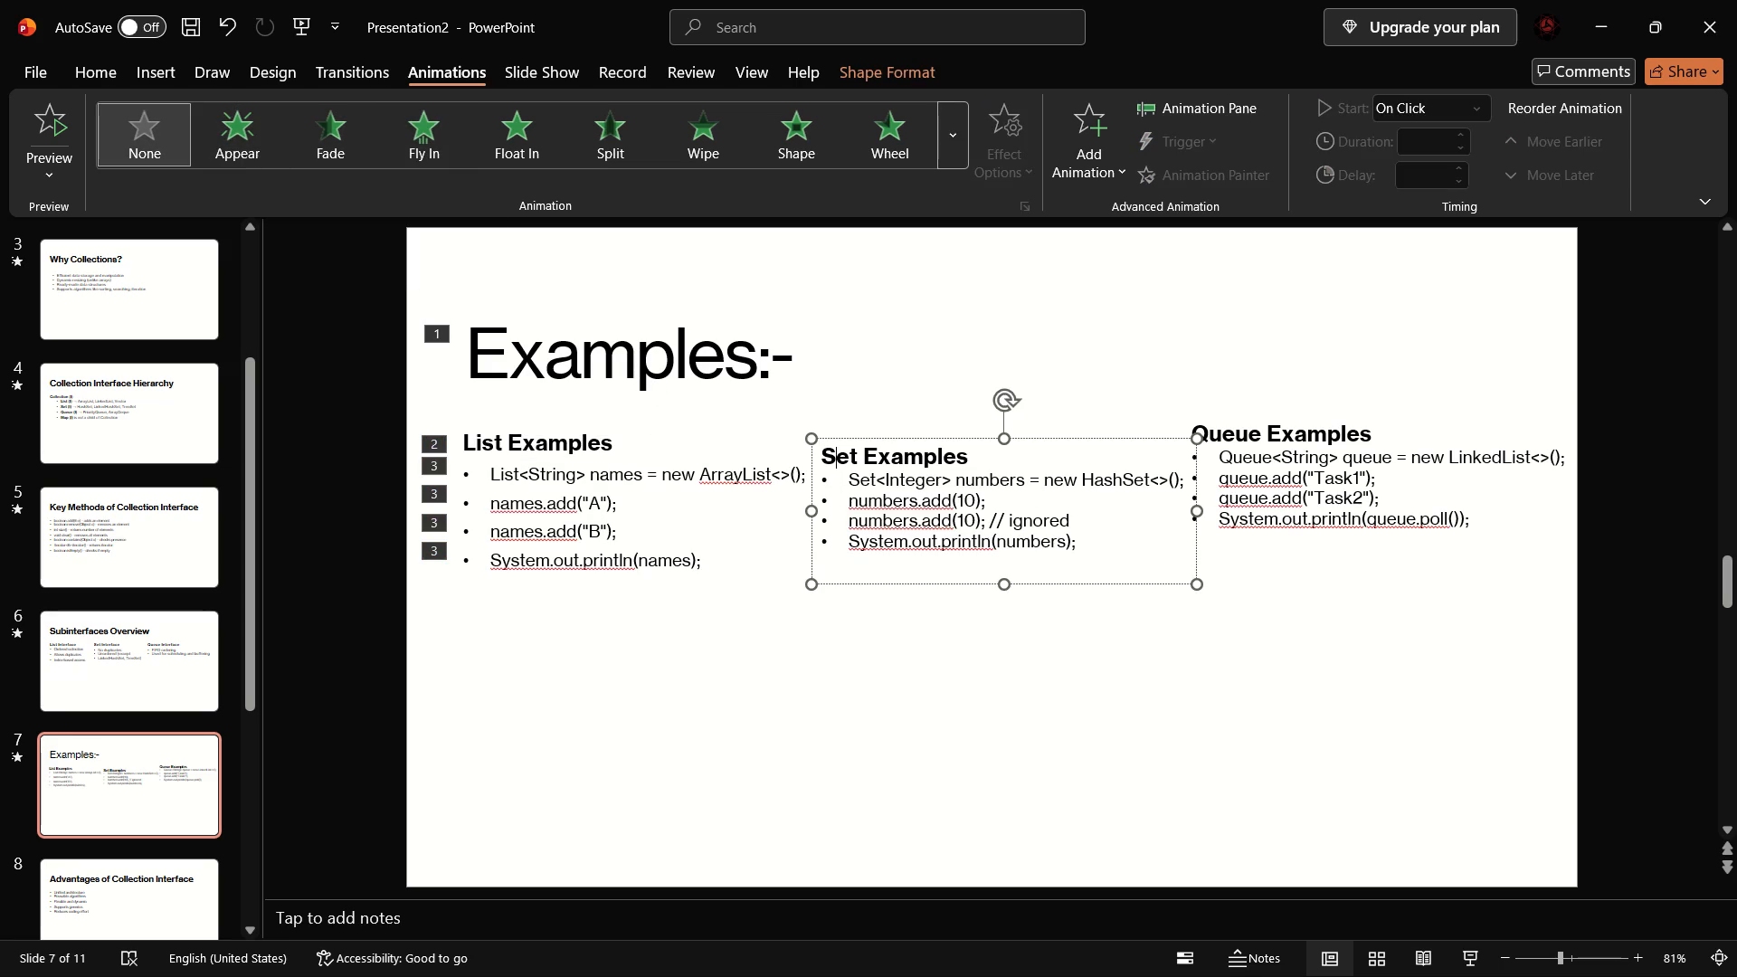
left_click(814, 453)
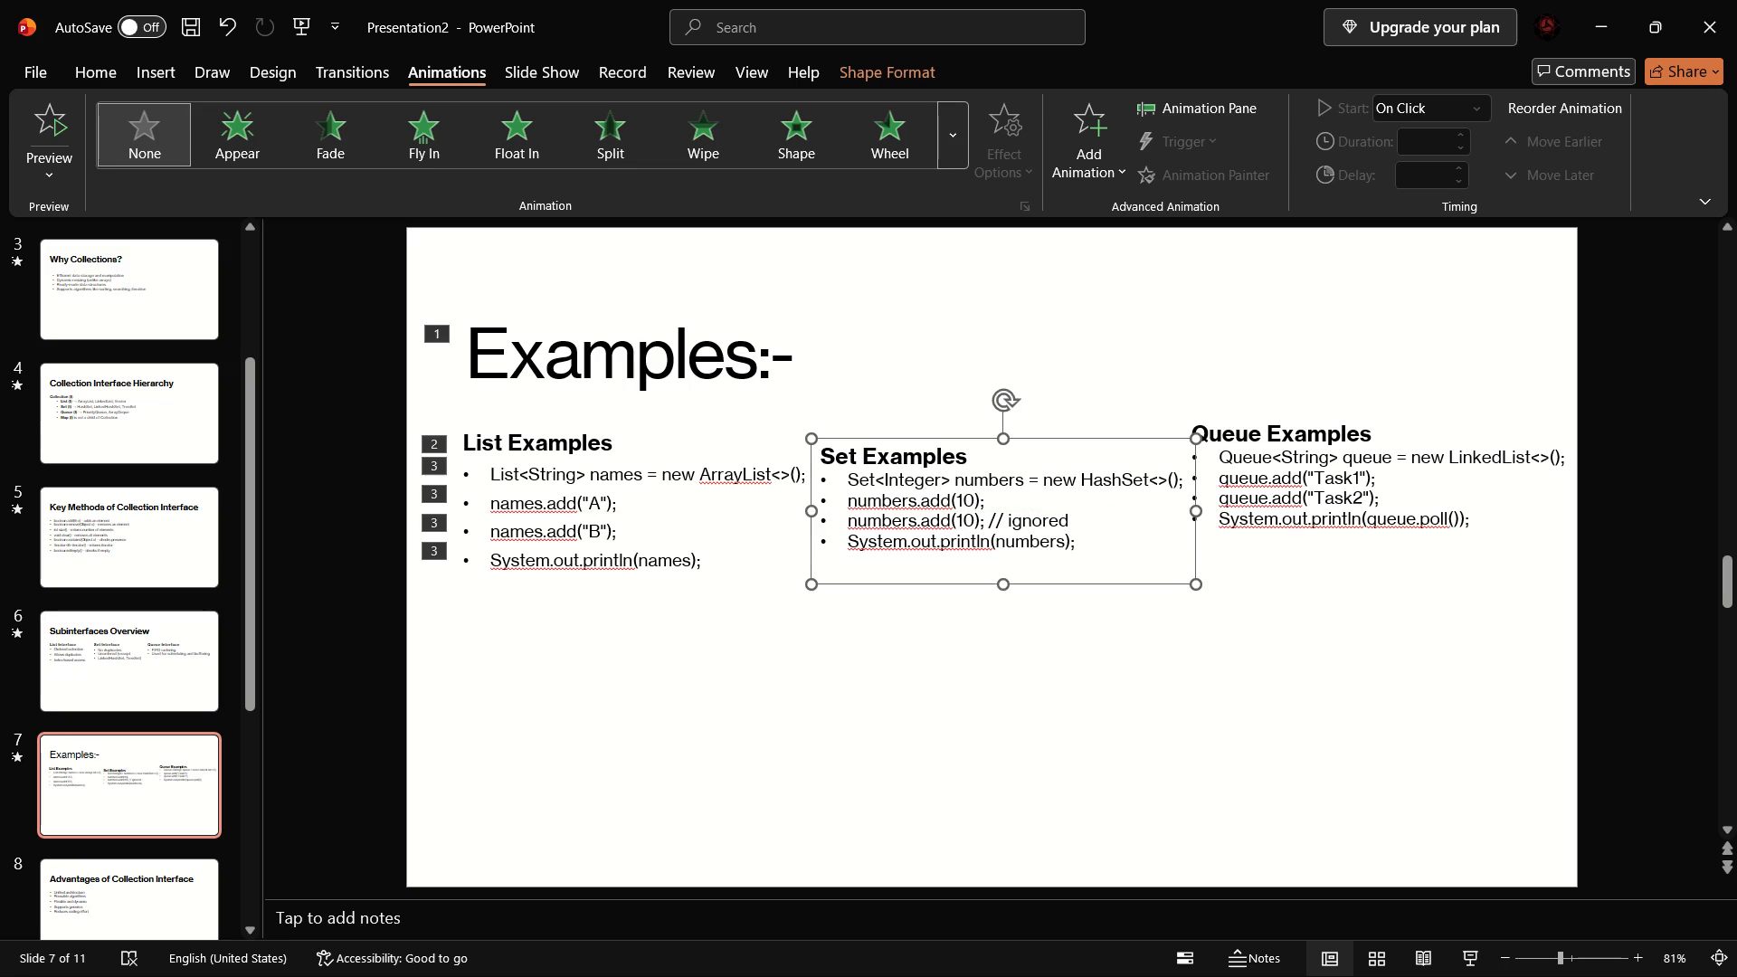
left_click(1266, 479)
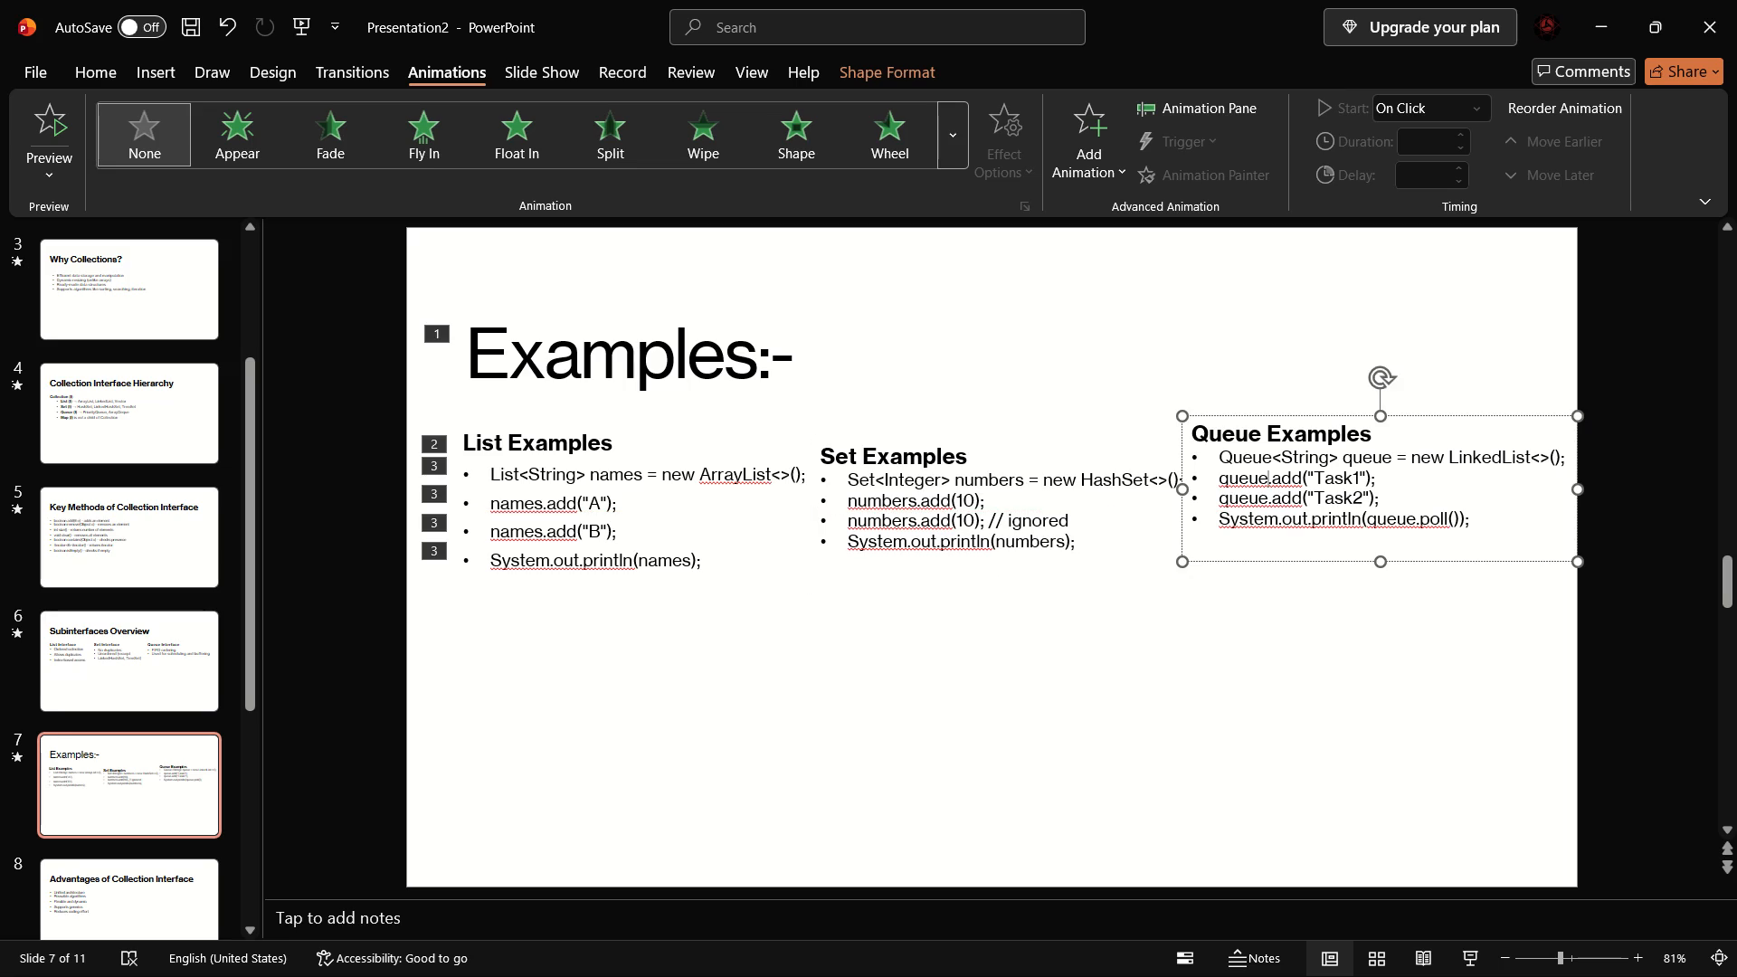
left_click_drag(1275, 417, 1283, 441)
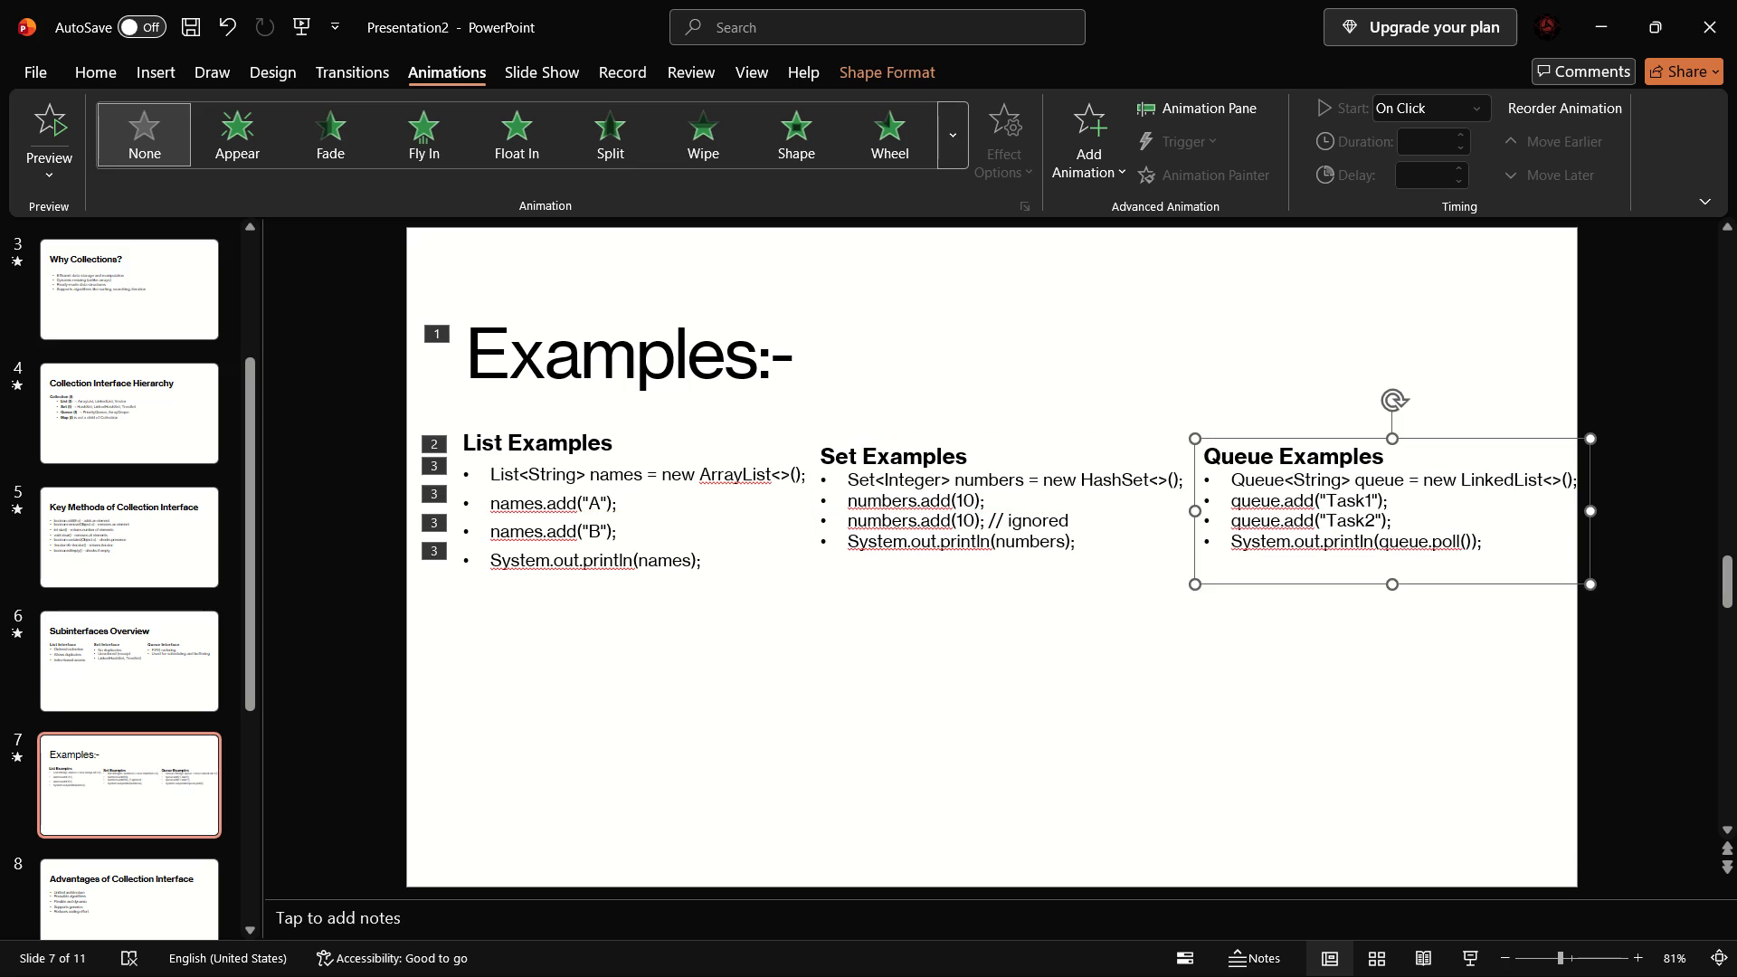
Animate Set Examples on slide 7 with Fade on its heading and Fly In on all its code lines together.
left_click(973, 456)
left_click_drag(973, 456, 824, 467)
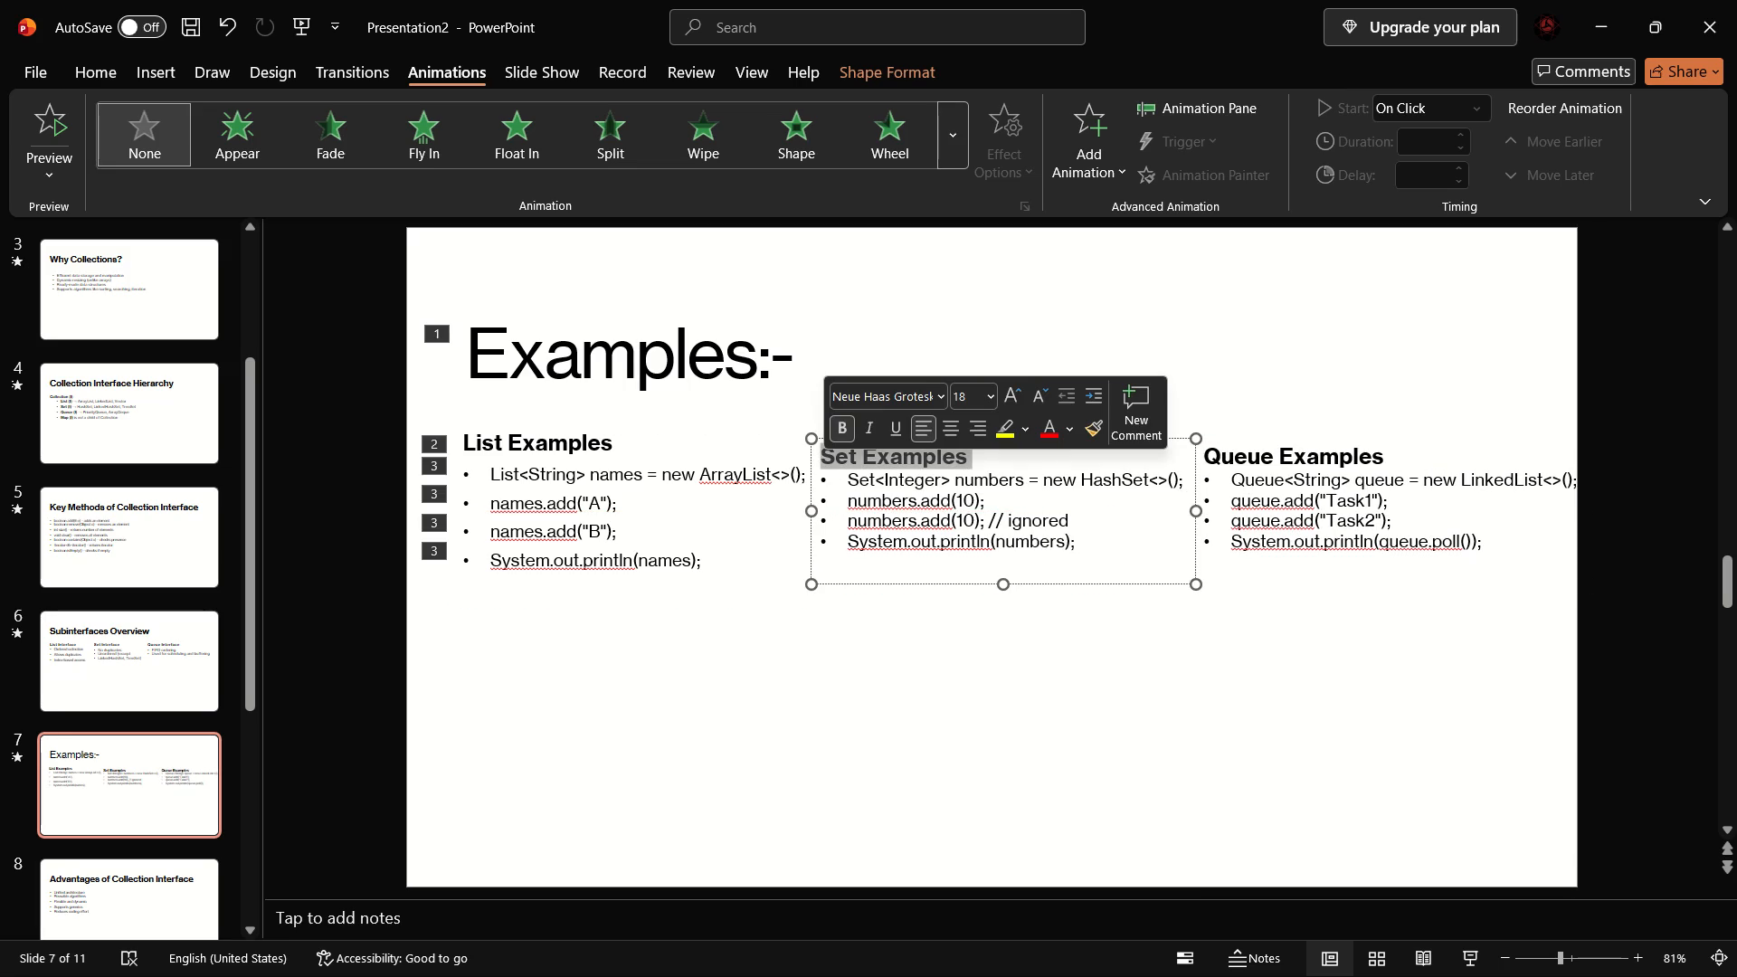
left_click(237, 143)
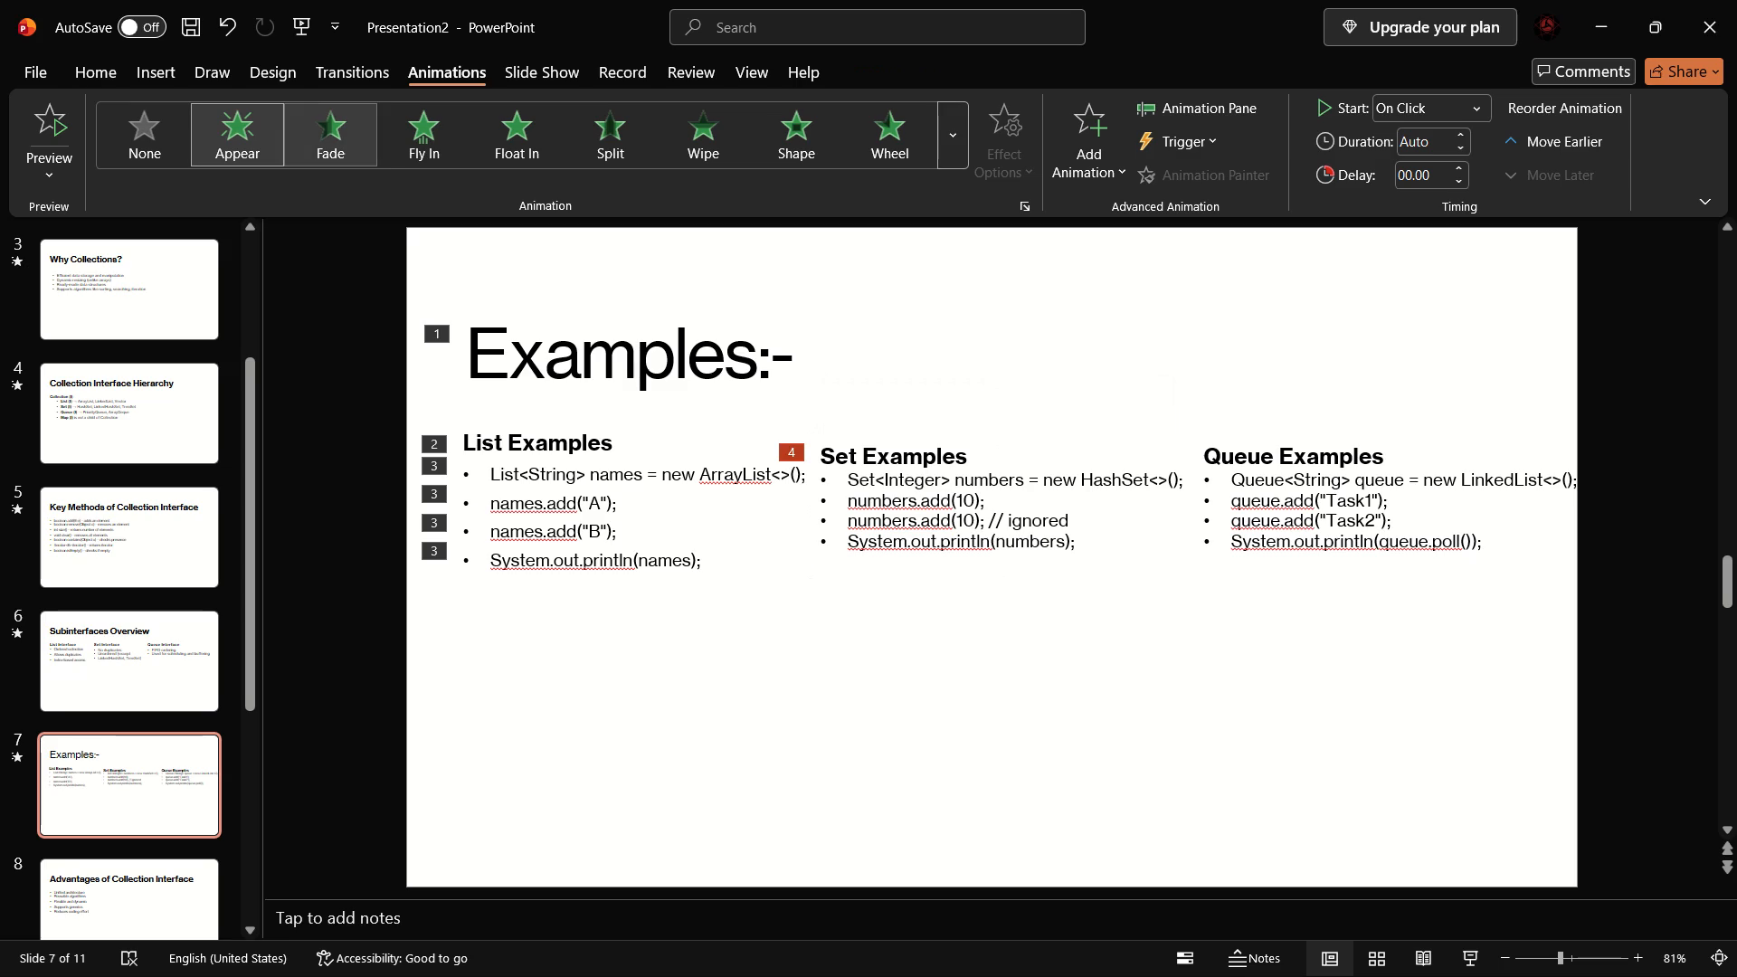
left_click_drag(373, 96, 353, 120)
left_click(353, 120)
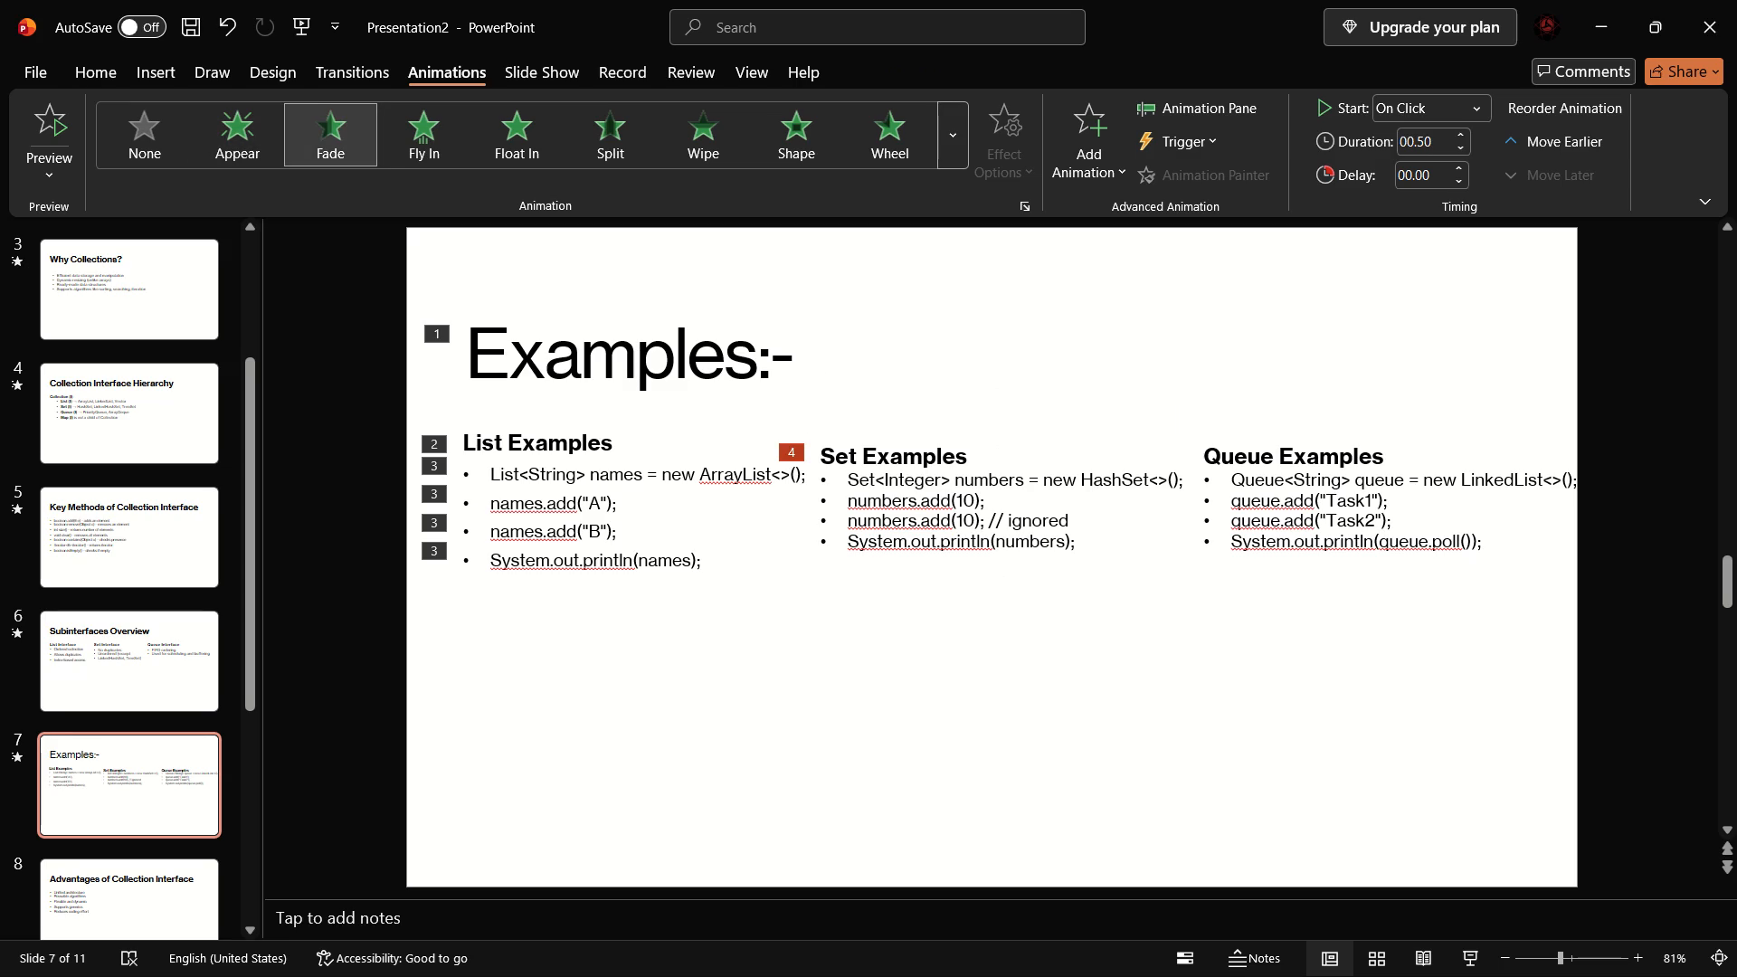
left_click_drag(850, 479, 1068, 573)
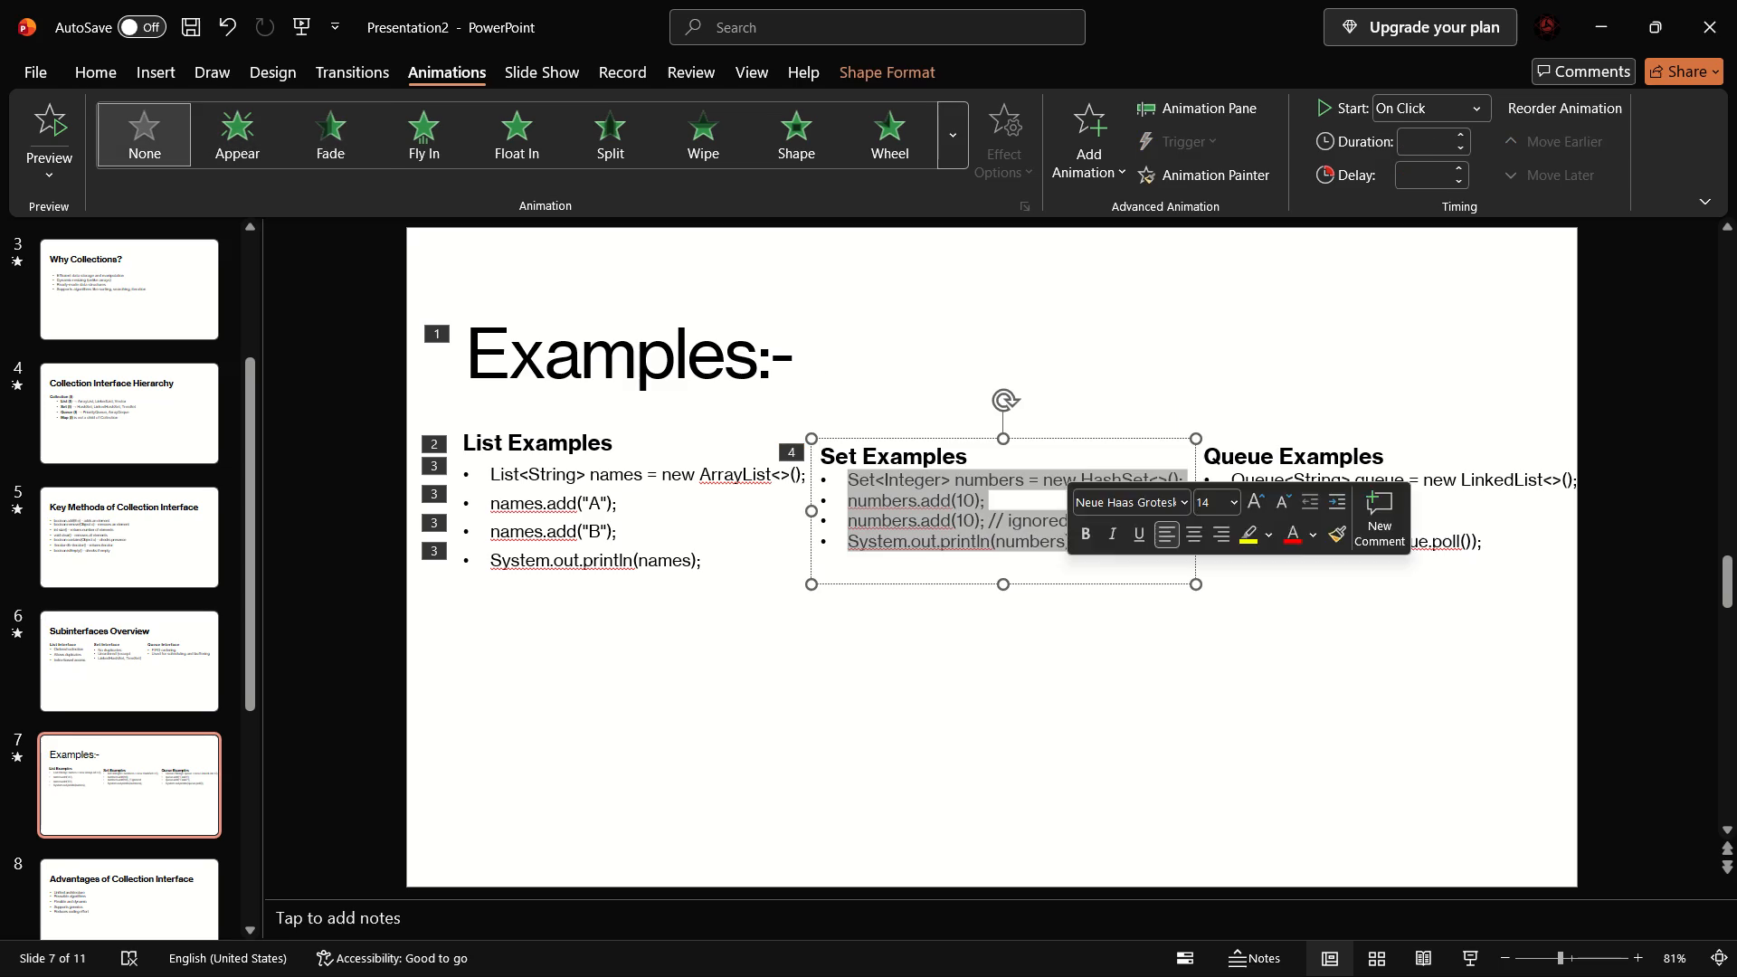
left_click(403, 141)
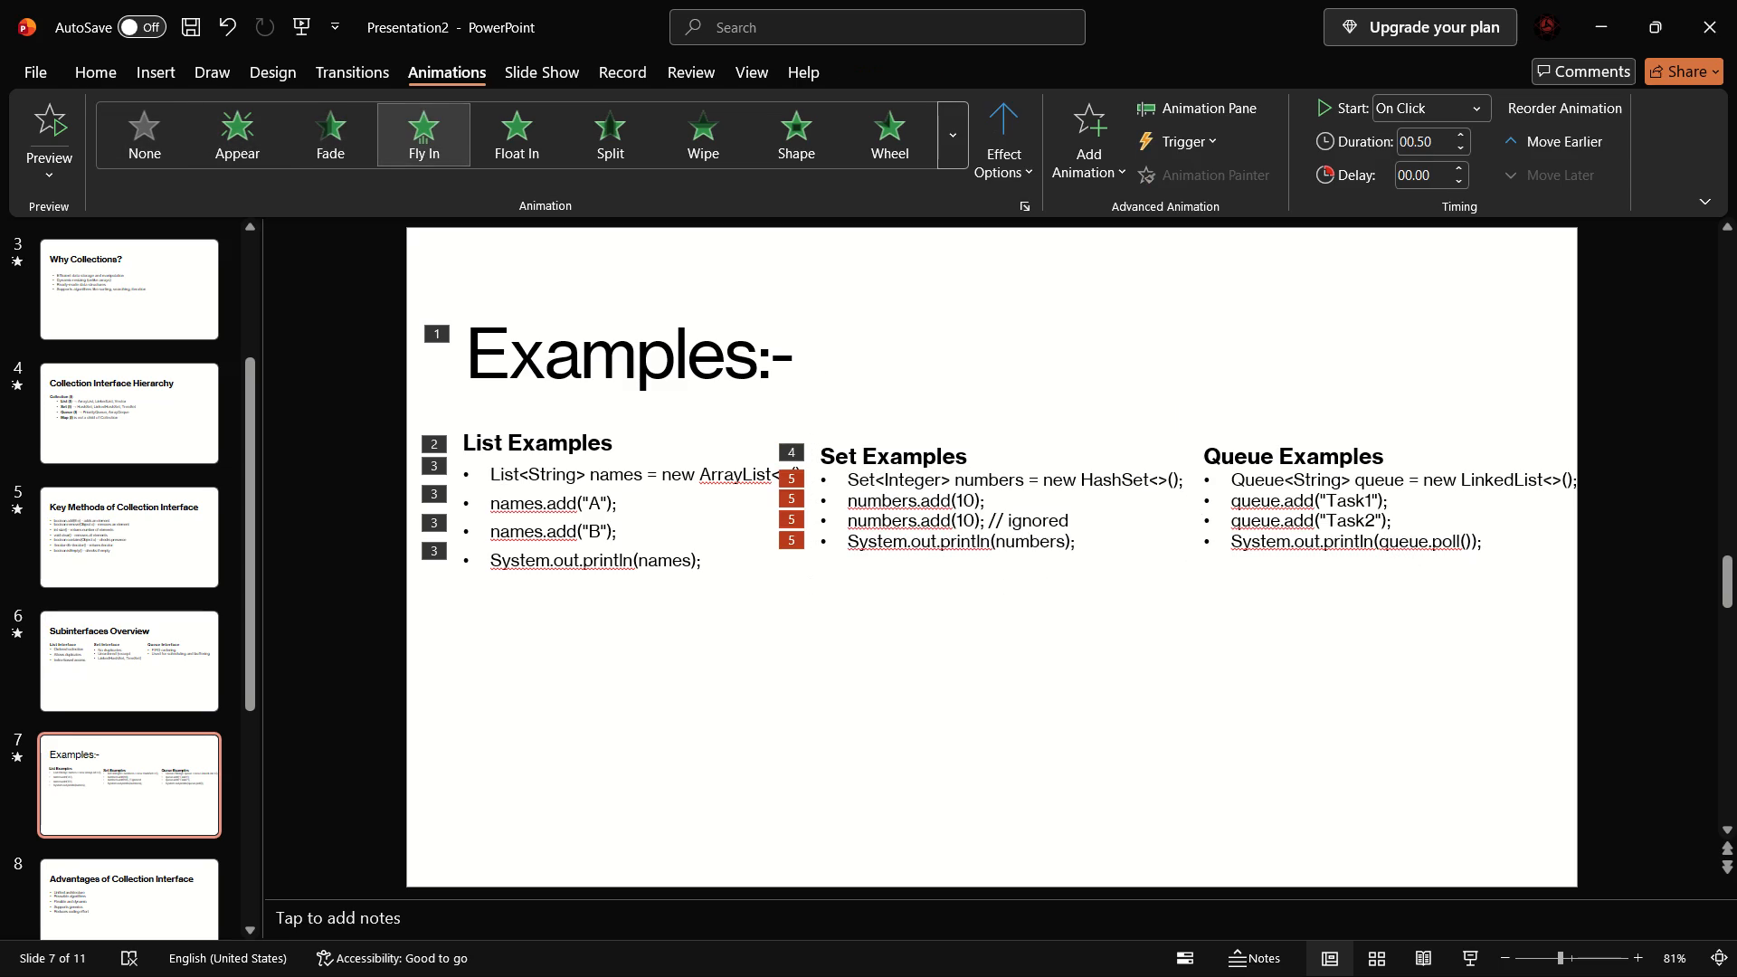
Animate Queue Examples on slide 7 with Fade on its heading and Fly In on its four code lines together.
left_click(1231, 461)
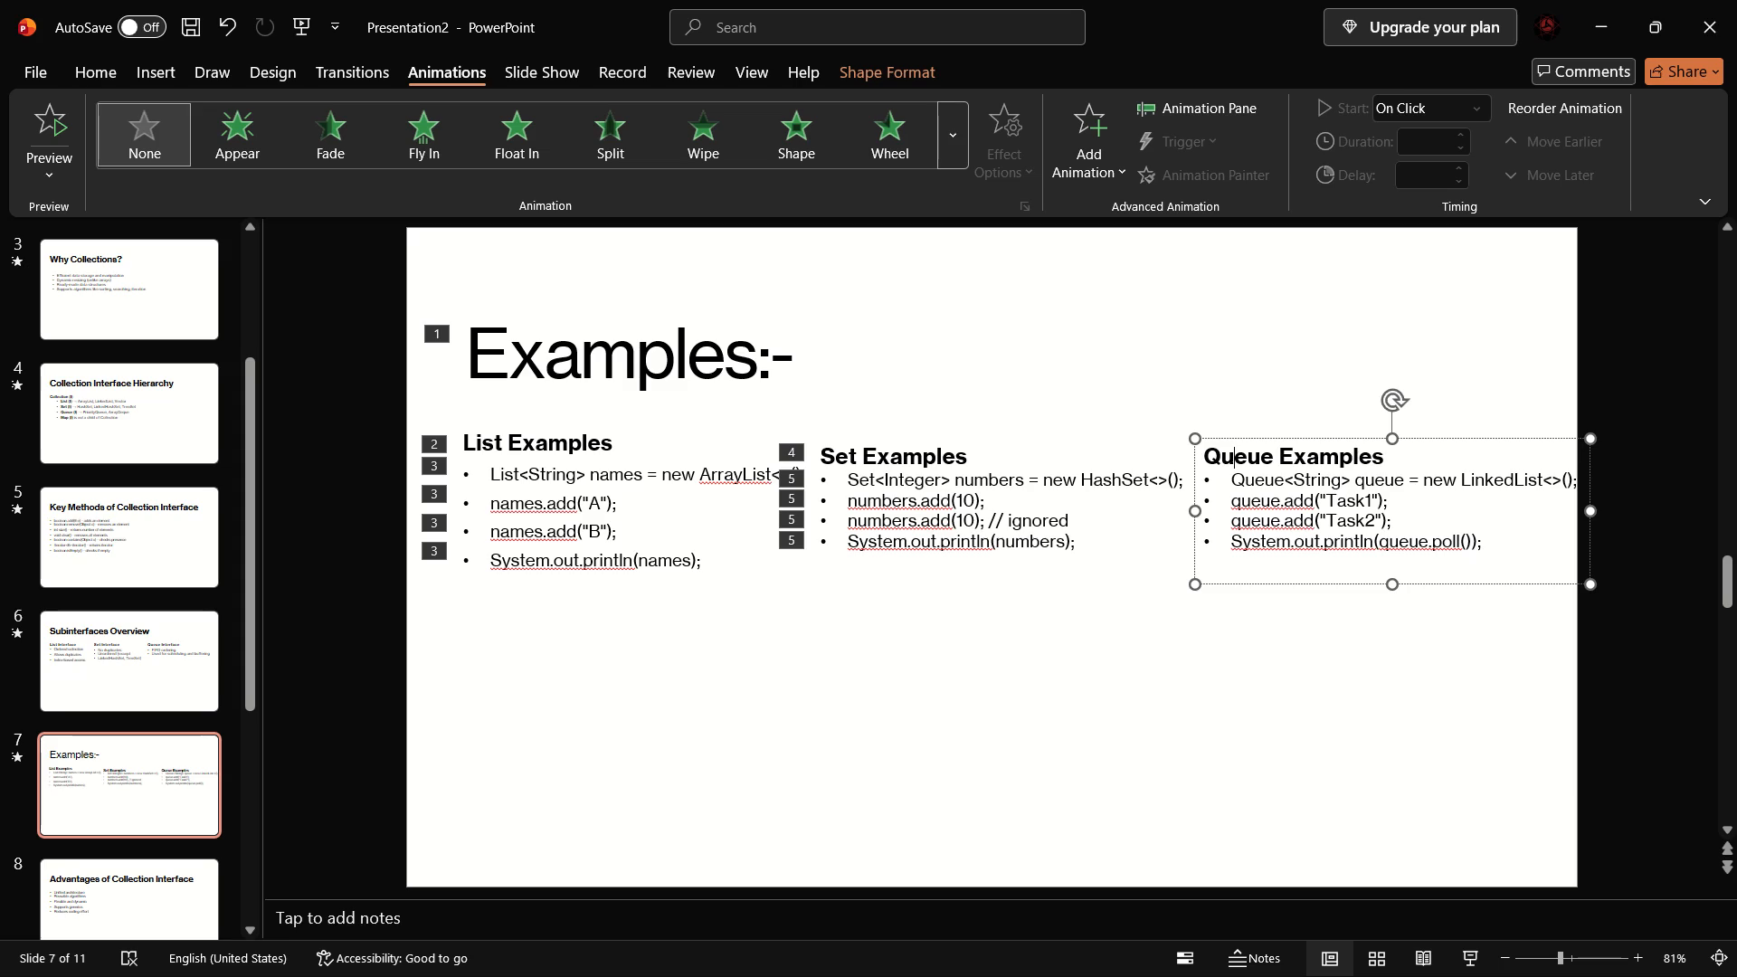
left_click_drag(1207, 457, 1447, 438)
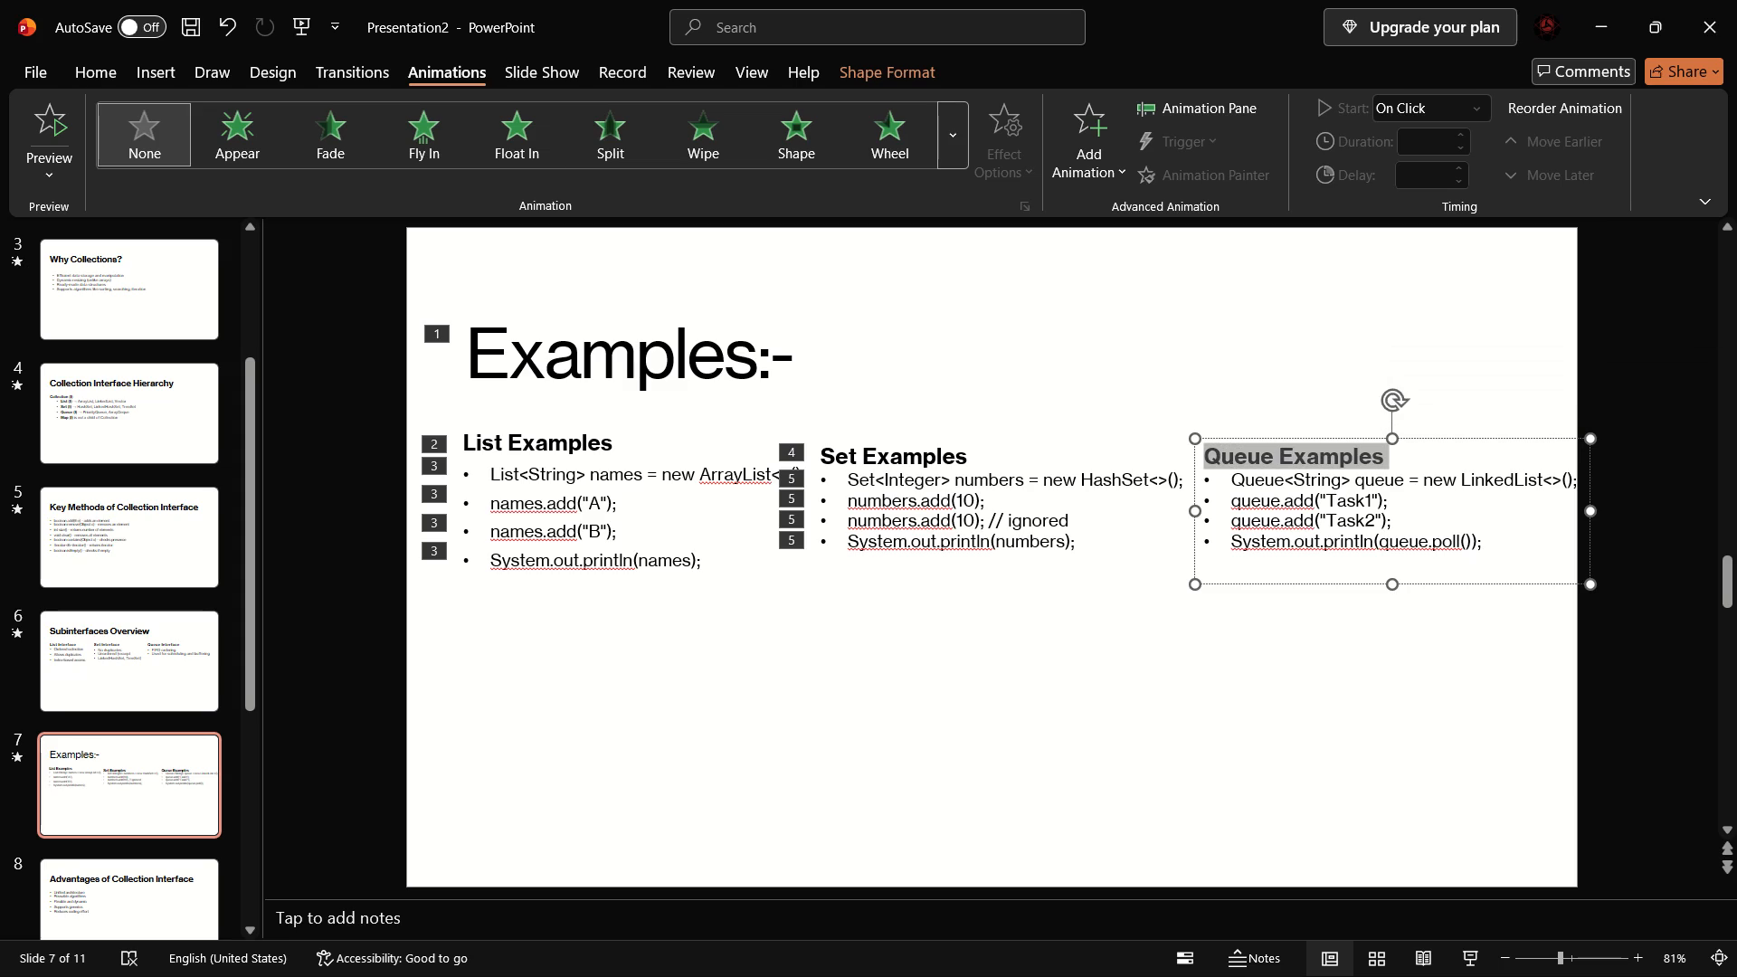
left_click(344, 145)
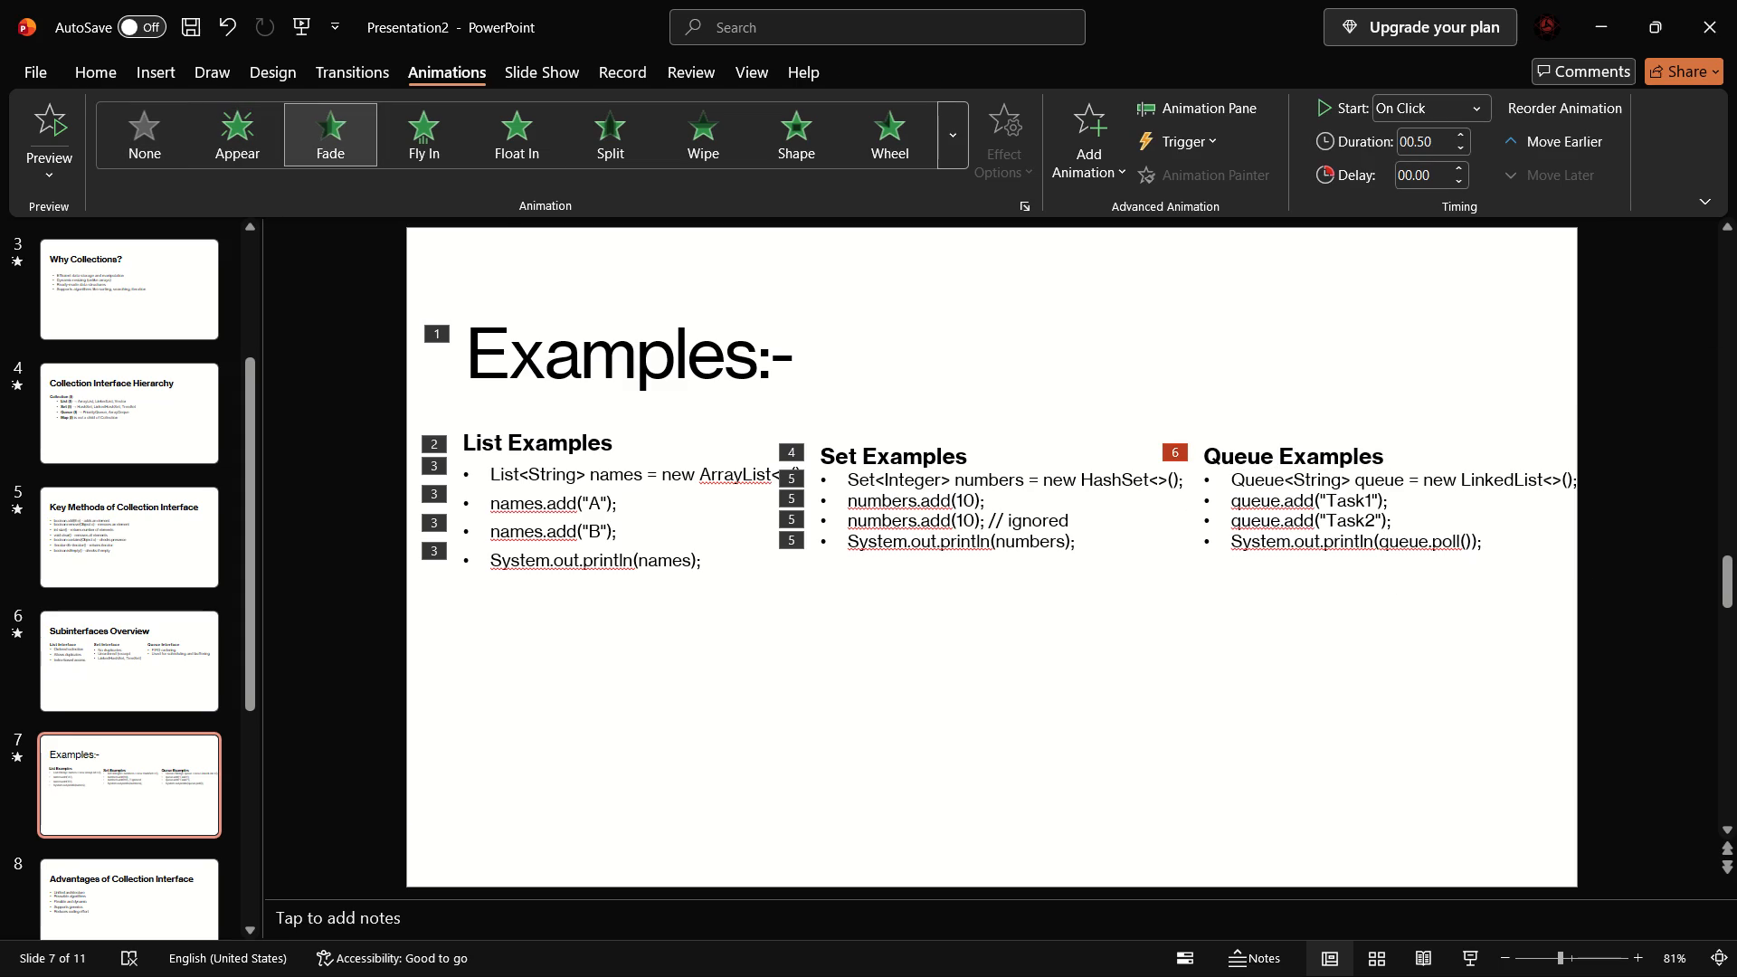
left_click_drag(1231, 481, 1447, 537)
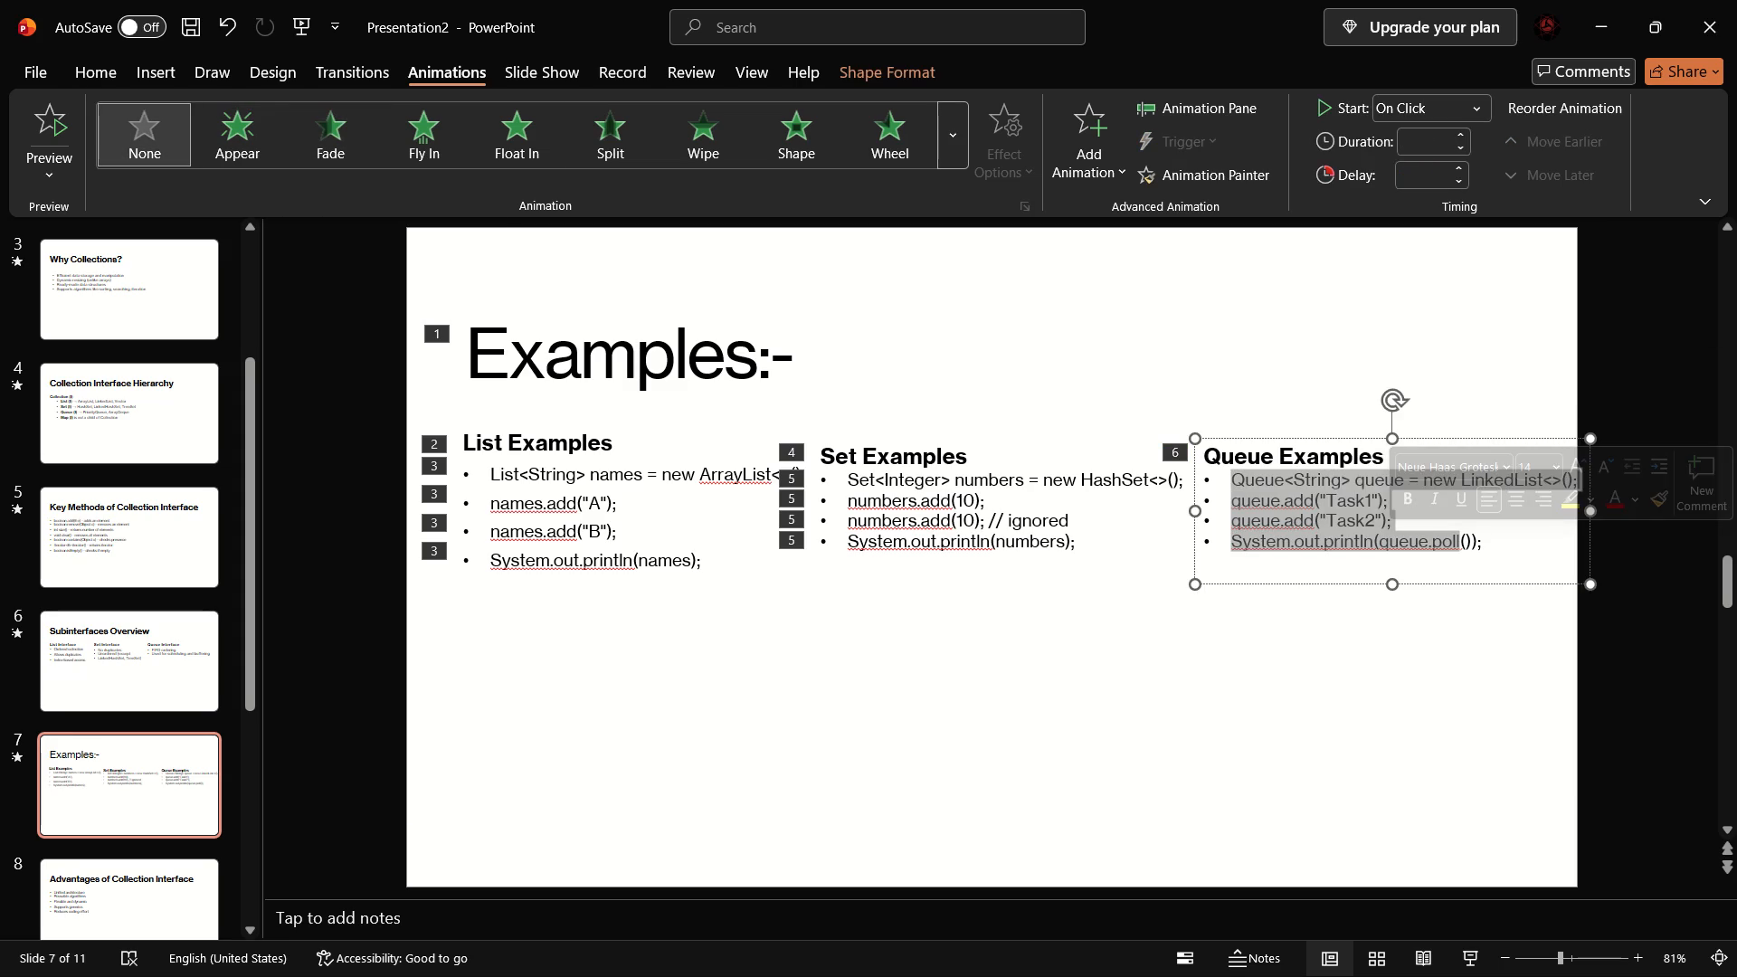
left_click(422, 143)
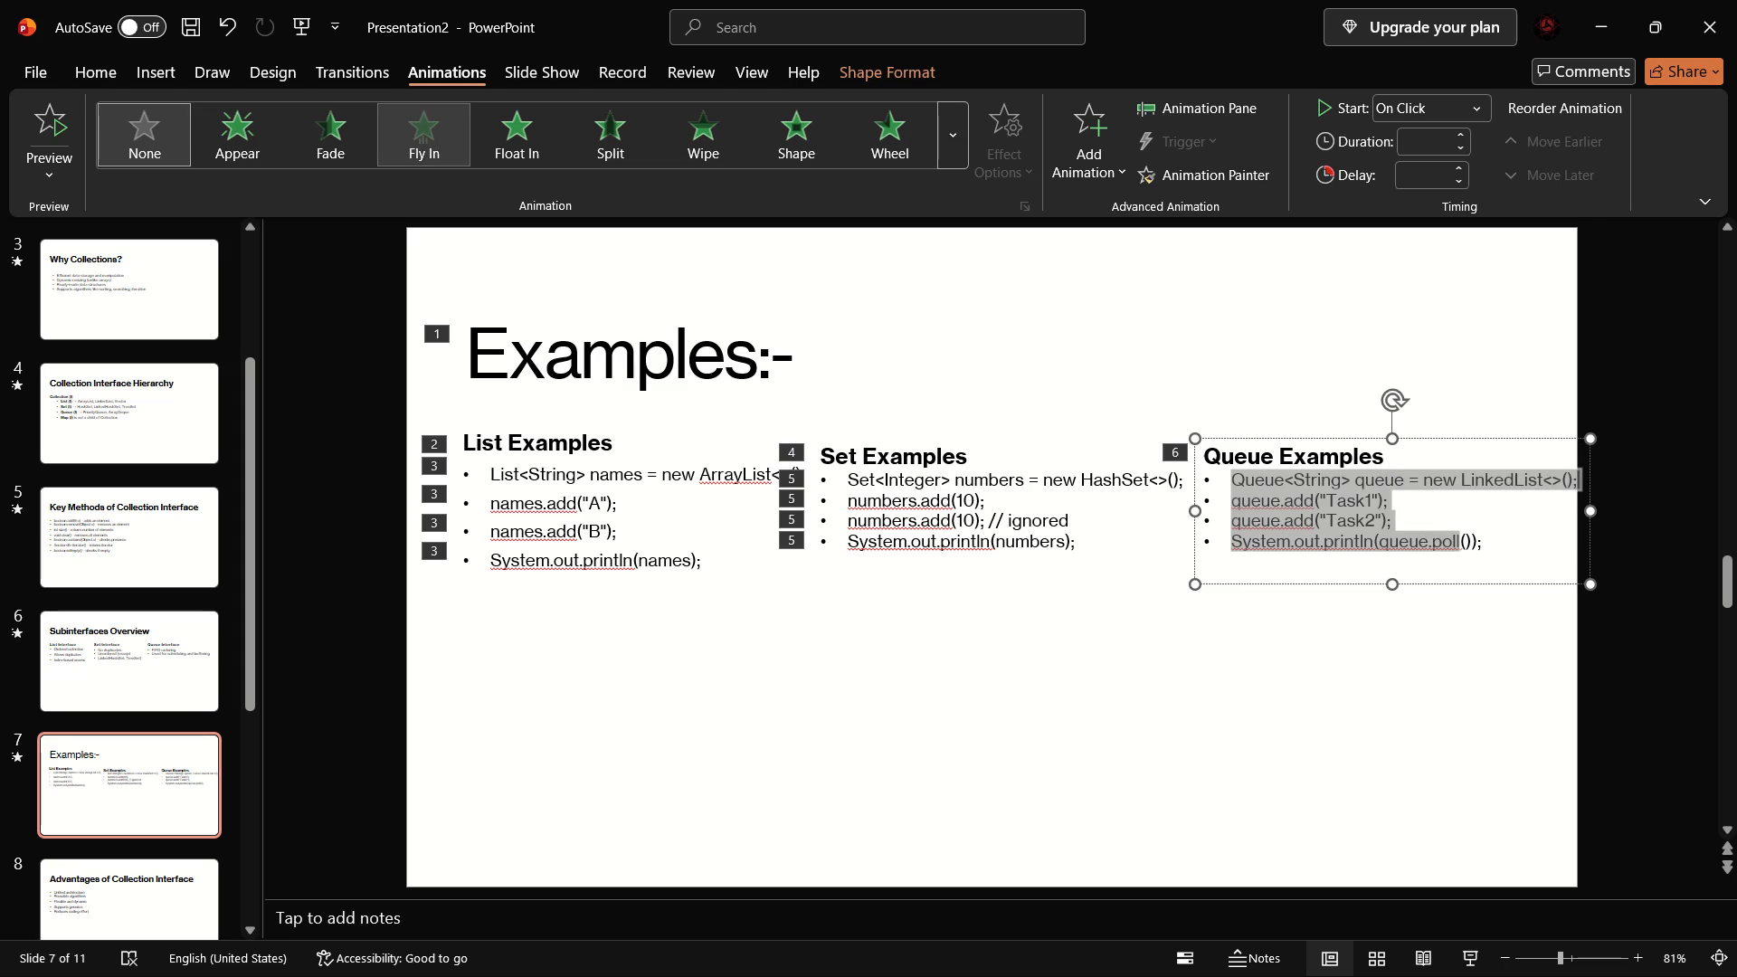
Animate slide 8 with Appear on the Advantages of Collection Interface title and Fly In on each of its five bullets.
left_click(150, 919)
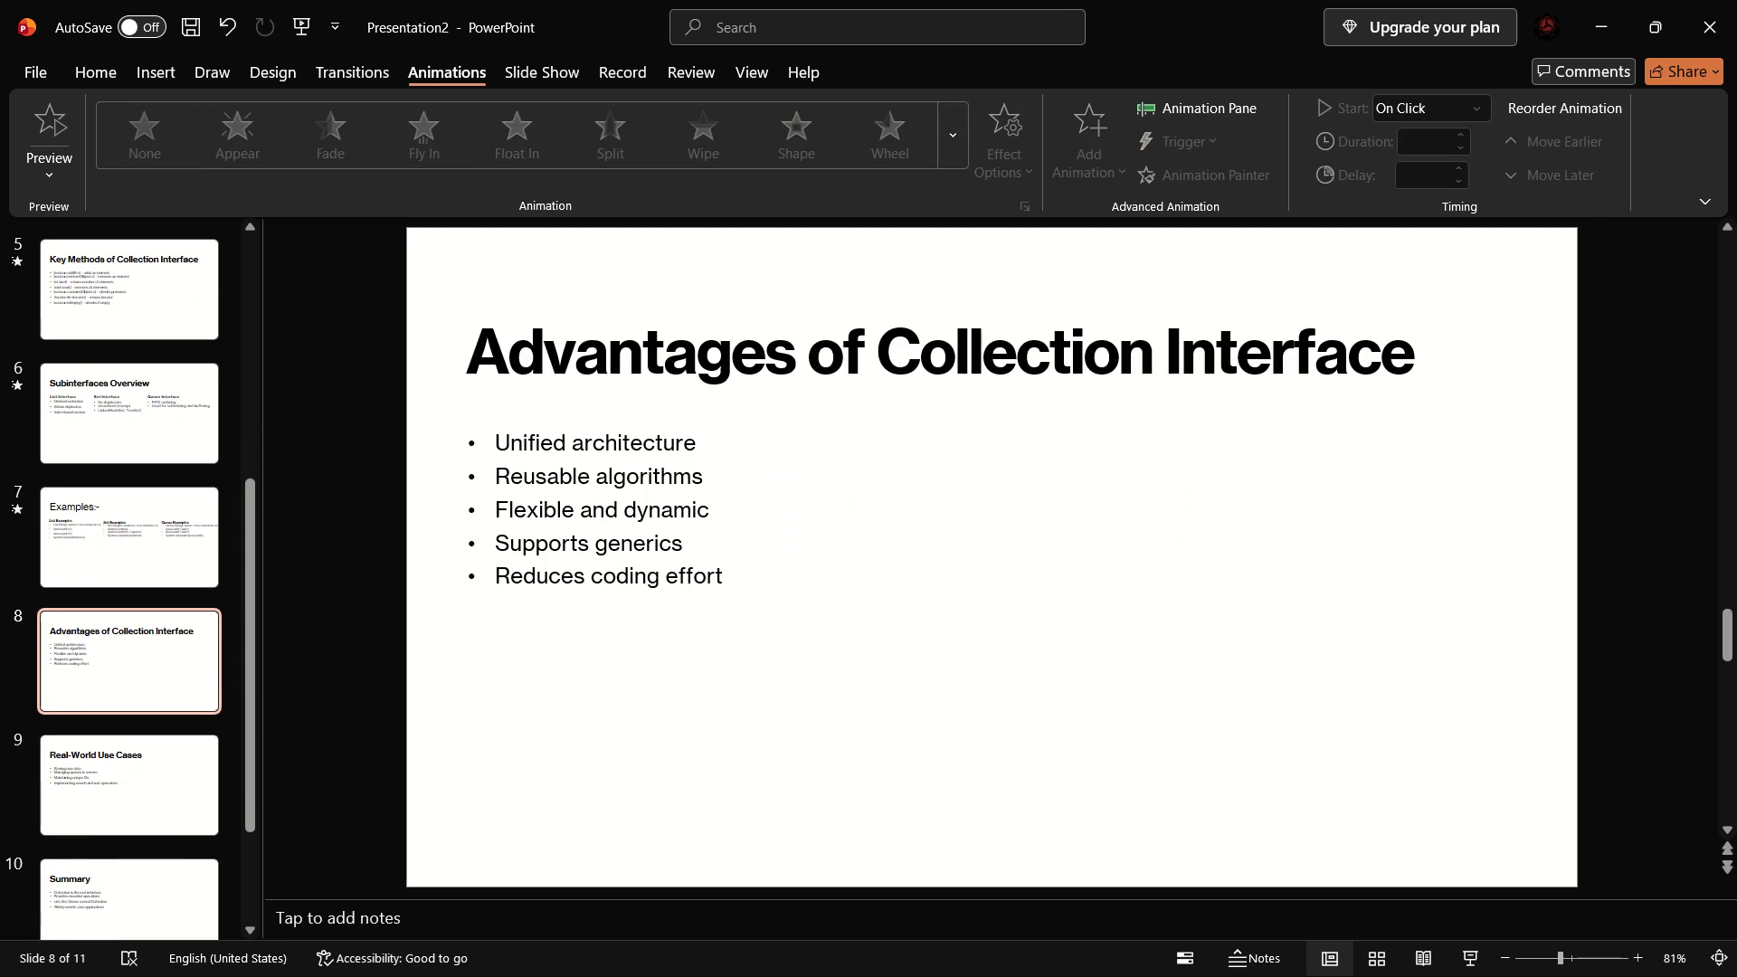
left_click(608, 337)
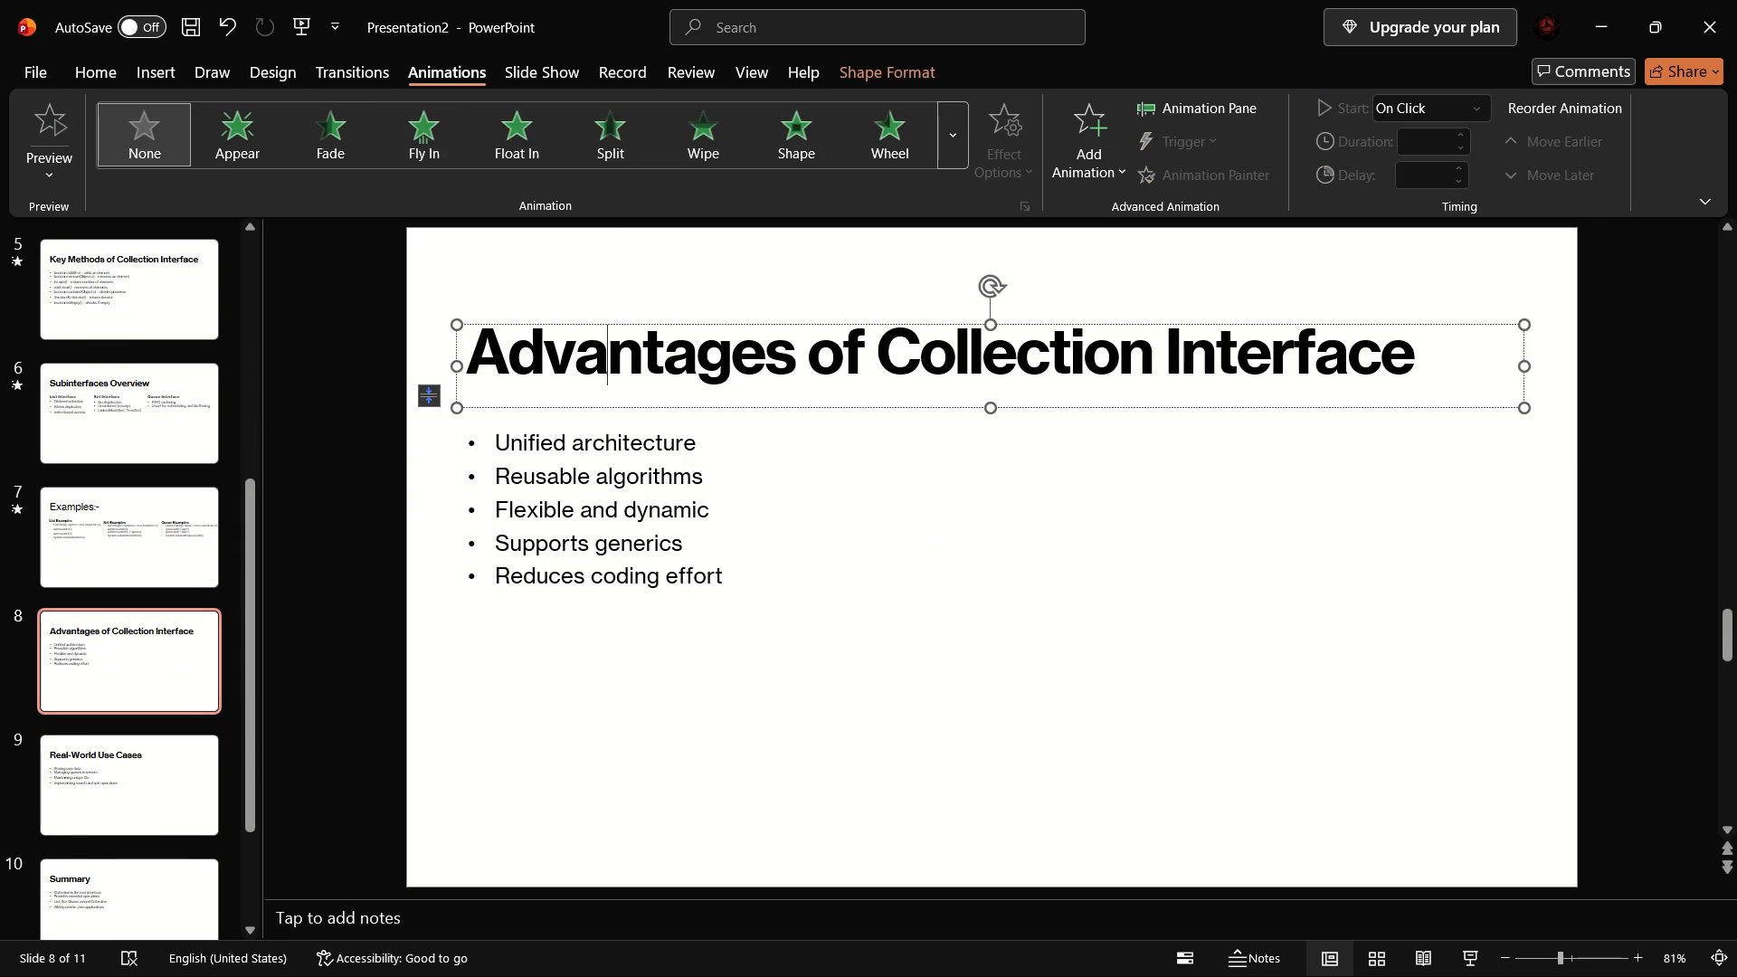
left_click(261, 146)
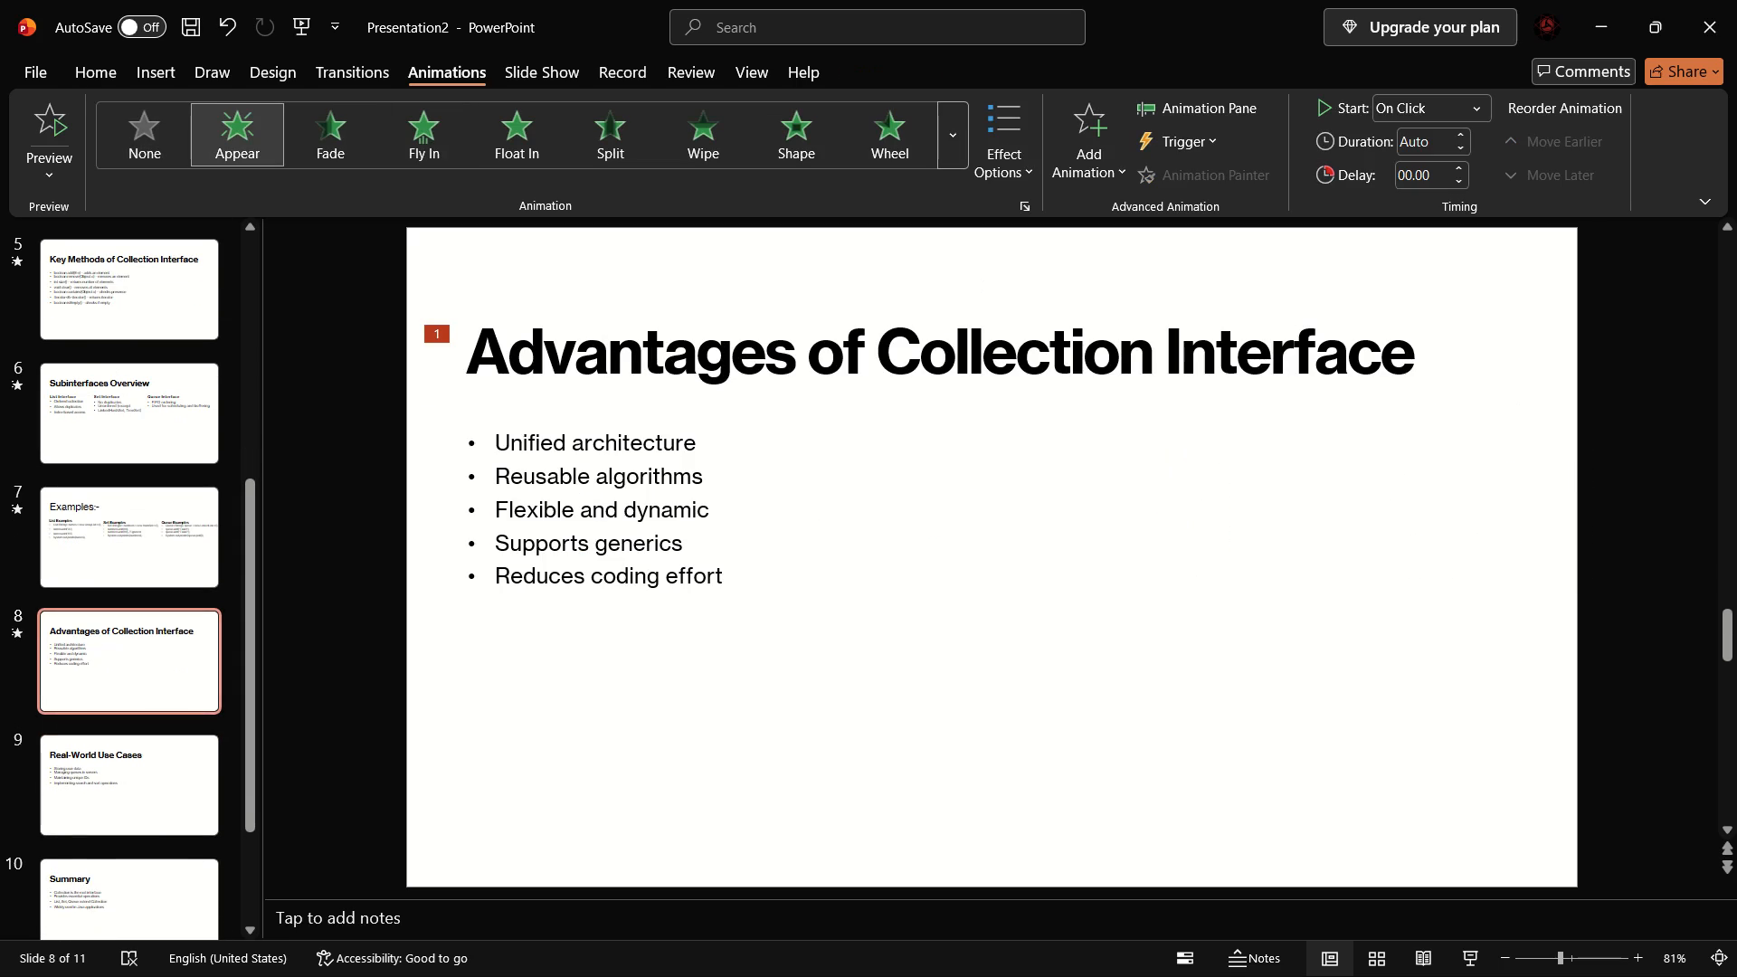
left_click_drag(486, 441, 707, 446)
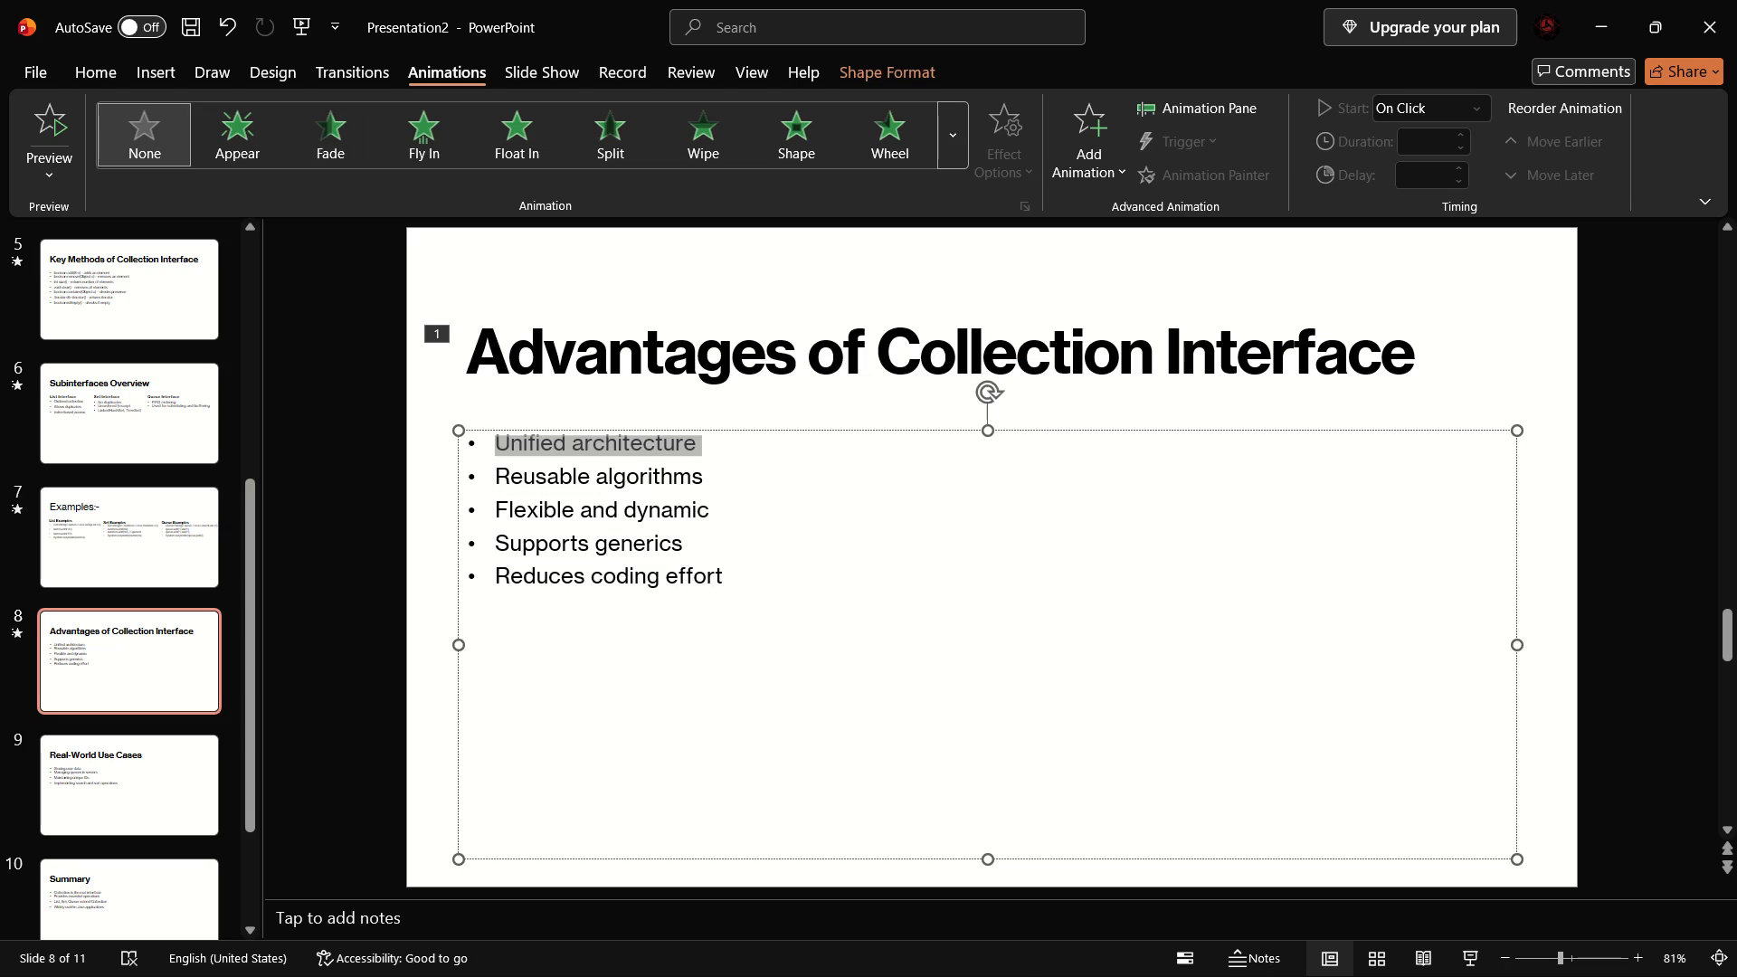
left_click(455, 153)
left_click(497, 482)
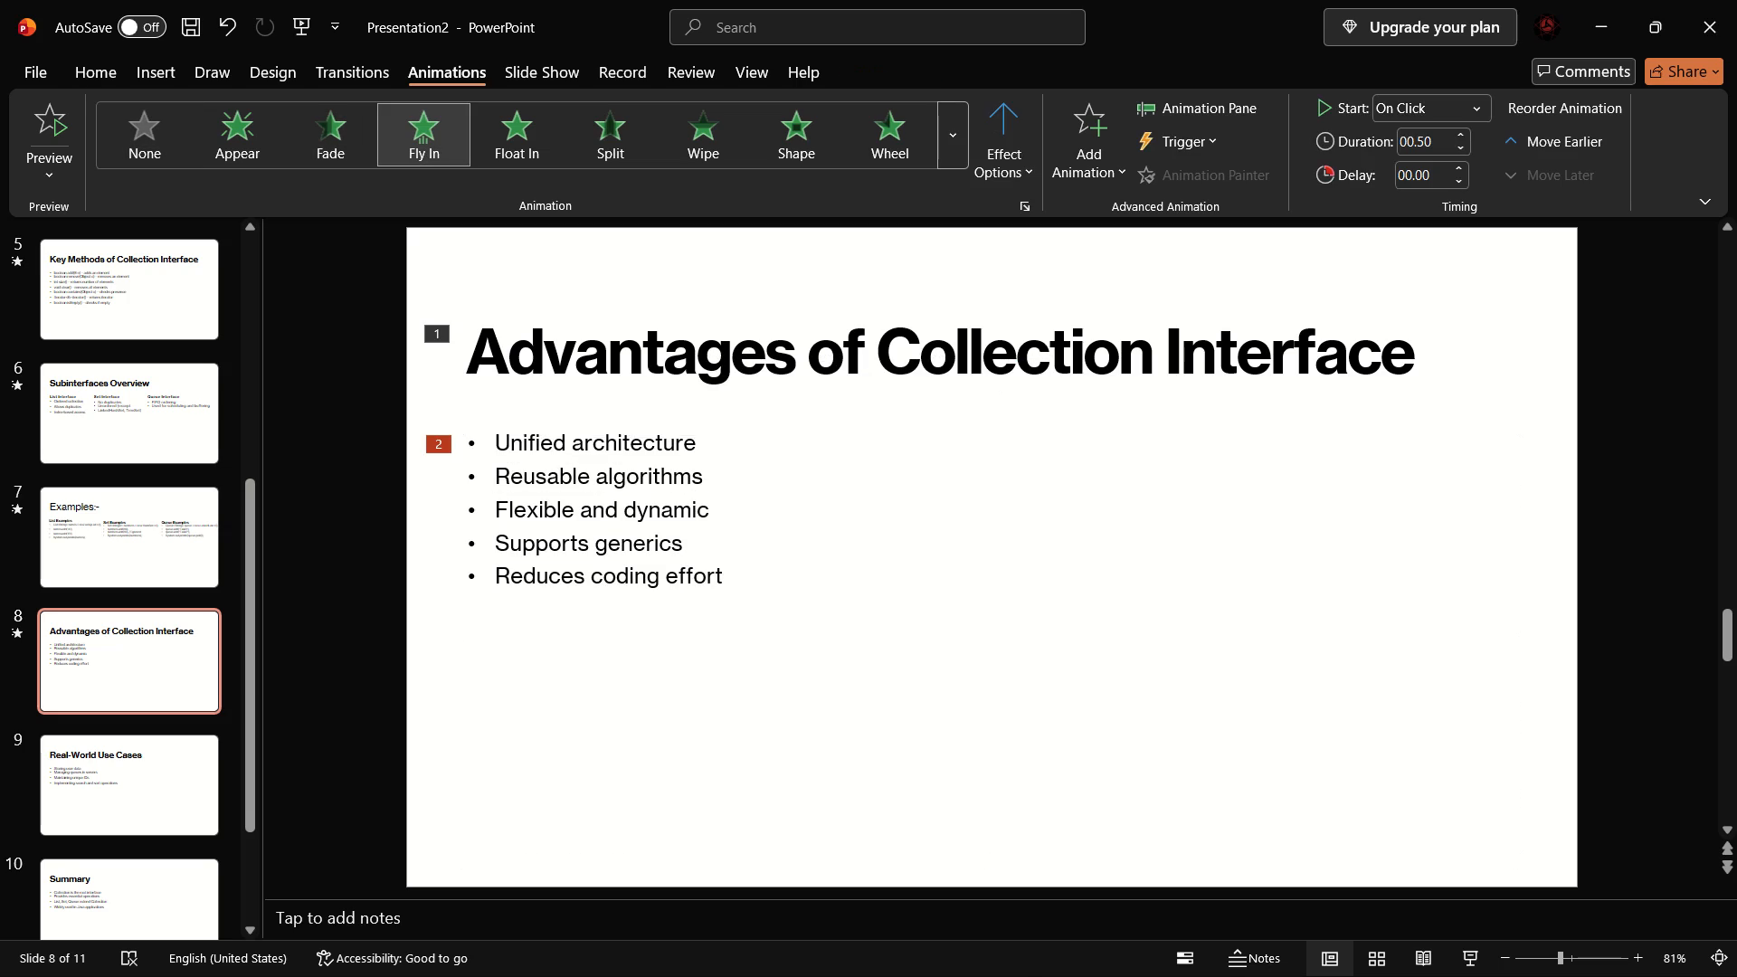
left_click(435, 148)
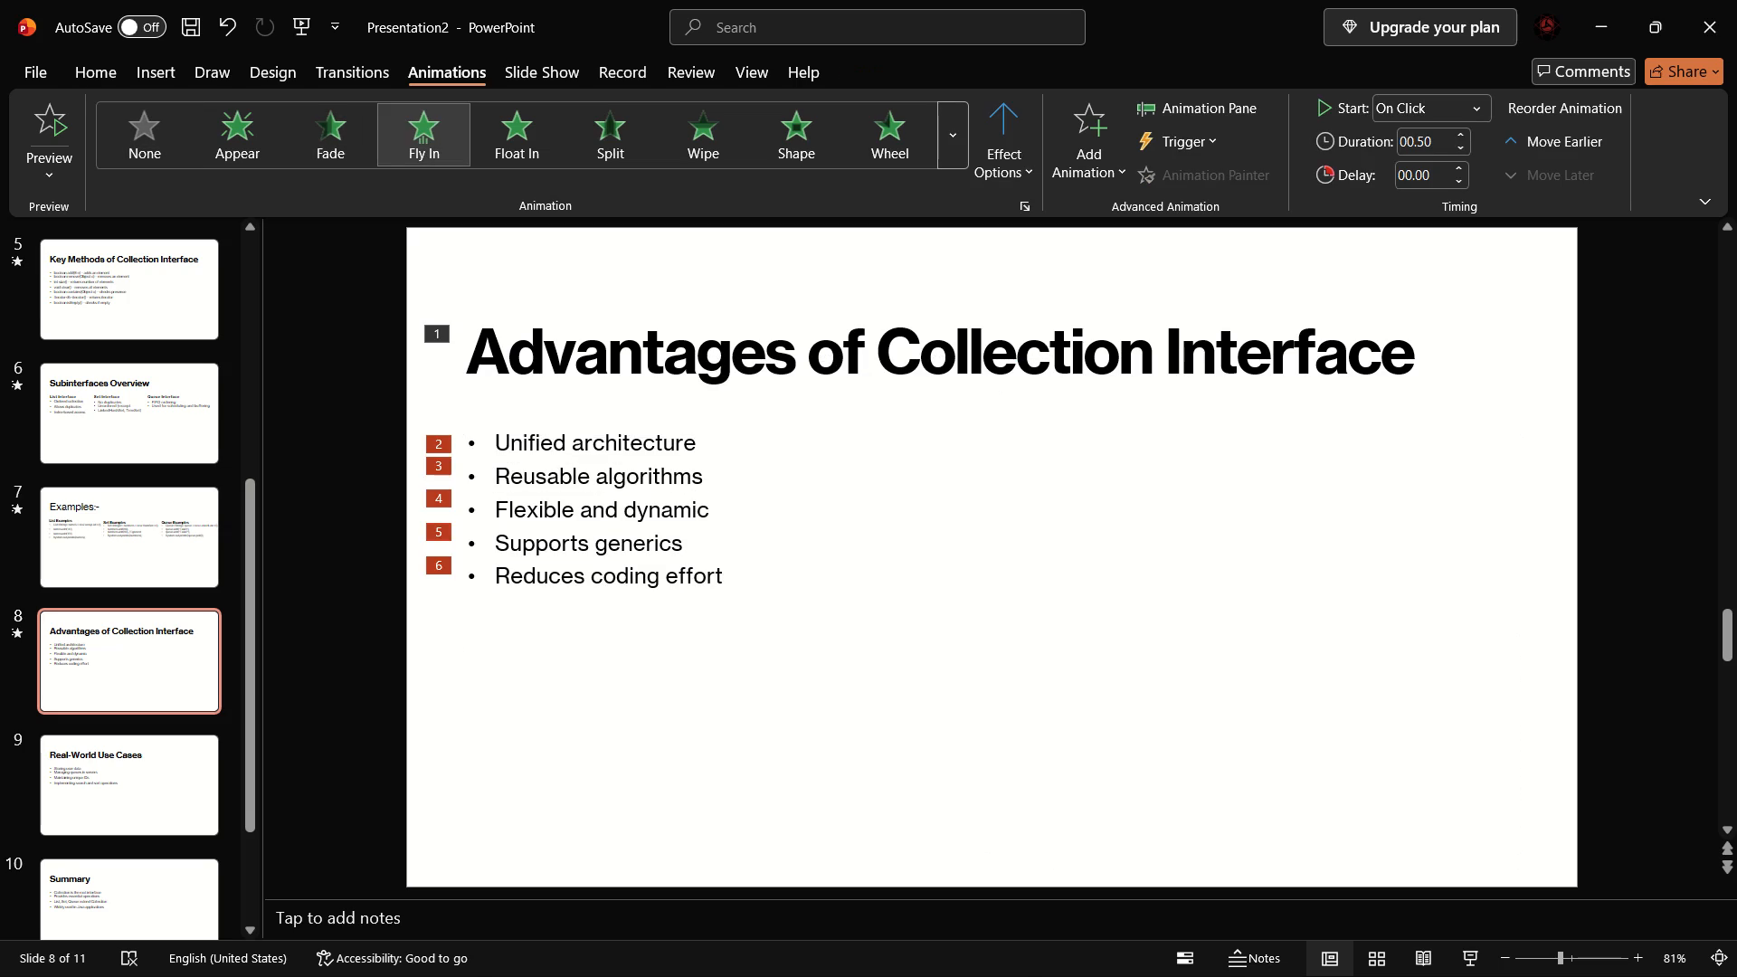
Animate slide 9 with Appear on the Real-World Use Cases title and Fly In on each of its four bullets.
left_click(138, 807)
left_click(567, 332)
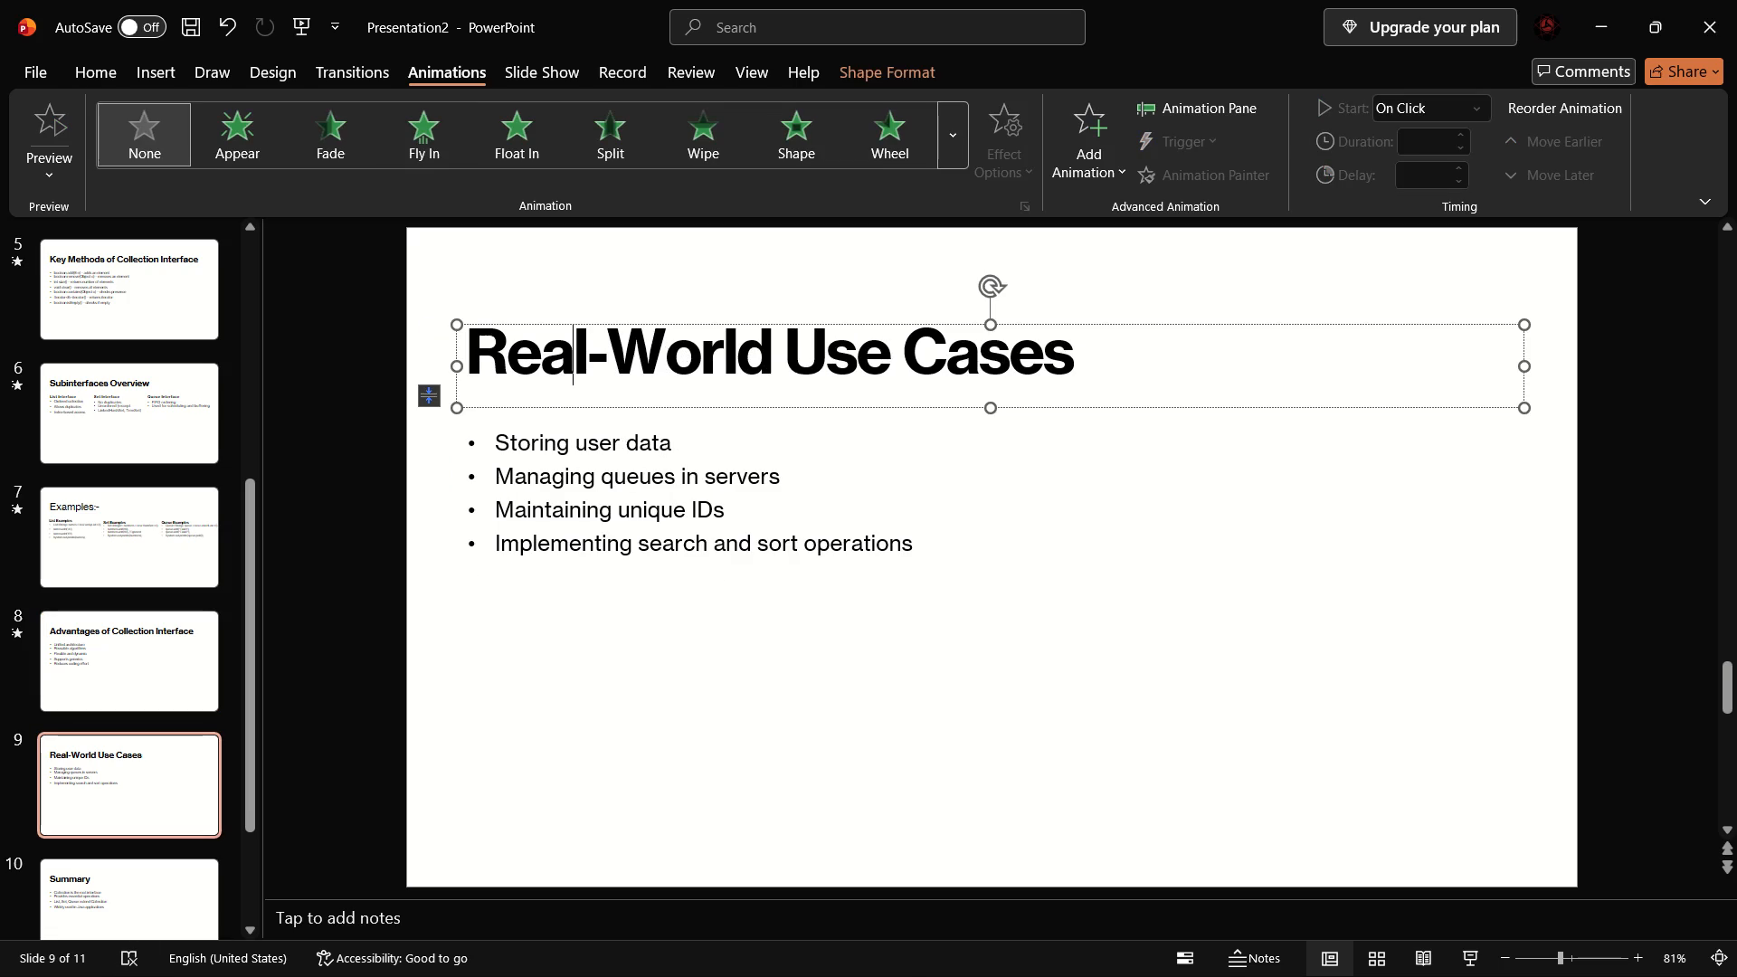
left_click_drag(567, 332, 424, 259)
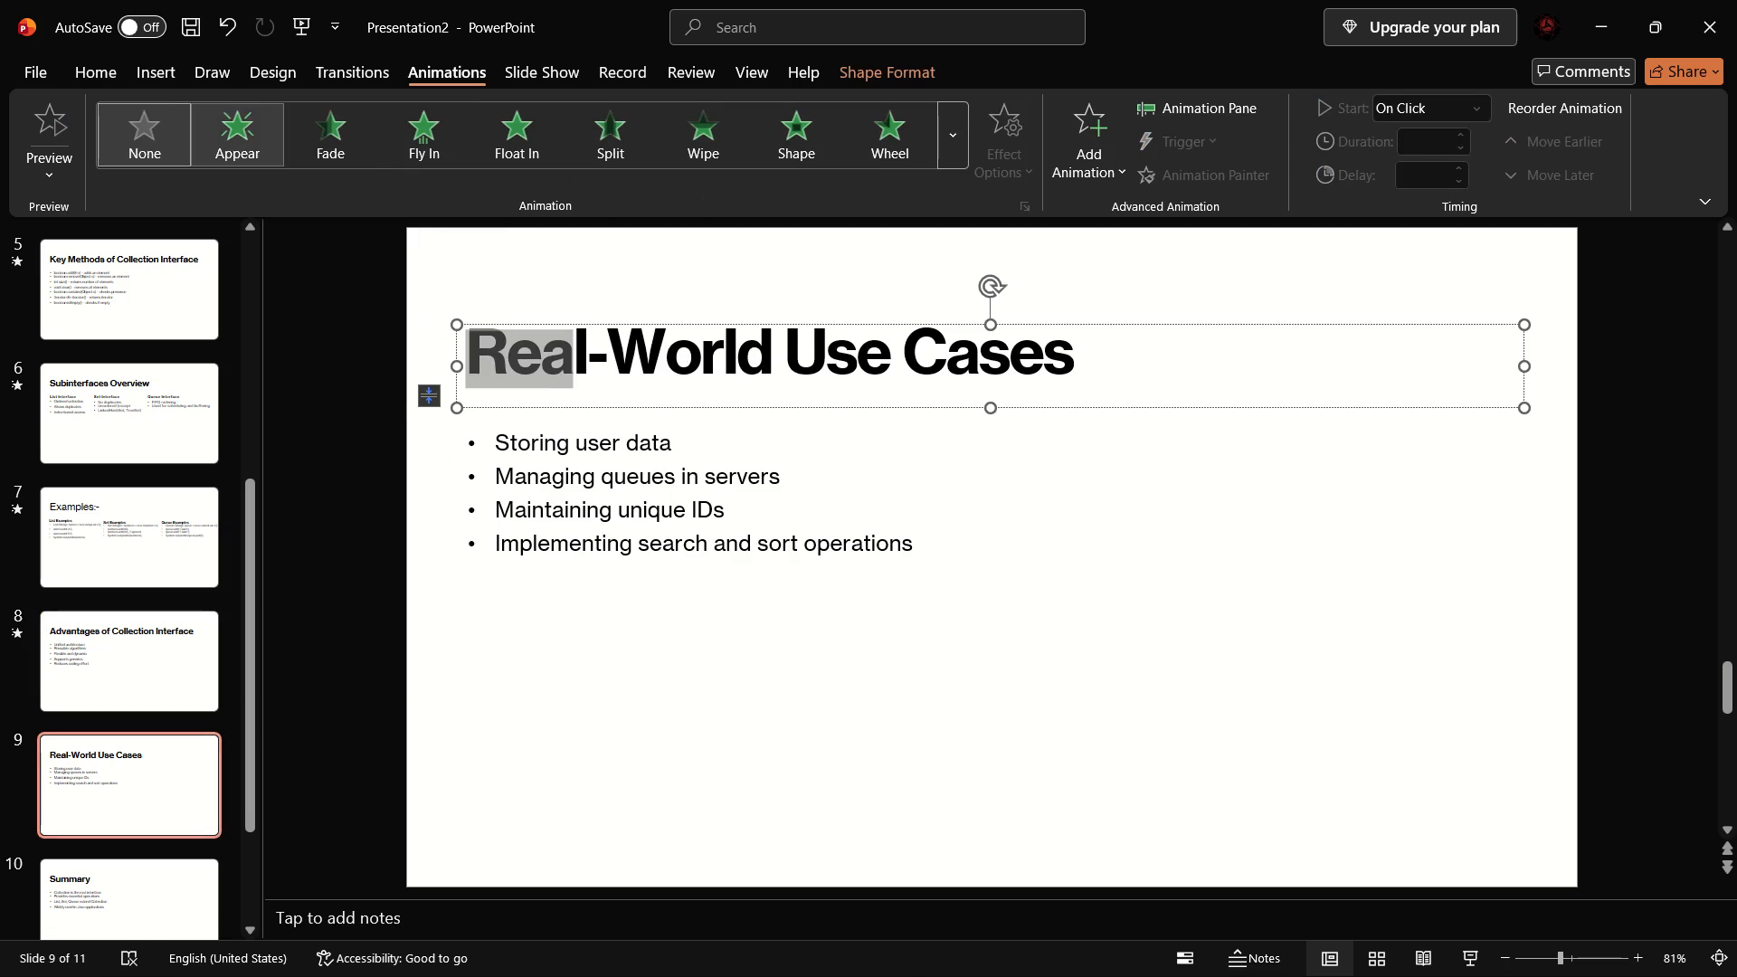
left_click(254, 143)
left_click(492, 450)
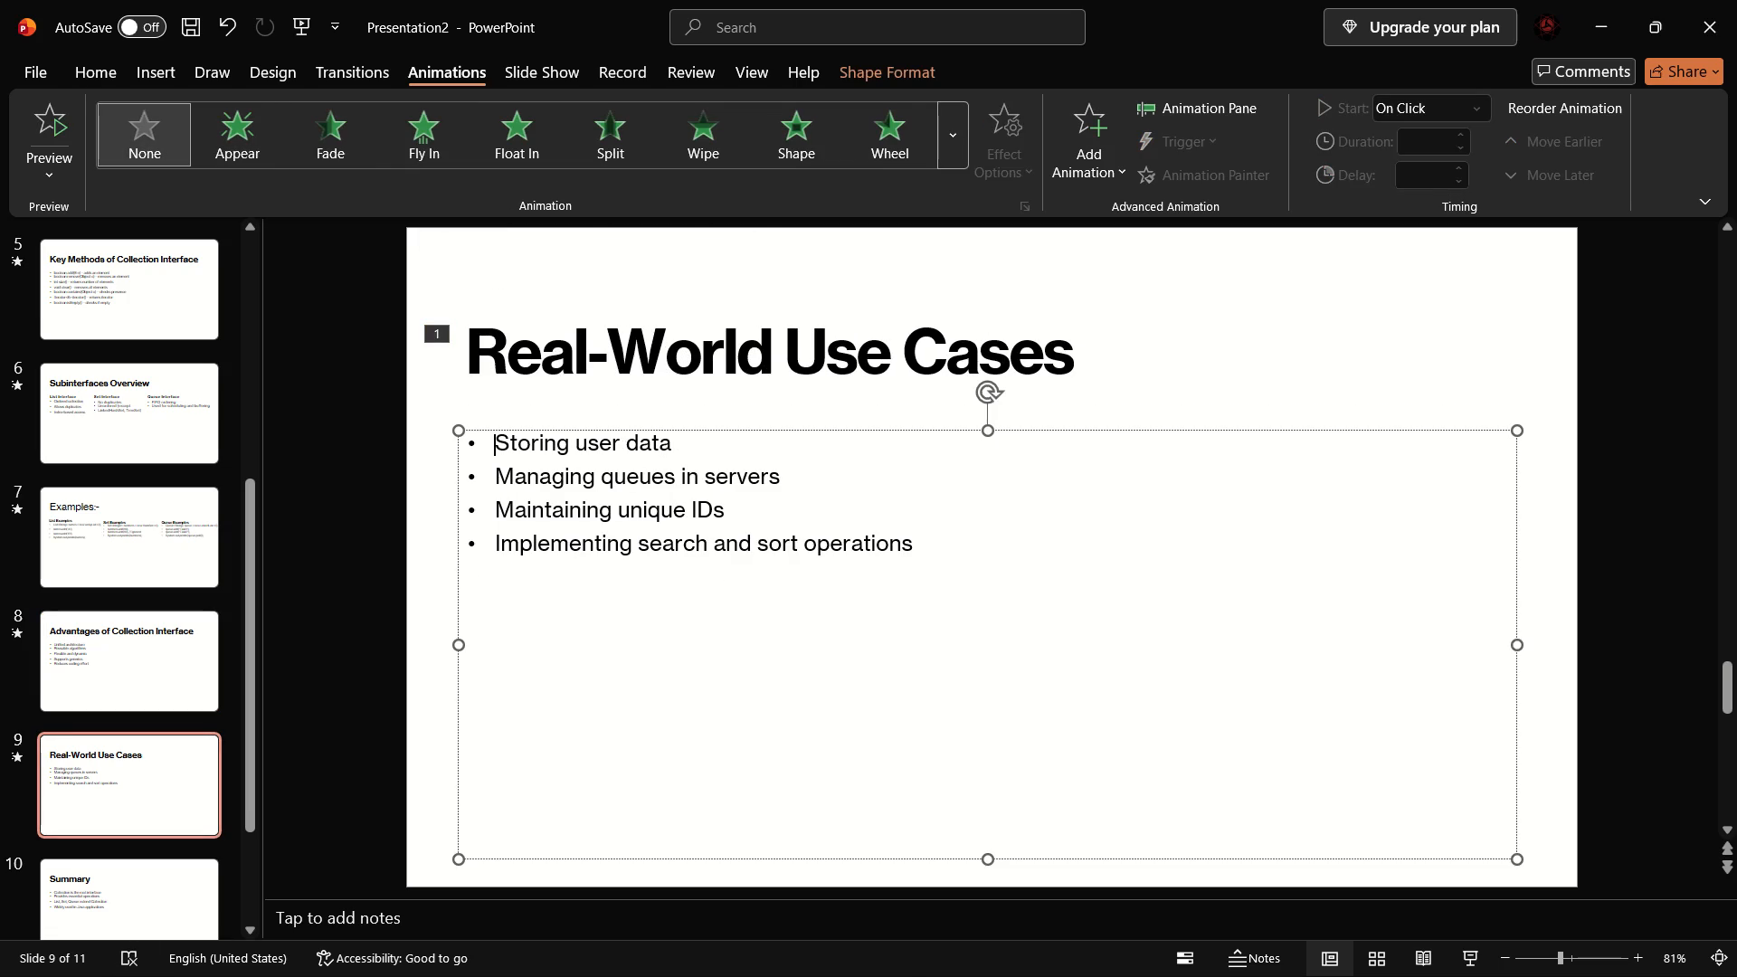
left_click(448, 157)
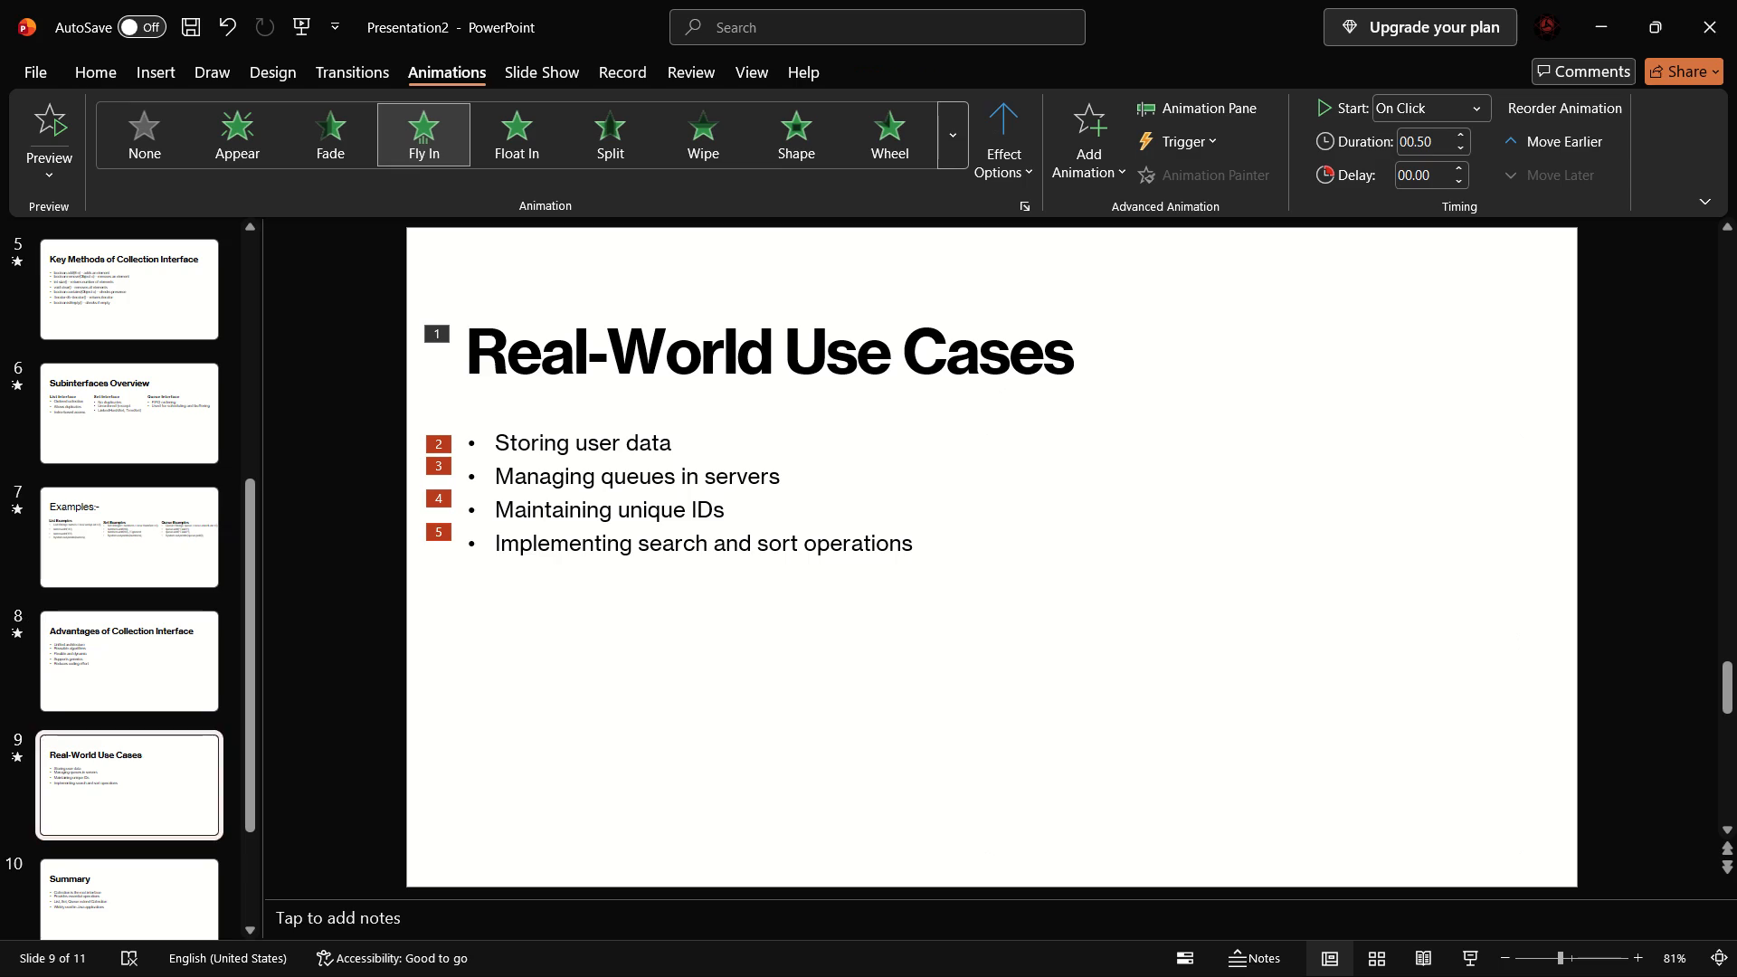
Animate slide 10 with Fly In on its four bullets and Appear on the Summary title, trying Fade and Fly In on the title first.
left_click(144, 880)
left_click(520, 321)
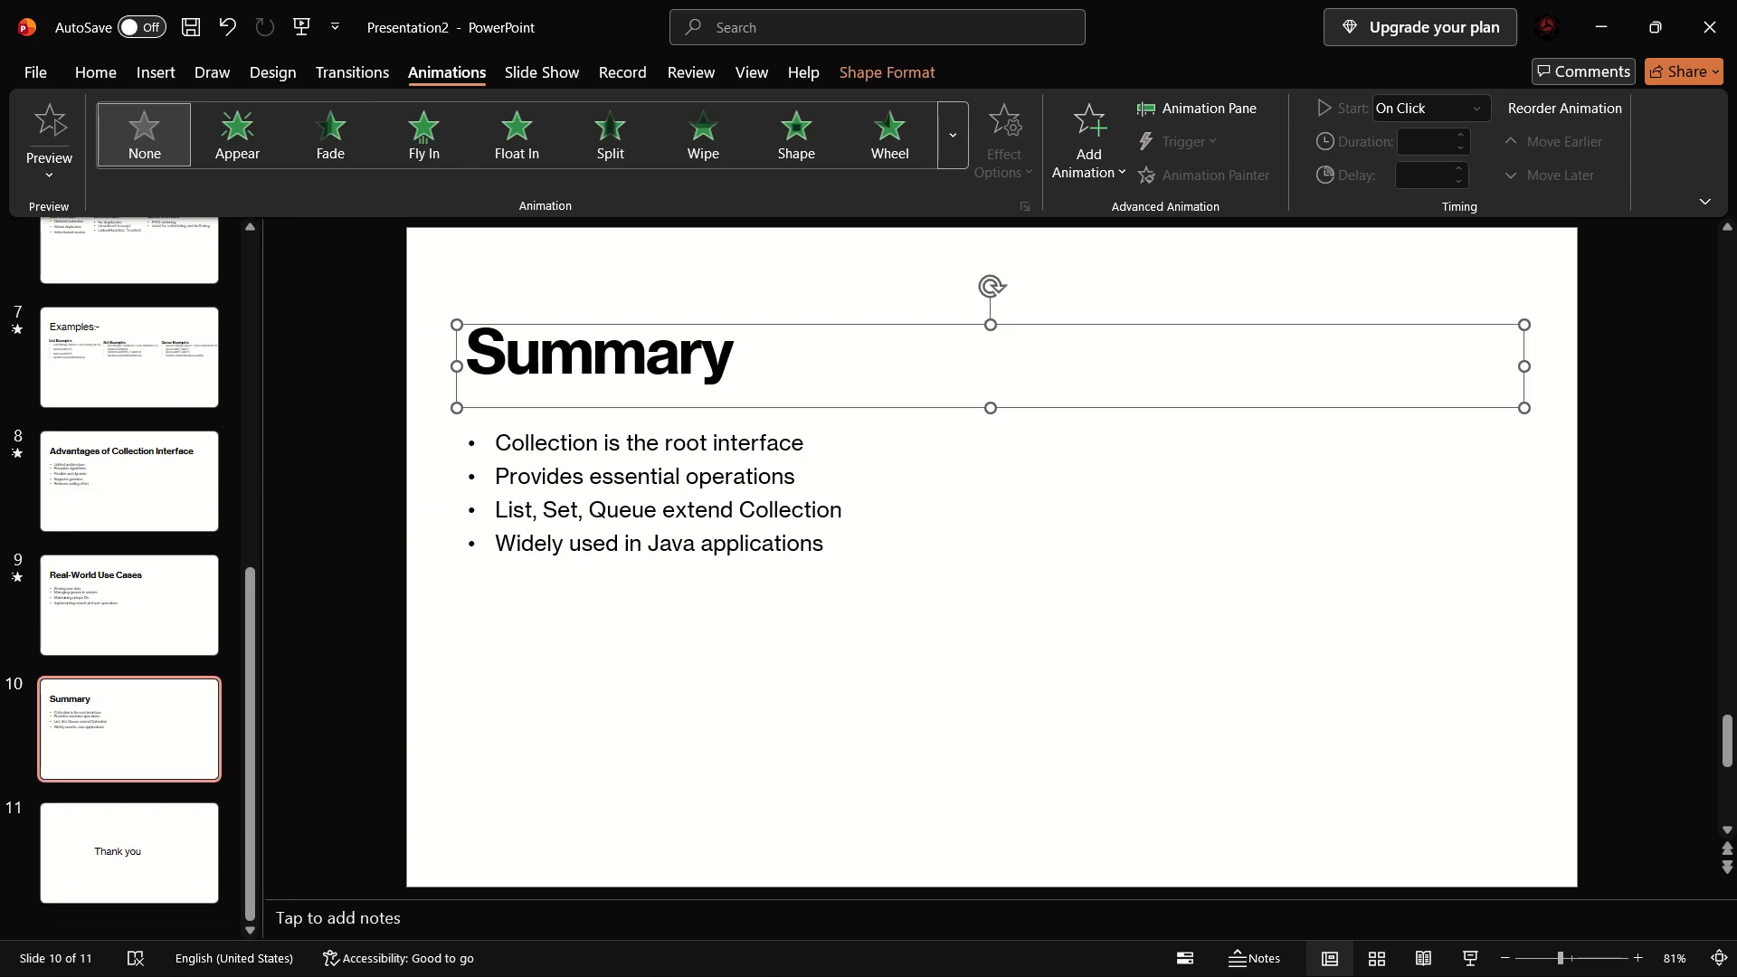
left_click(241, 115)
left_click(369, 128)
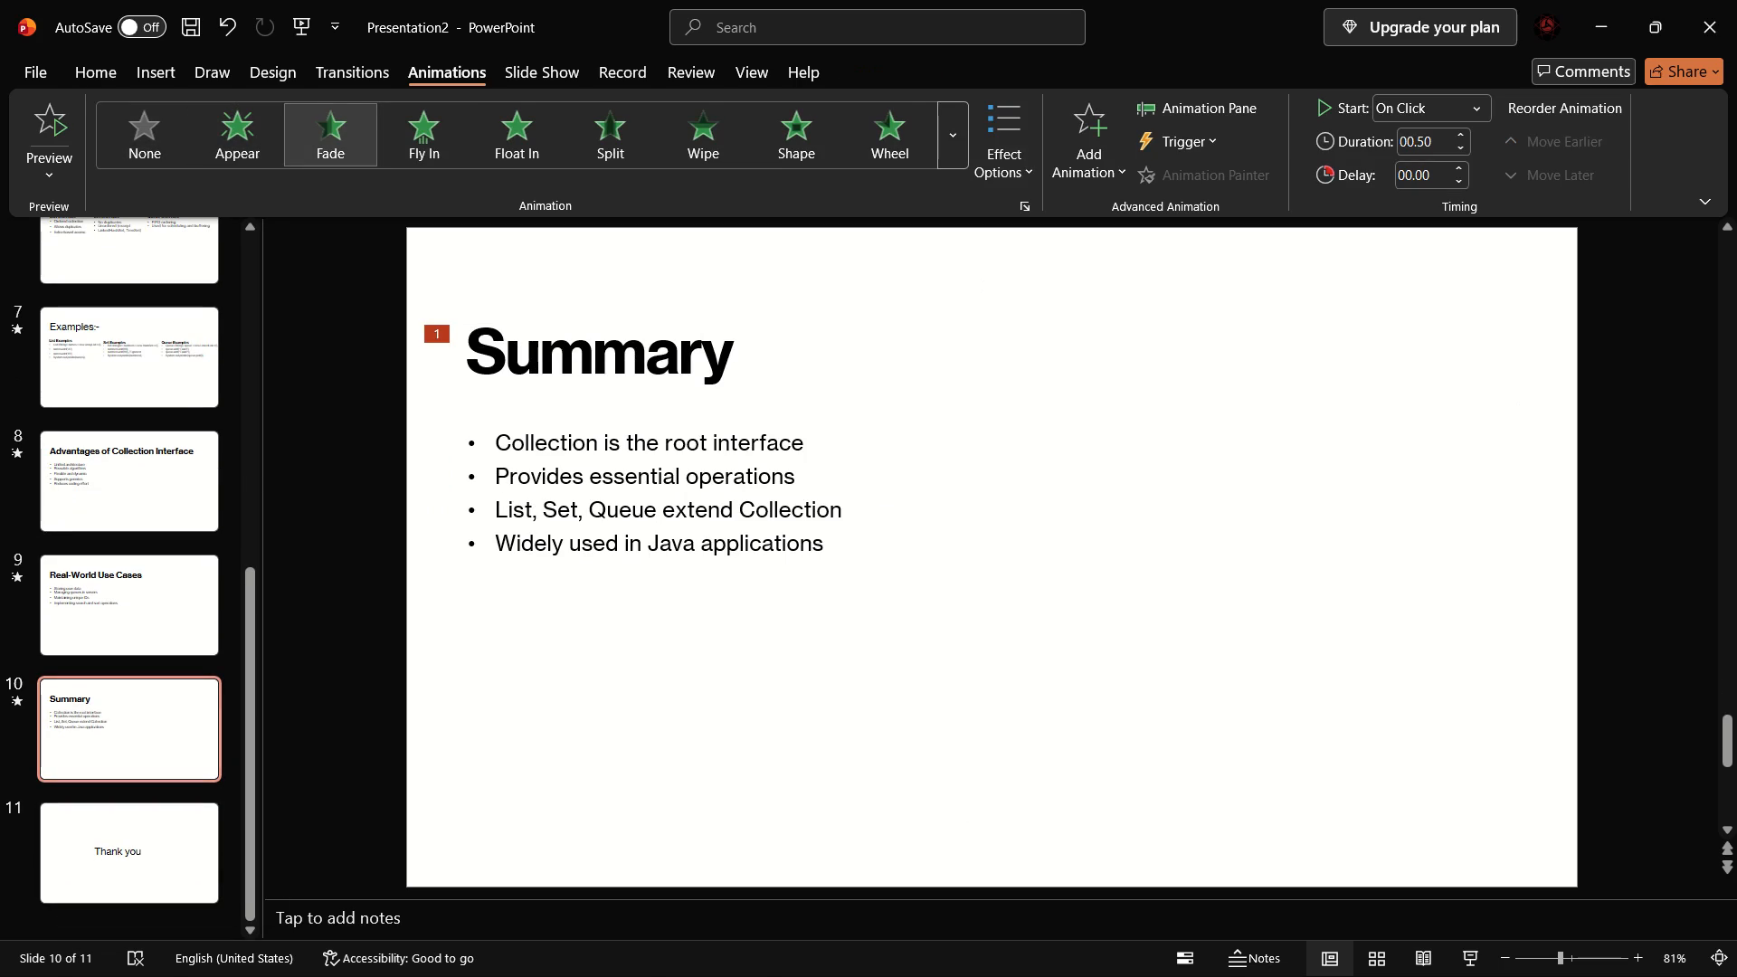
left_click(269, 131)
left_click_drag(354, 135, 378, 136)
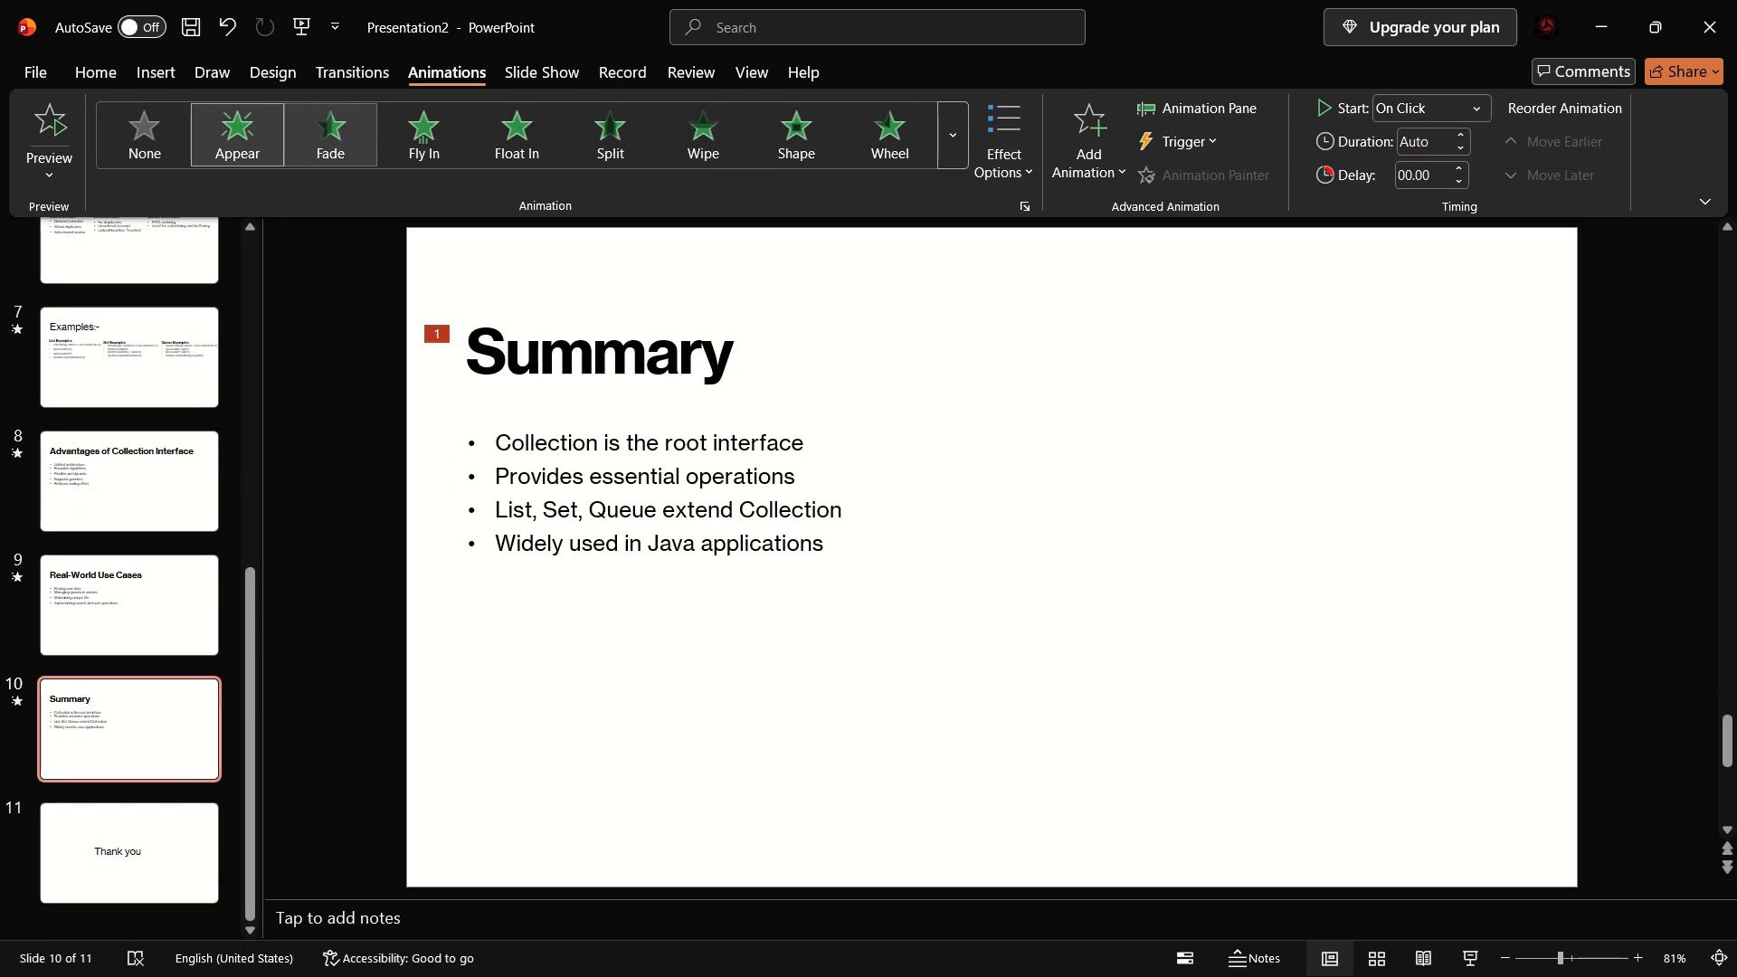
left_click_drag(378, 136, 305, 138)
left_click(286, 138)
left_click(259, 136)
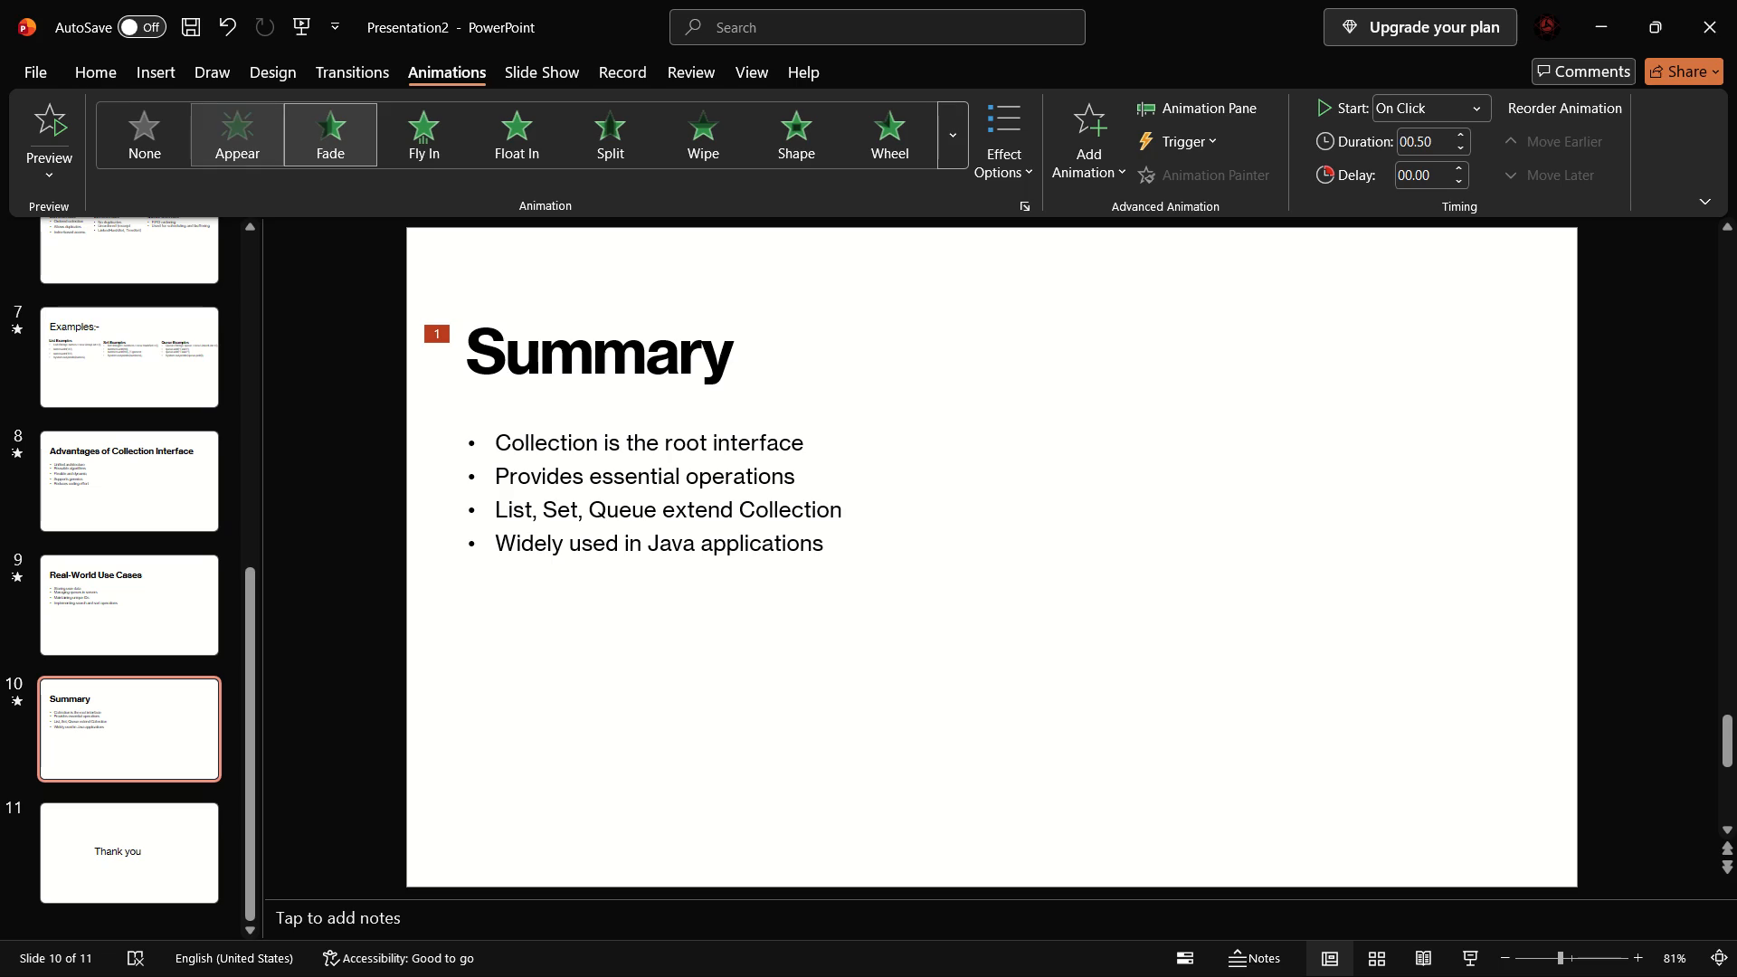
left_click(429, 138)
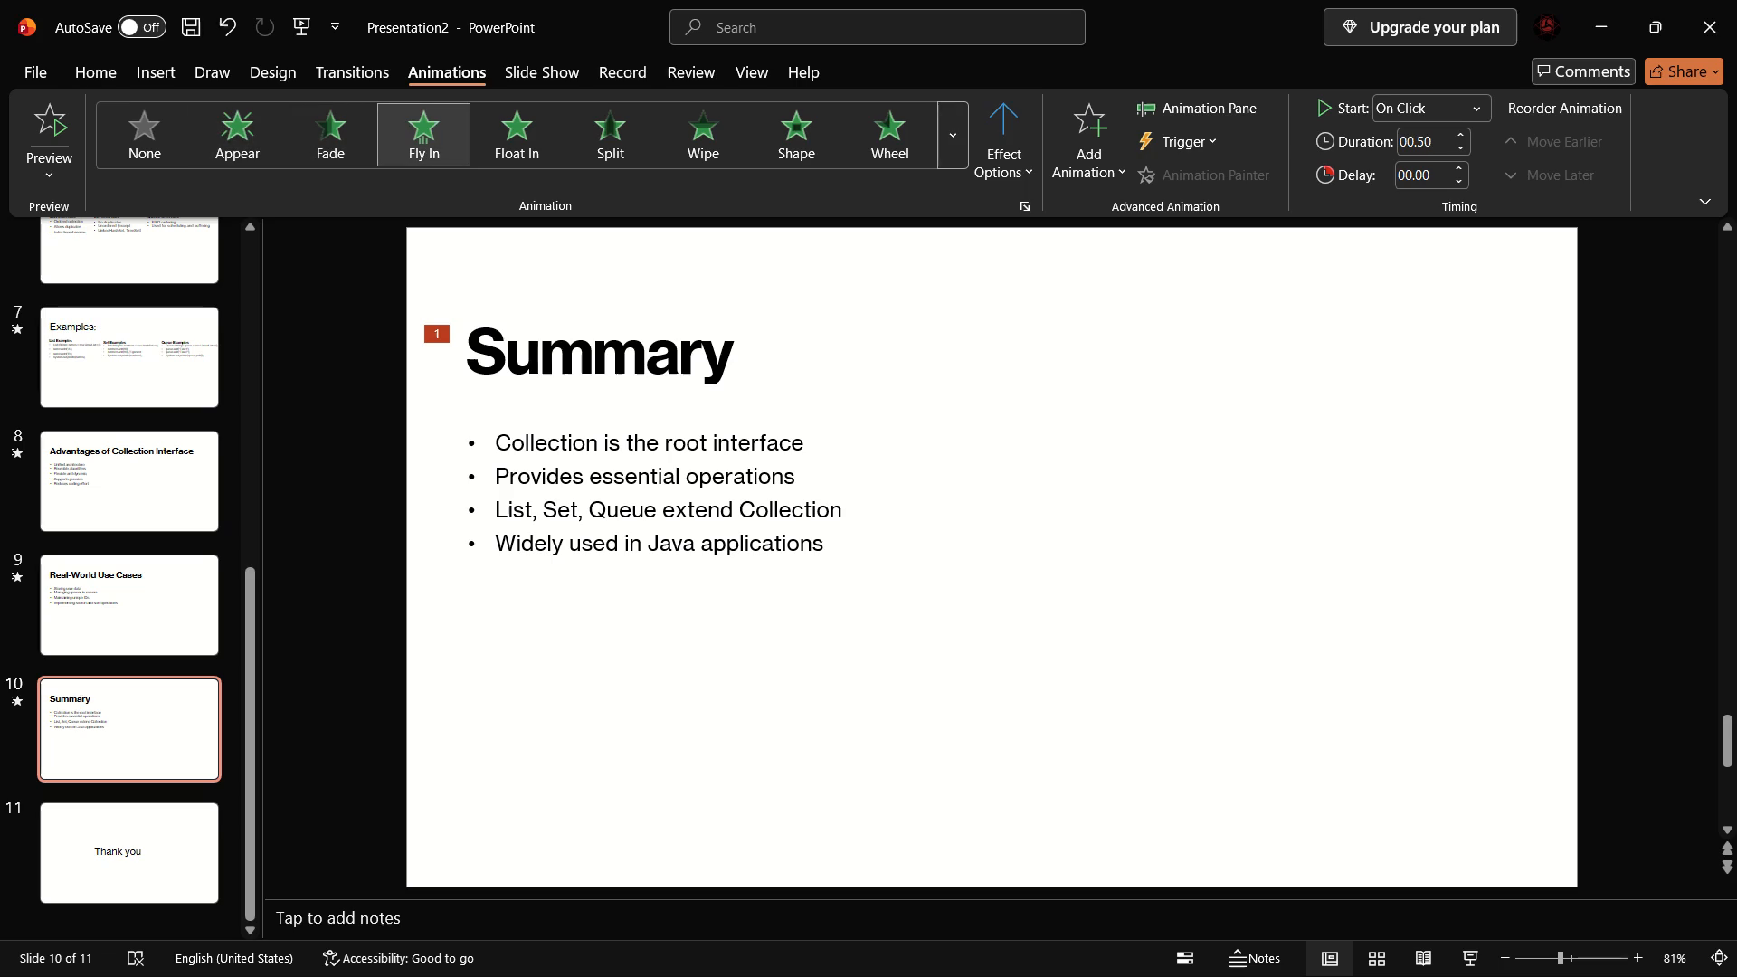
left_click(484, 438)
left_click(429, 155)
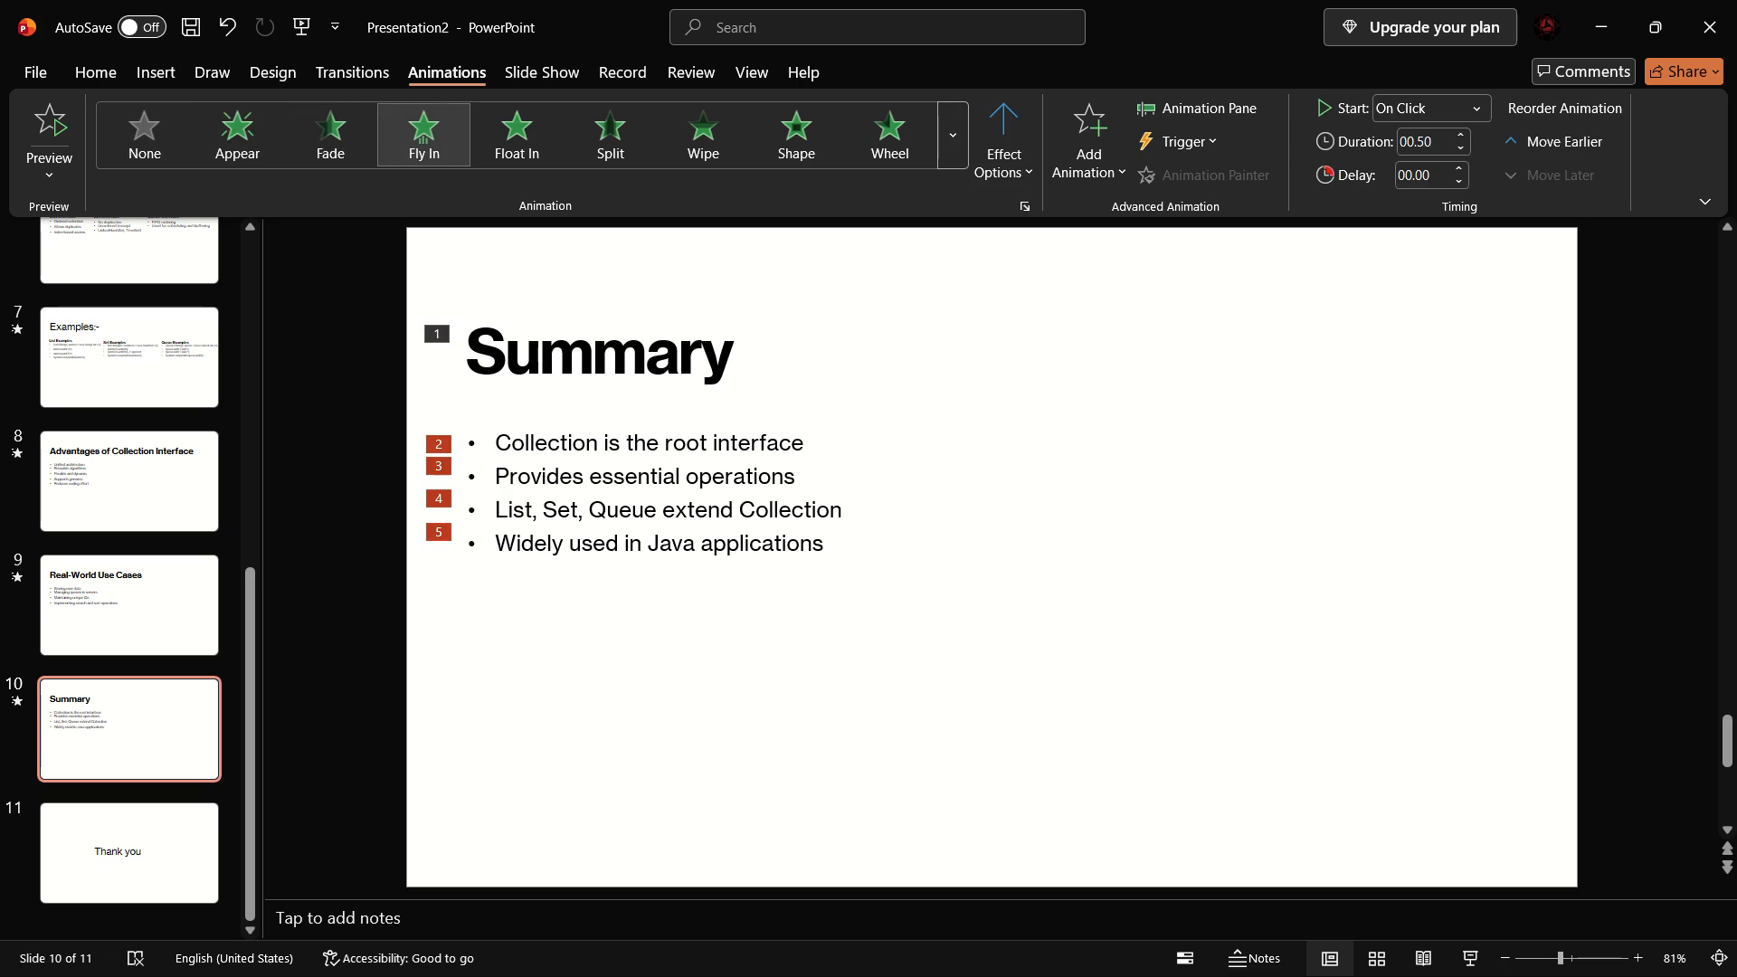
left_click(569, 317)
left_click(191, 124)
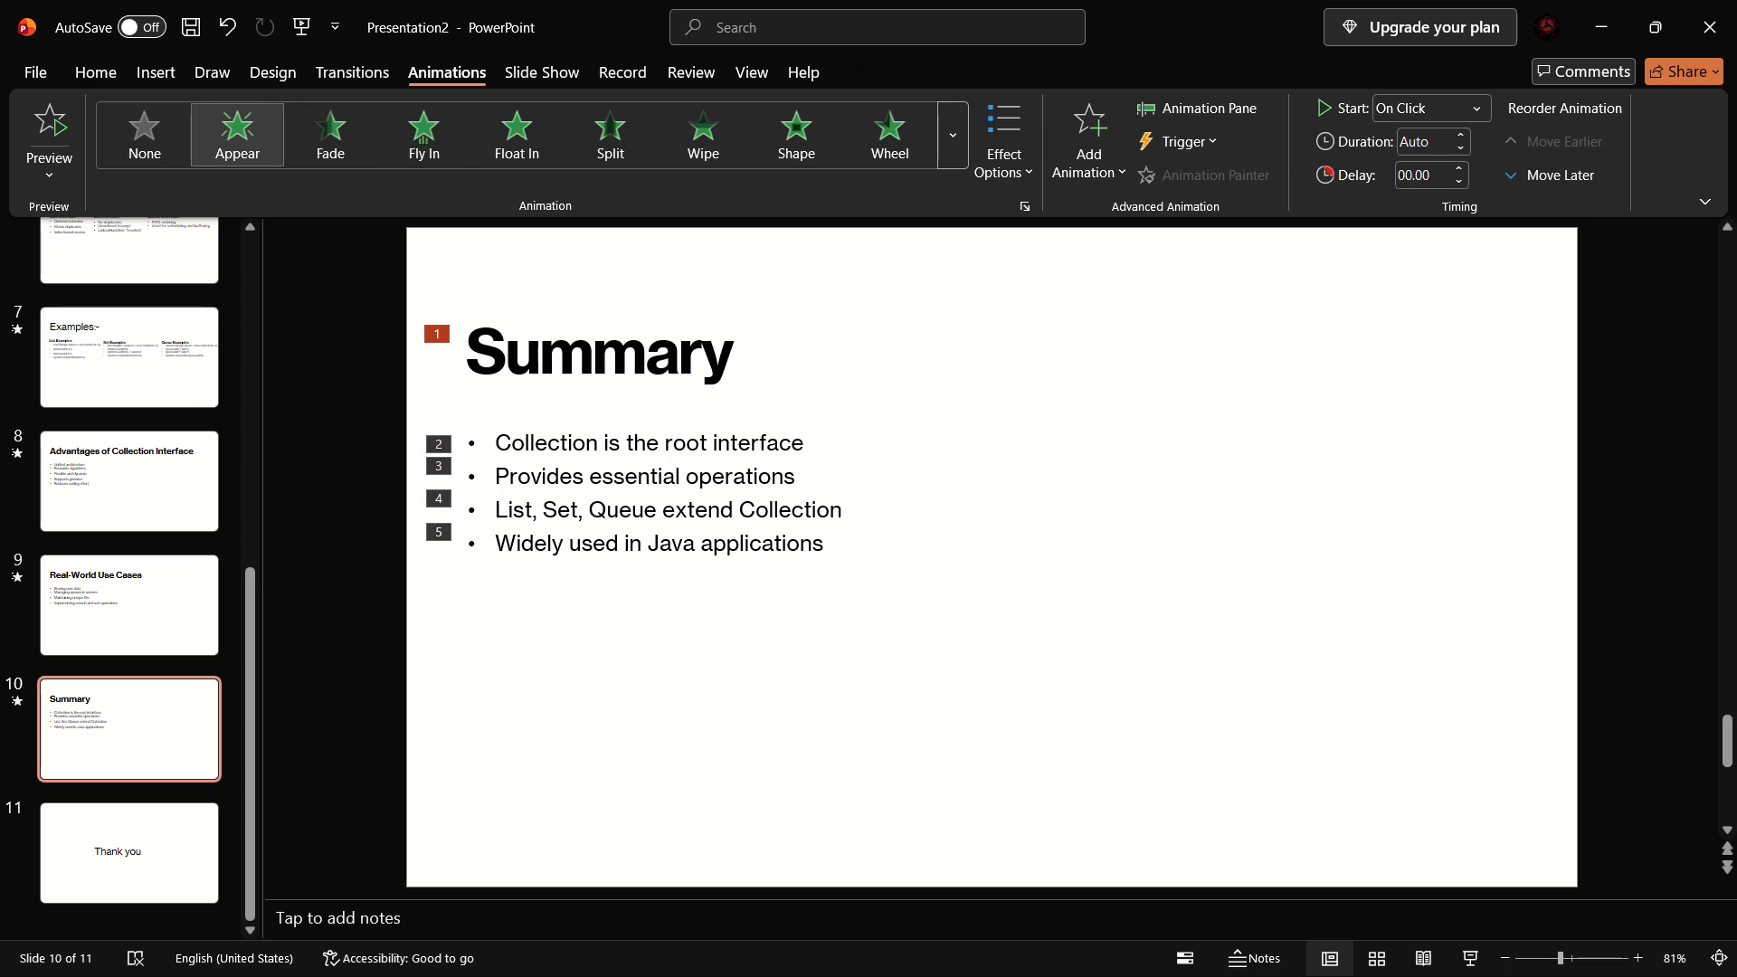
Animate the Thank you text on slide 11 with Split, using the Vertical Out direction.
left_click(127, 816)
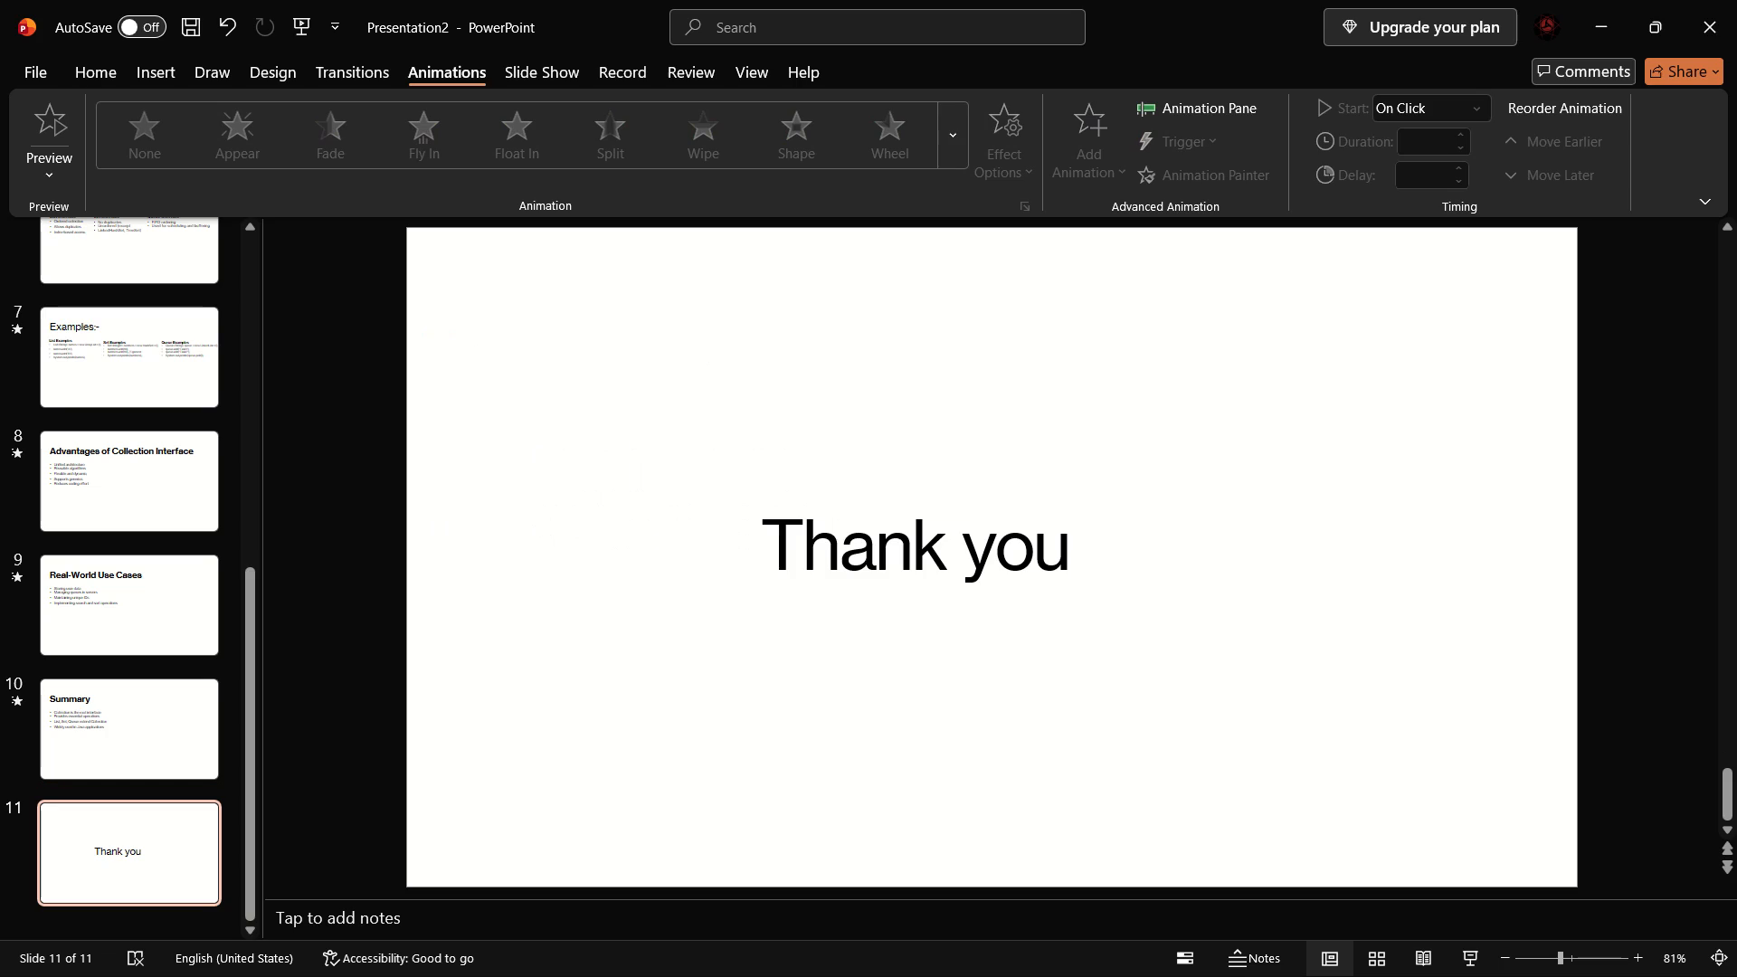
left_click_drag(783, 545, 1127, 541)
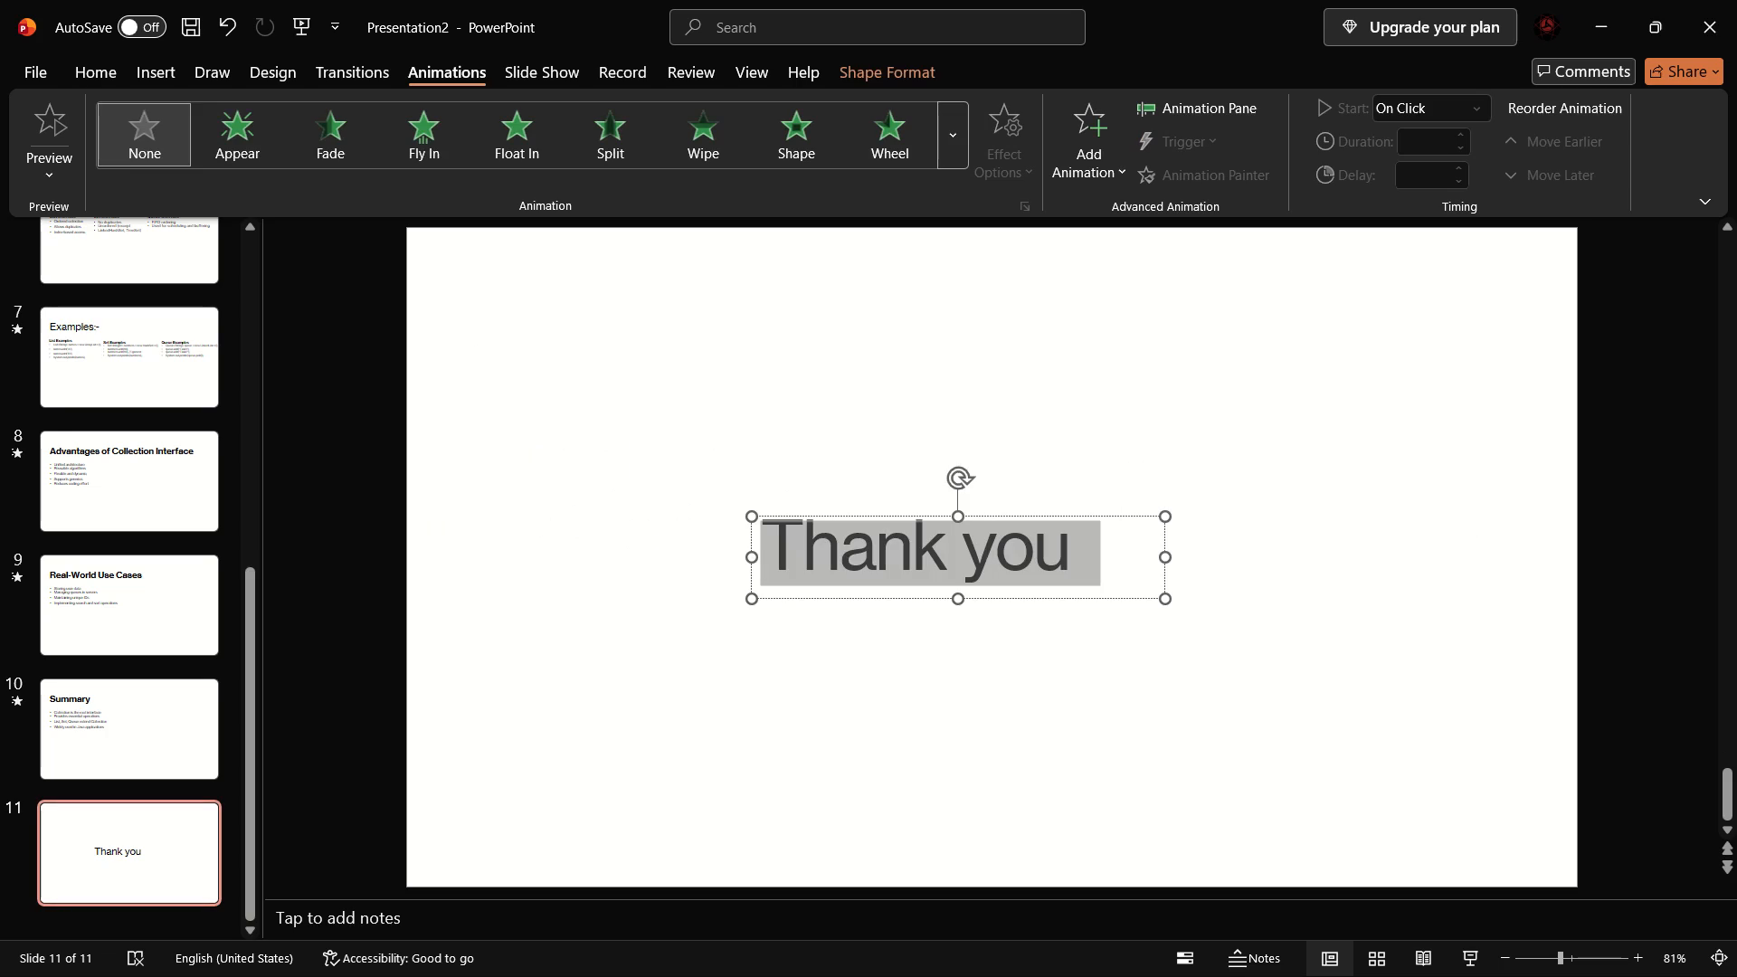
left_click(304, 145)
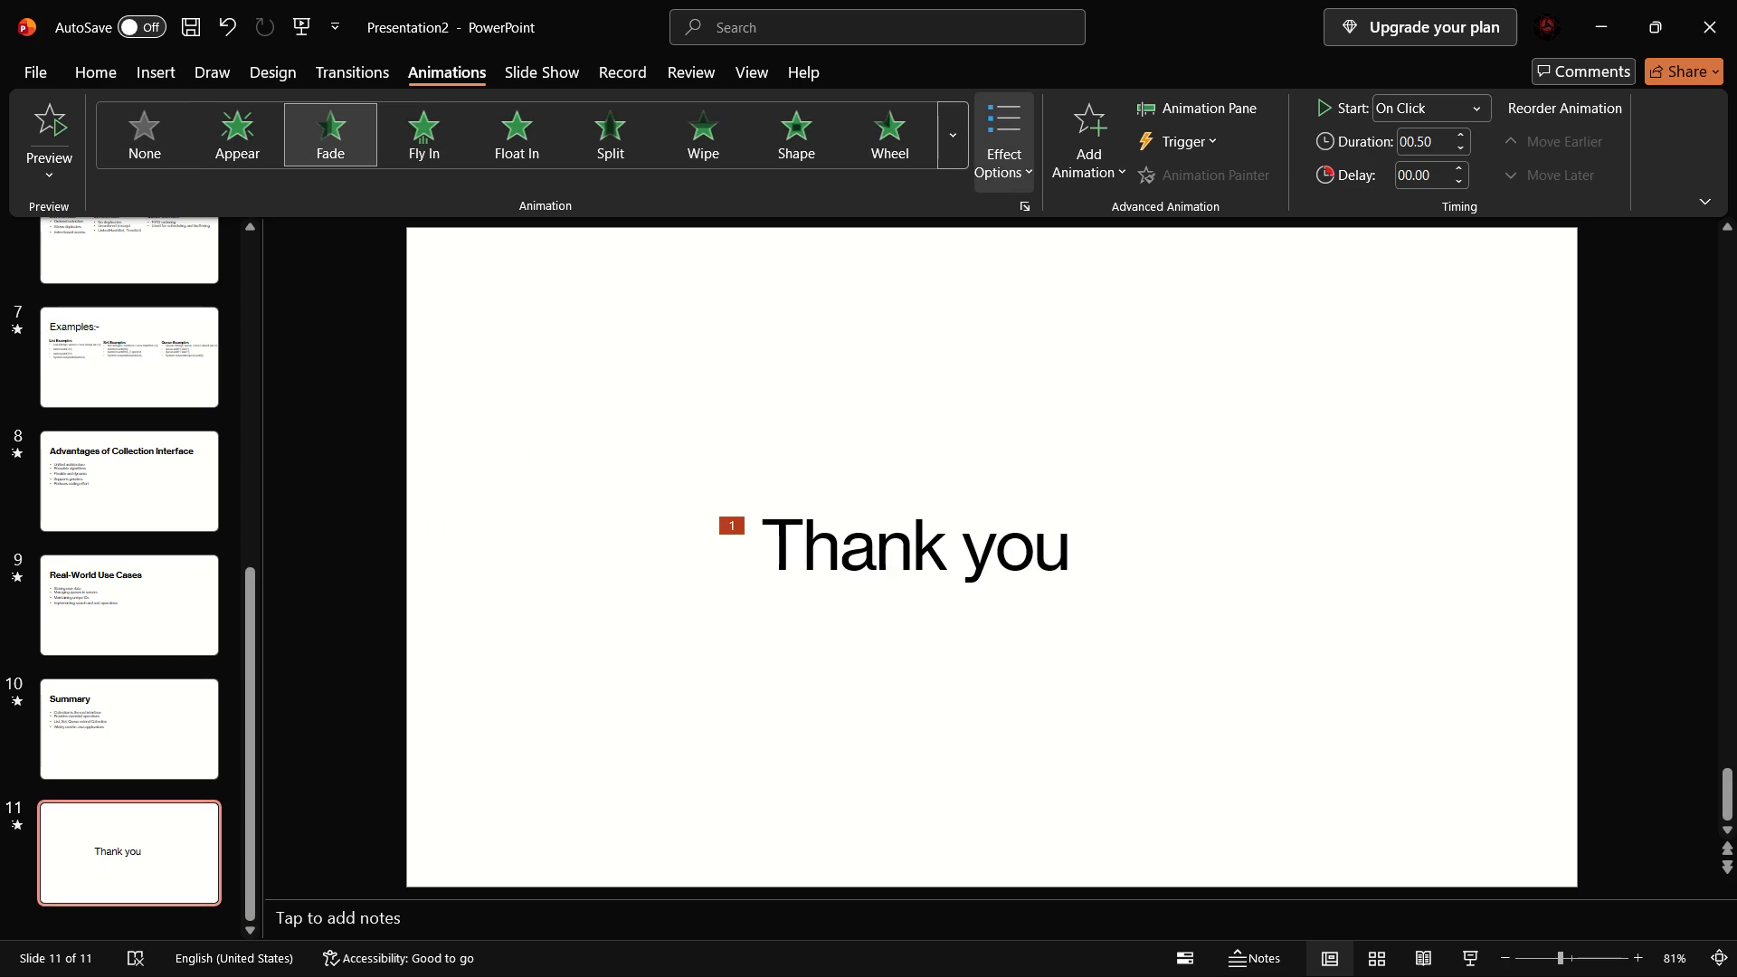
left_click(1033, 181)
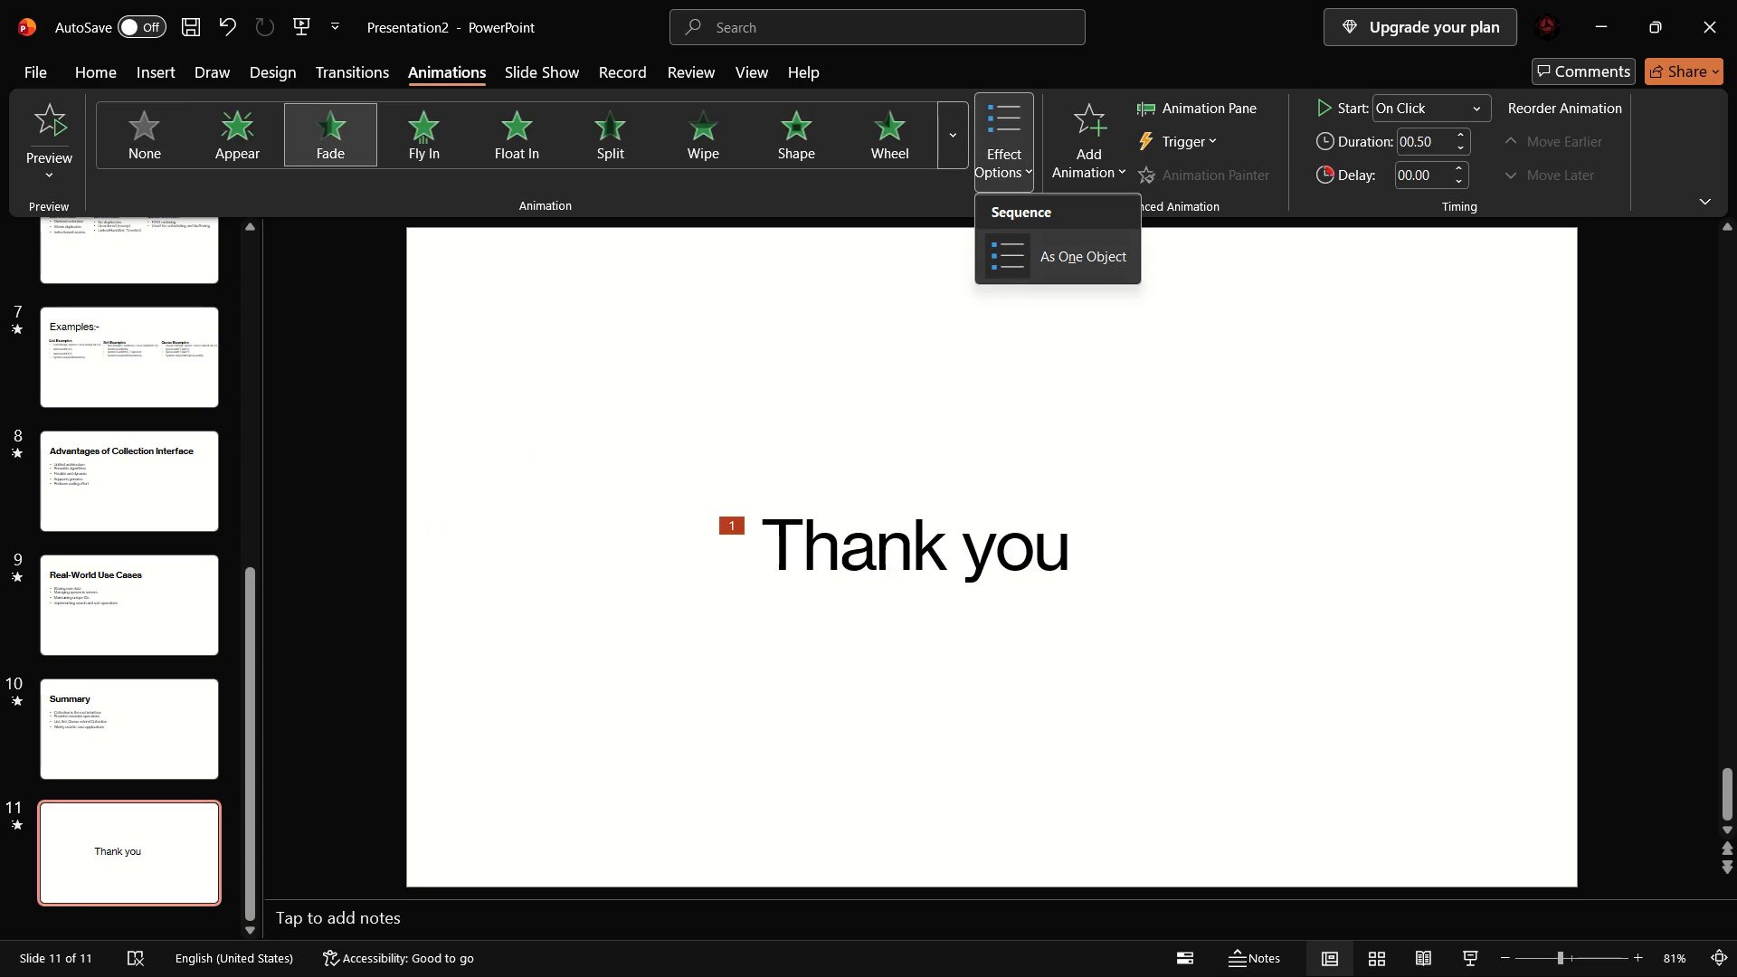
left_click(626, 135)
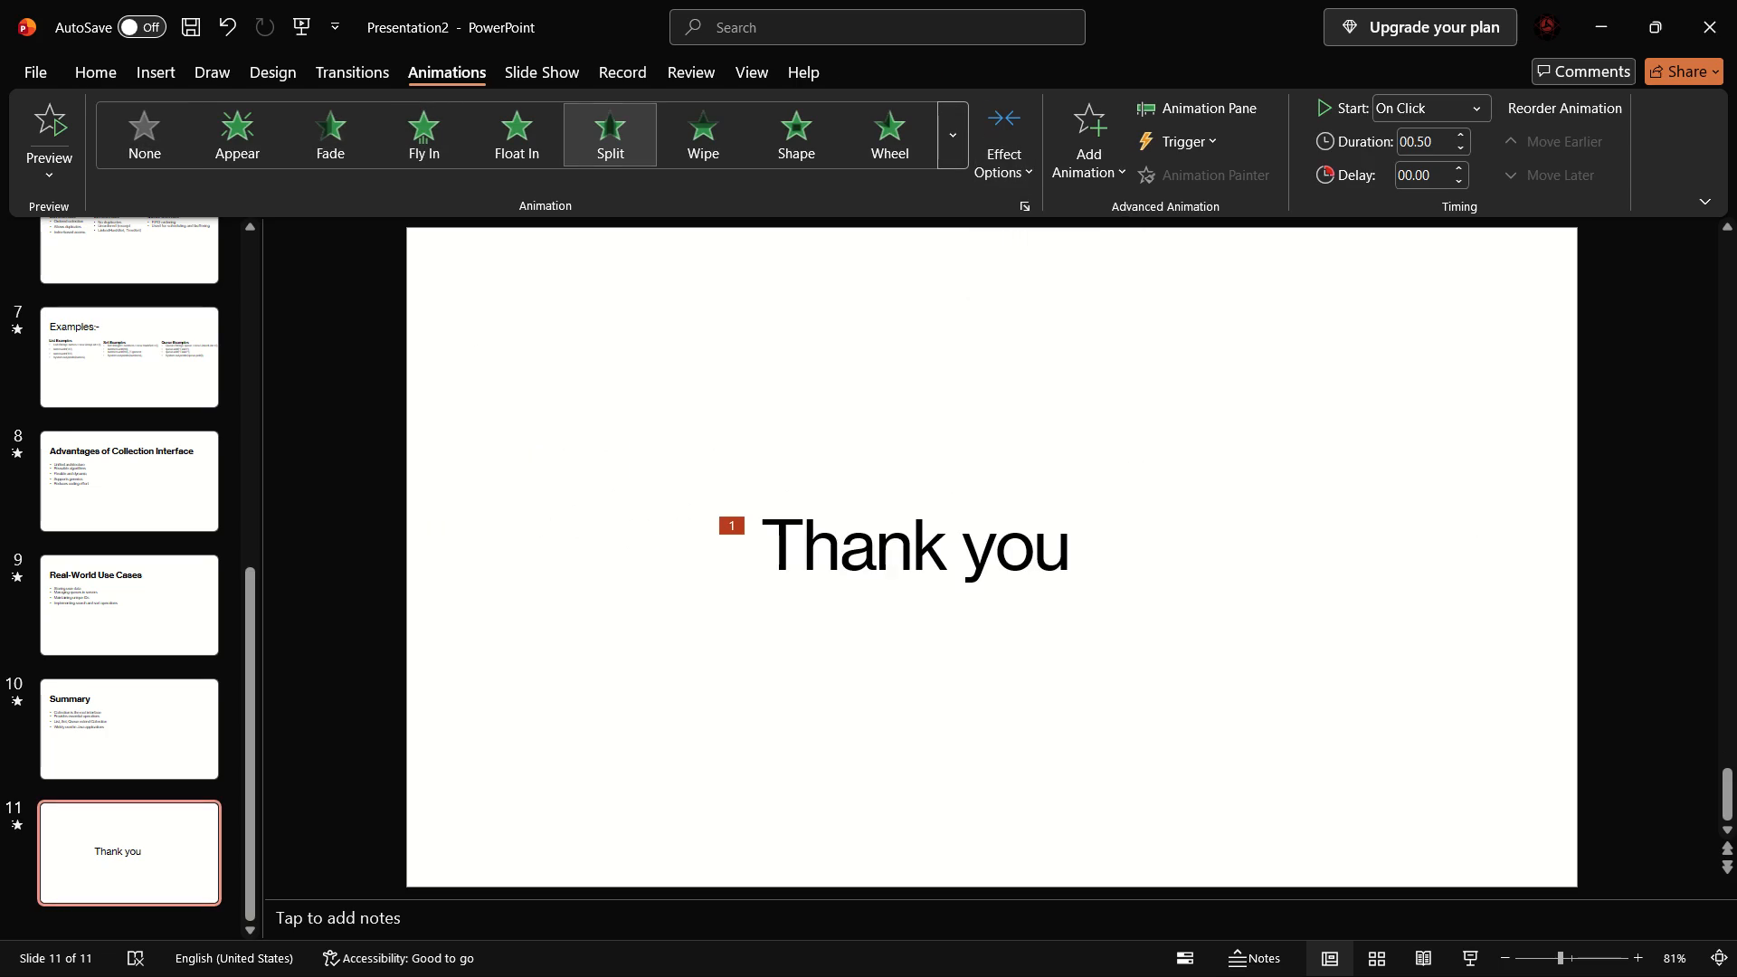
left_click(1017, 127)
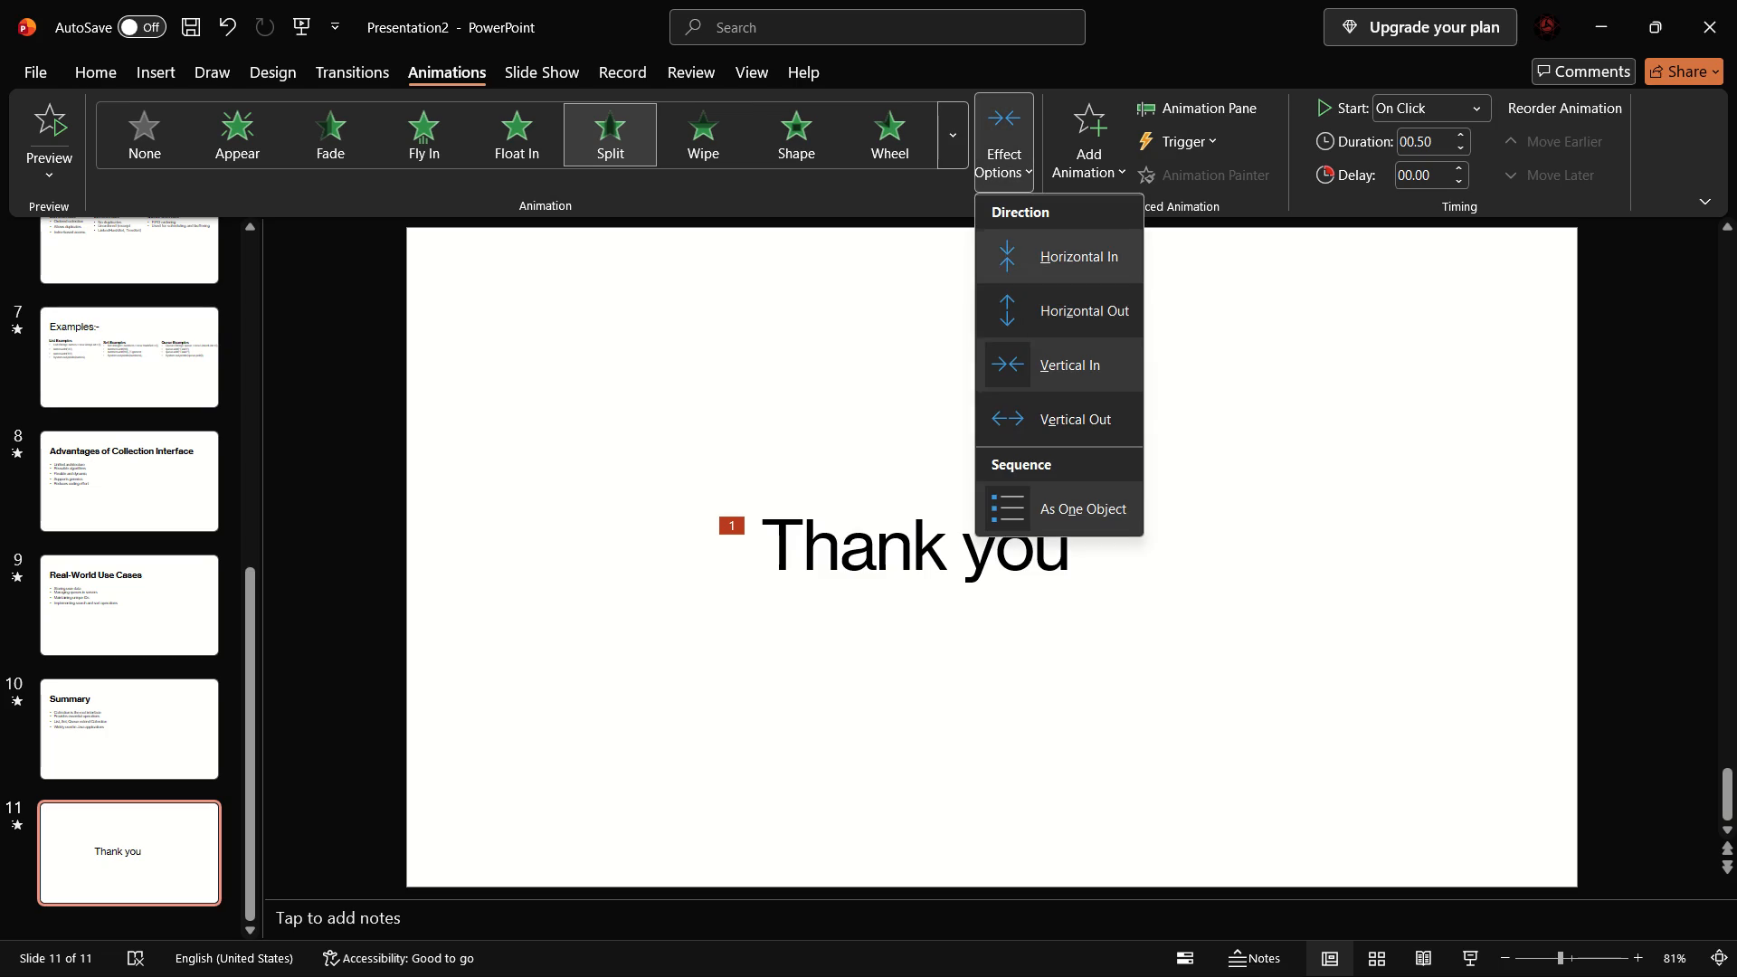
left_click(1052, 414)
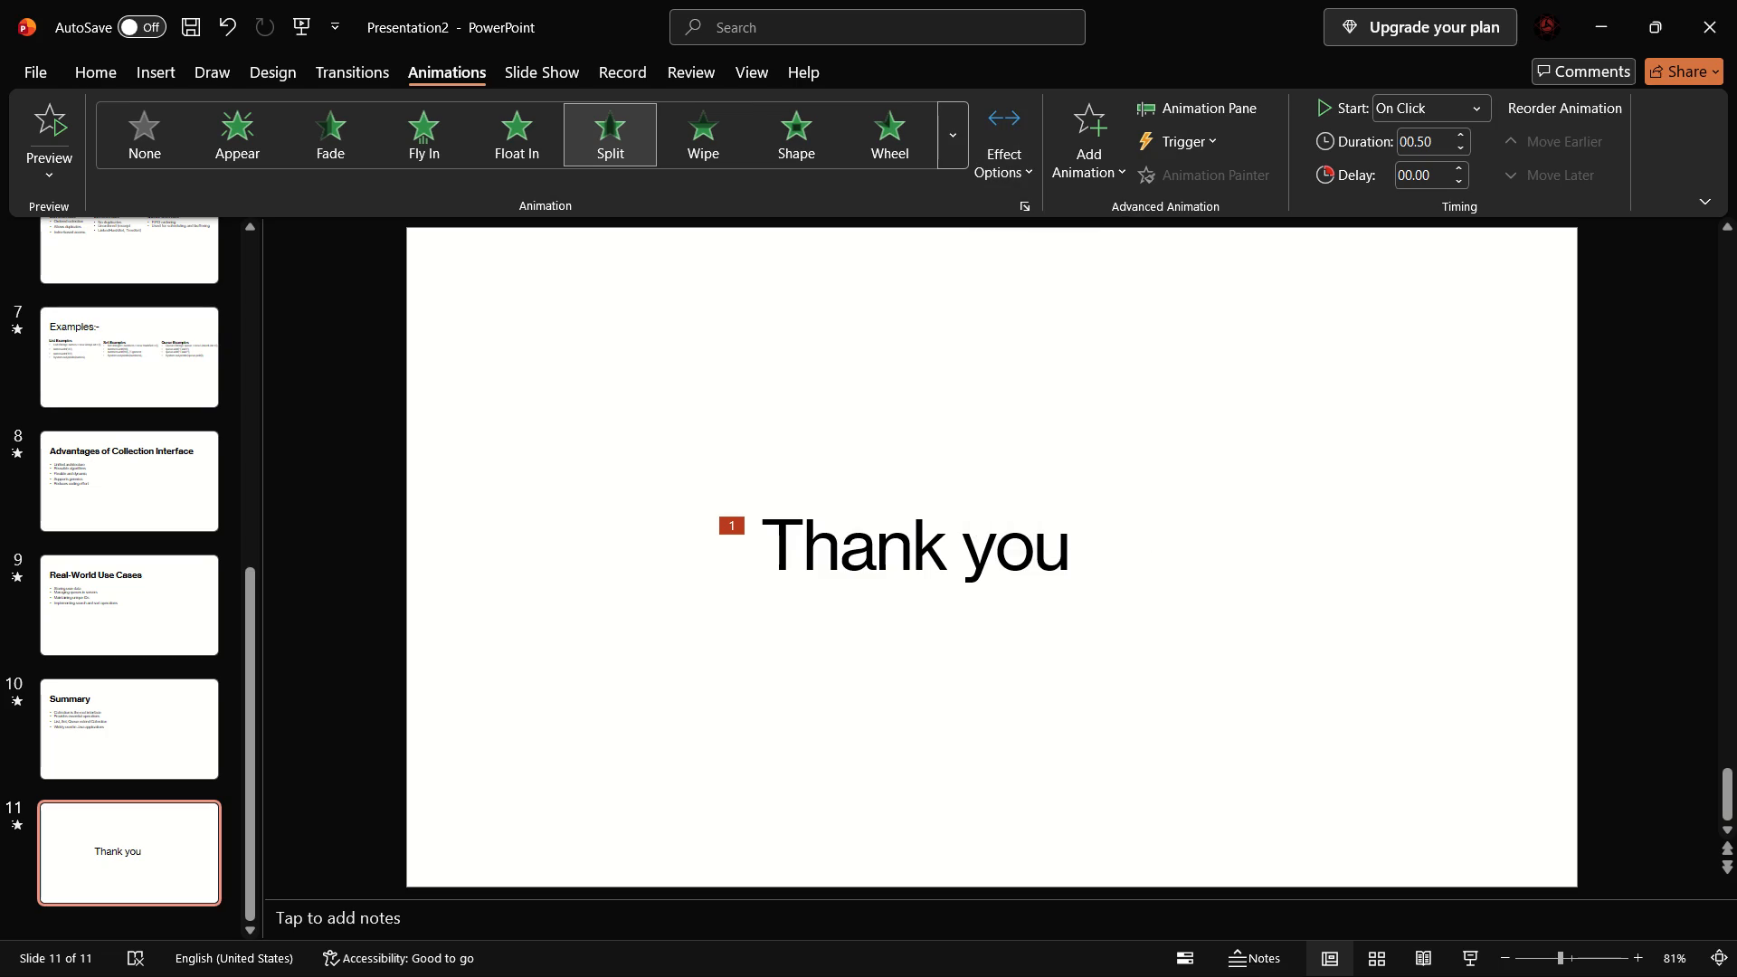
Apply the Fade transition to slide 2, What is the Collection Interface?
left_click_drag(360, 46, 358, 66)
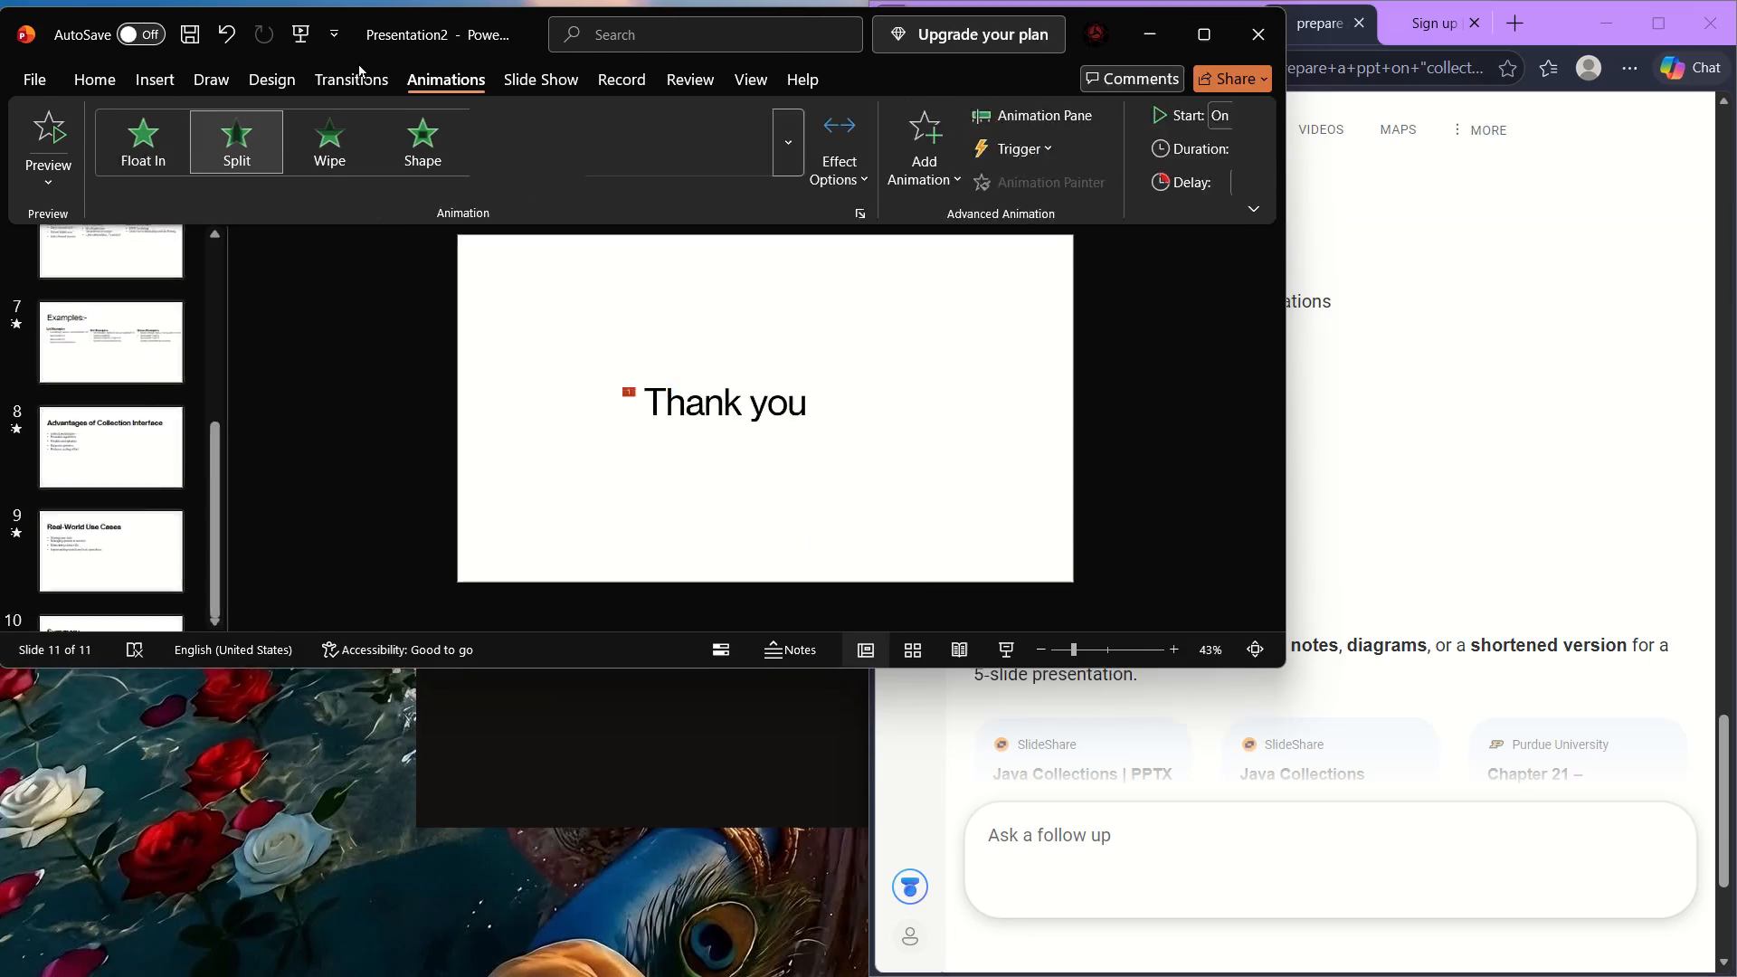
left_click_drag(358, 66, 359, 75)
left_click(357, 87)
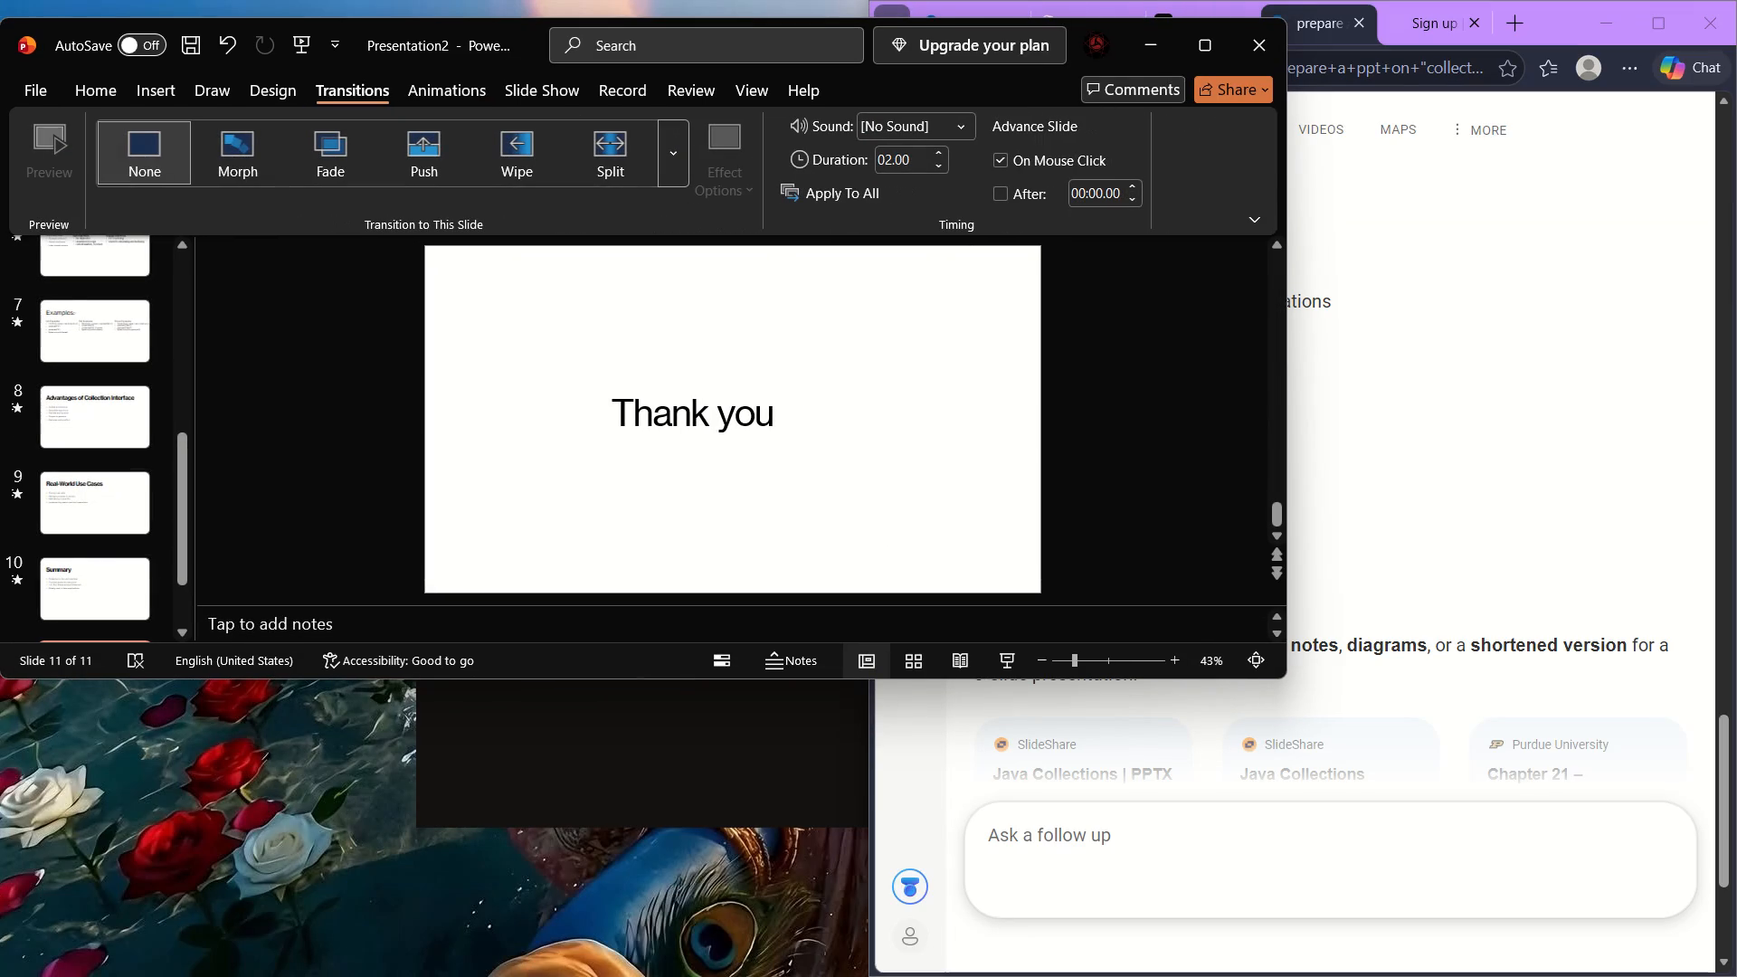
left_click(1213, 46)
scroll(98, 364, "up", 4)
scroll(98, 364, "down", 8)
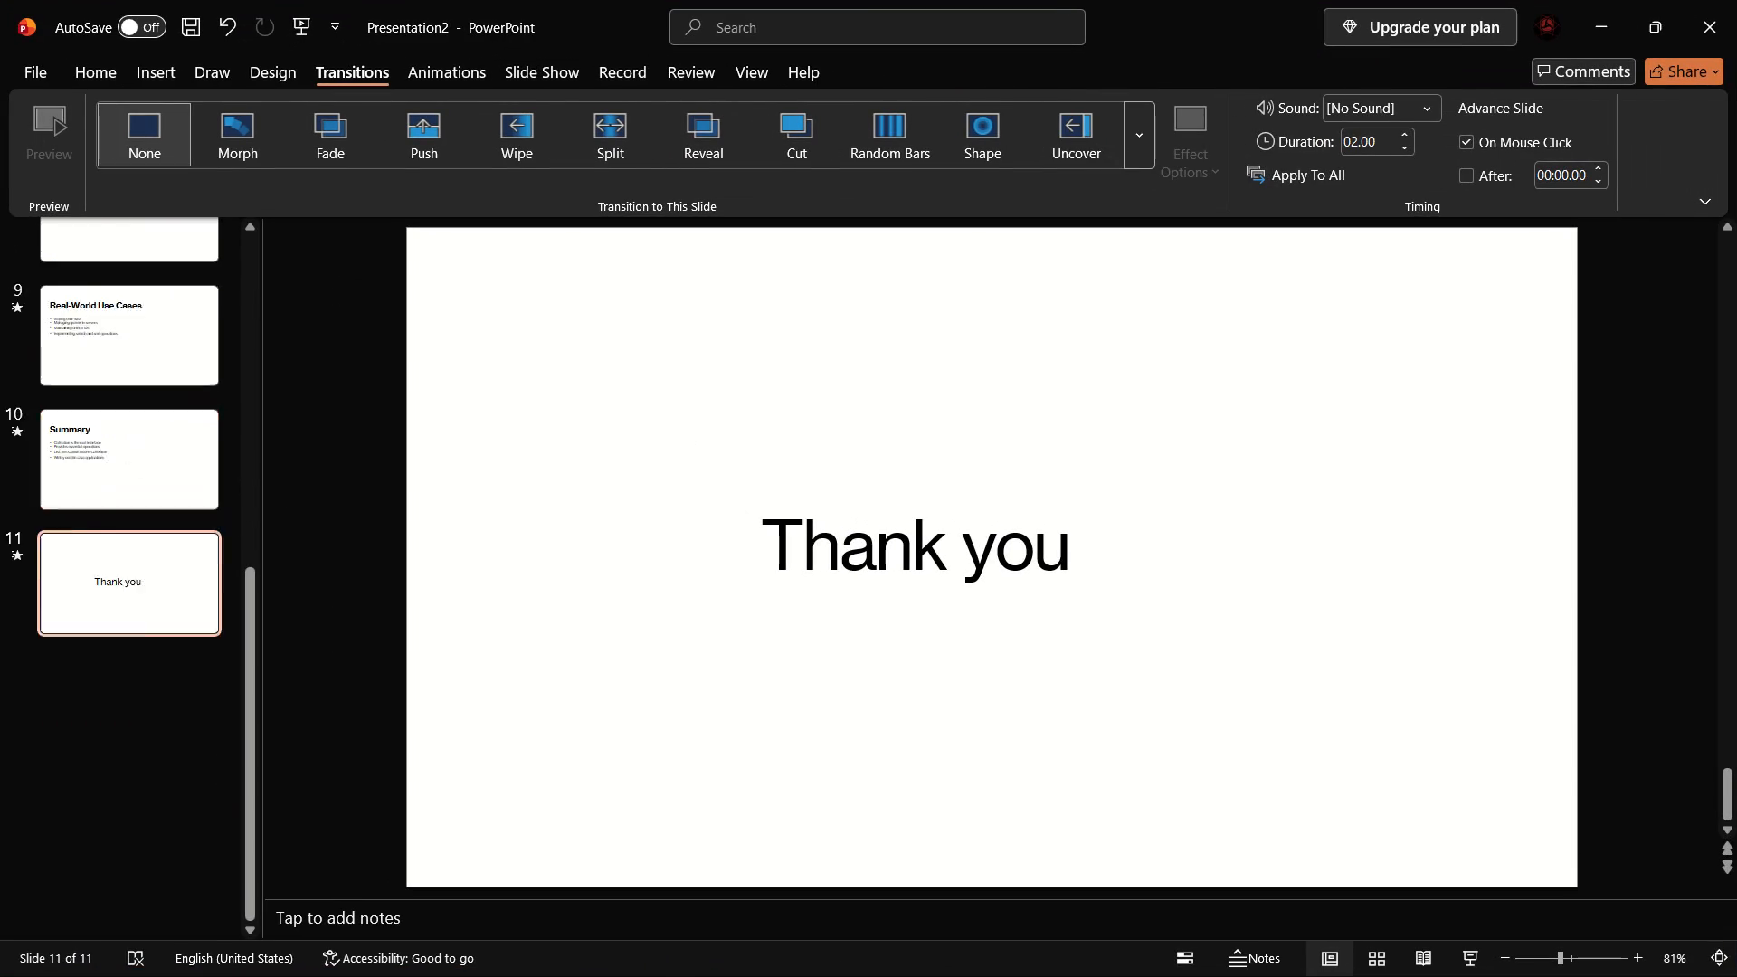
scroll(98, 364, "down", 15)
left_click(110, 313)
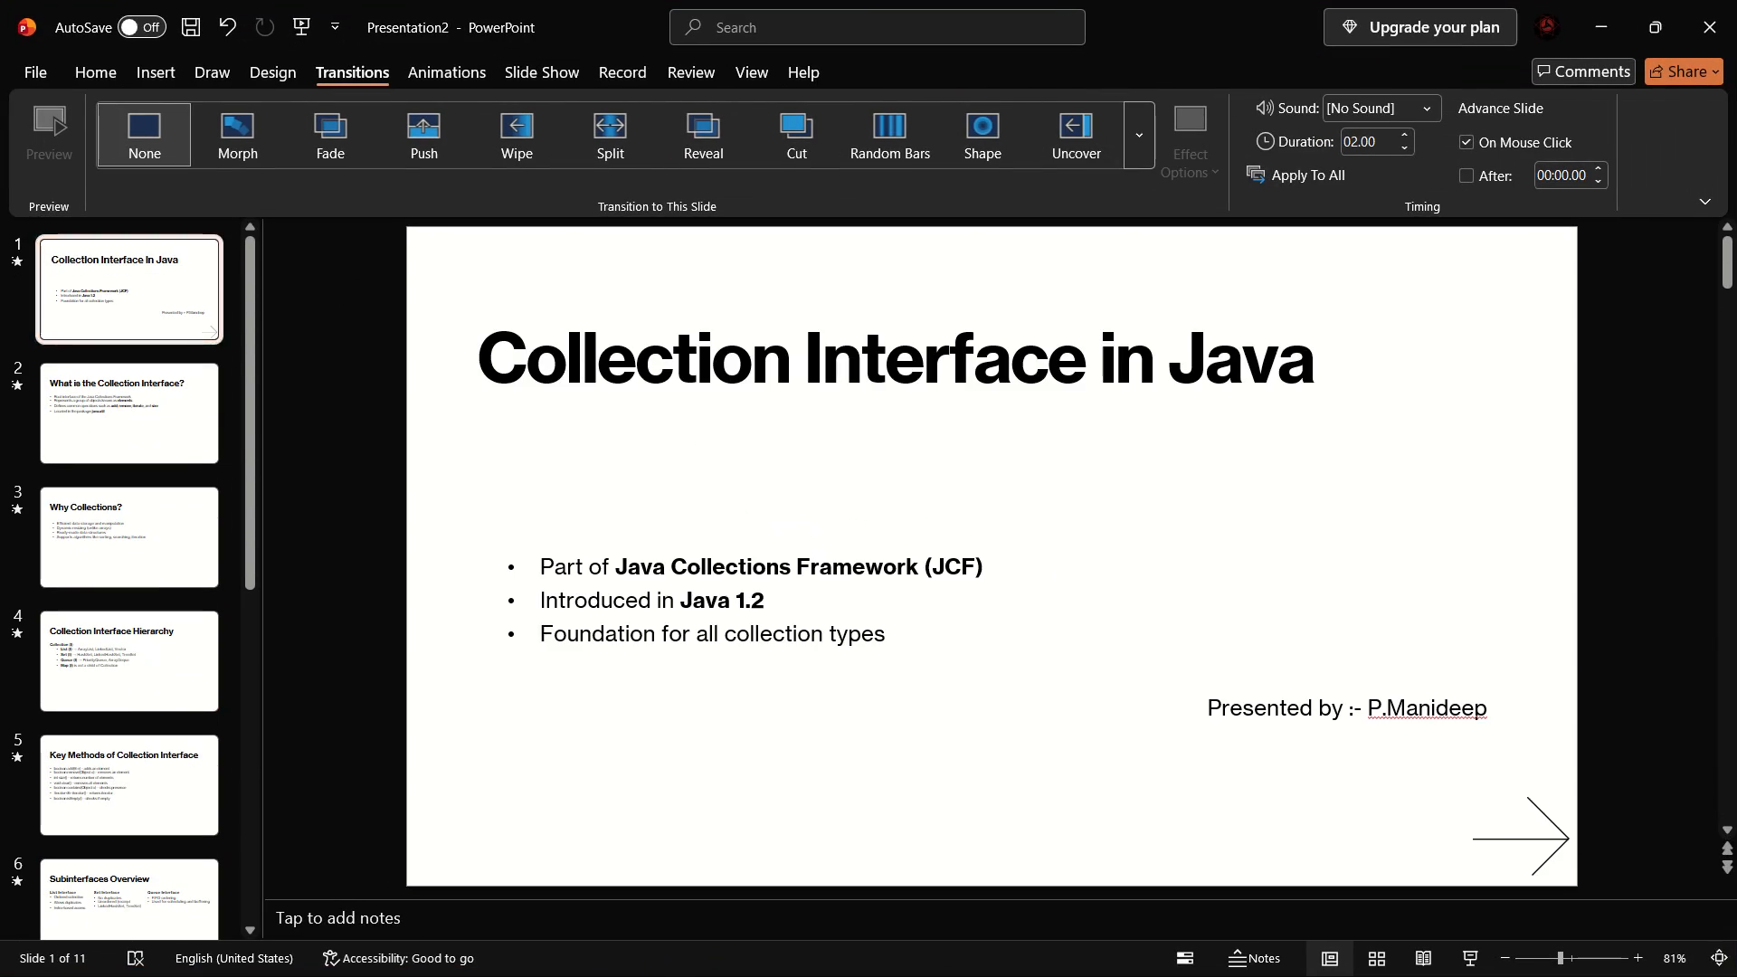
left_click(164, 417)
left_click(322, 139)
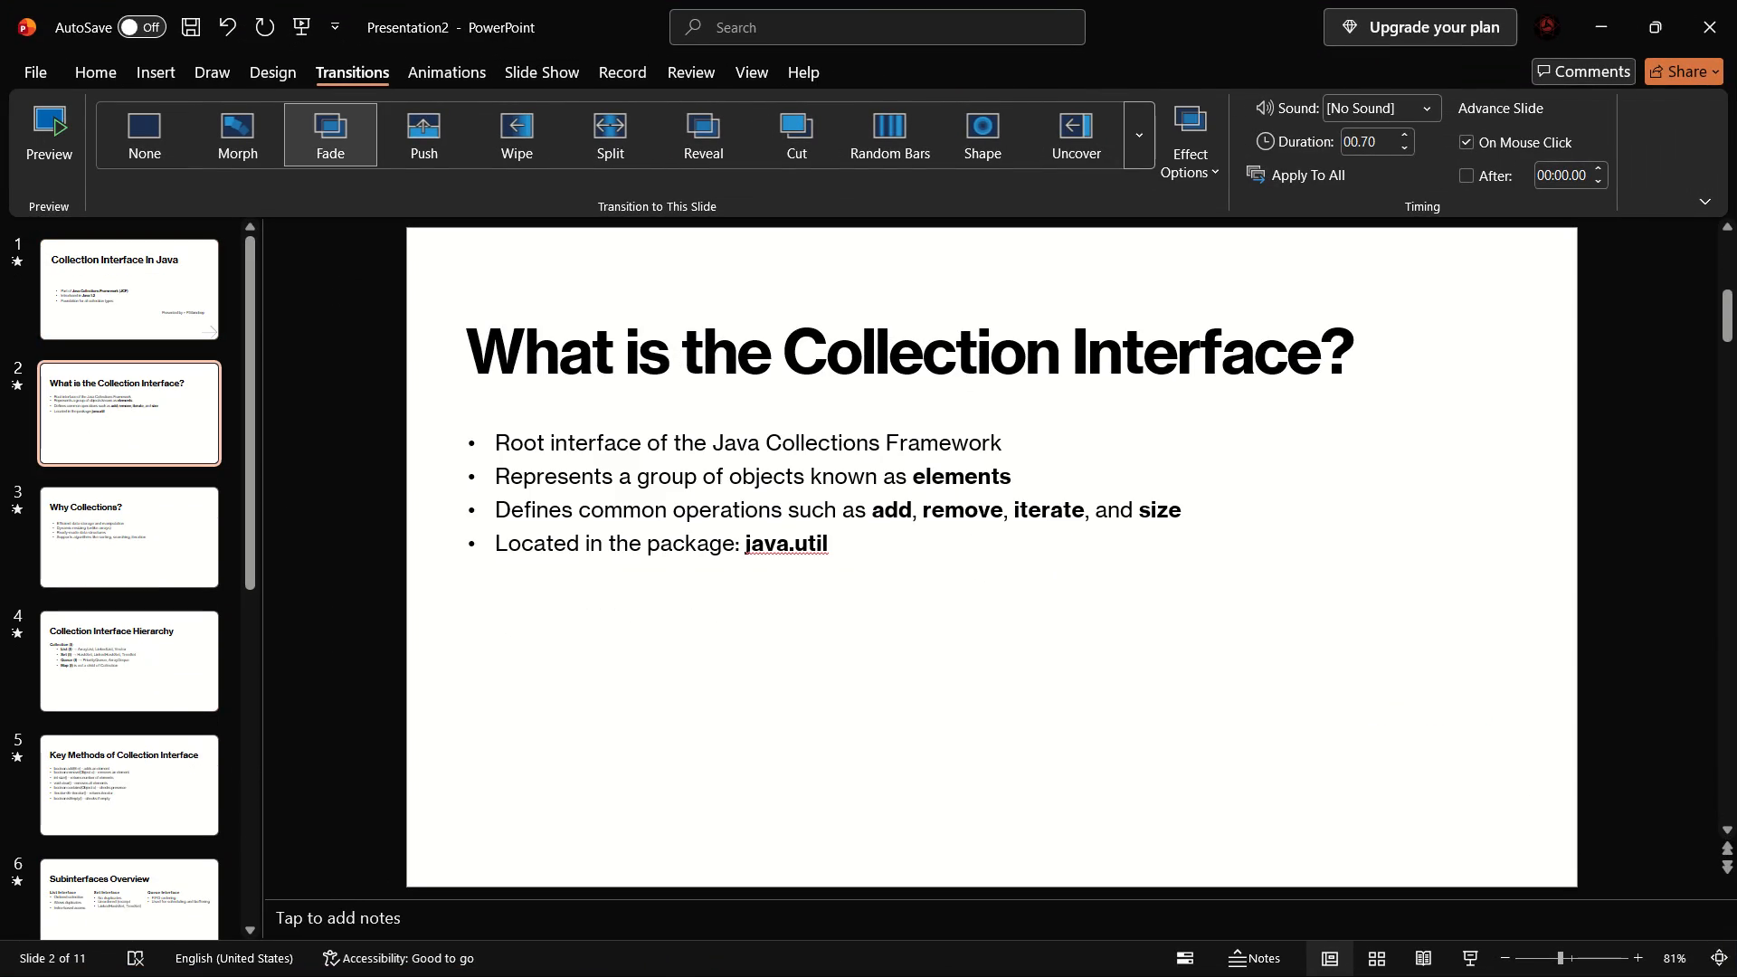
Apply the Split transition to slide 3, Why Collections?
left_click(146, 550)
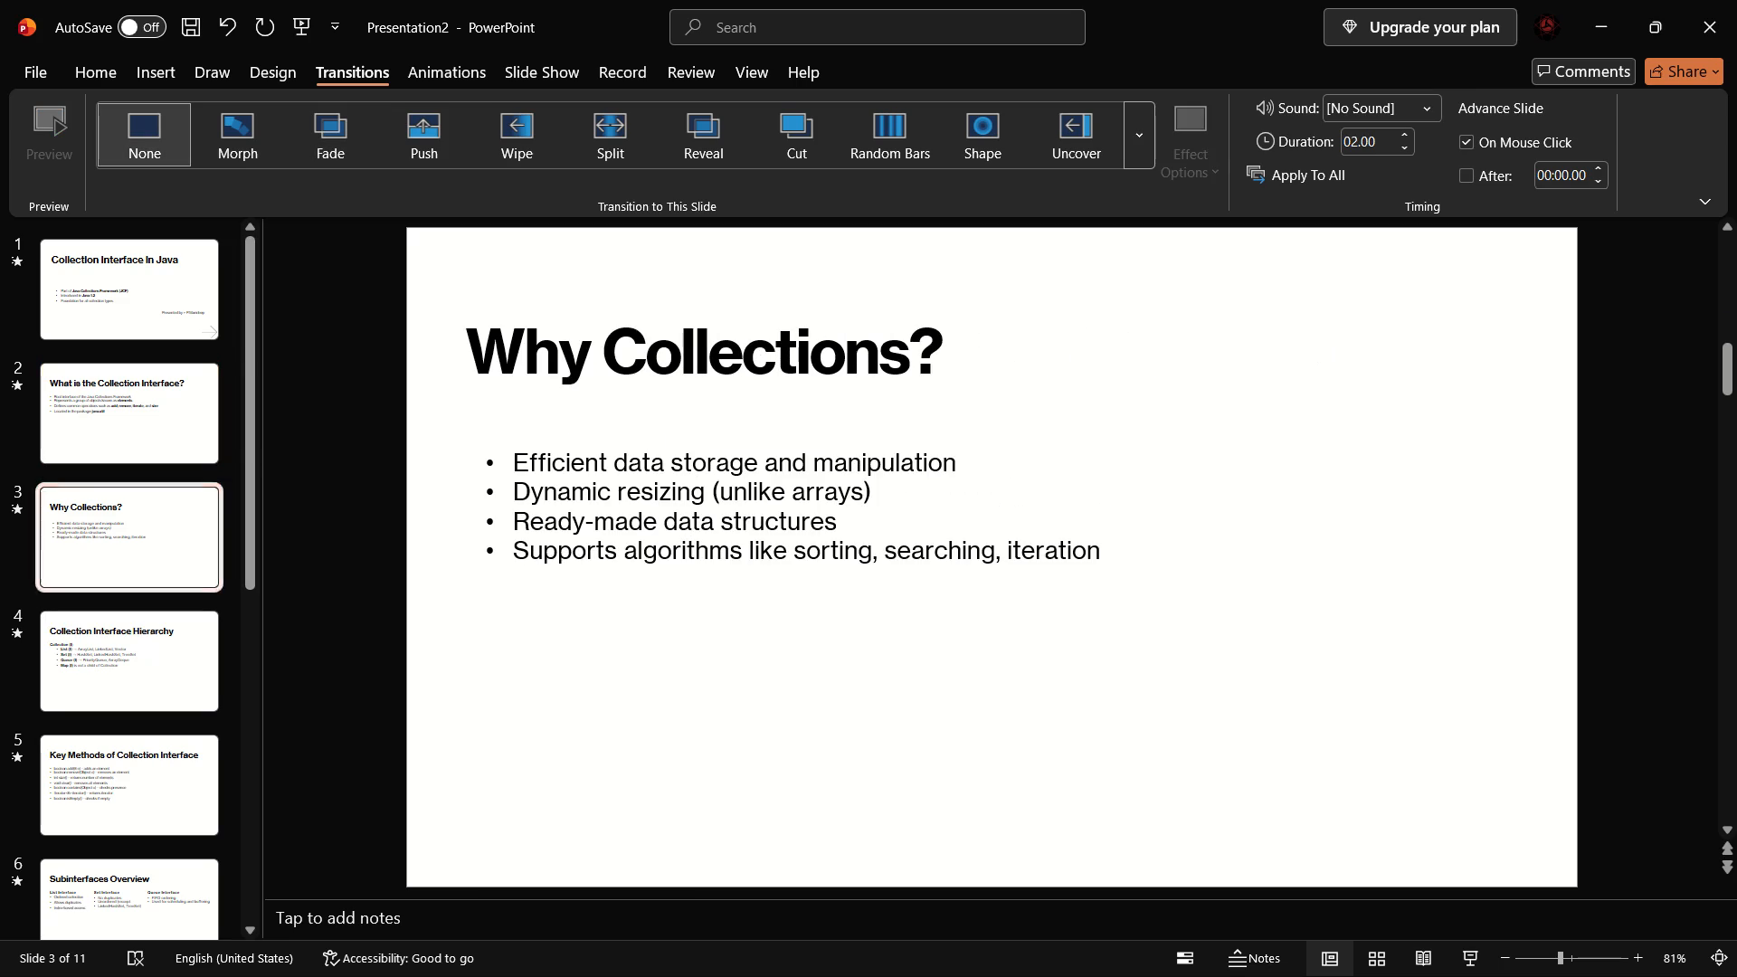
left_click(621, 149)
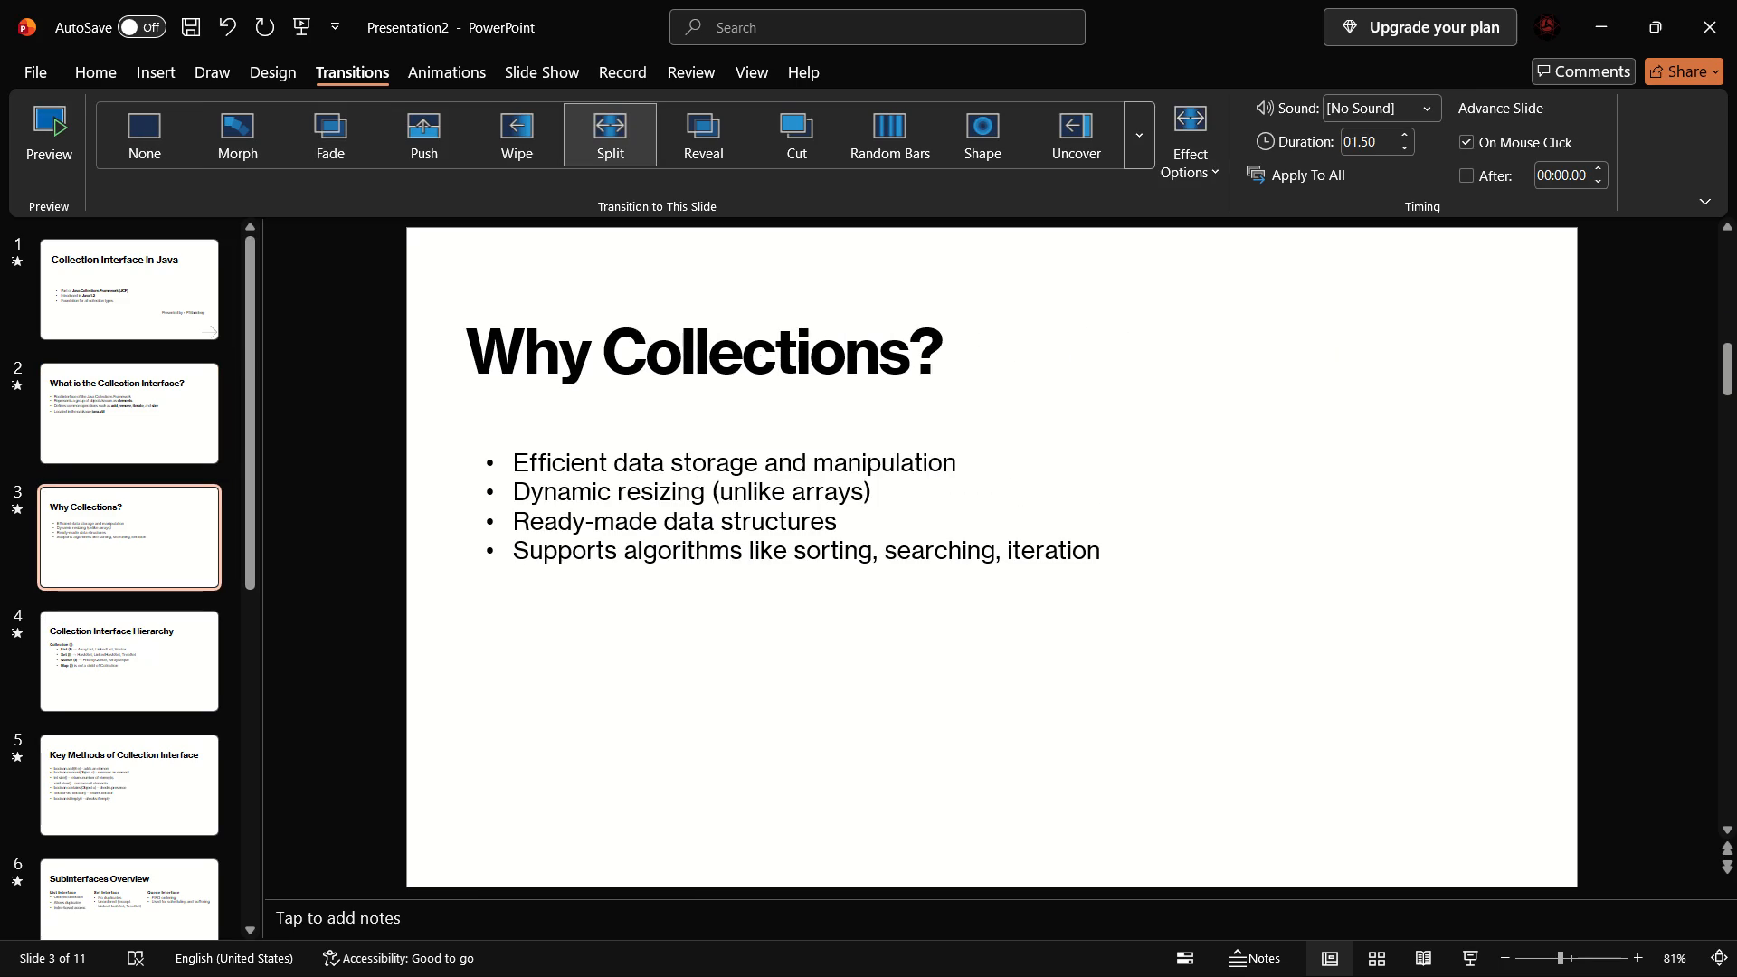
Apply the Checkerboard transition to slide 4, Collection Interface Hierarchy, trying Ripple first.
left_click(159, 670)
left_click(1154, 140)
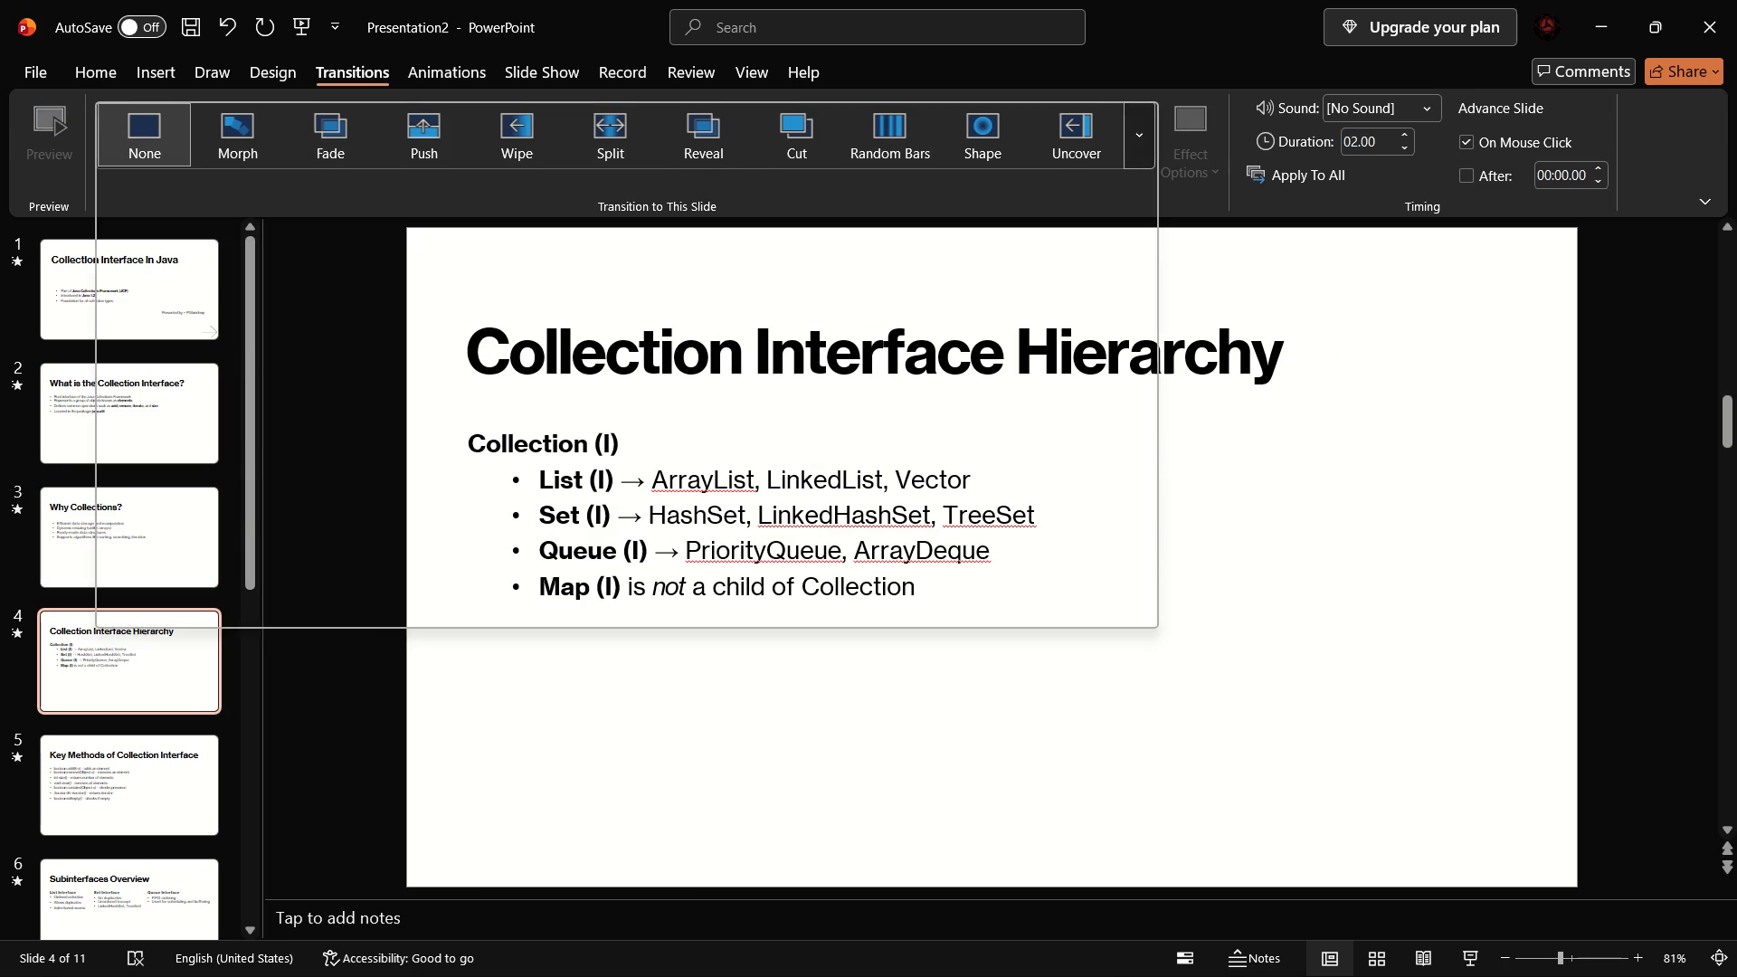
left_click(539, 407)
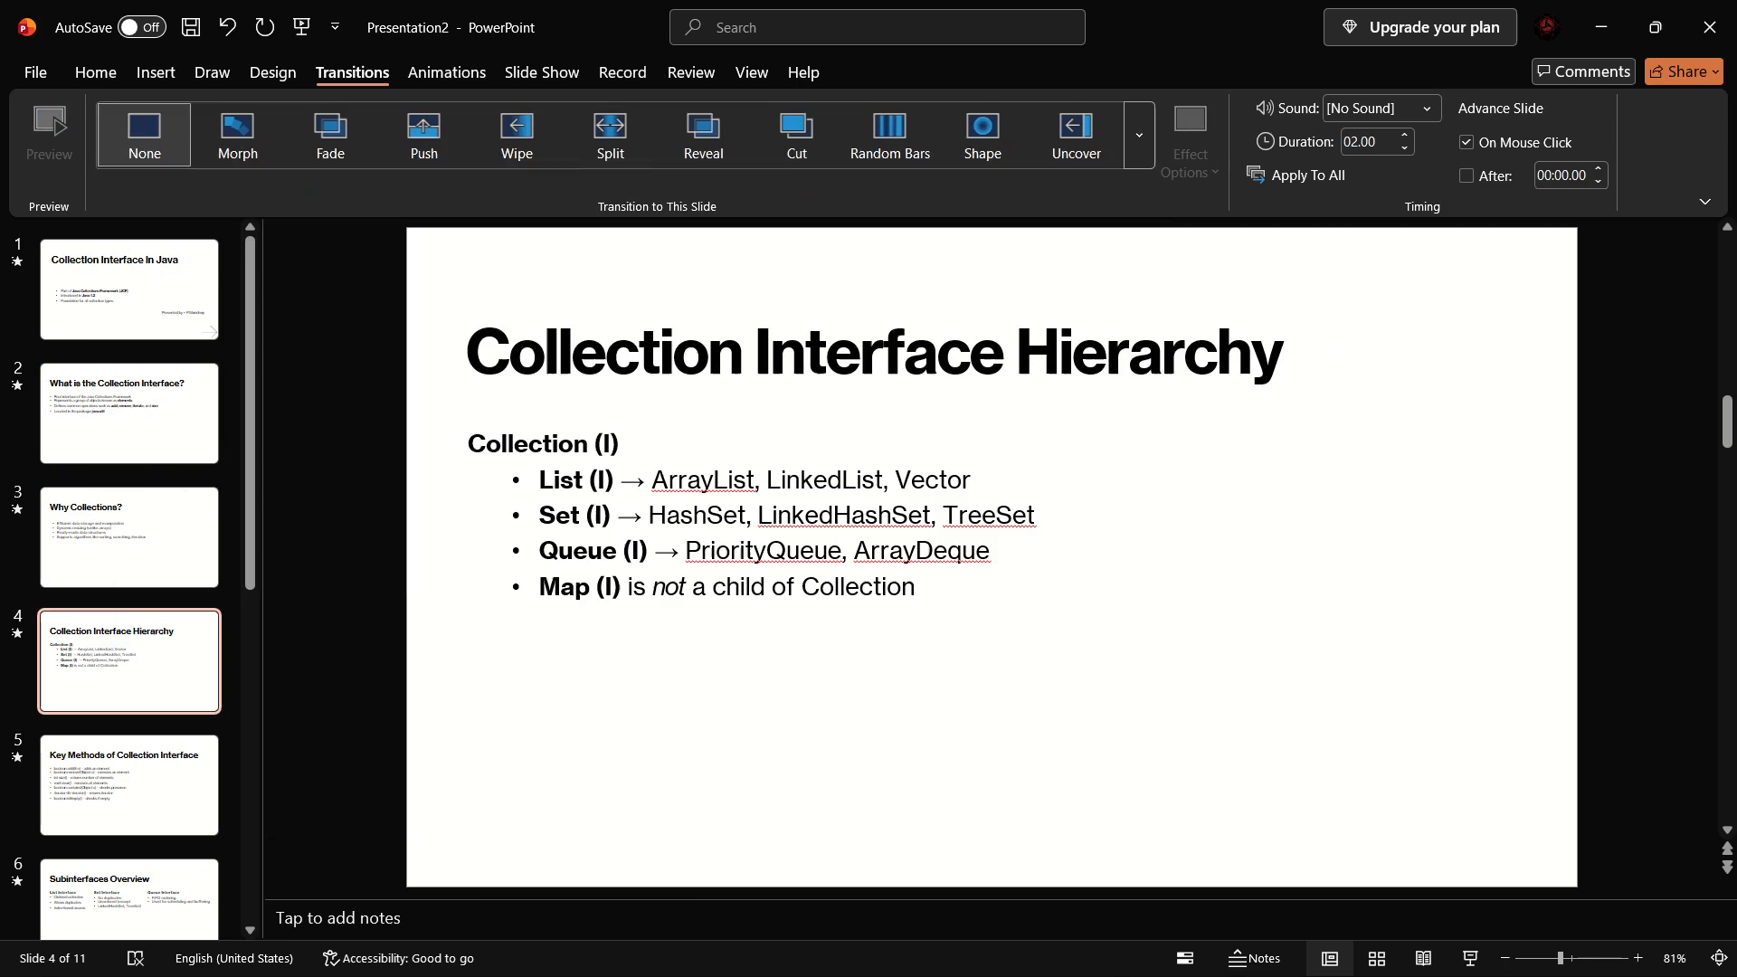
left_click(136, 769)
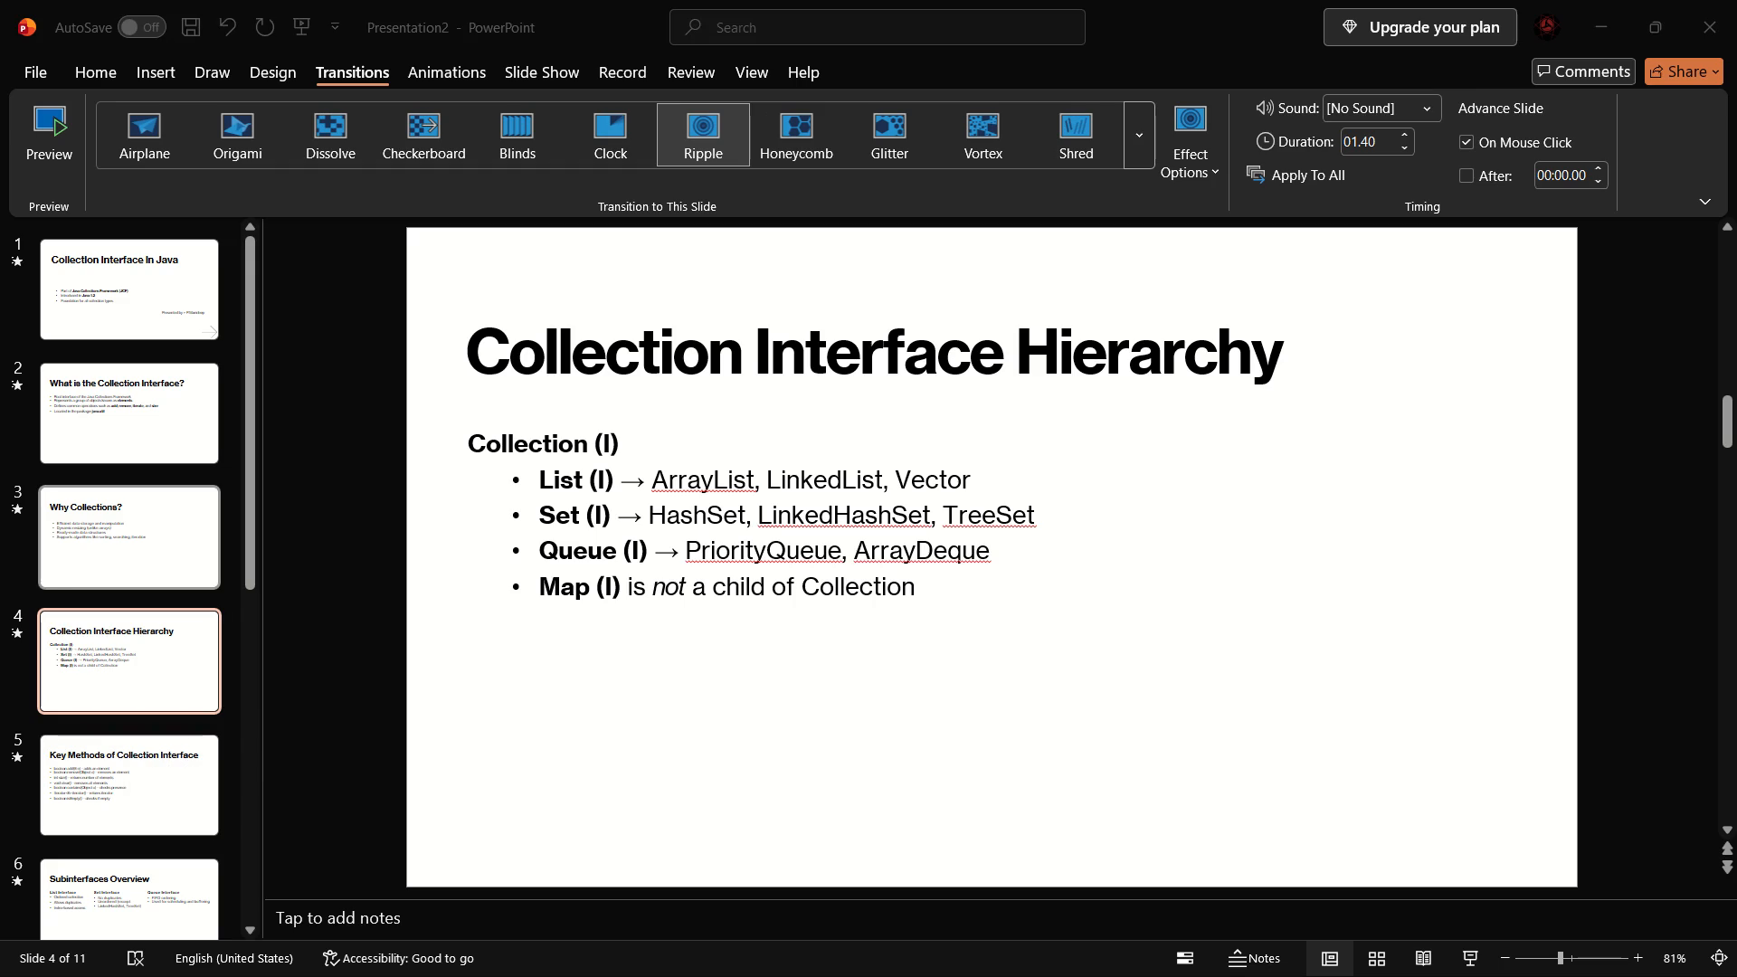
double_click(419, 116)
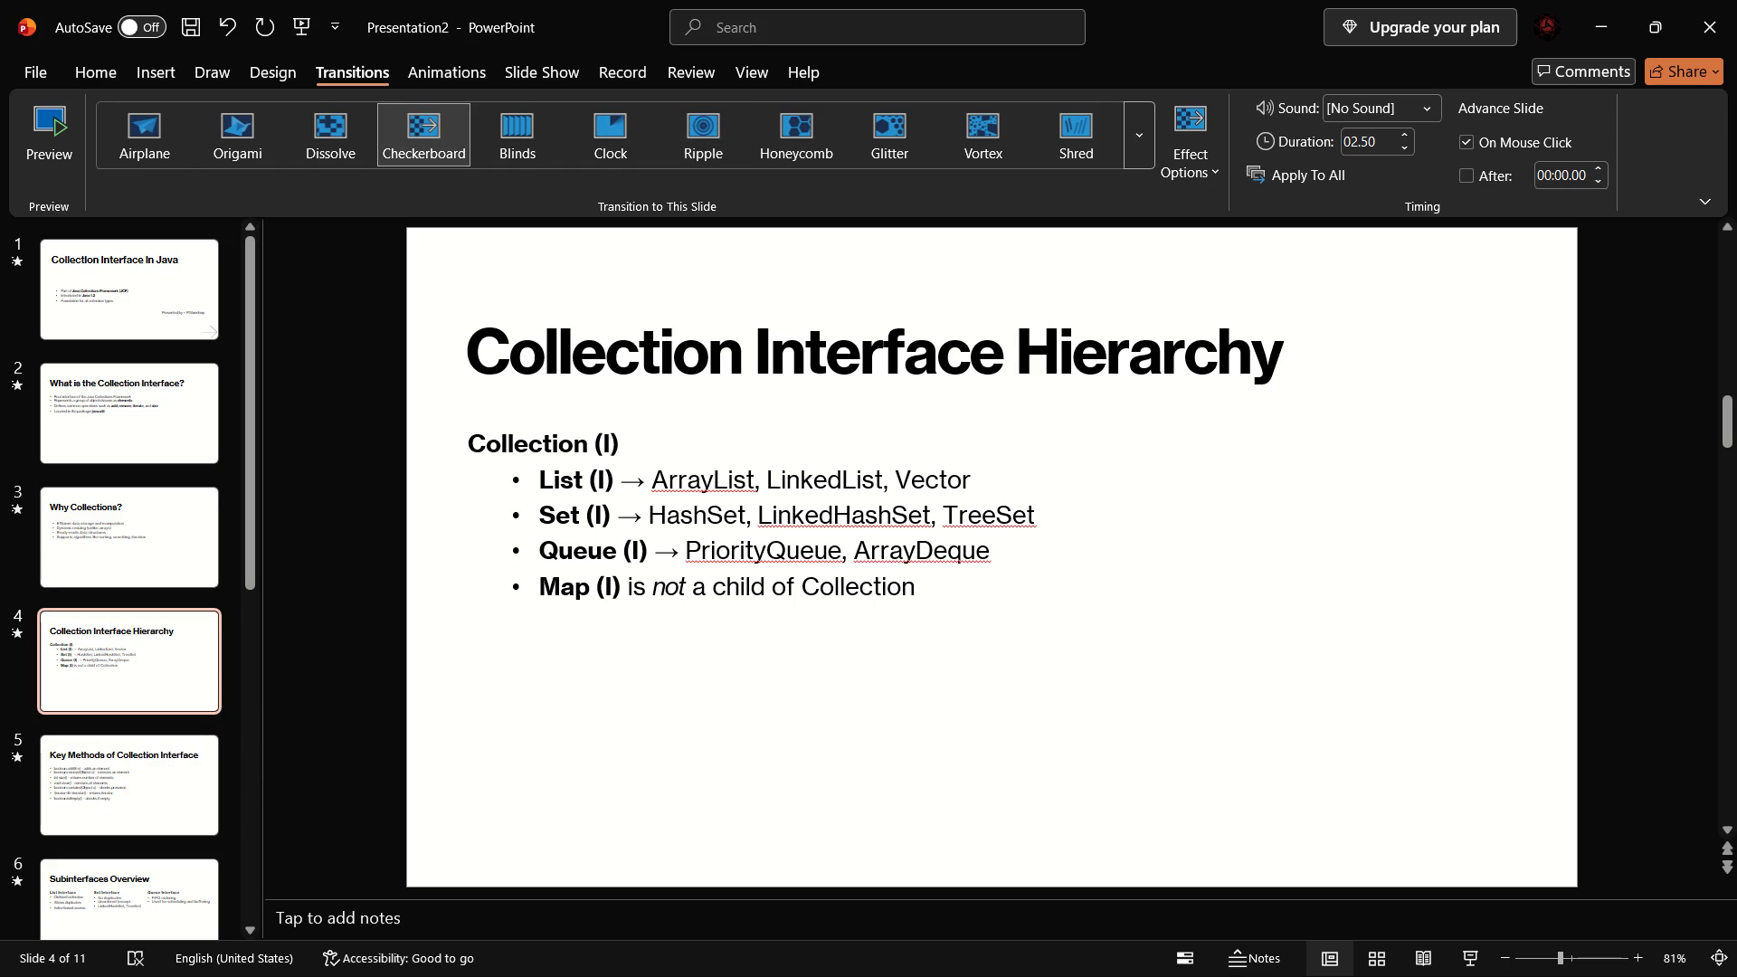
Apply the Shape transition to slide 5, Key Methods of Collection Interface.
left_click(155, 791)
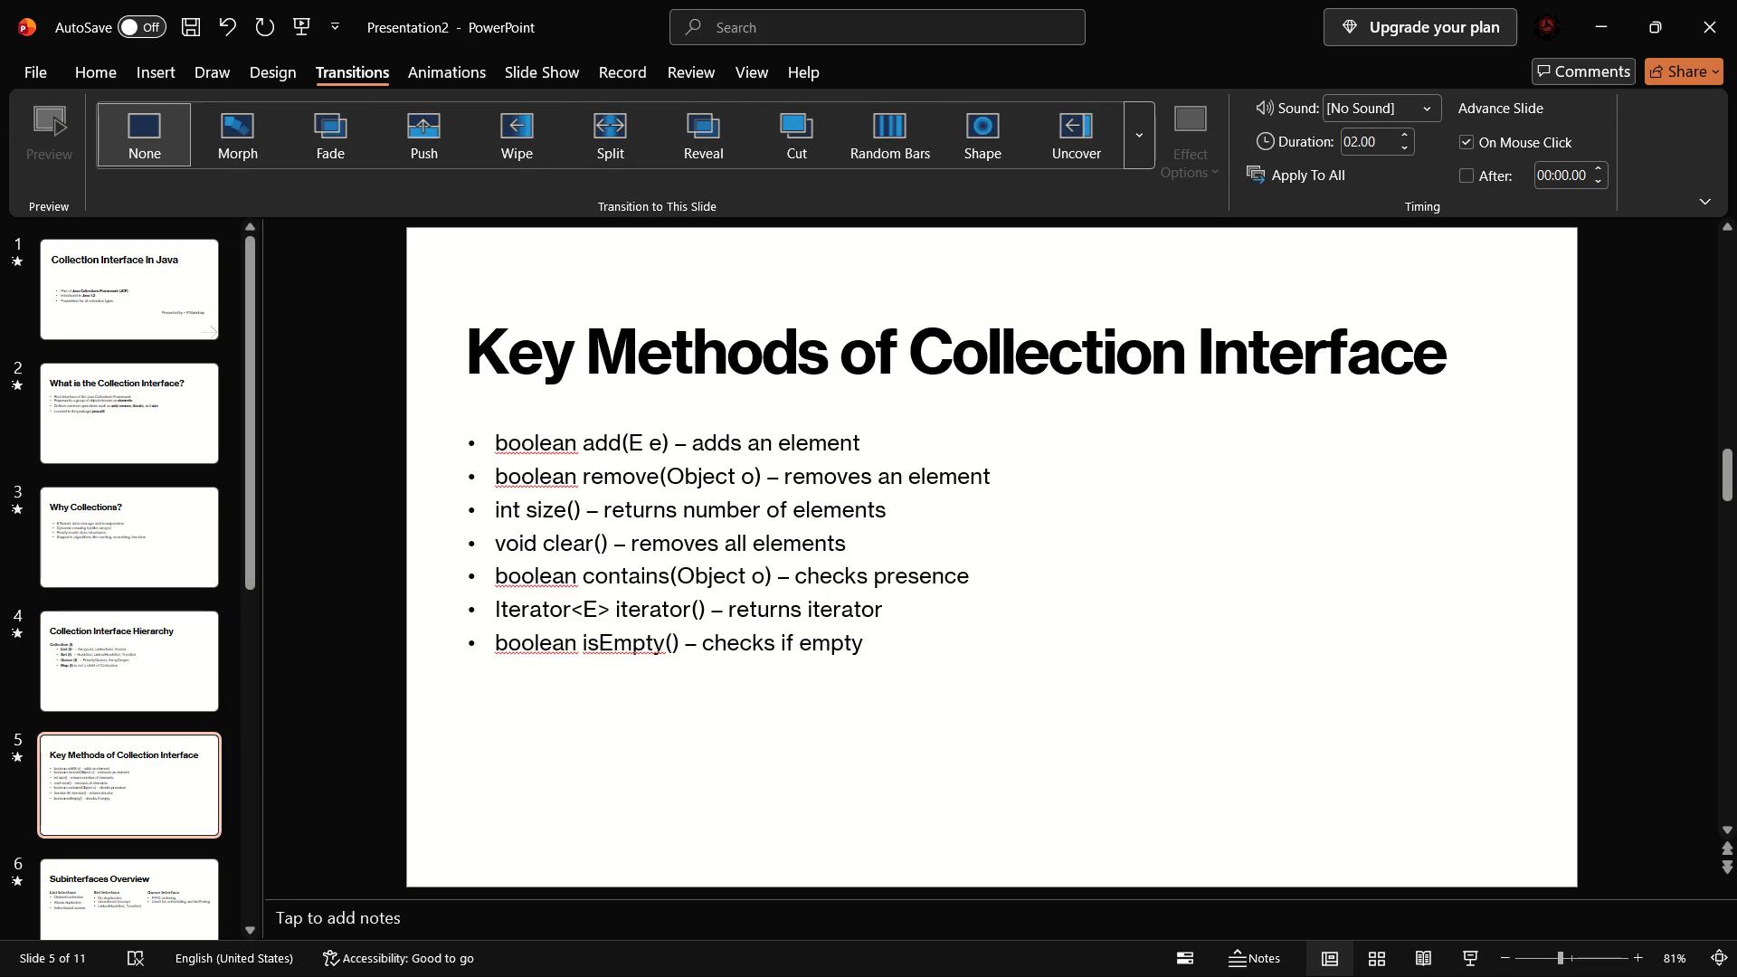
left_click(999, 119)
Apply the Vortex transition to slide 6, Subinterfaces Overview.
left_click(131, 878)
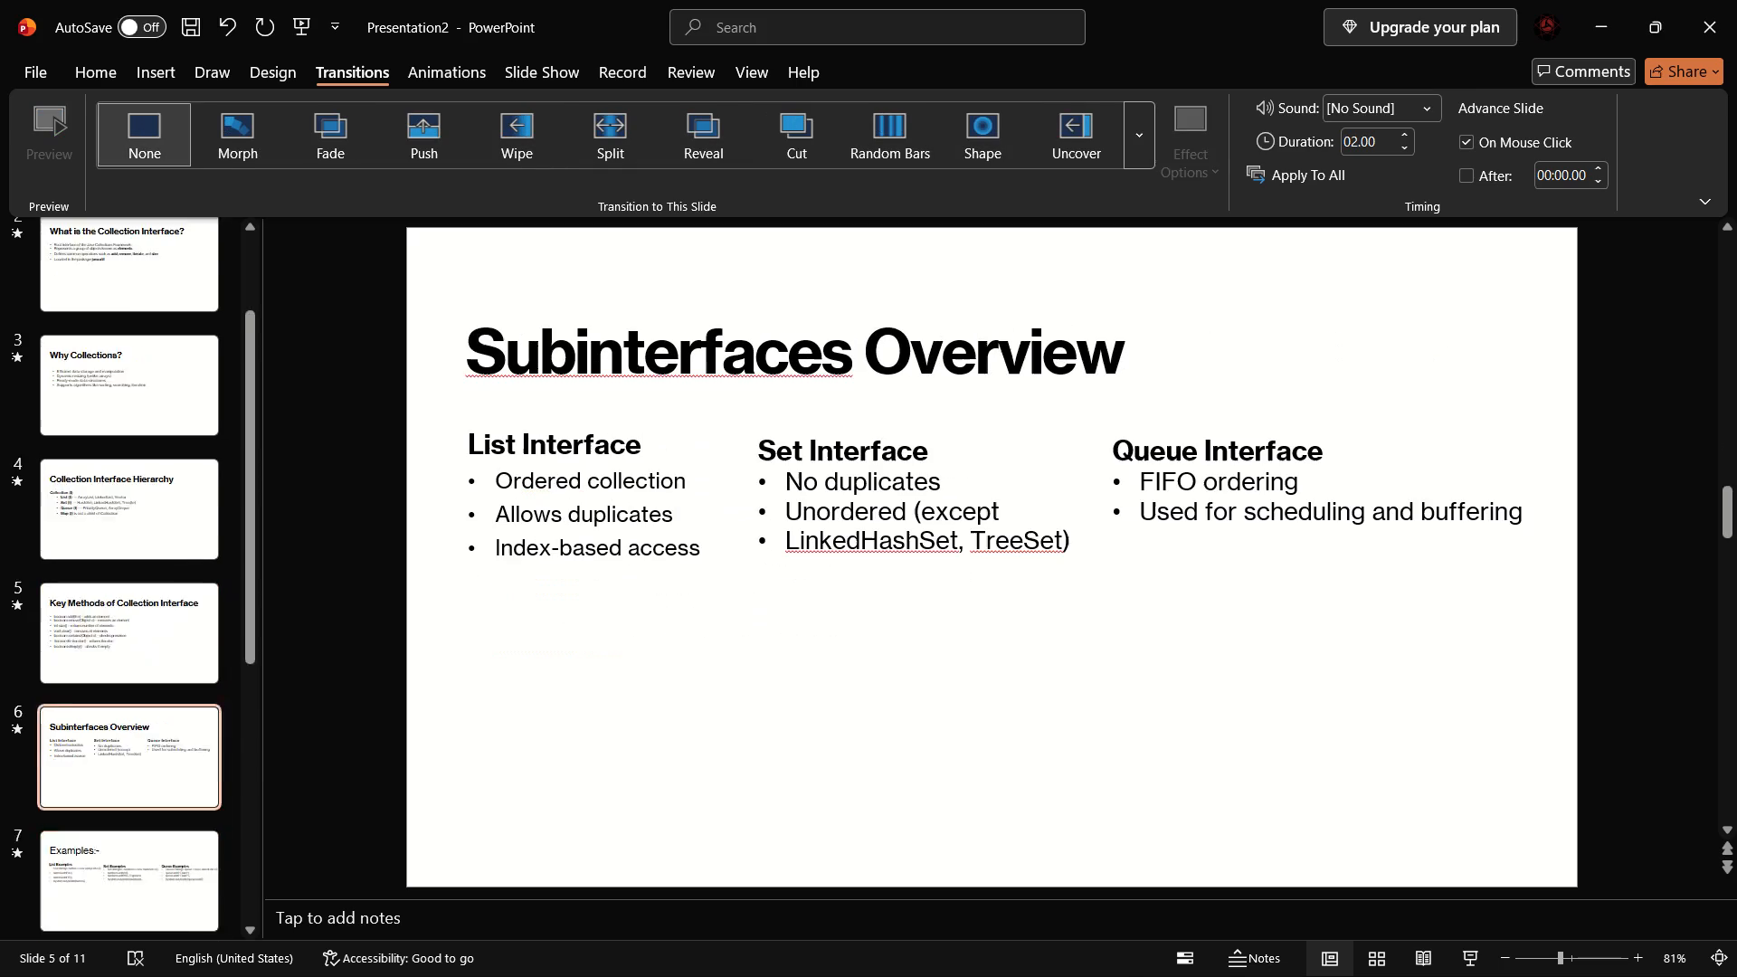
left_click(1127, 126)
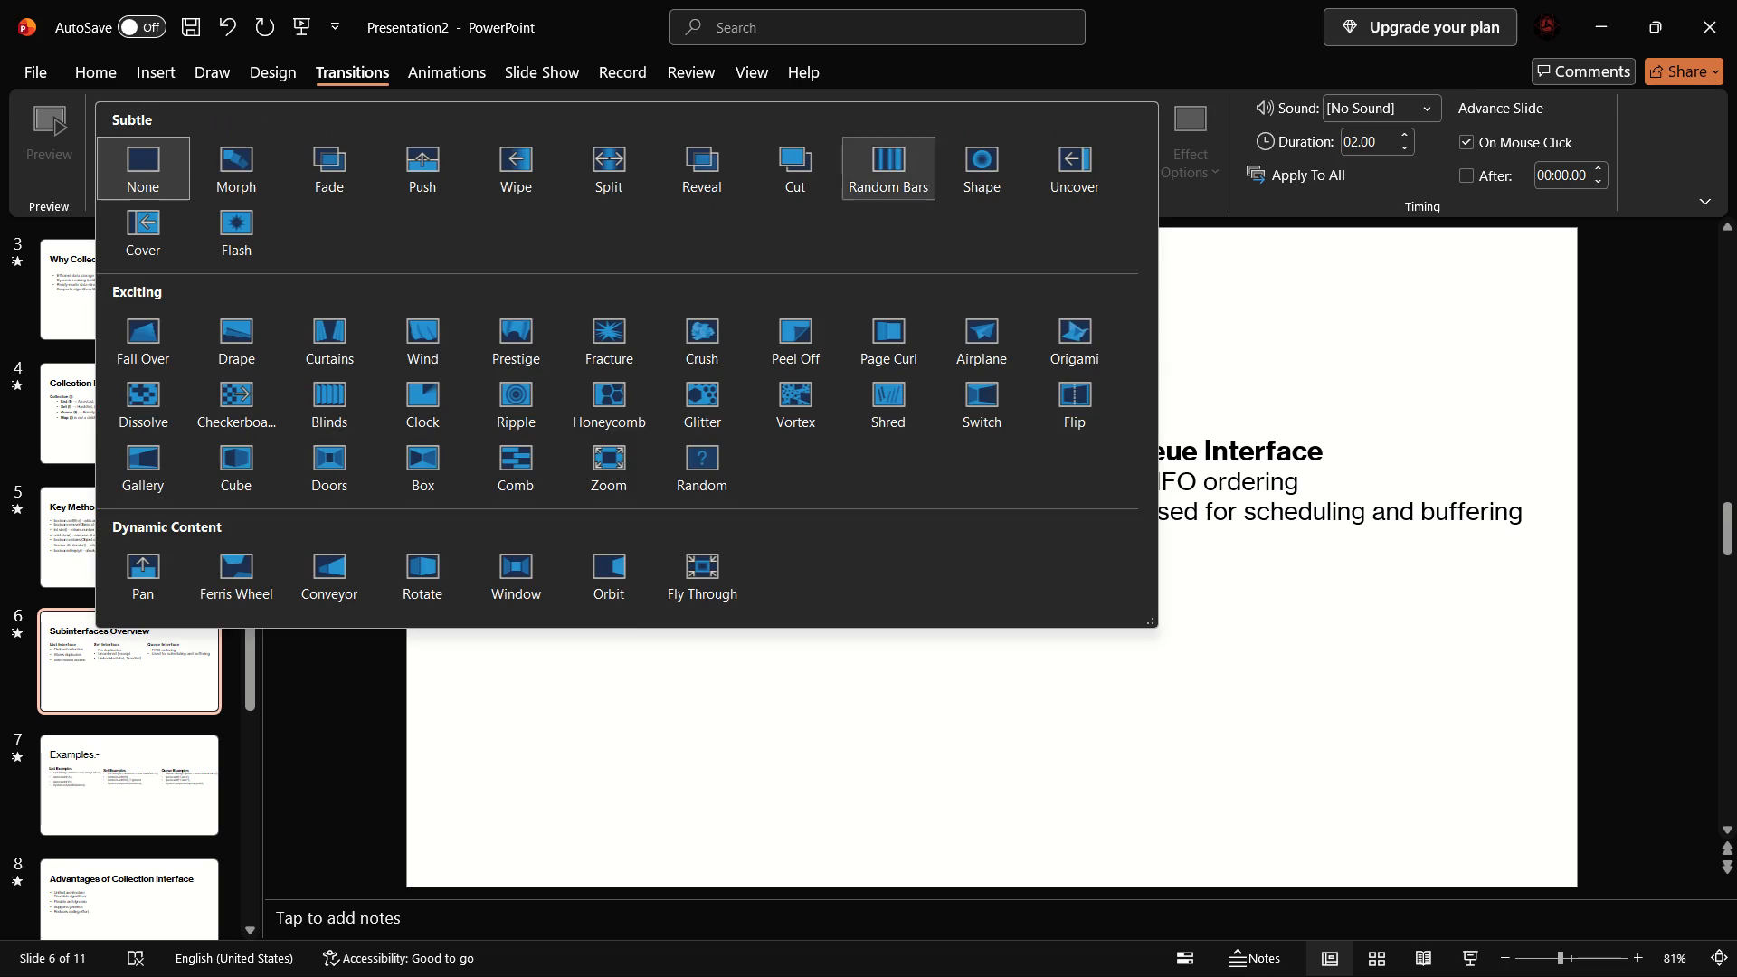
left_click(780, 392)
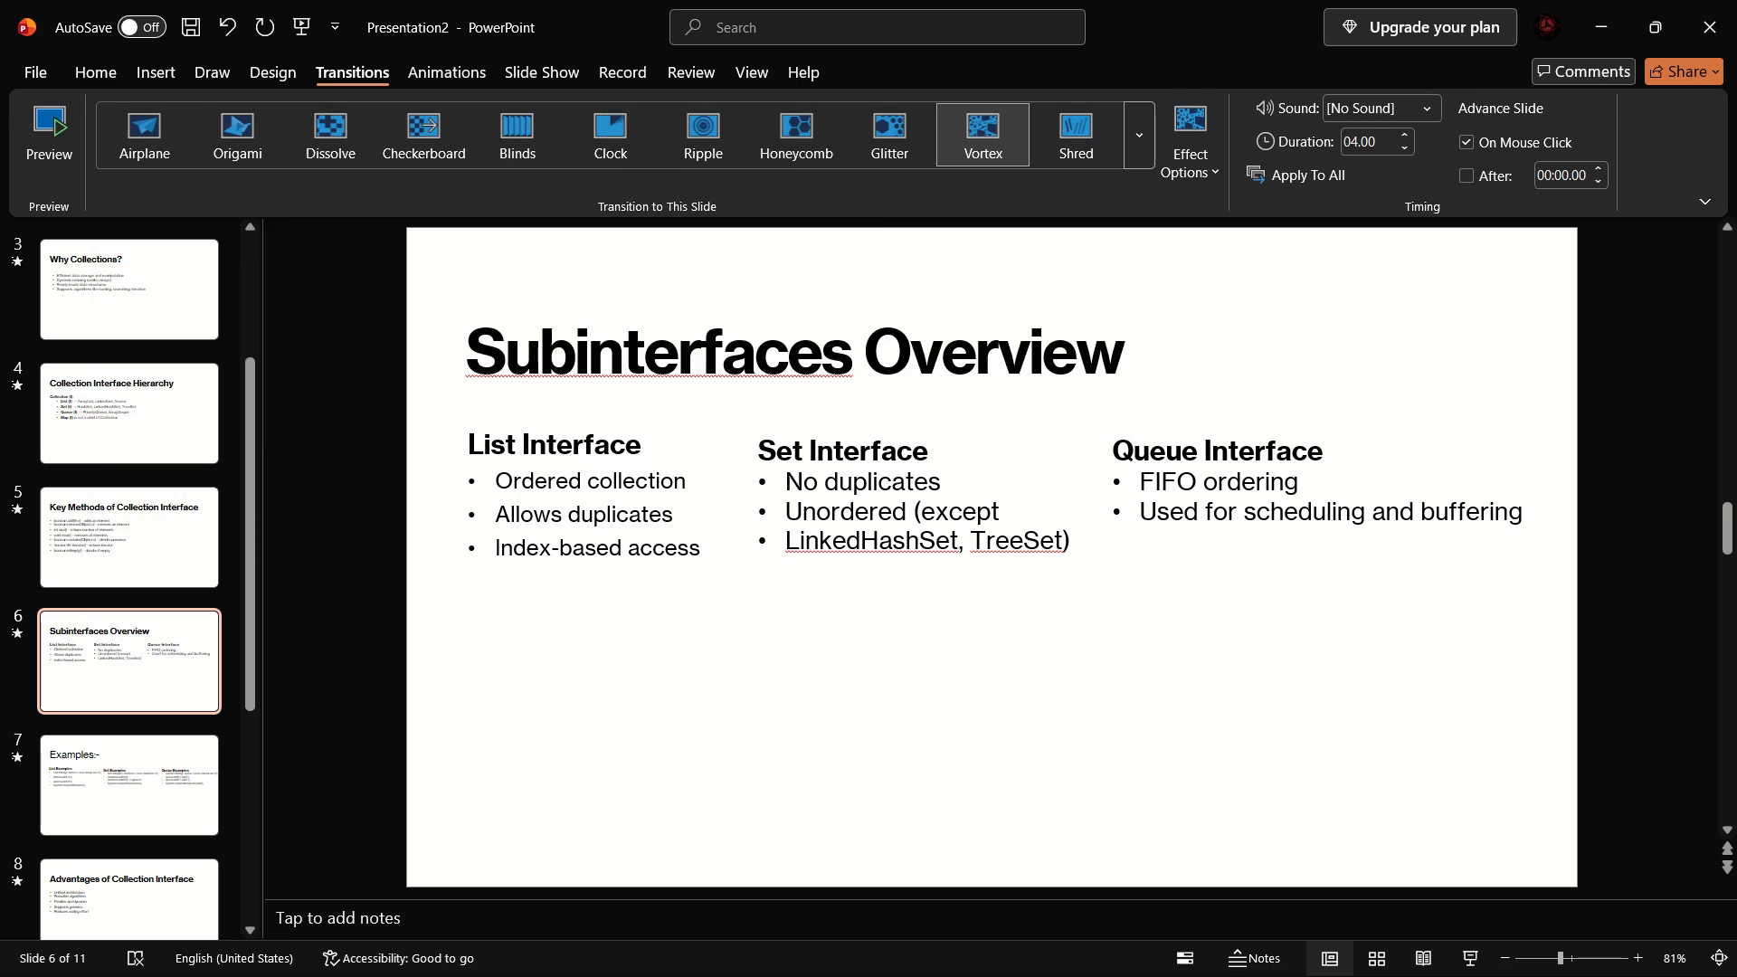
Apply the Conveyor transition to slide 7, the Examples slide.
left_click(174, 836)
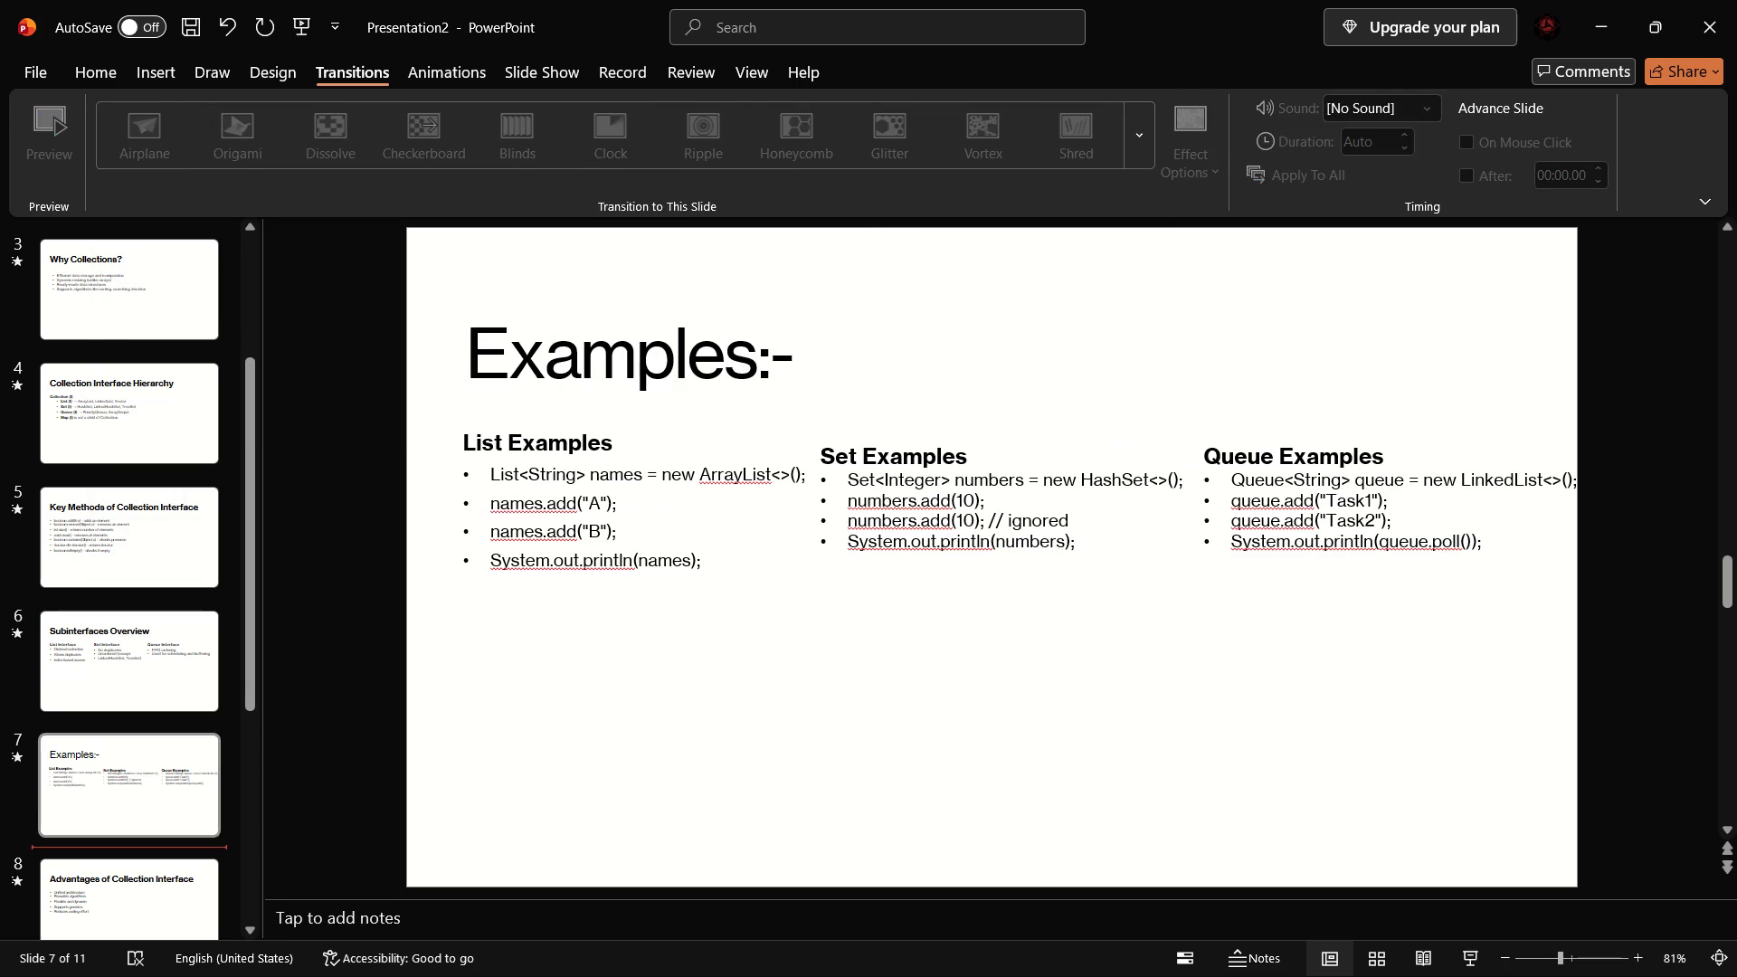
left_click(147, 792)
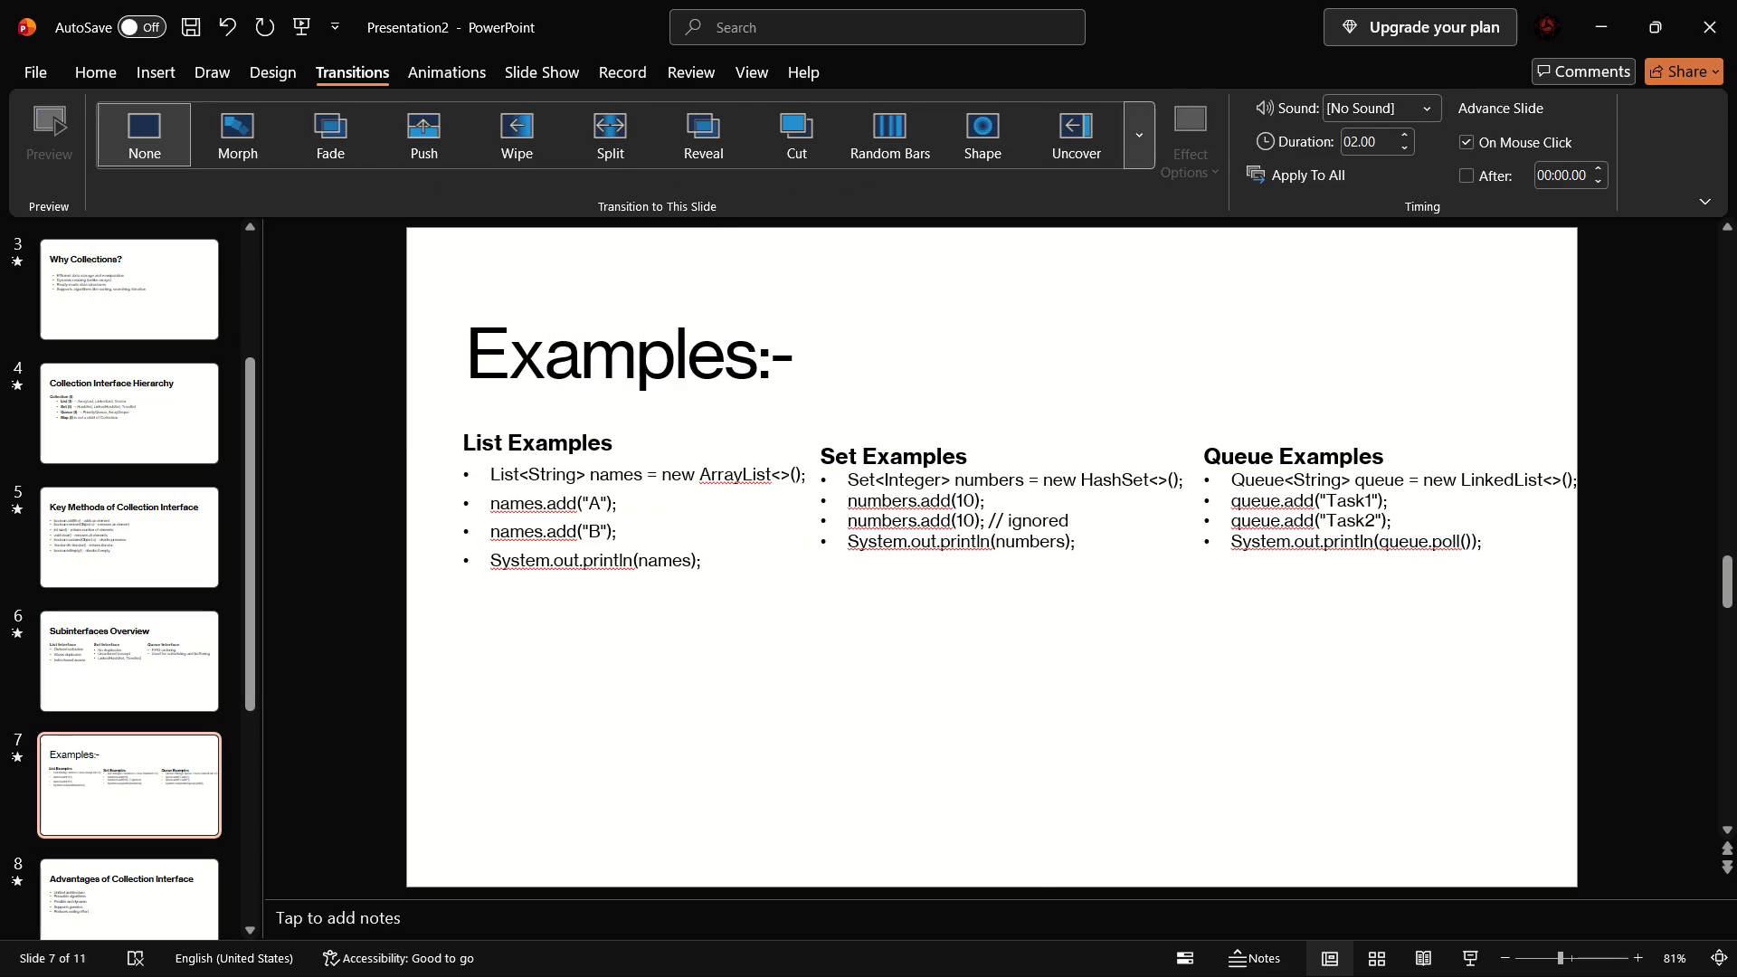
left_click(1145, 121)
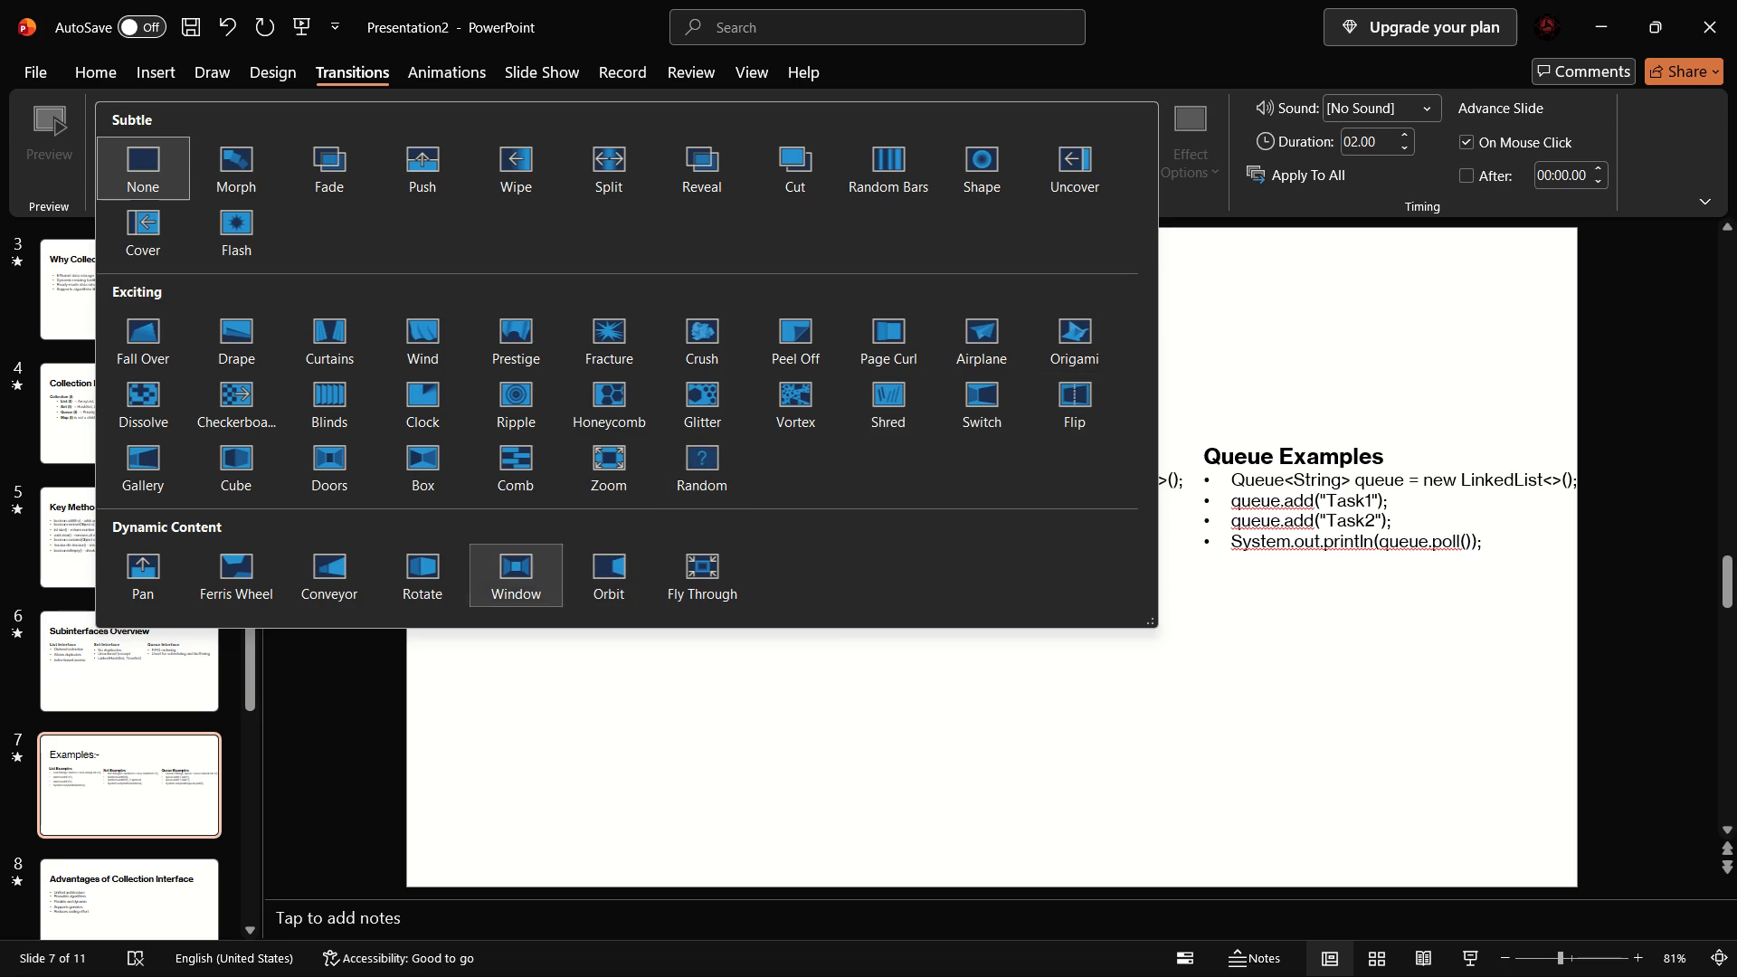
left_click(312, 552)
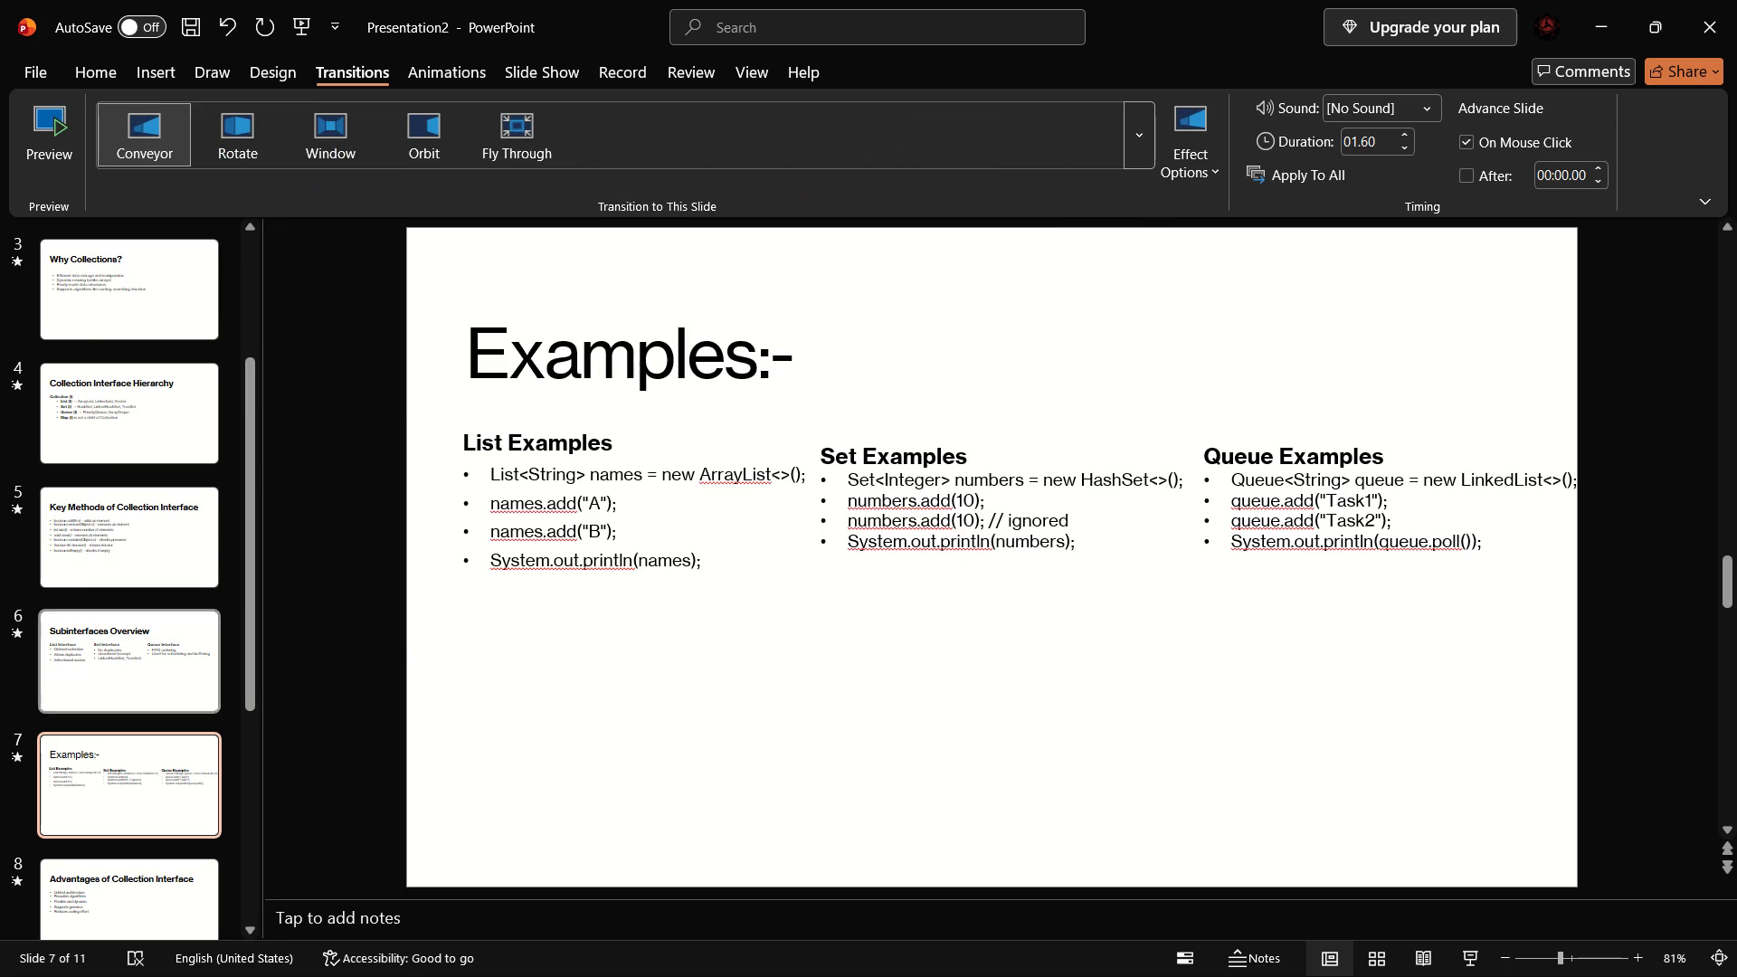
Apply the Cube transition to slide 8, Advantages of Collection Interface.
left_click(122, 885)
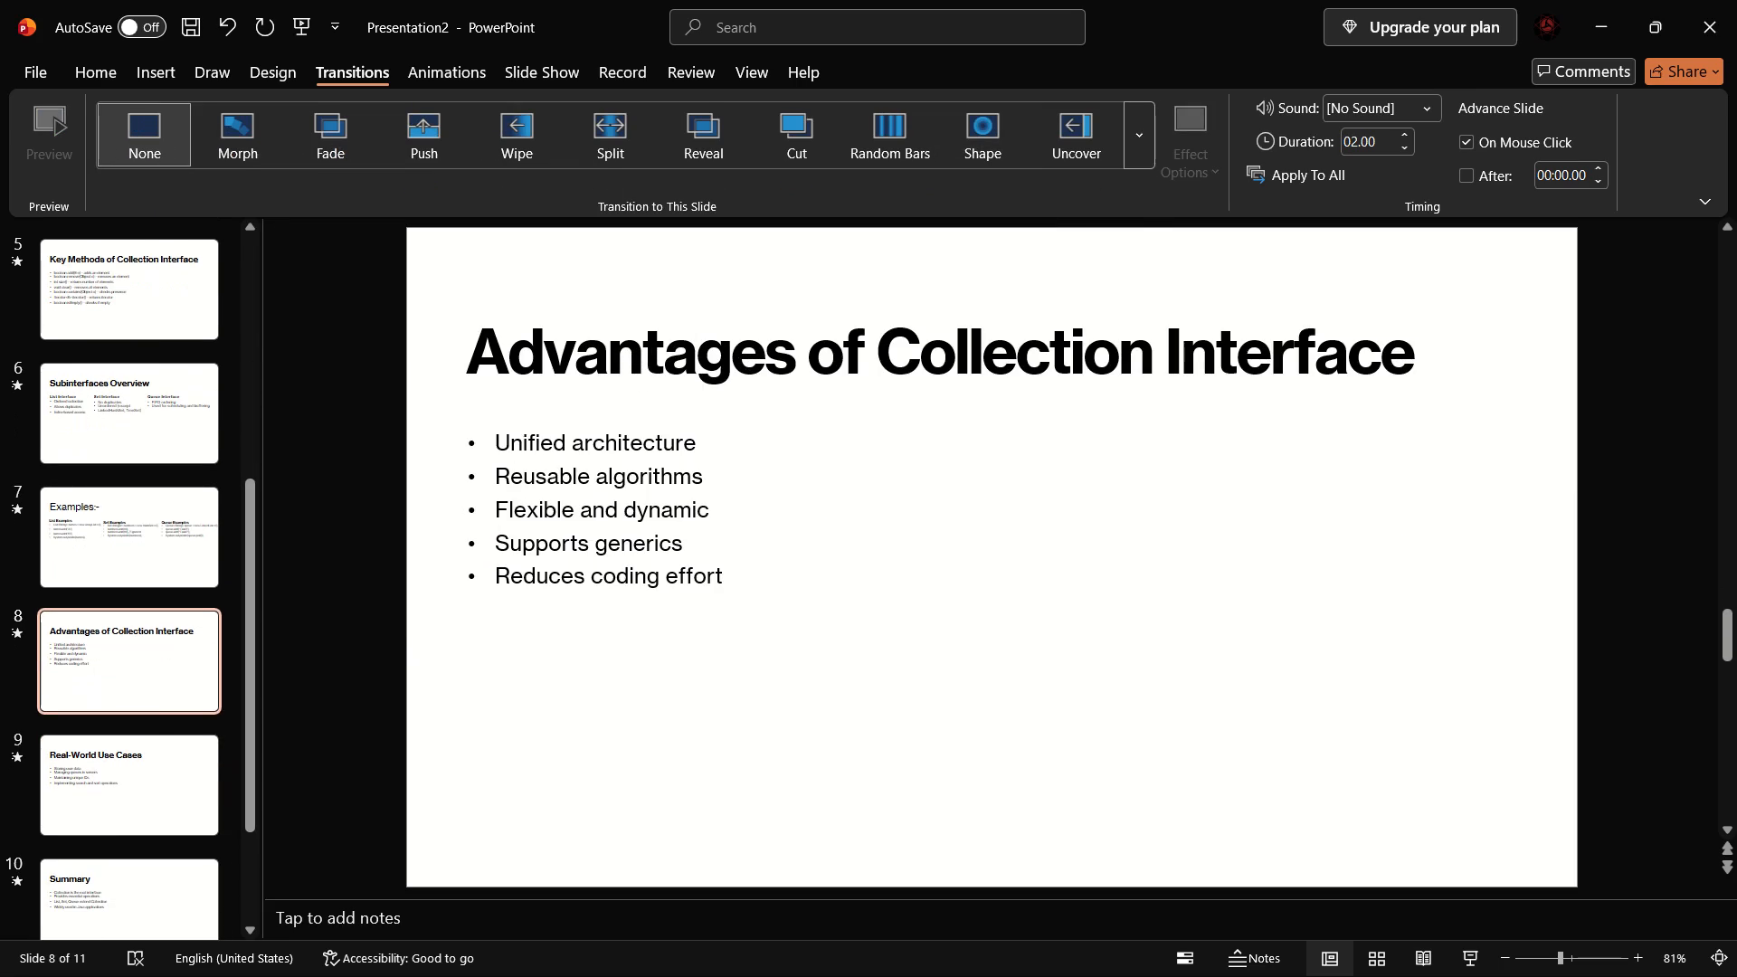
left_click(1134, 140)
scroll(624, 474, "down", 4)
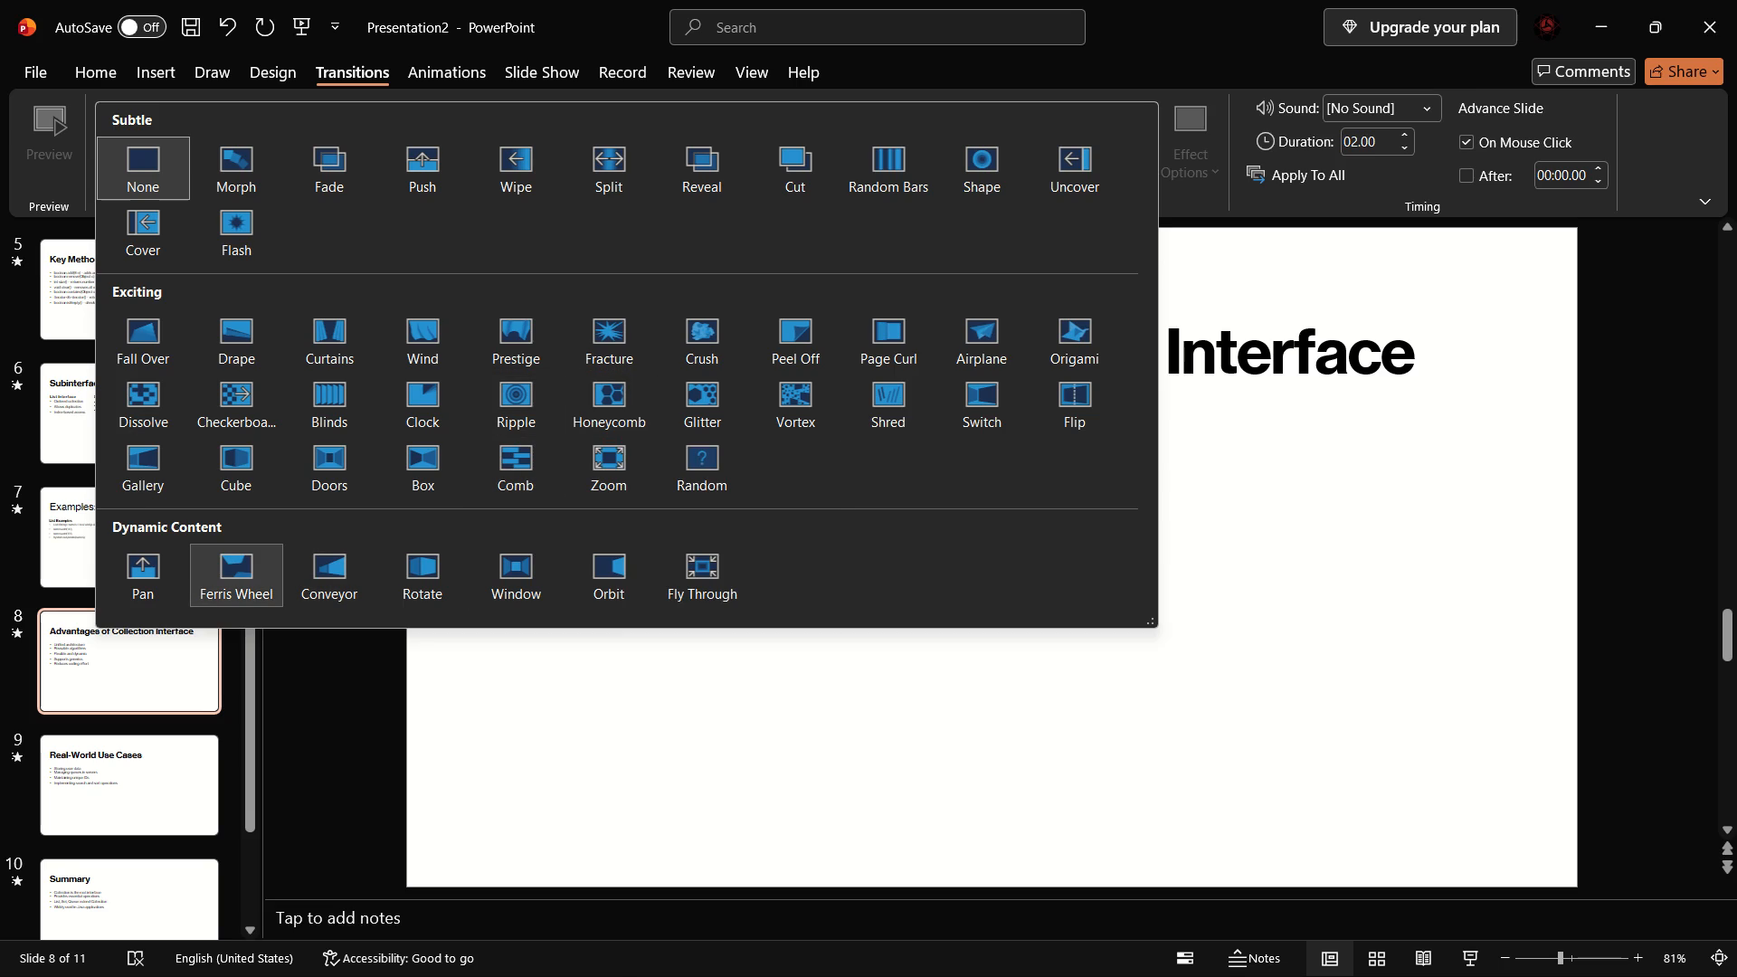
left_click(217, 448)
Apply the Reveal transition to slide 9, Real-World Use Cases.
left_click(58, 802)
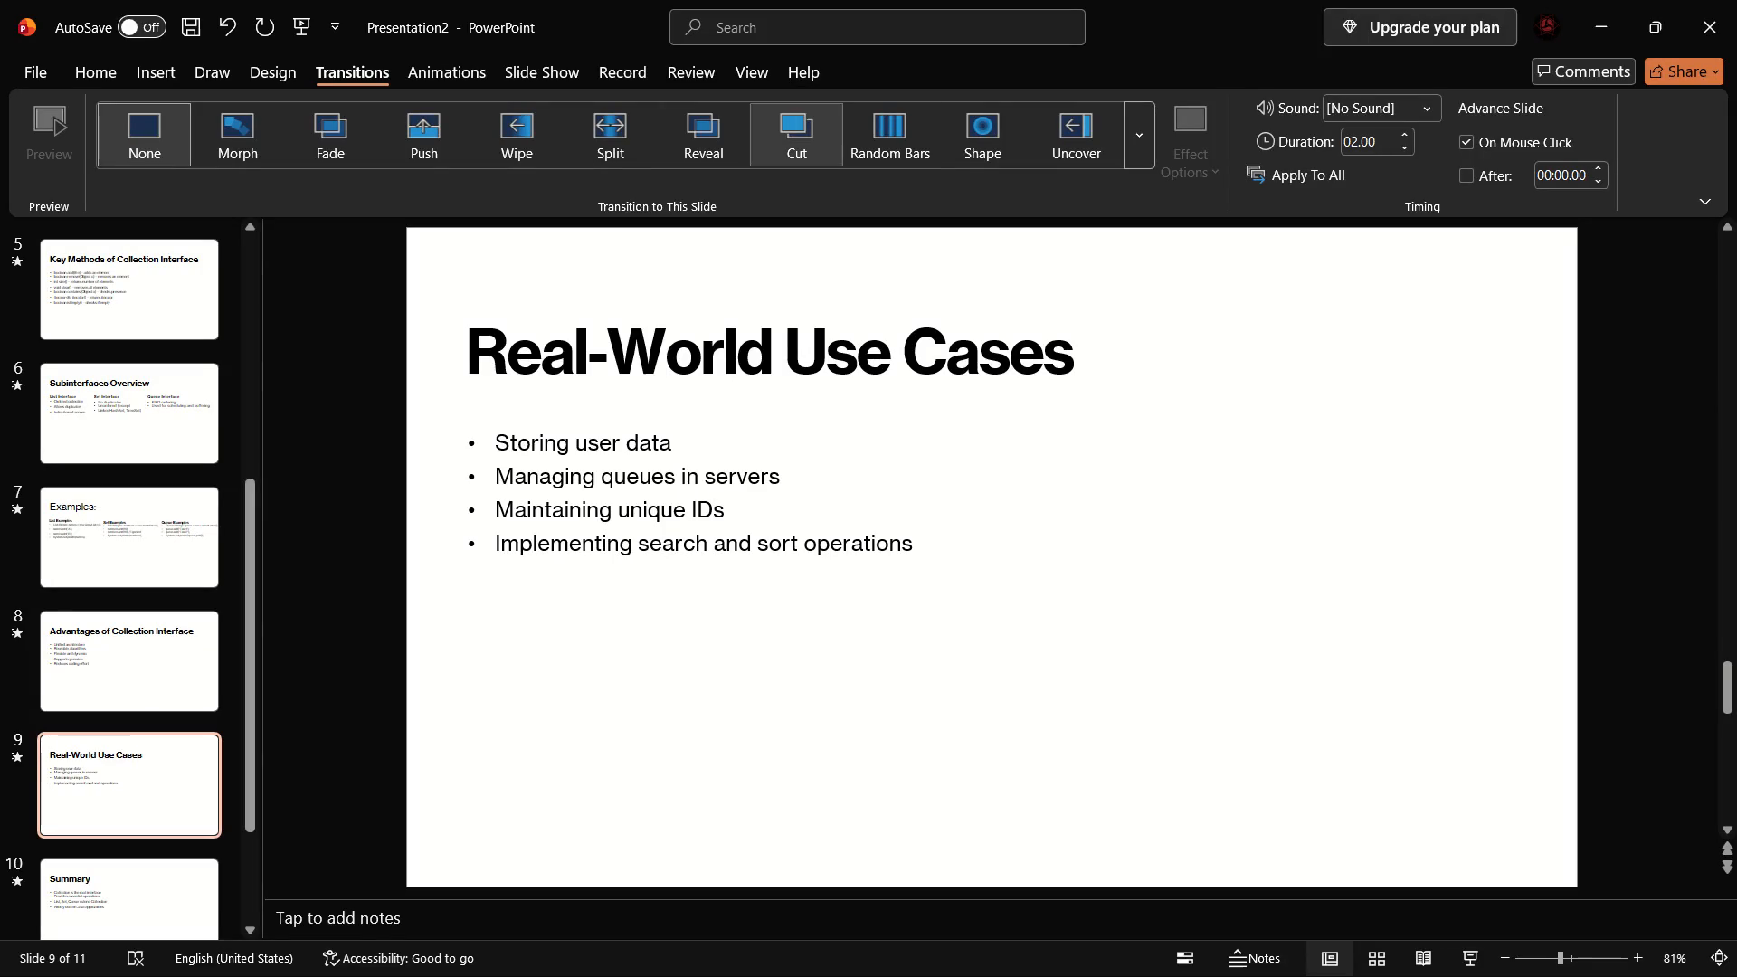
left_click(719, 138)
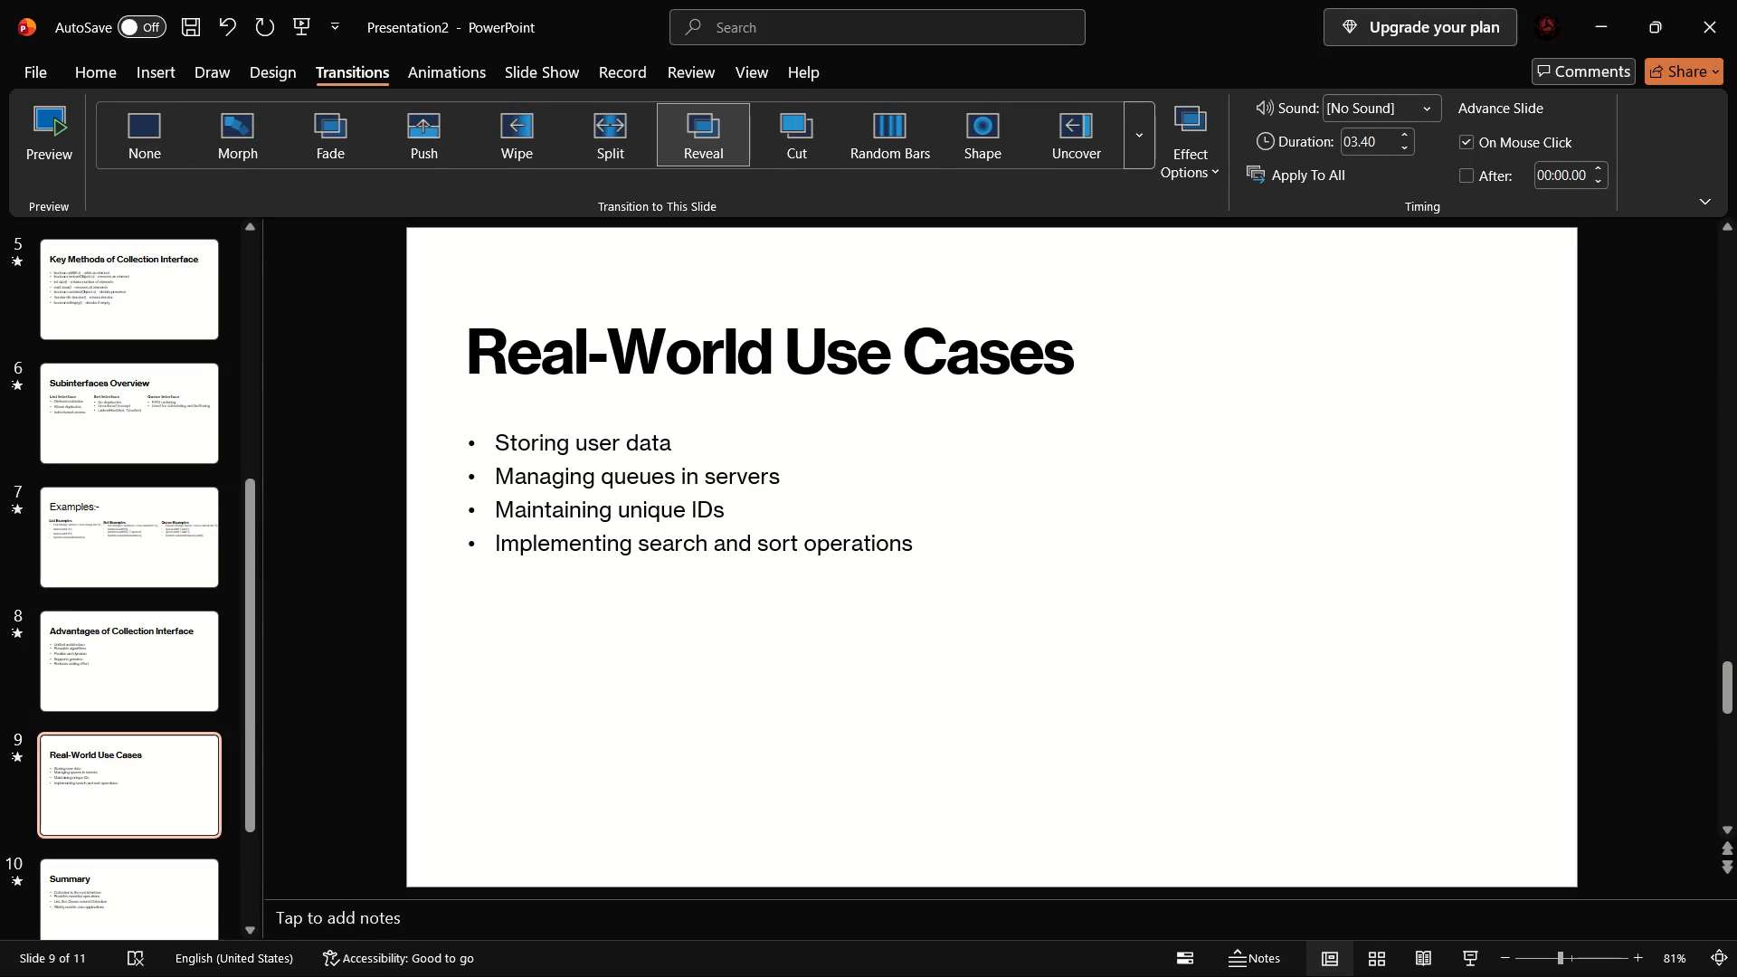
Apply the Shape transition to slide 10, Summary.
left_click(166, 903)
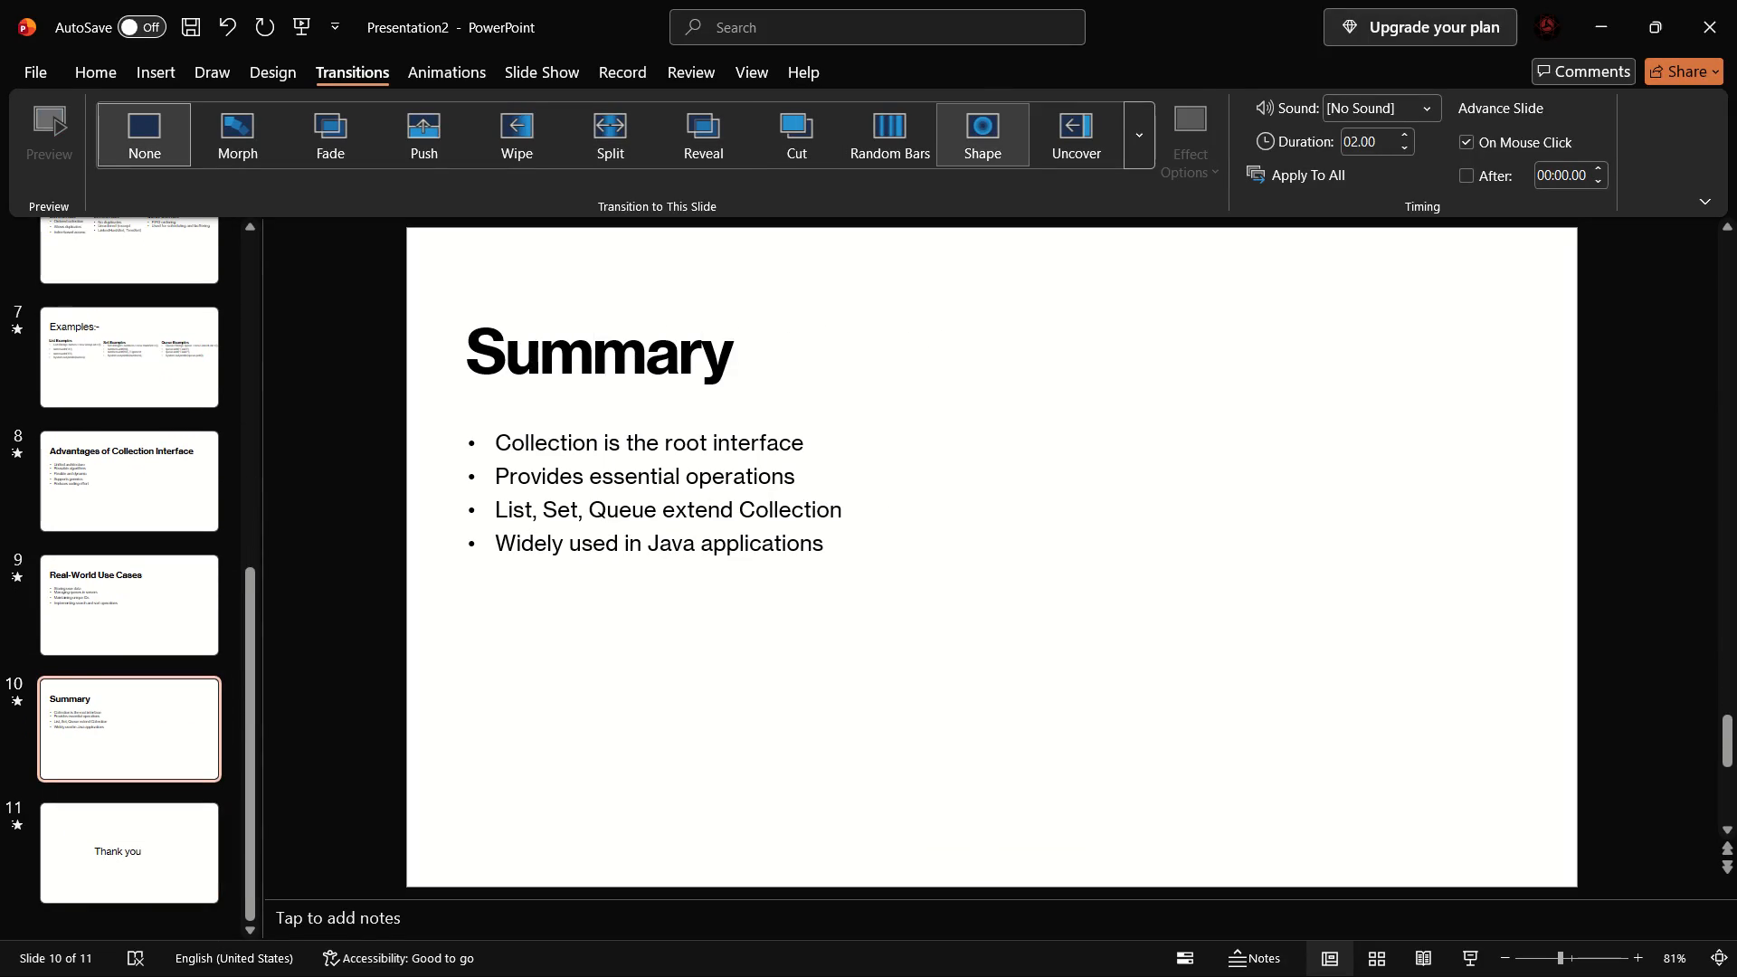
left_click(982, 141)
Apply the Airplane transition to slide 11, the Thank you slide.
left_click(131, 813)
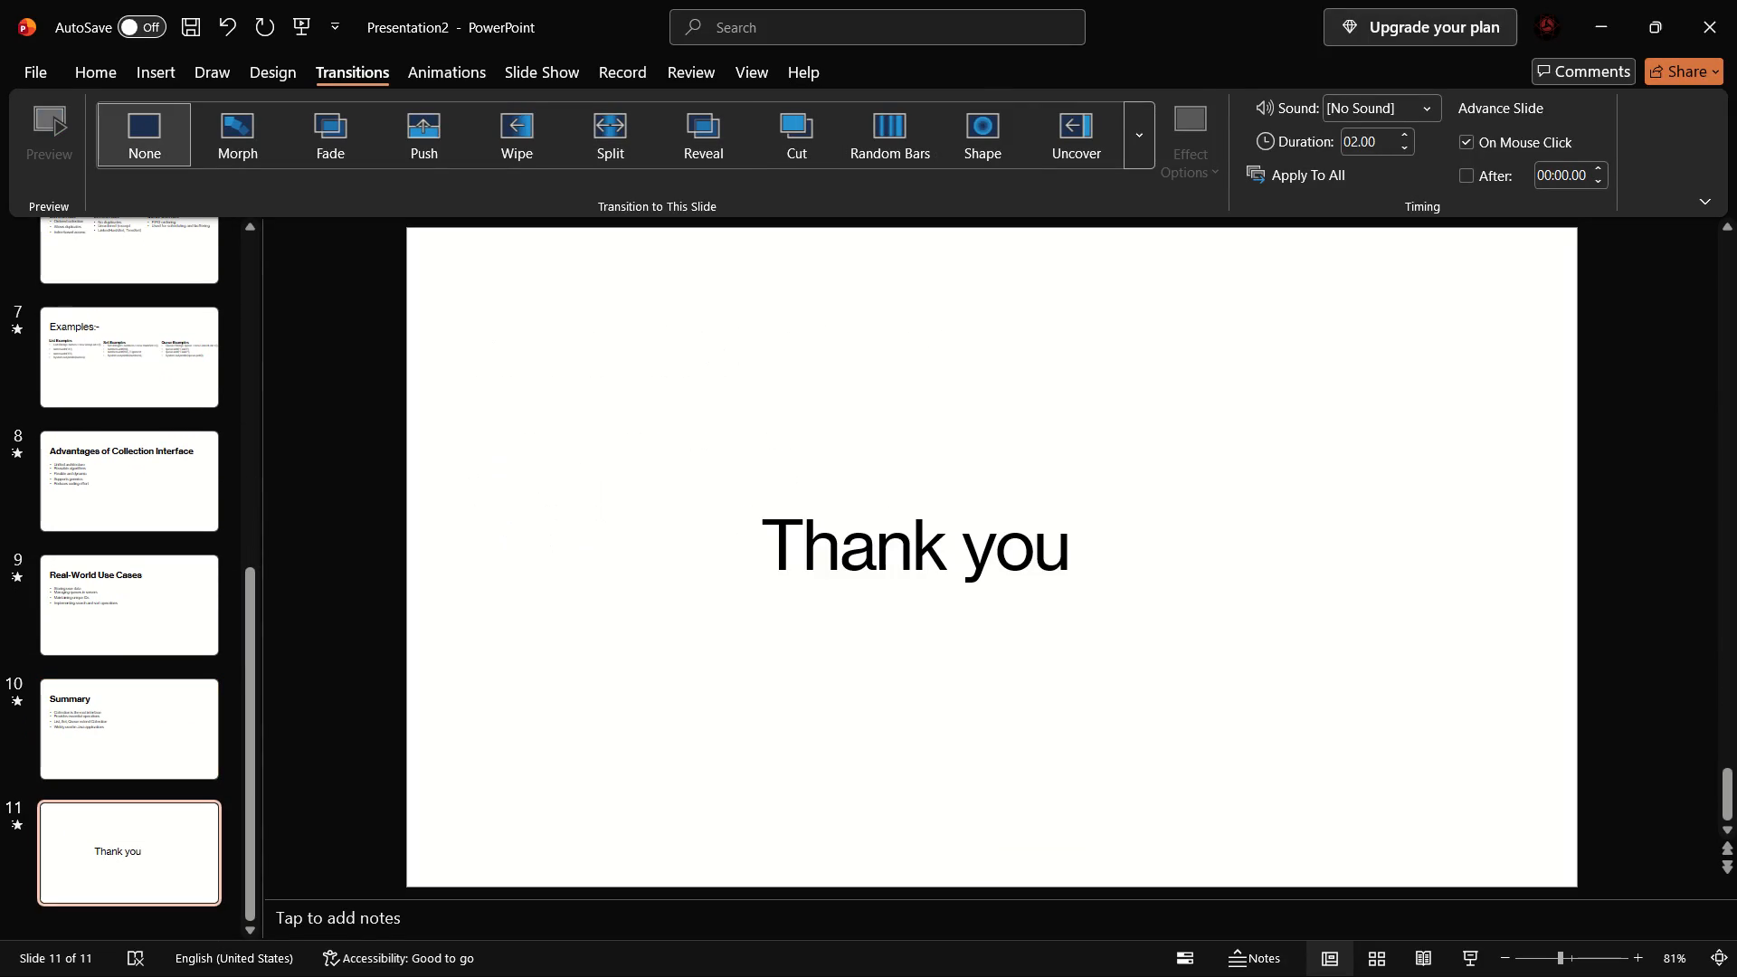
left_click(1141, 147)
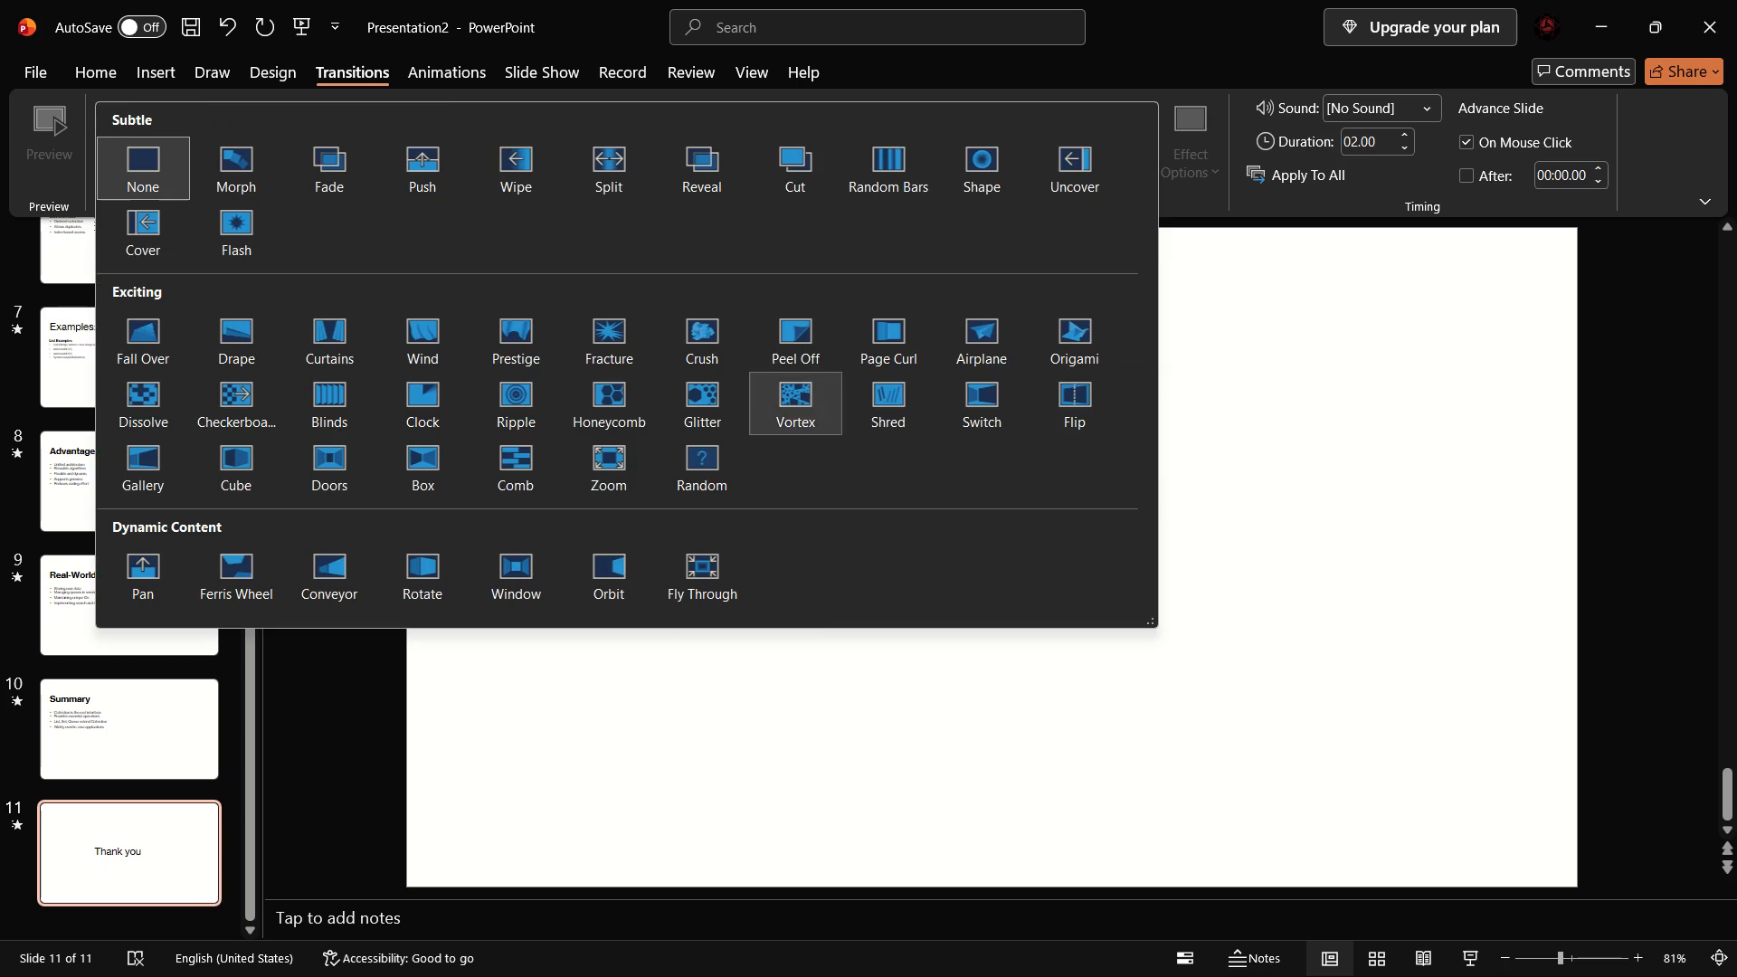
left_click(969, 346)
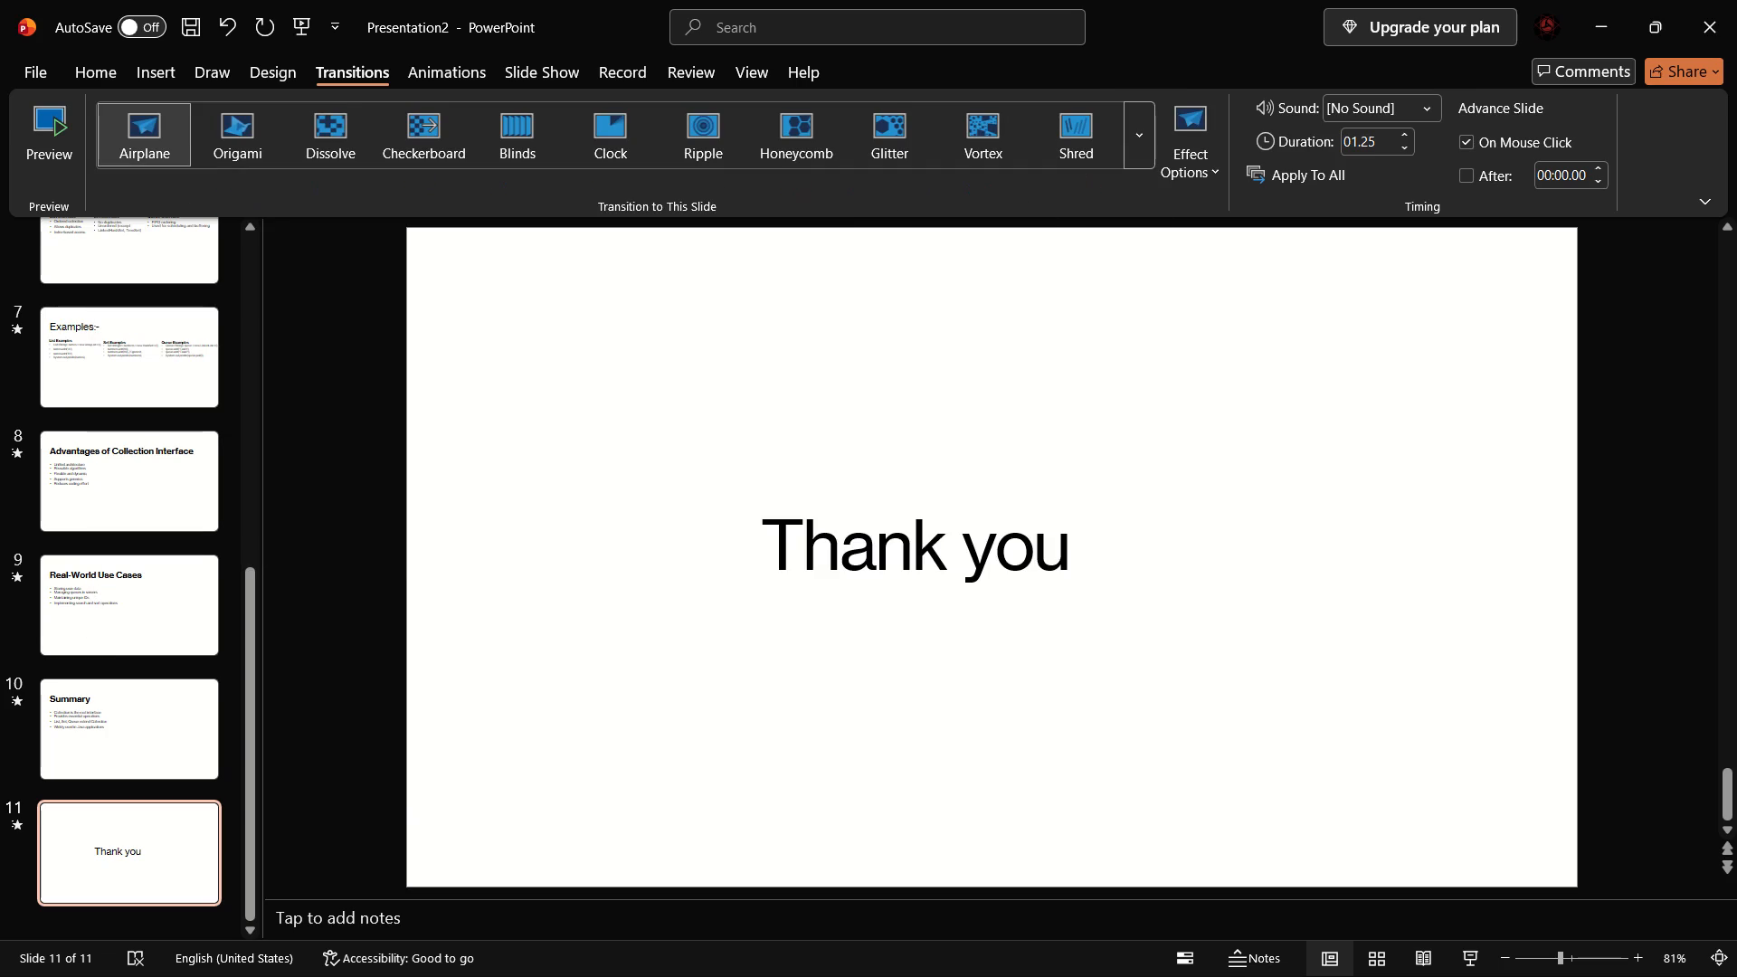
Return to slide 1, the Collection Interface in Java title slide.
scroll(204, 403, "up", 10)
scroll(204, 403, "down", 20)
left_click(147, 323)
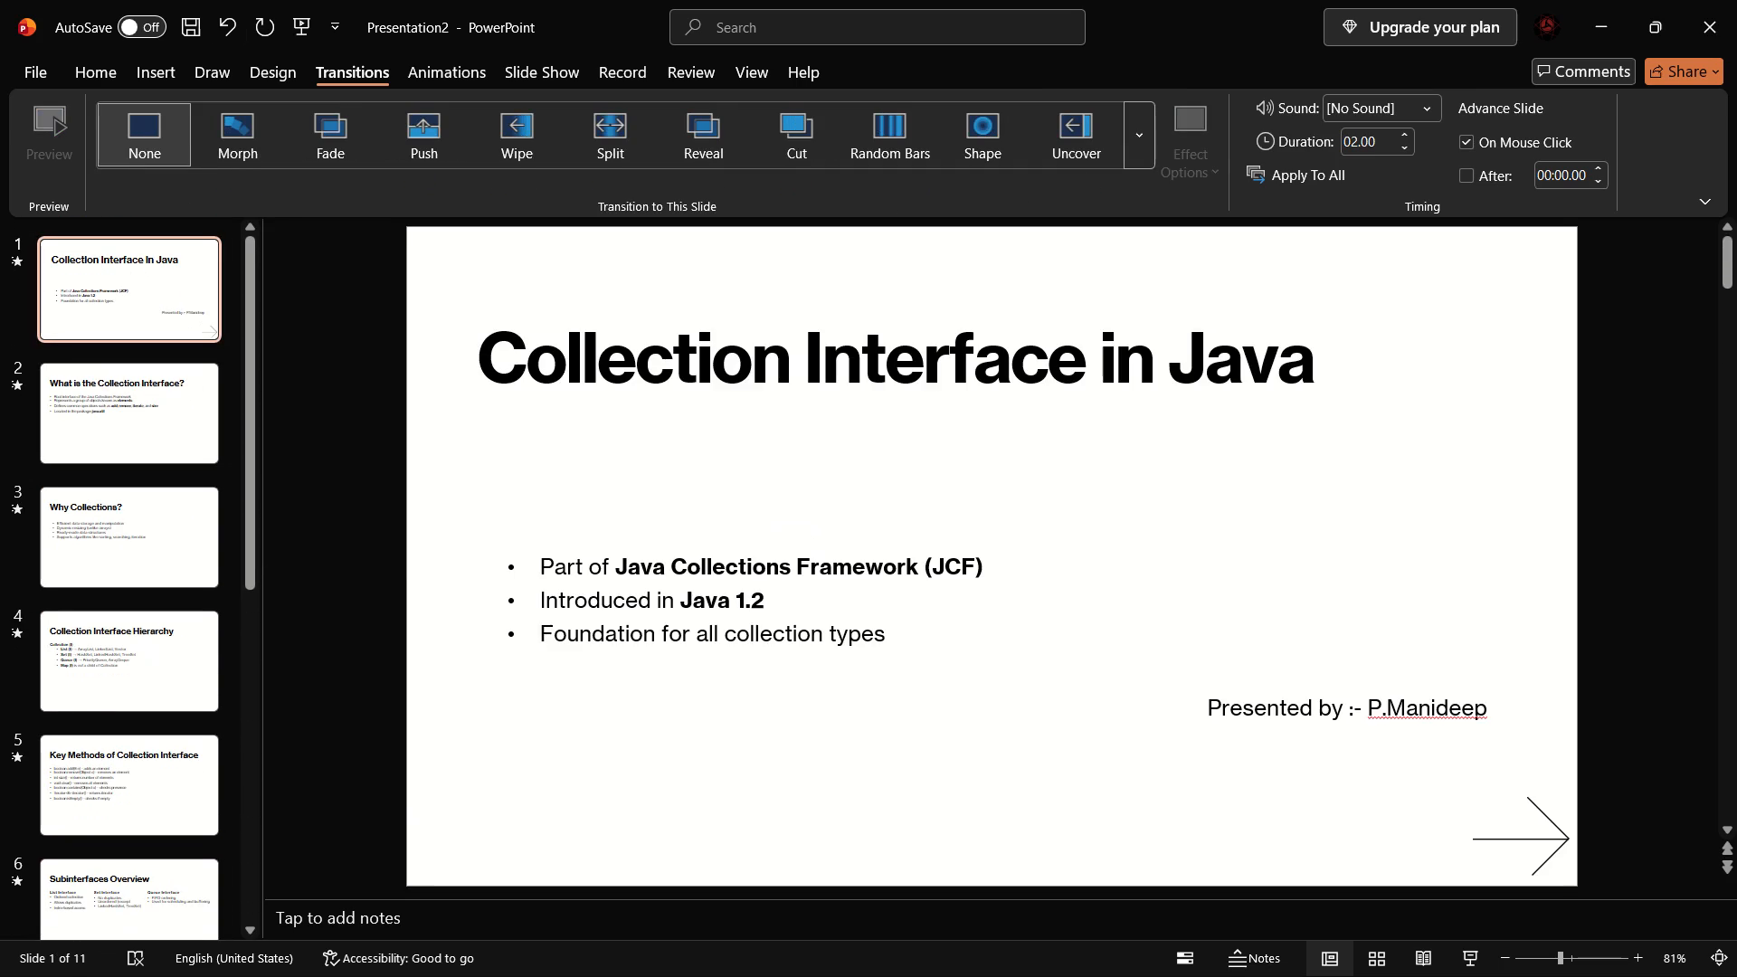
Turn on AutoSave by uploading the presentation to the personal OneDrive under the name manideep_java.
left_click(141, 24)
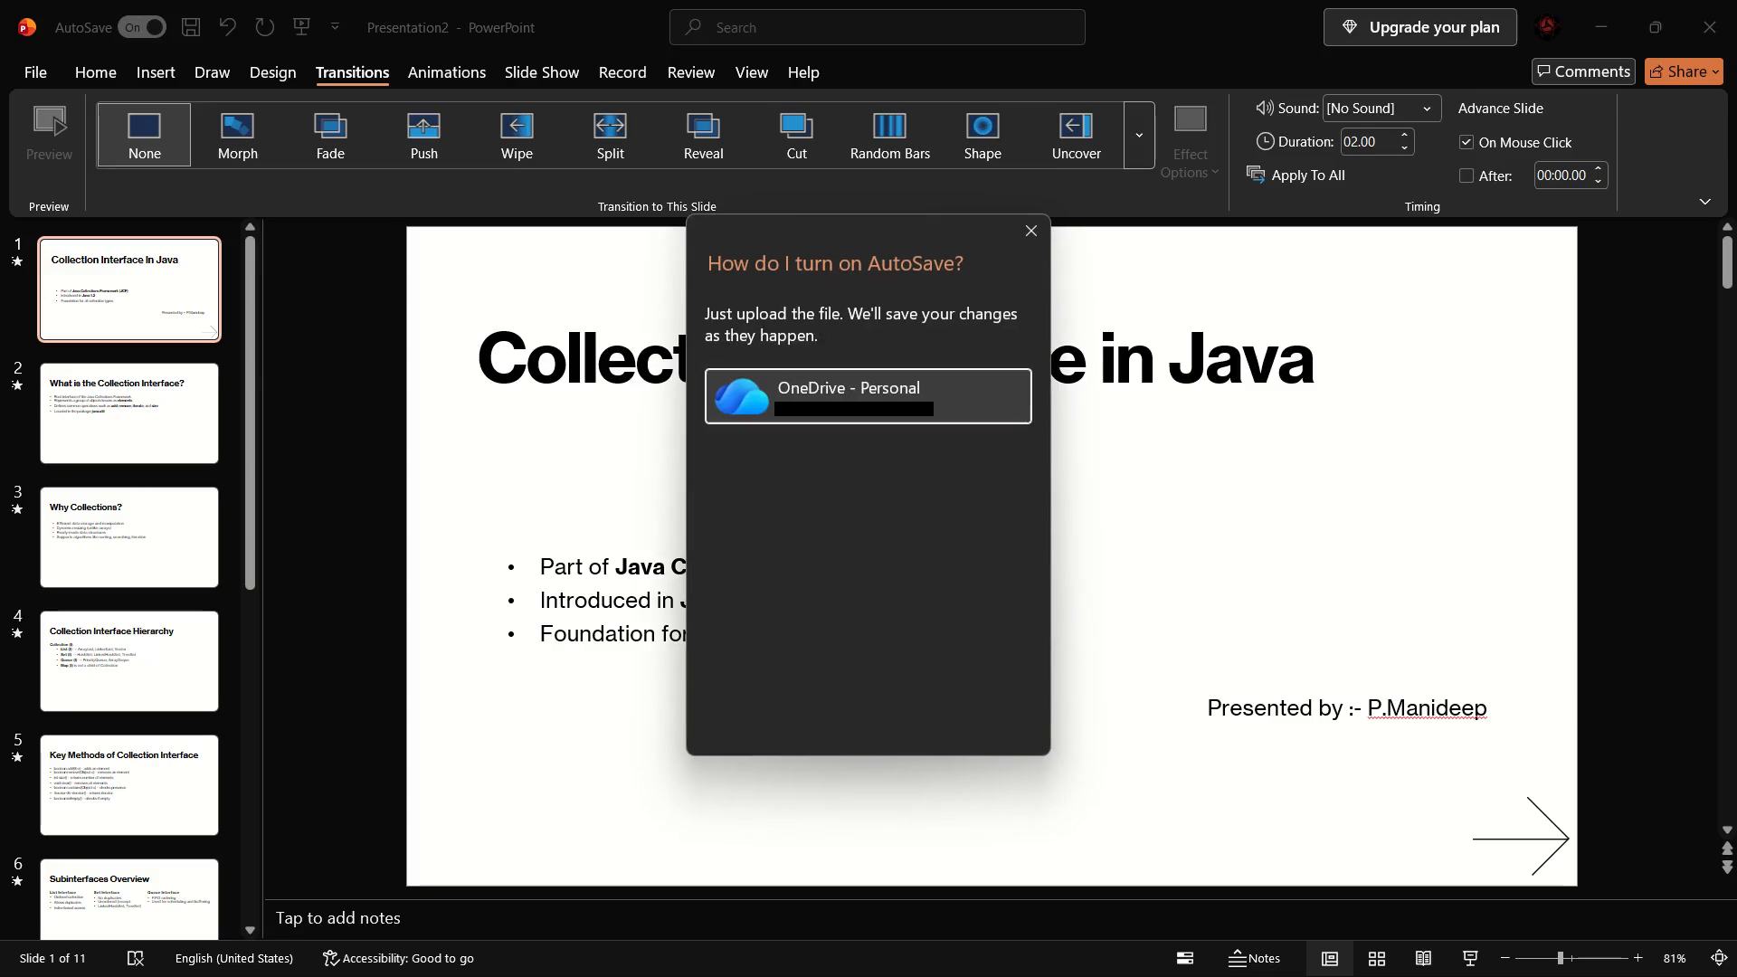
left_click(855, 376)
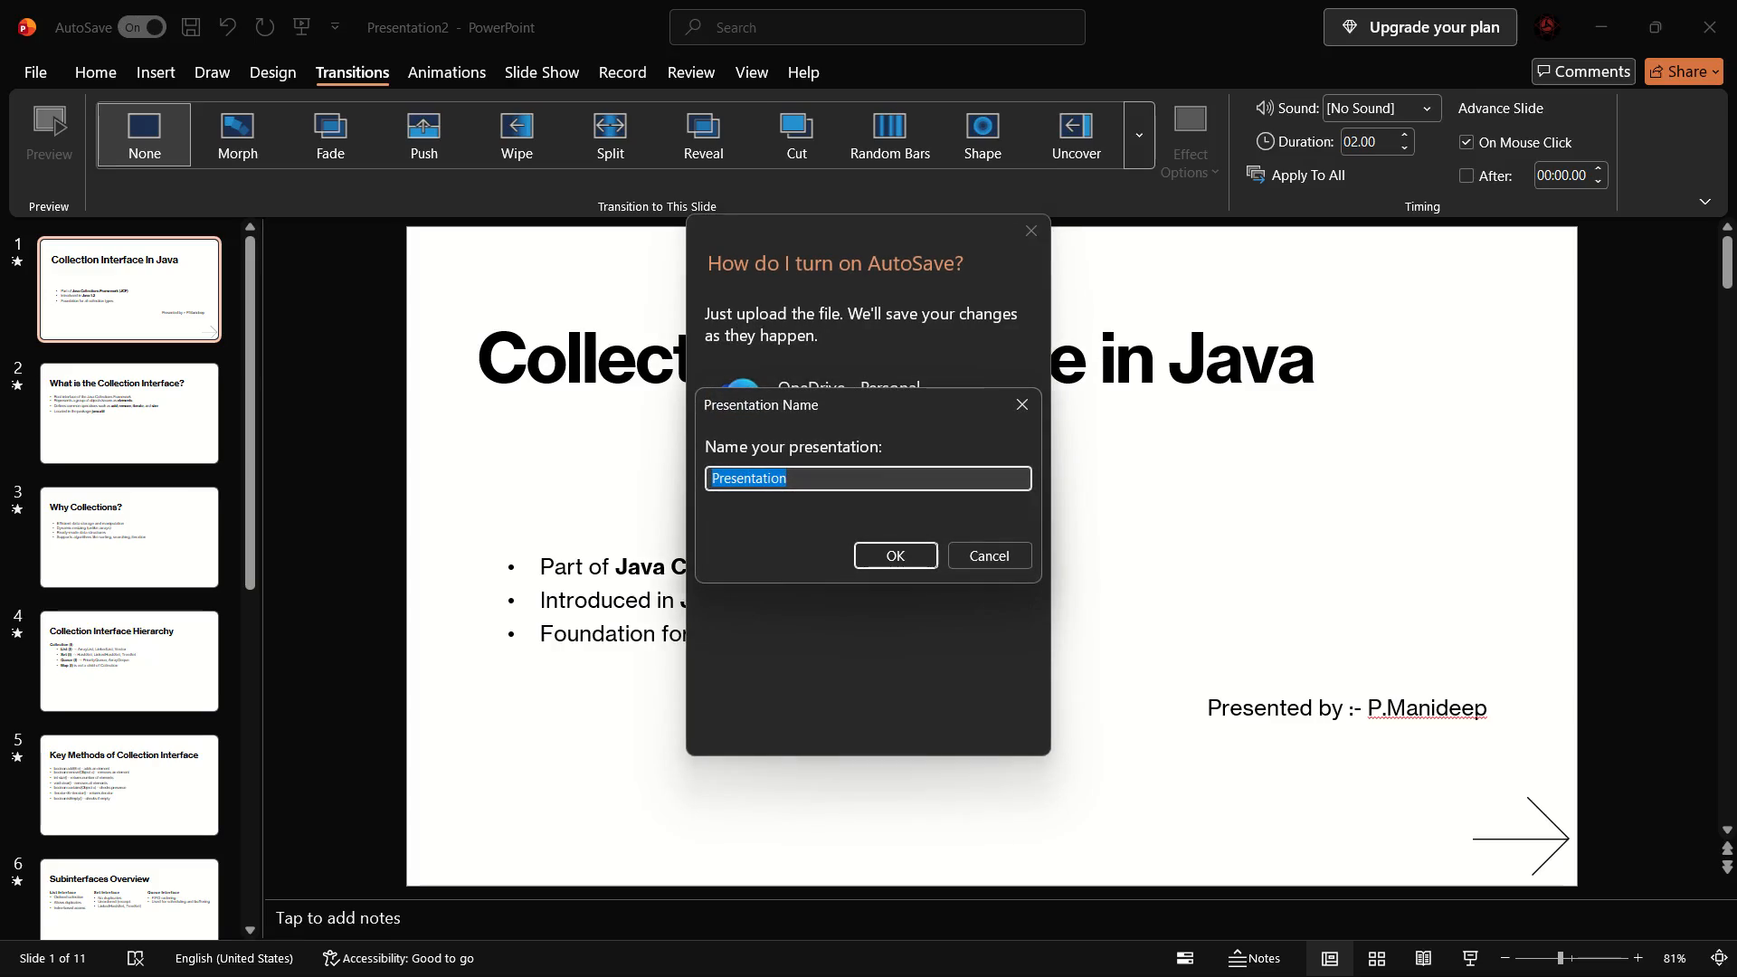
left_click(1018, 411)
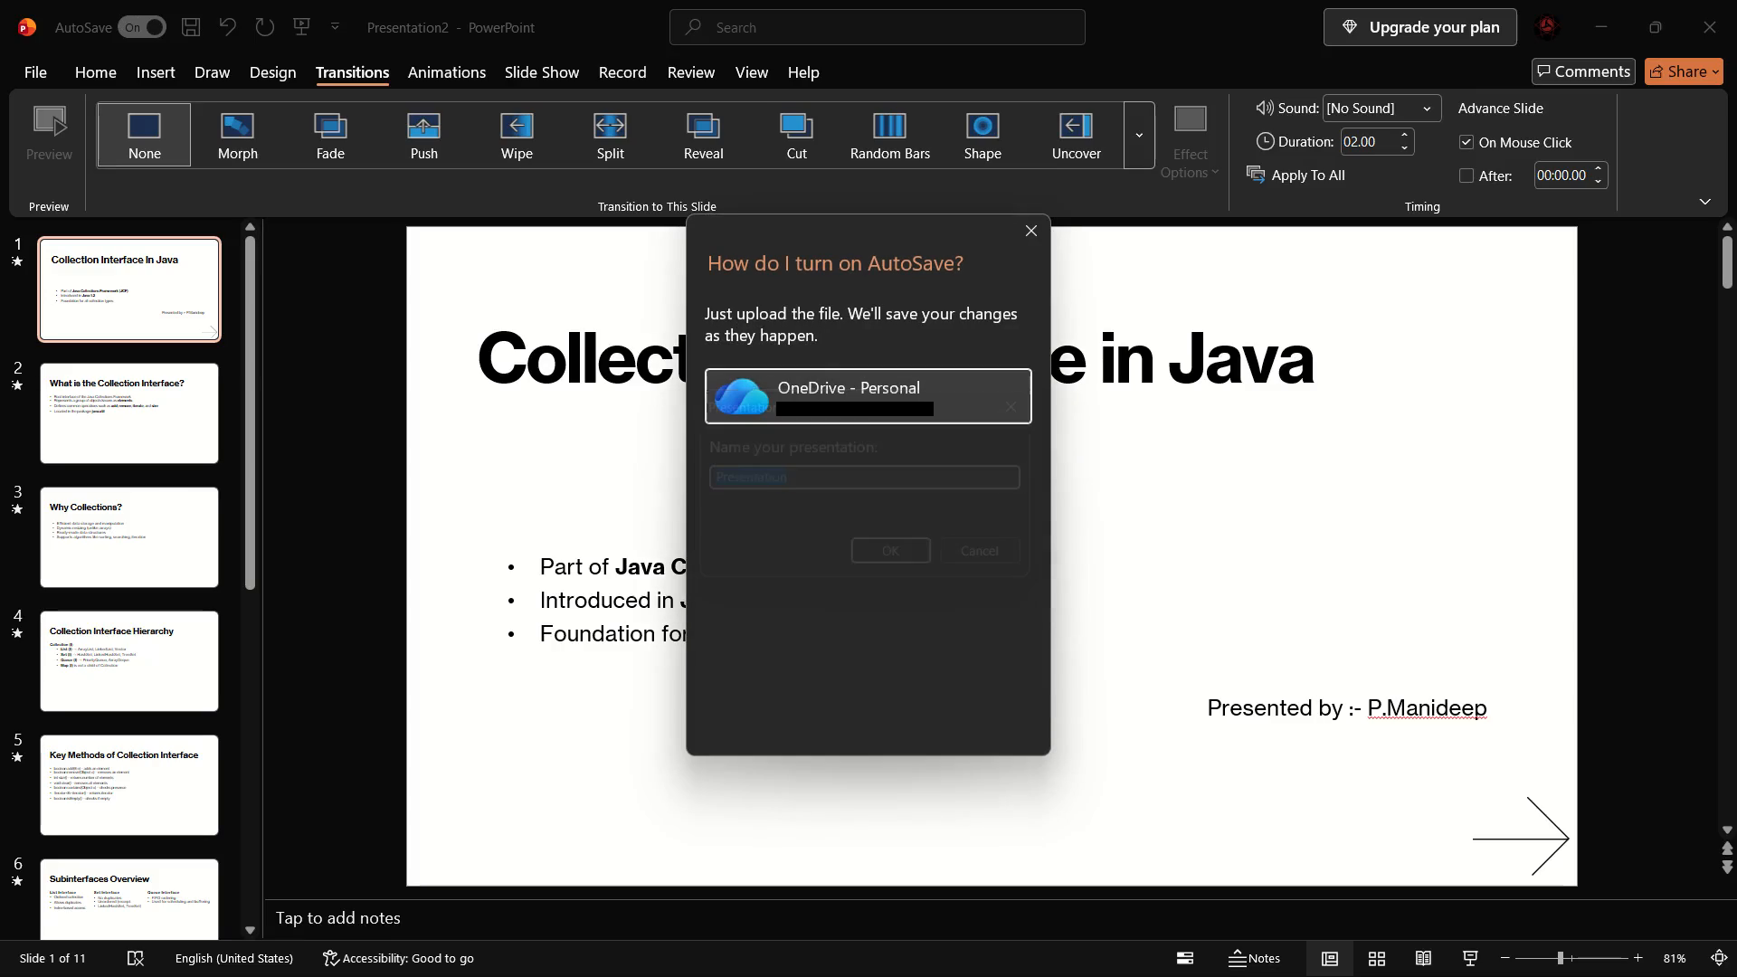
left_click(916, 391)
left_click(815, 488)
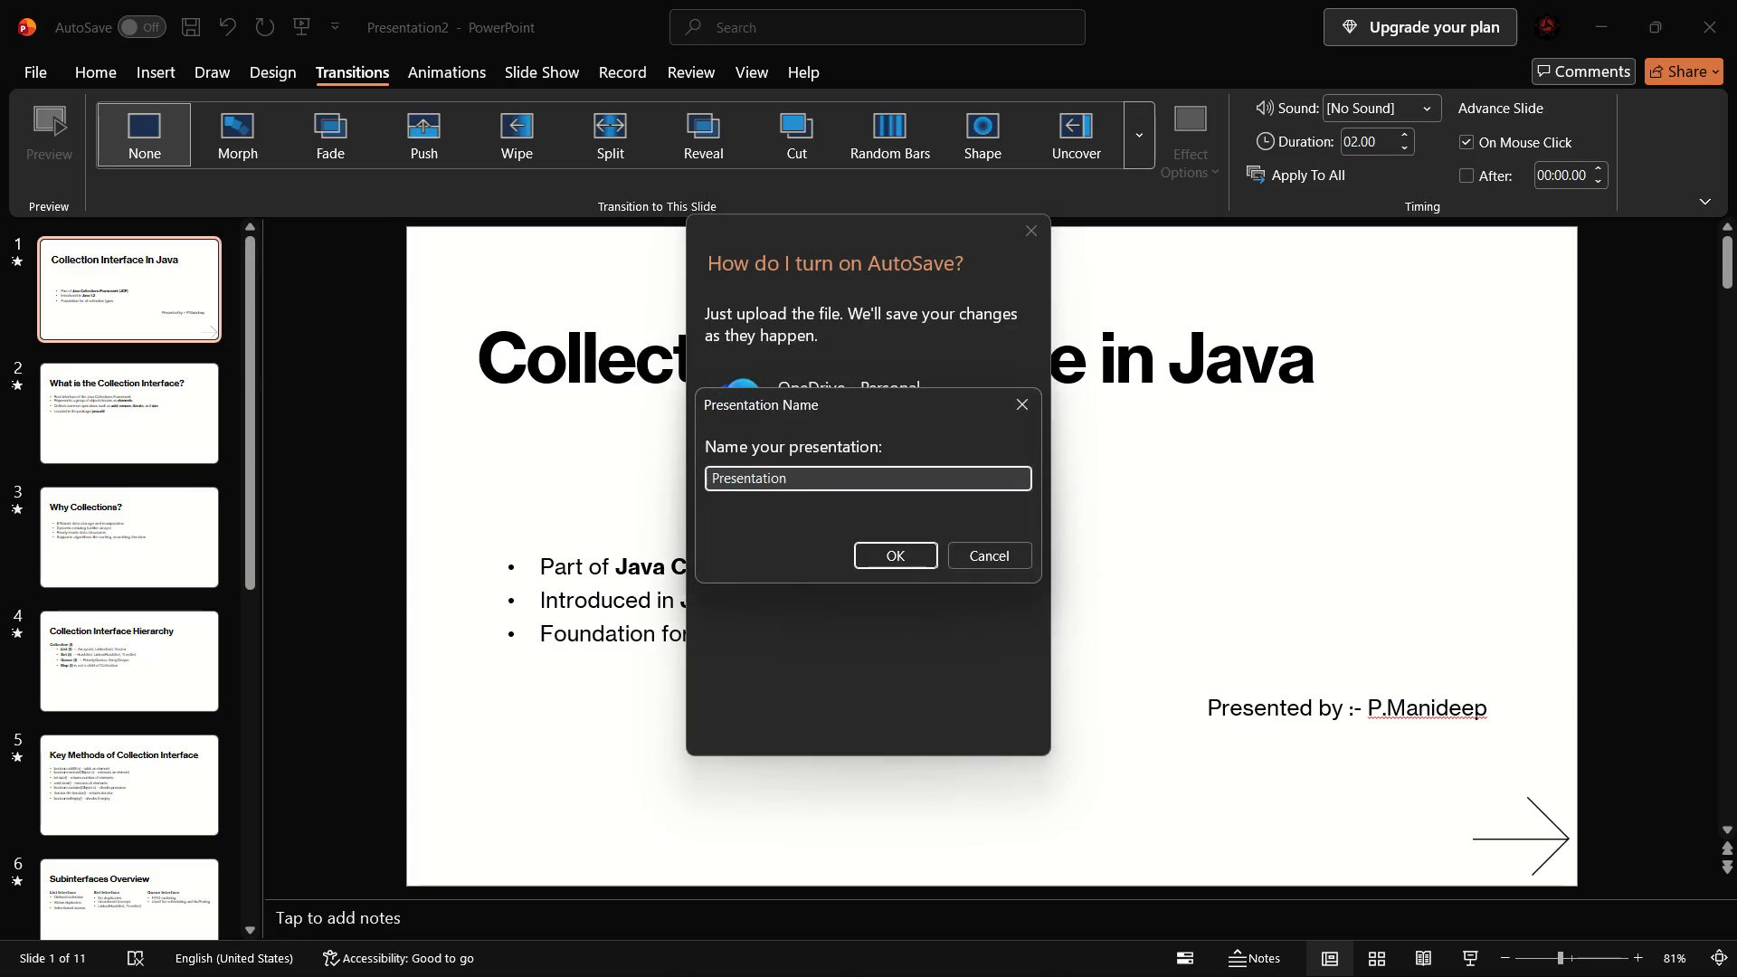
key("BackSpace")
key("BackSpace")
key("BackSpace")
key("BackSpace")
key("BackSpace")
key("BackSpace")
key("BackSpace")
key("BackSpace")
key("BackSpace")
key("BackSpace")
key("BackSpace")
key("BackSpace")
key("BackSpace")
key("BackSpace")
key("BackSpace")
key("BackSpace")
key("BackSpace")
key("BackSpace")
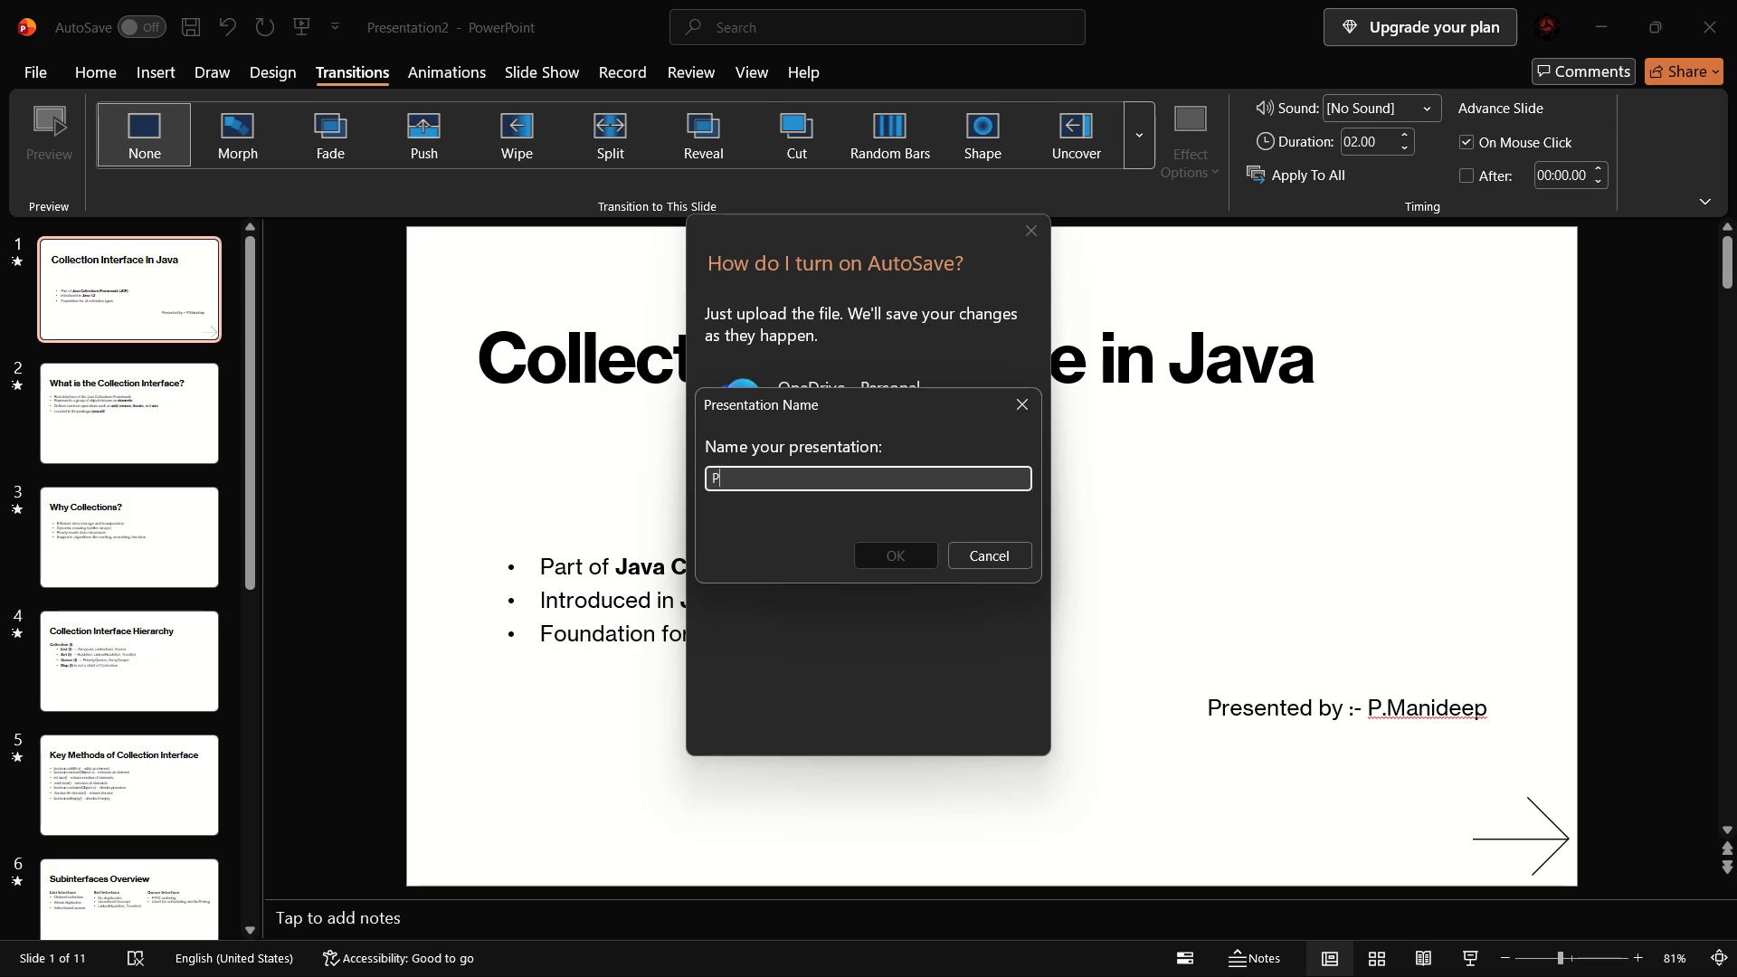
type("mam")
key("BackSpace")
type("nis")
key("BackSpace")
type("dee[")
key("BackSpace")
type("p.")
key("BackSpace")
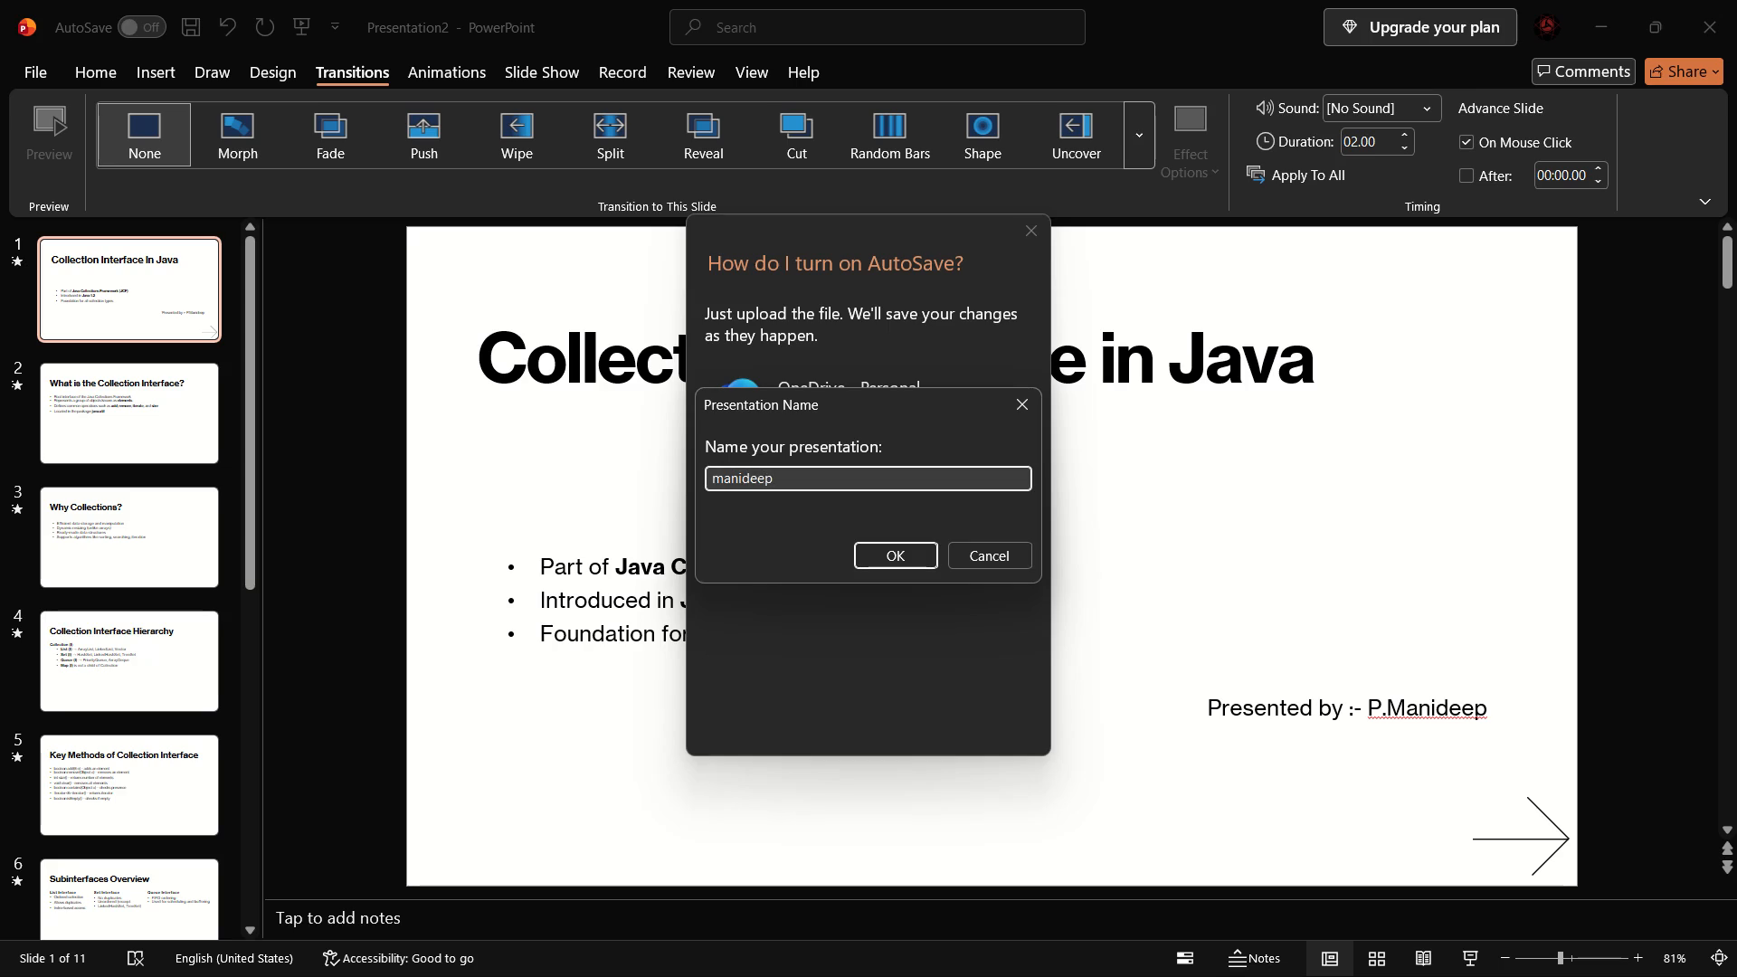
key("shift+underscore")
type("java")
key("Return")
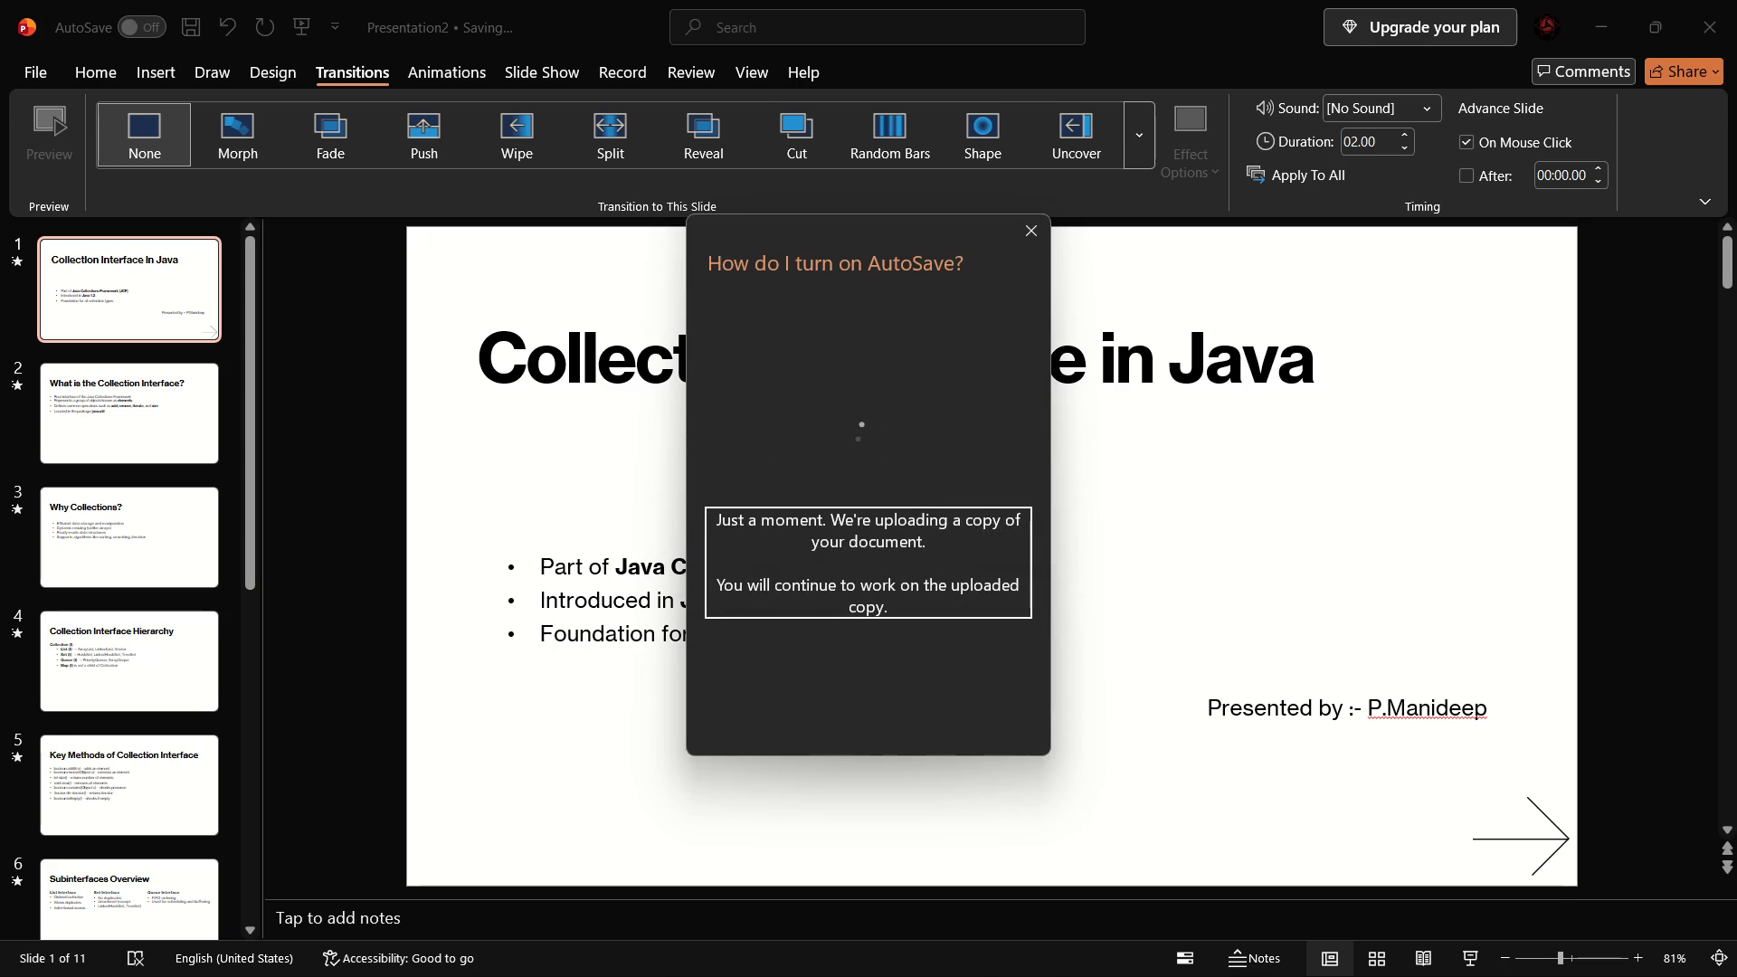
Apply the Morph transition to slide 1, Collection Interface in Java, and preview it.
left_click(42, 135)
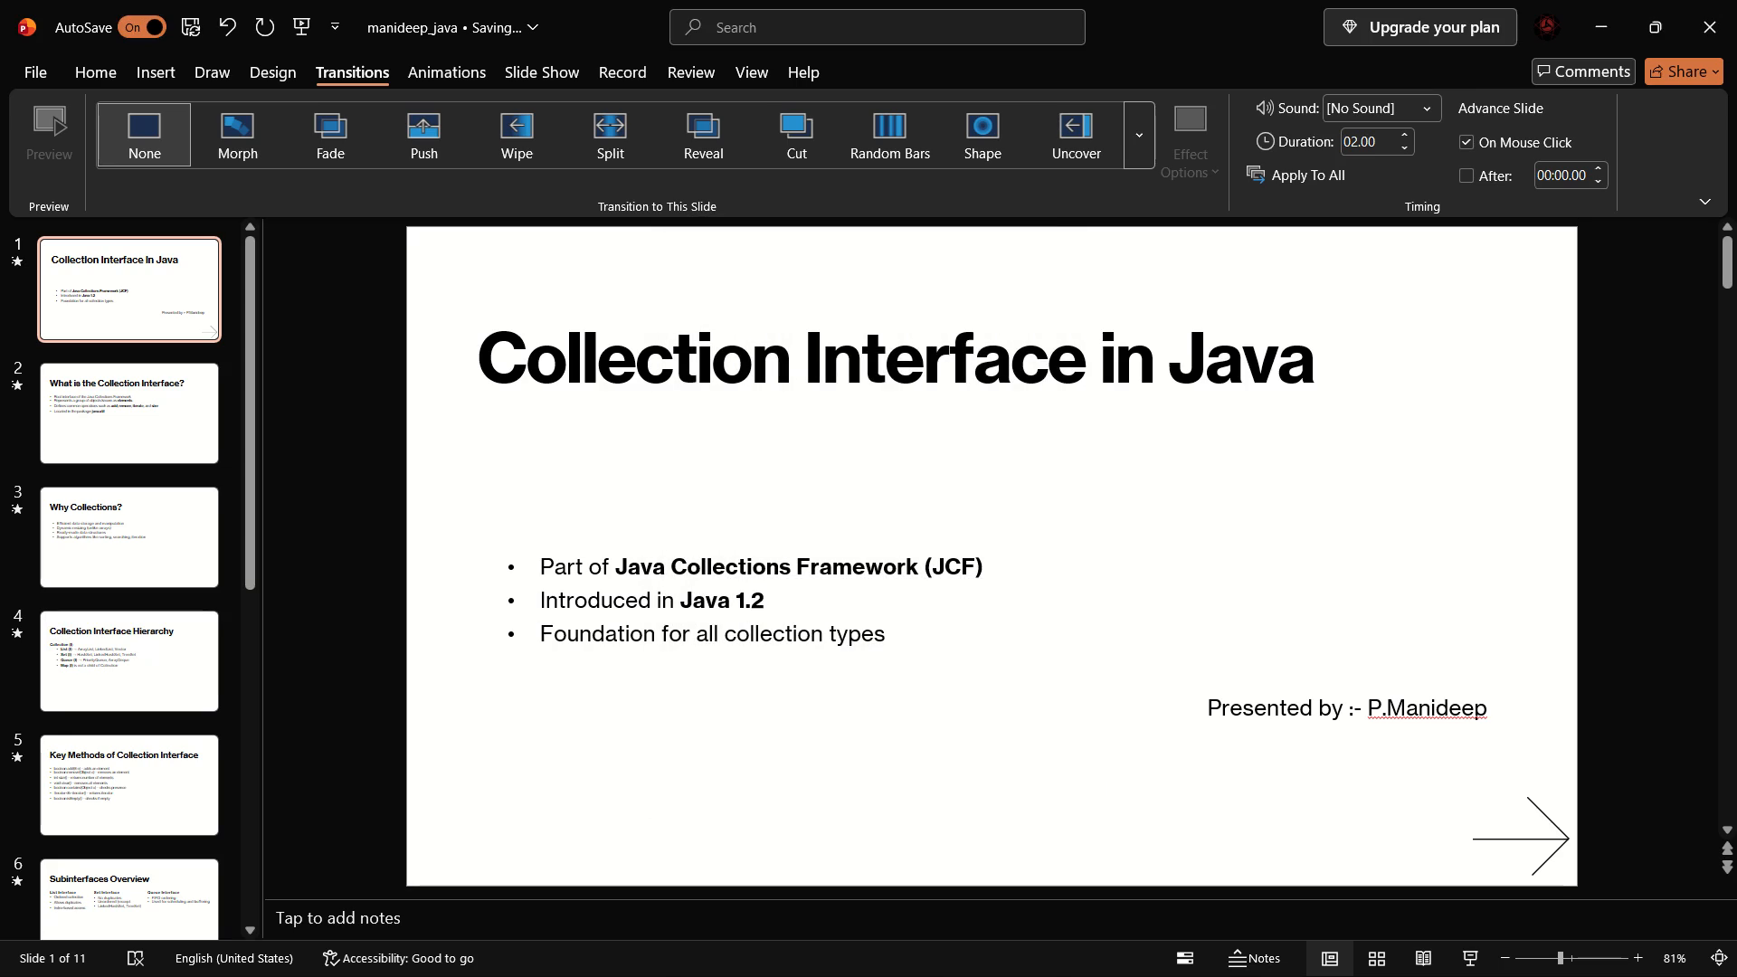
left_click(177, 133)
left_click(239, 133)
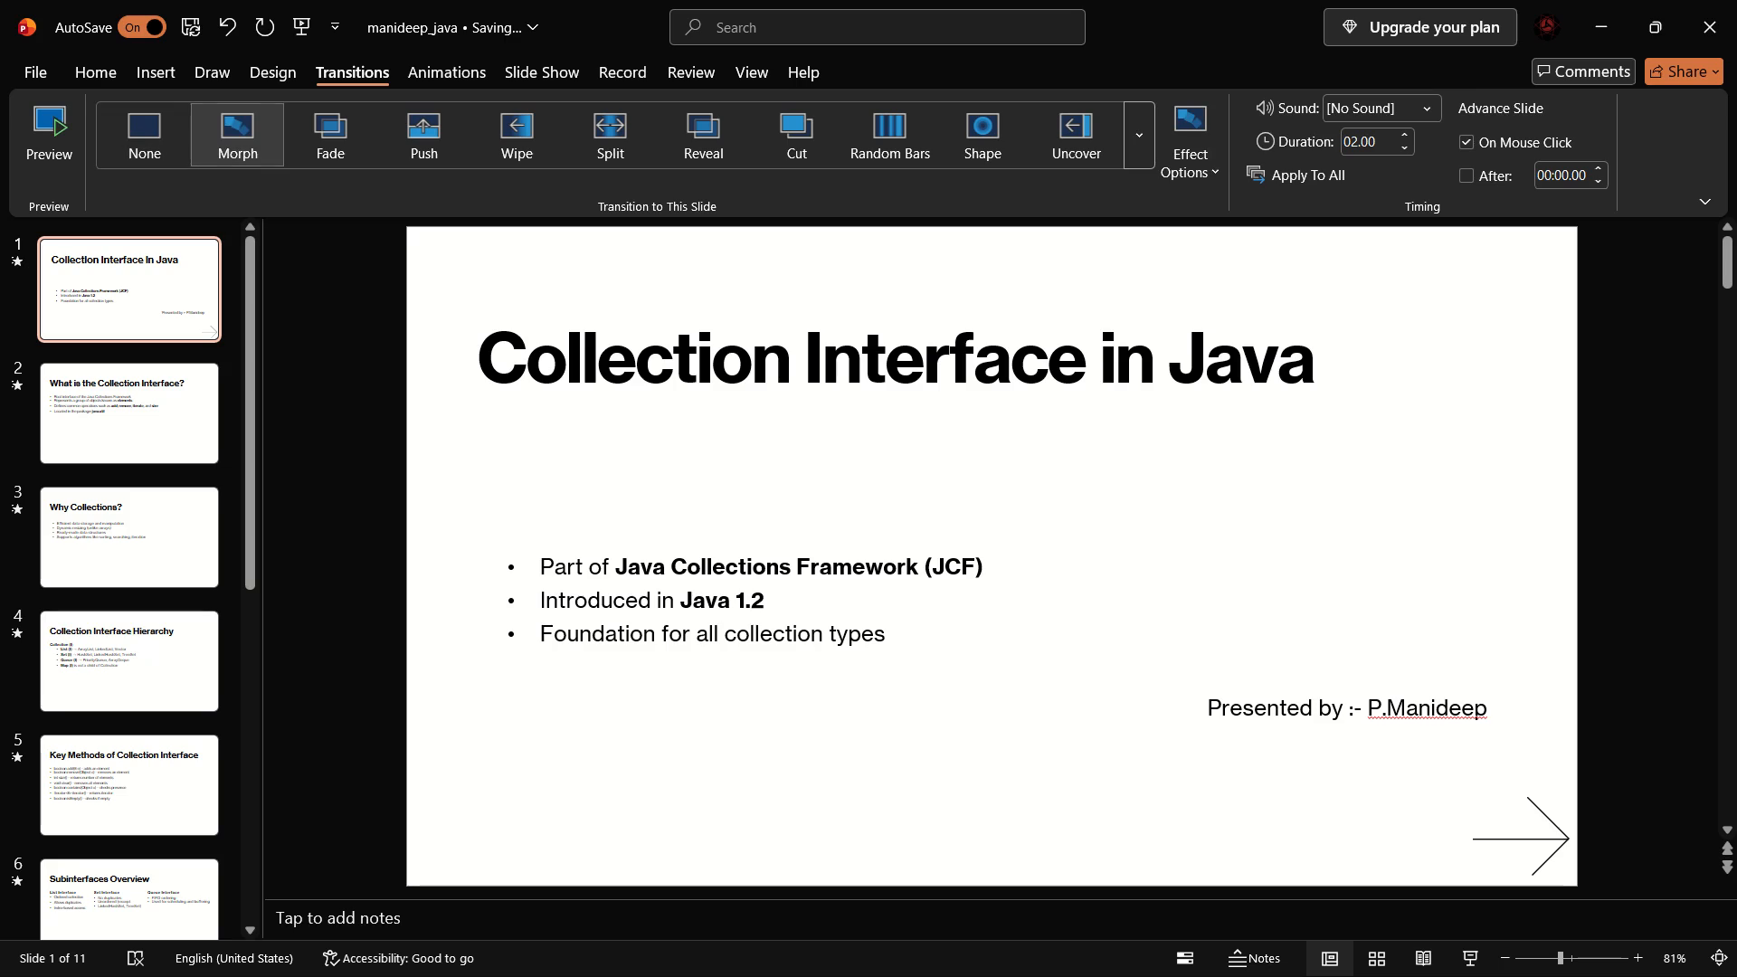
left_click(70, 133)
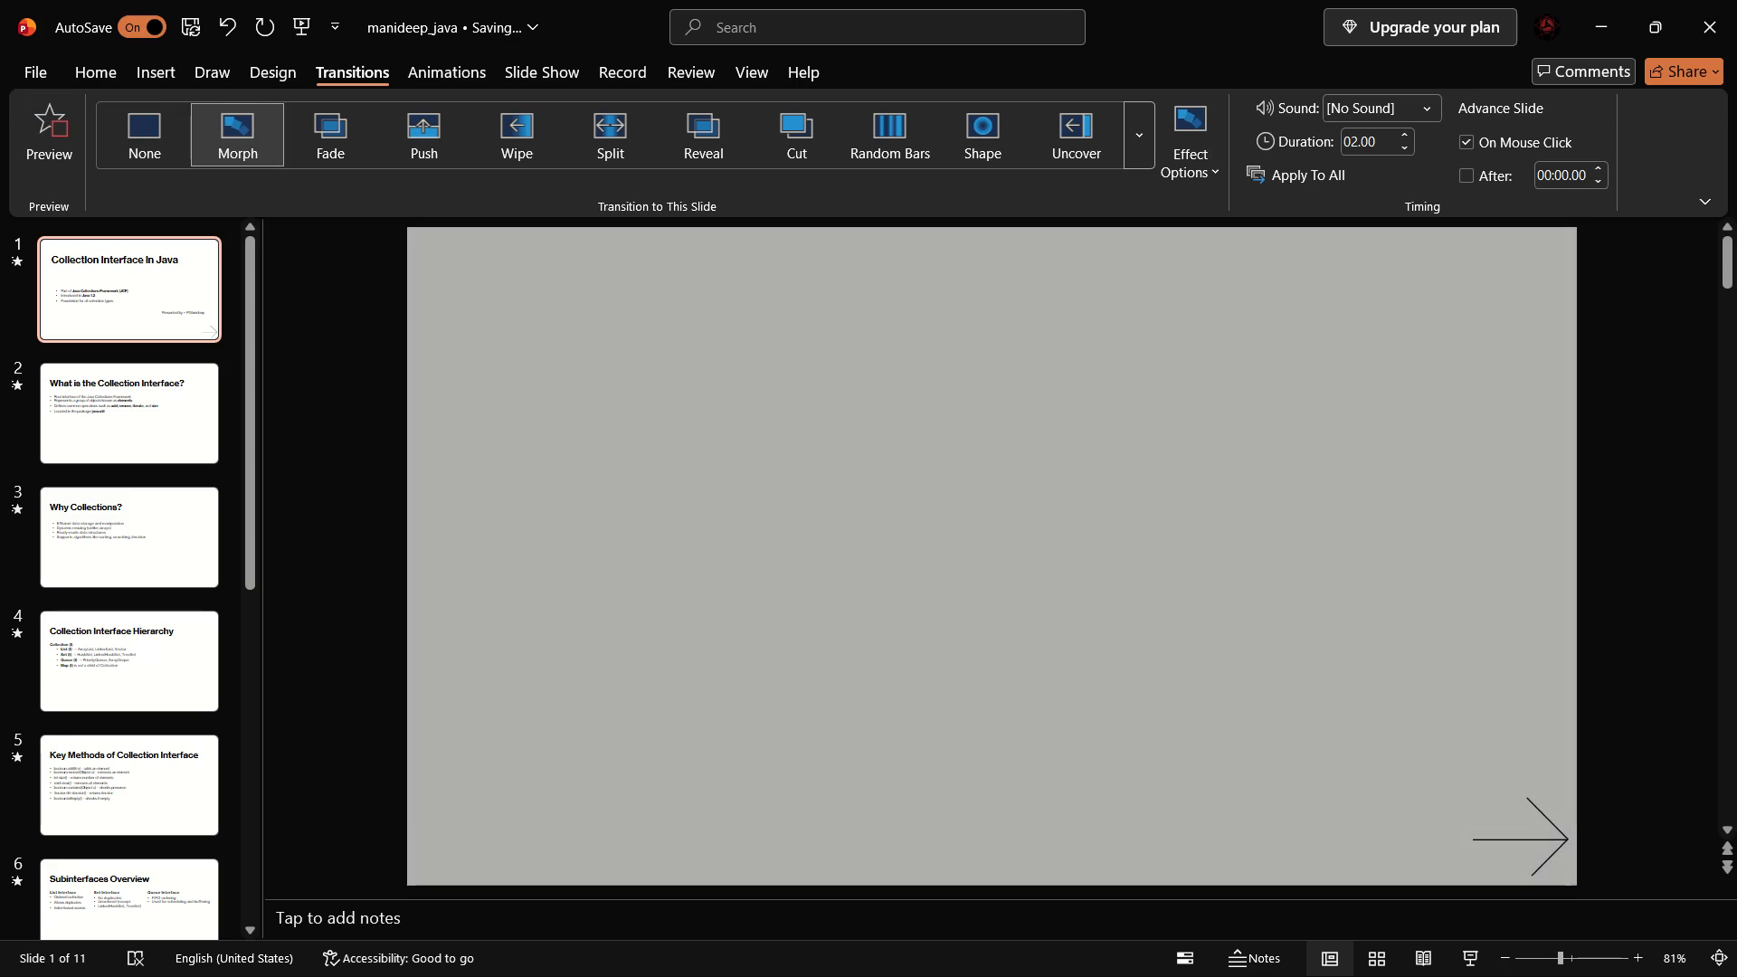
left_click(266, 368)
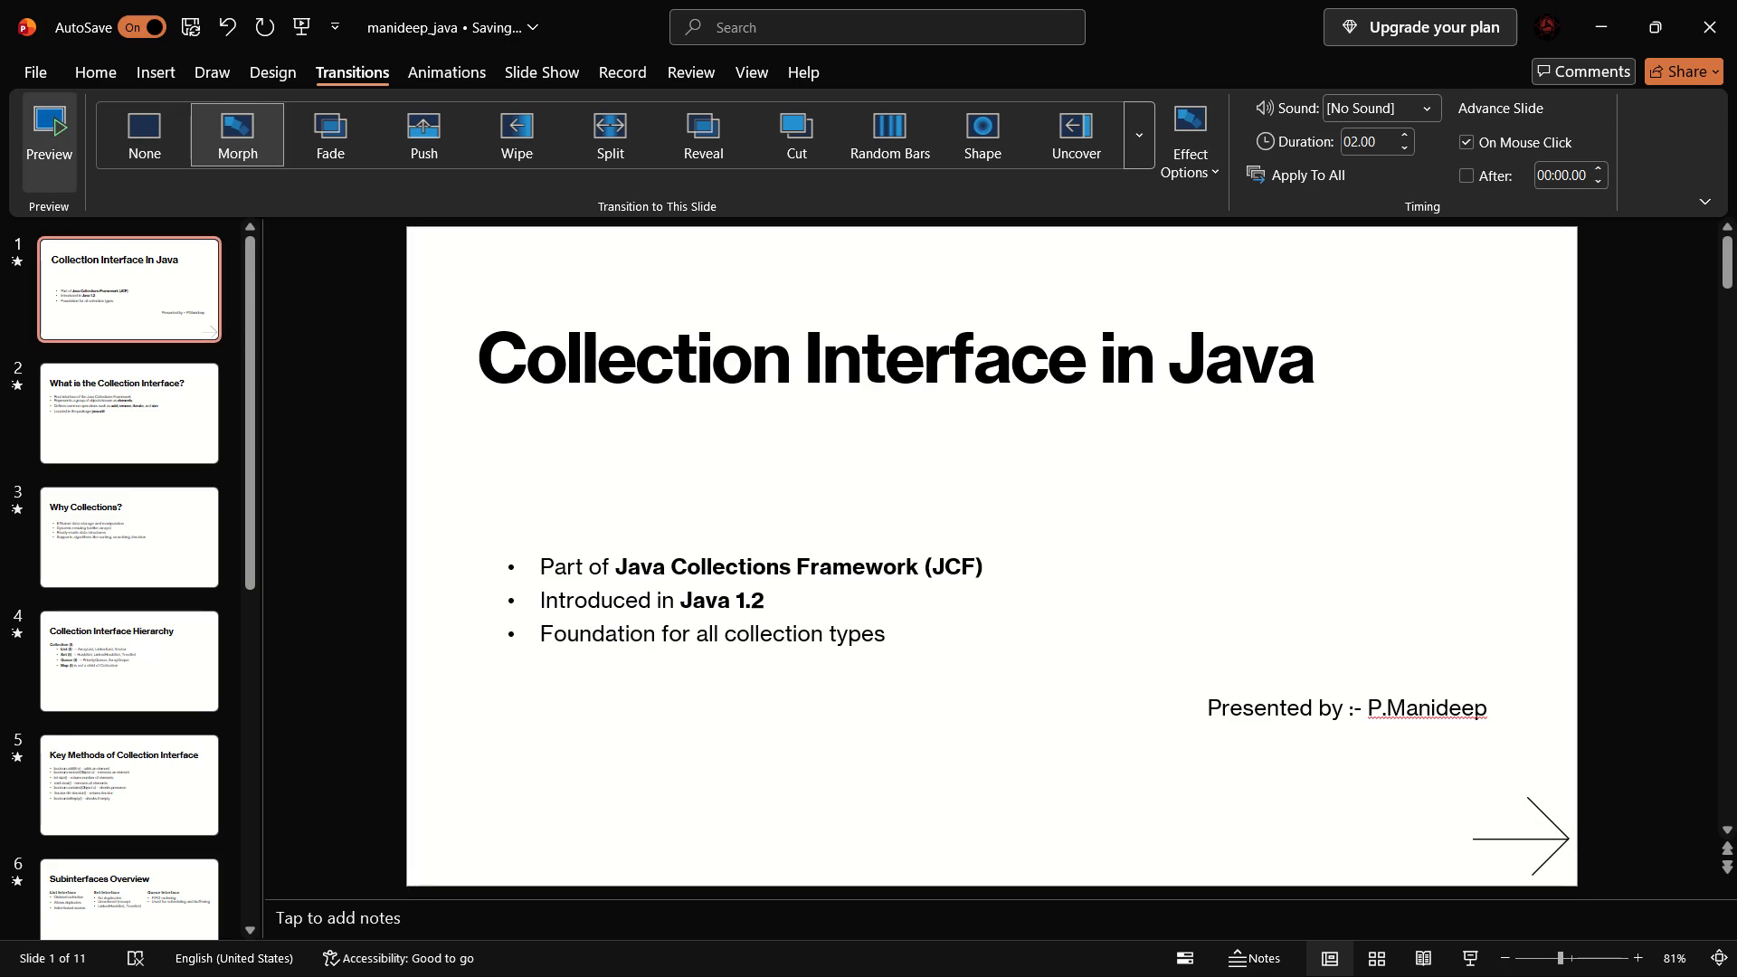
Start the slide show from slide 1 and play the transitions and text animations of slides 1 and 2.
left_click(1463, 954)
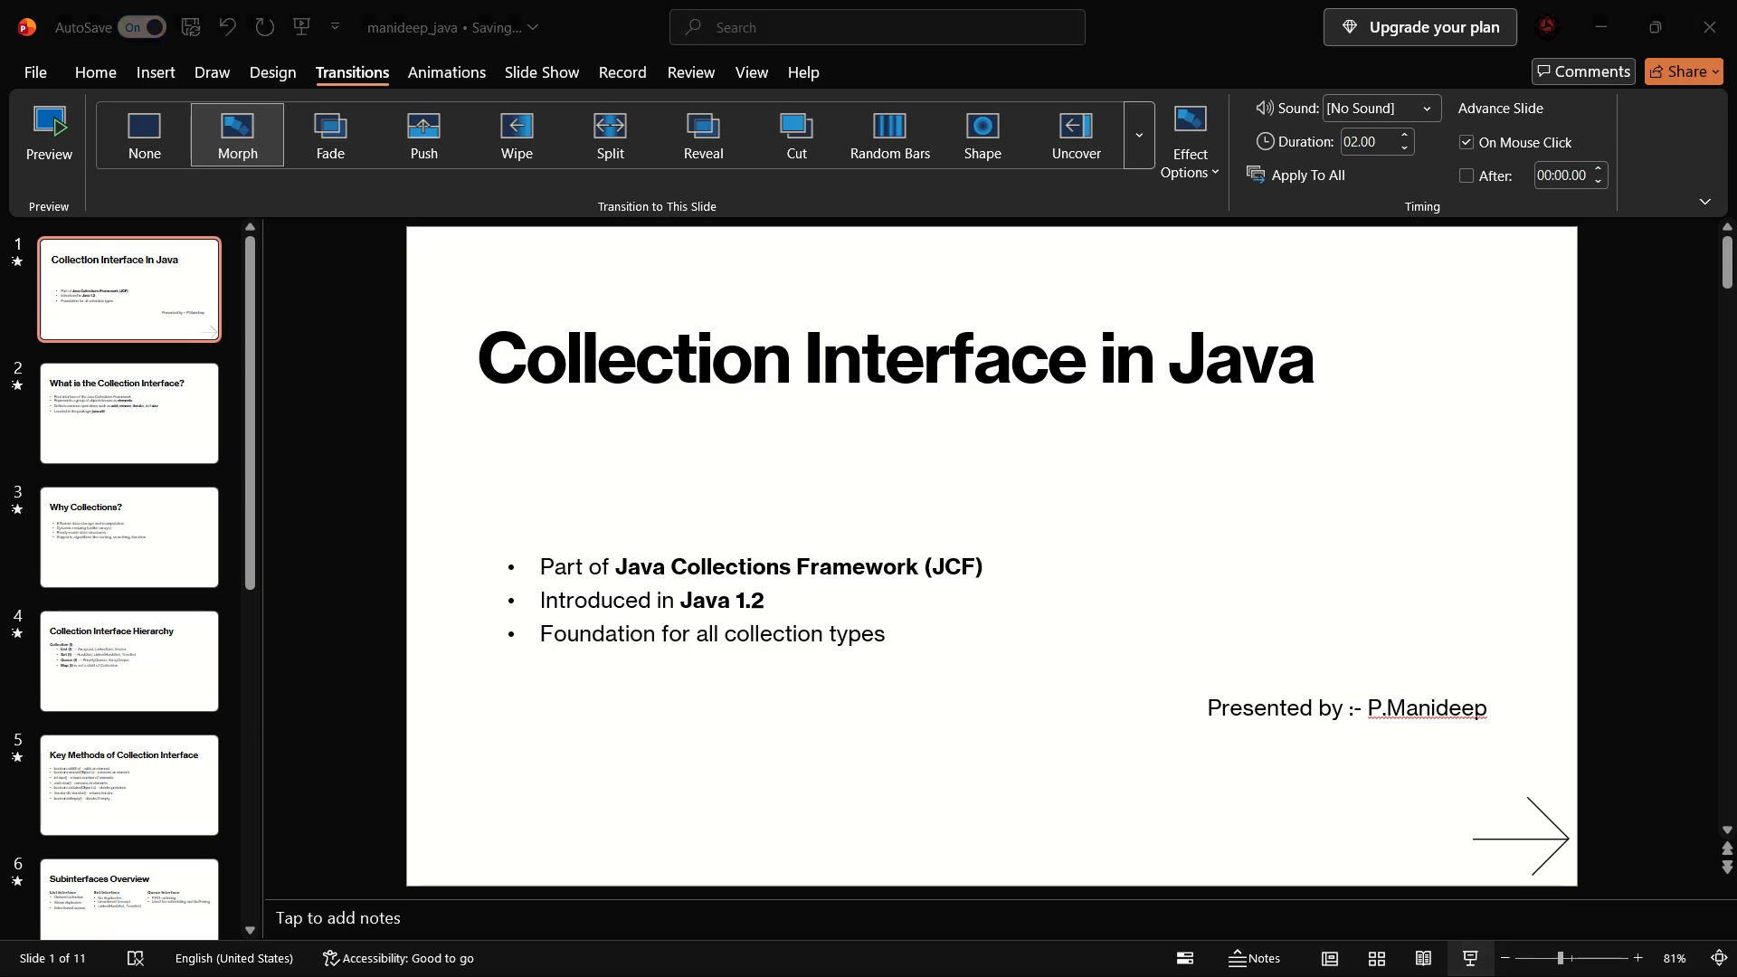
key("Right")
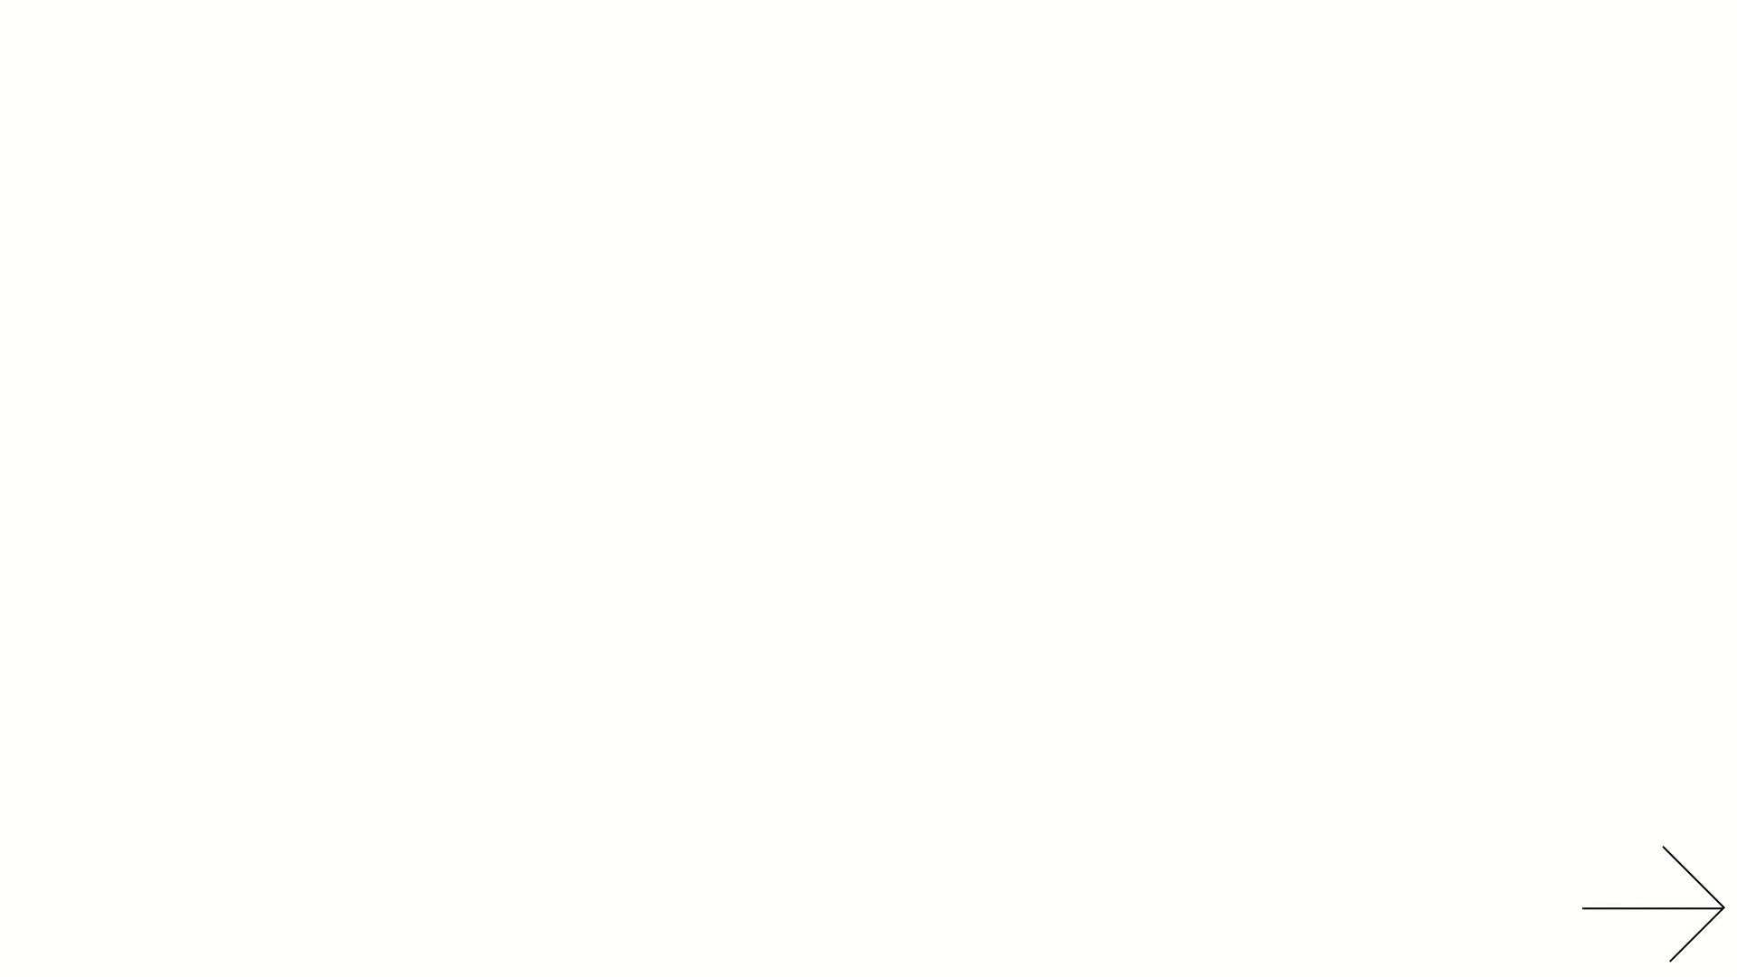
key("Right")
key("Right")
key("Right")
key("Right")
key("Right")
key("Right")
key("Right")
key("Right")
key("Right")
key("Right")
key("Right")
key("Right")
key("Right")
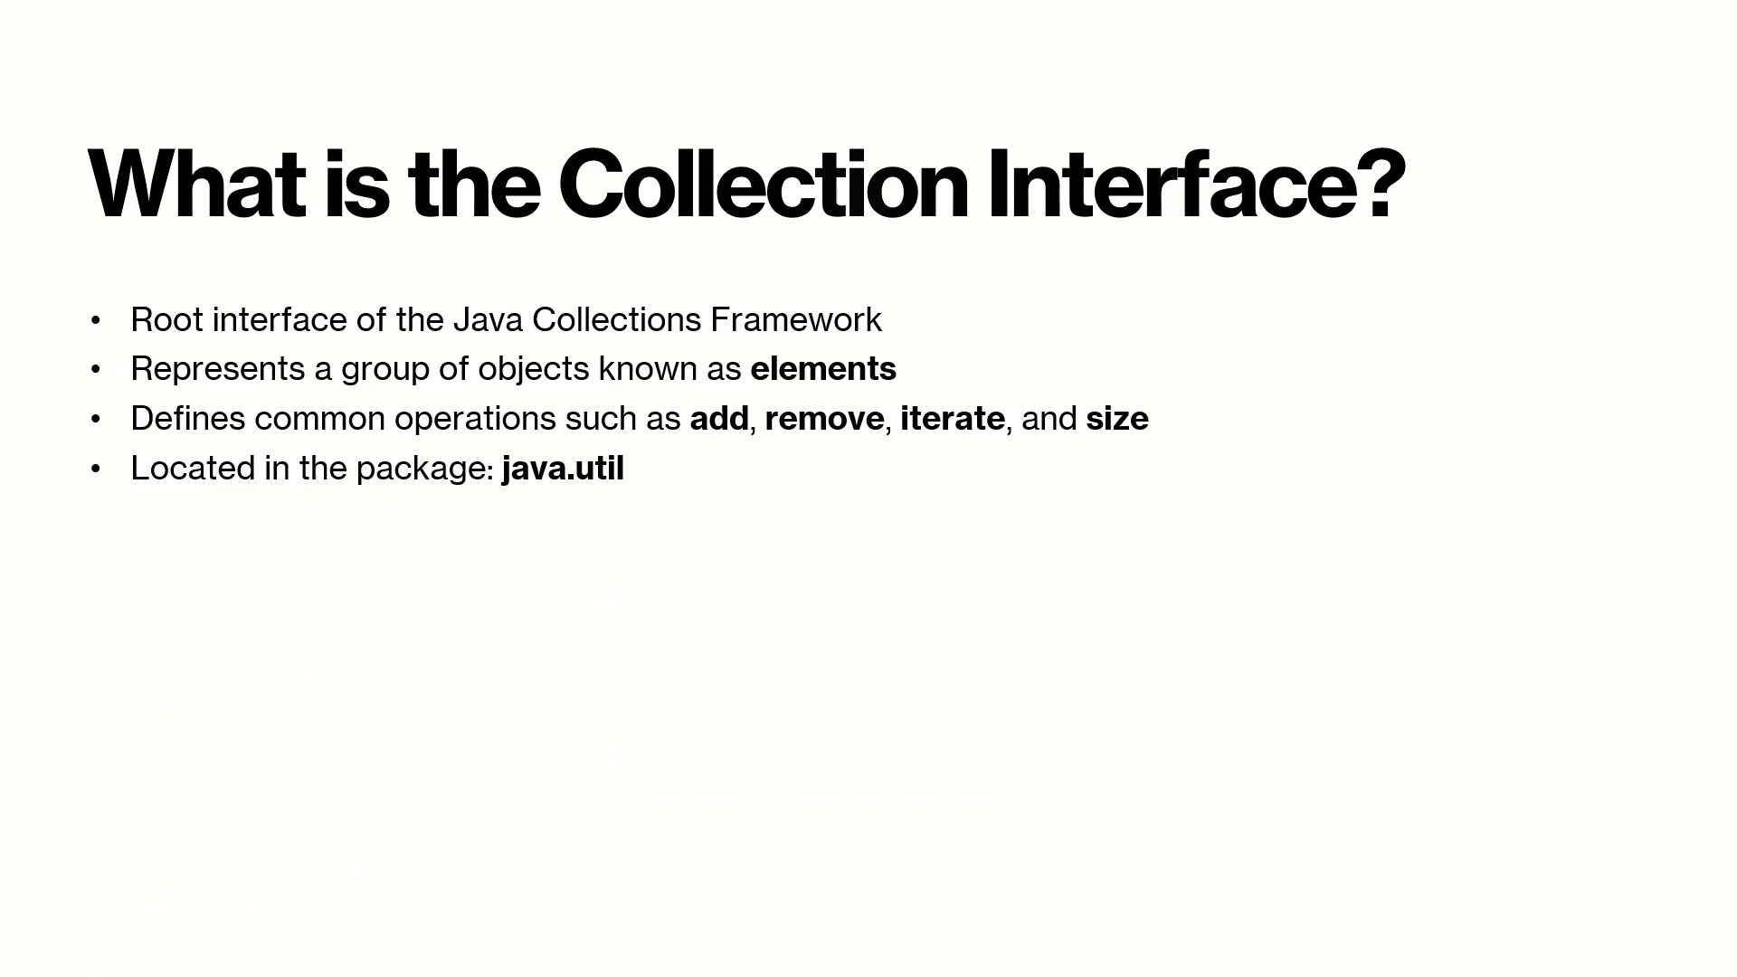
Play the slide show through slide 3, Why Collections?, checking its bullet animations and stepping back once from the following slide.
key("Right")
key("Right")
key("Right")
key("Right")
key("Right")
key("Right")
key("Right")
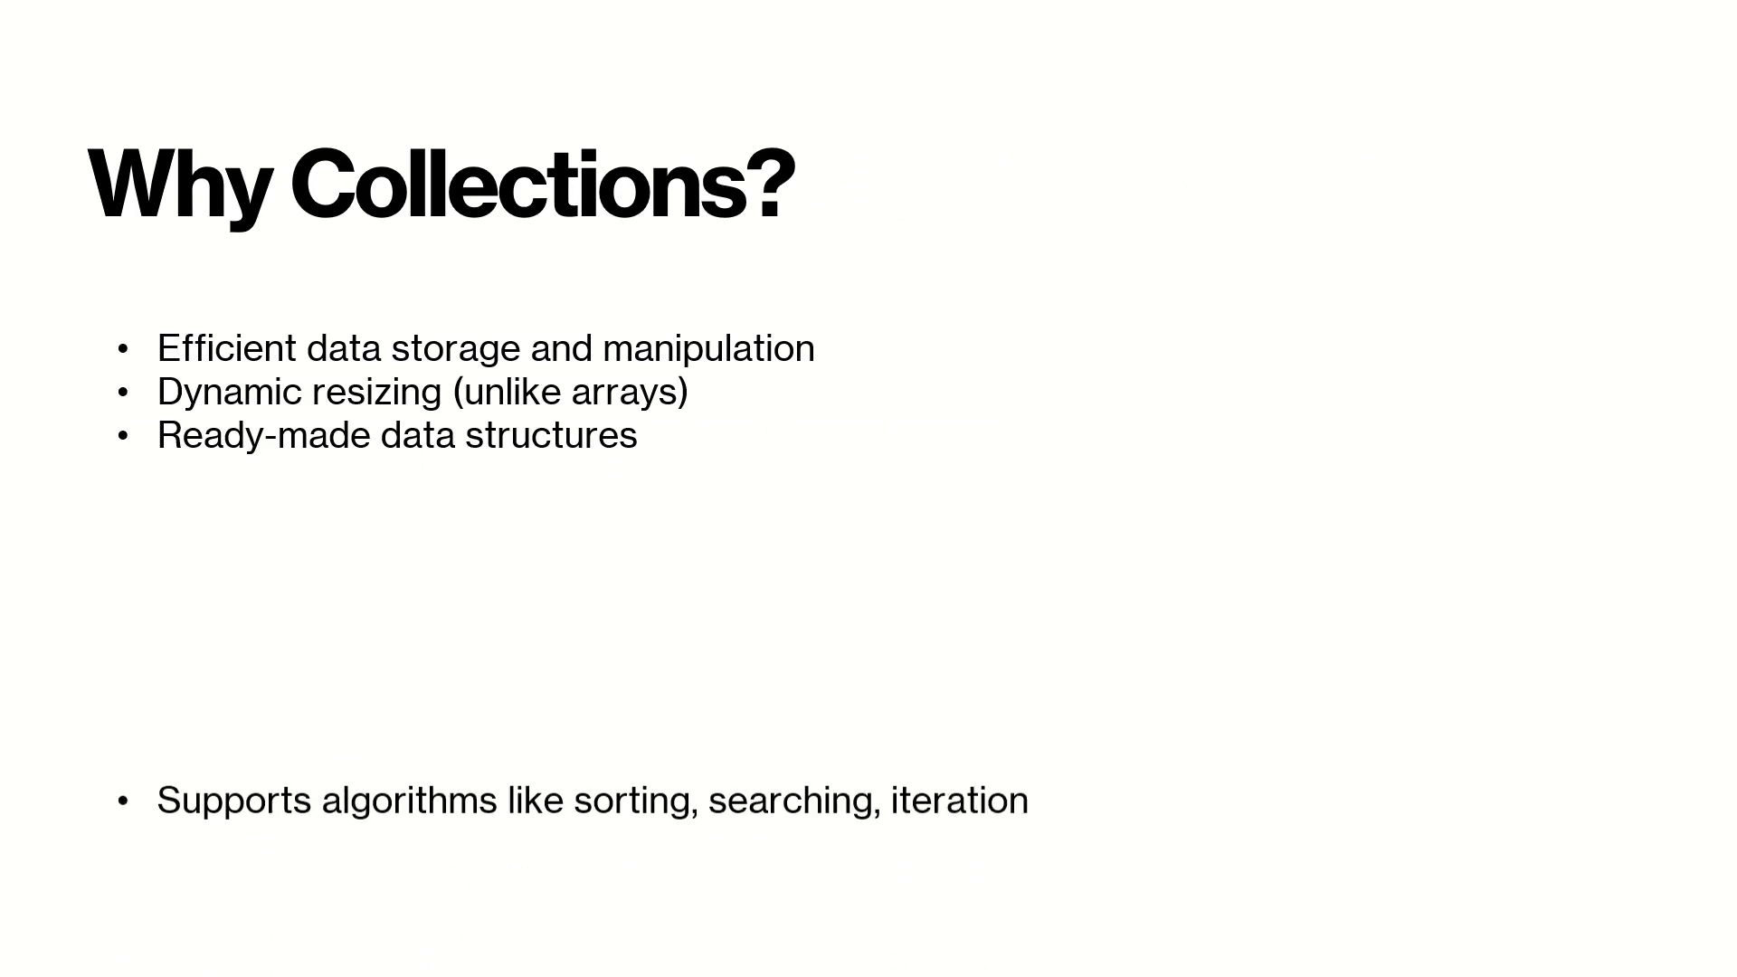
key("Right")
key("Right")
key("Left")
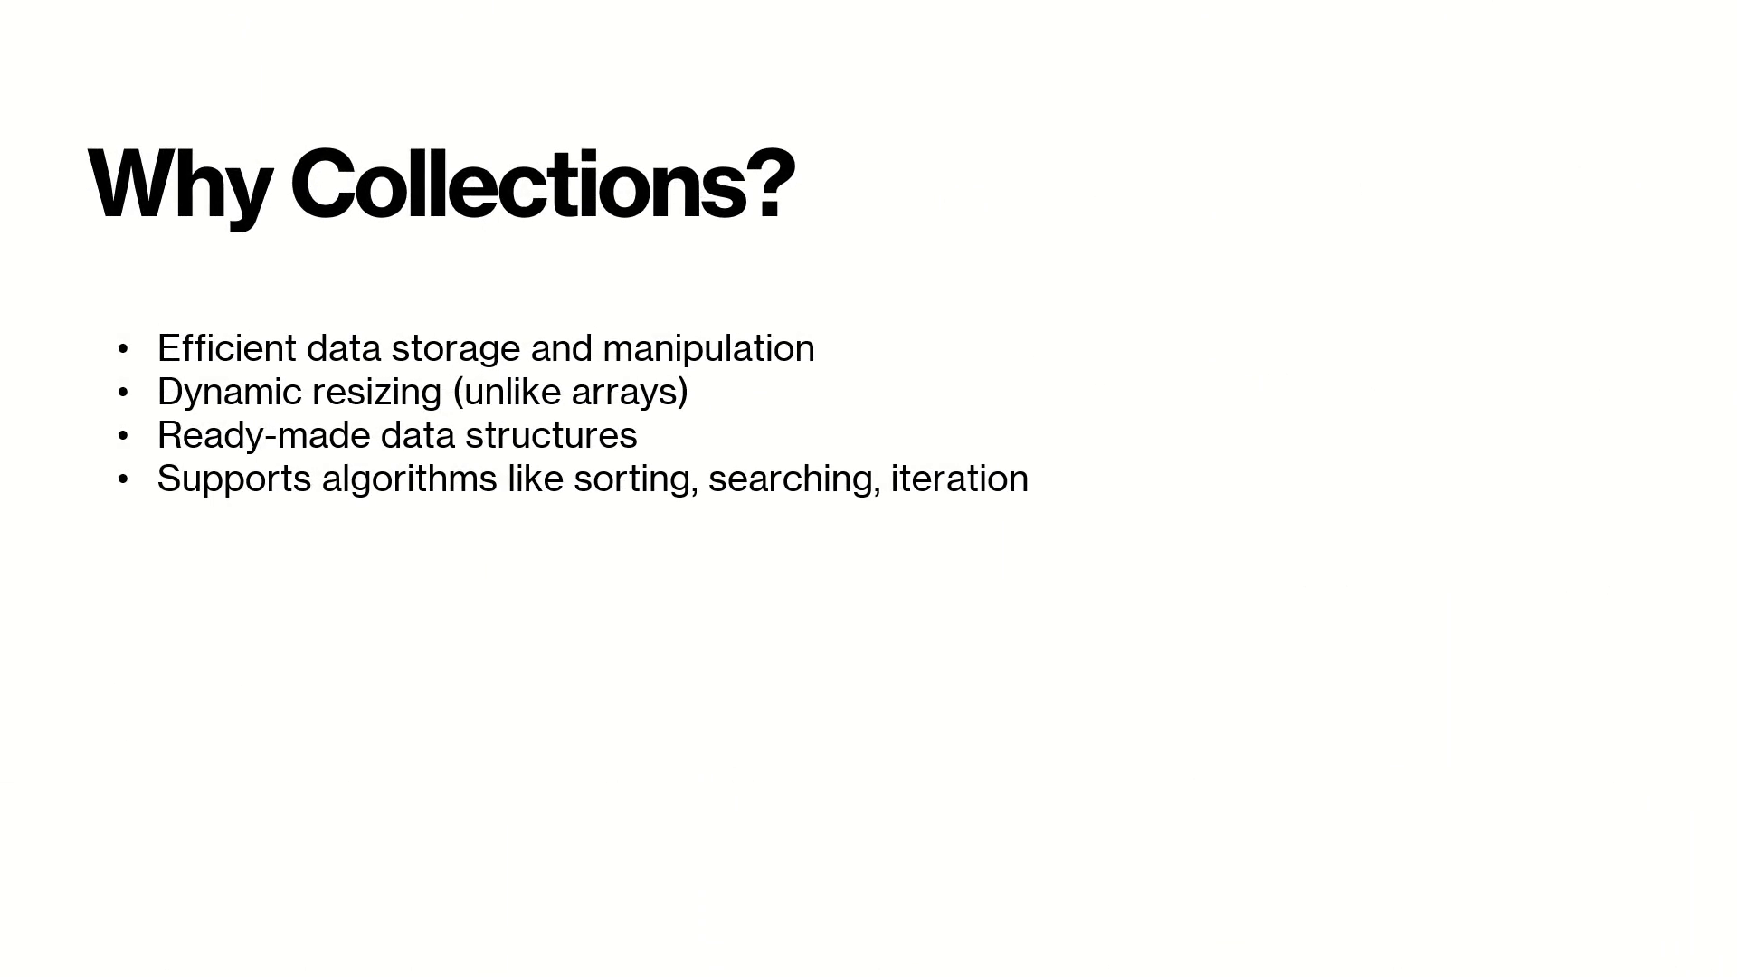
Replay the transition into slide 4, Collection Interface Hierarchy, and play its text animations through the Map (I) bullet.
key("Right")
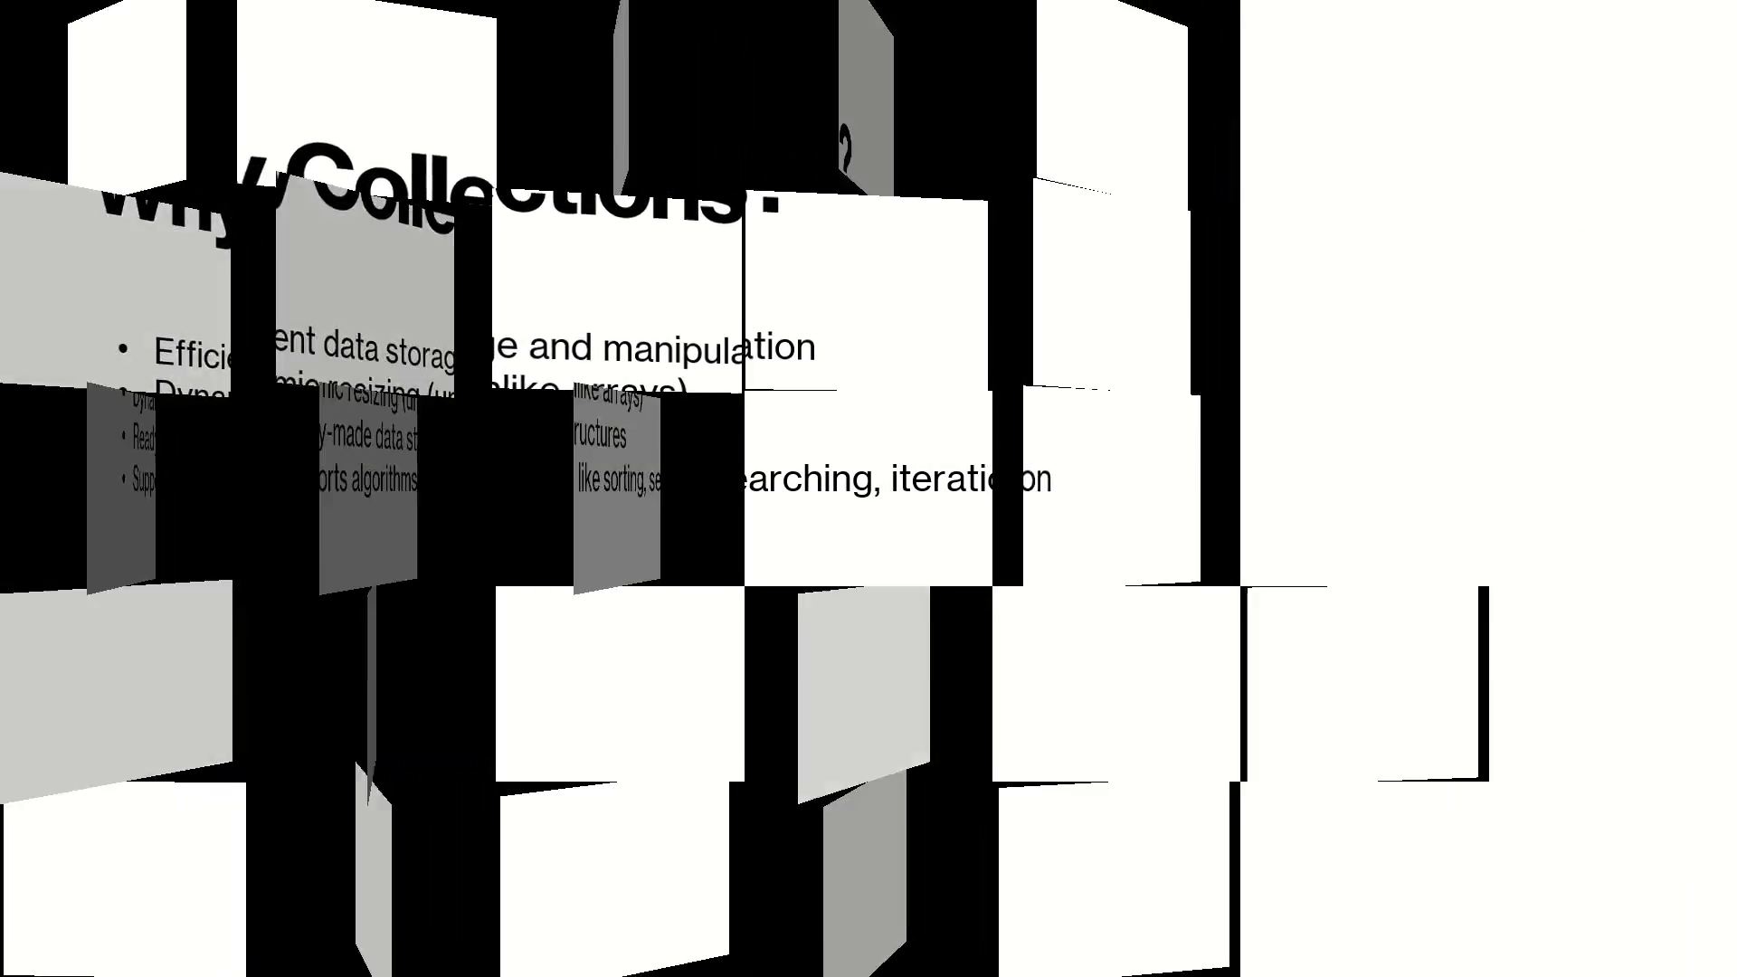
key("Right")
key("Right")
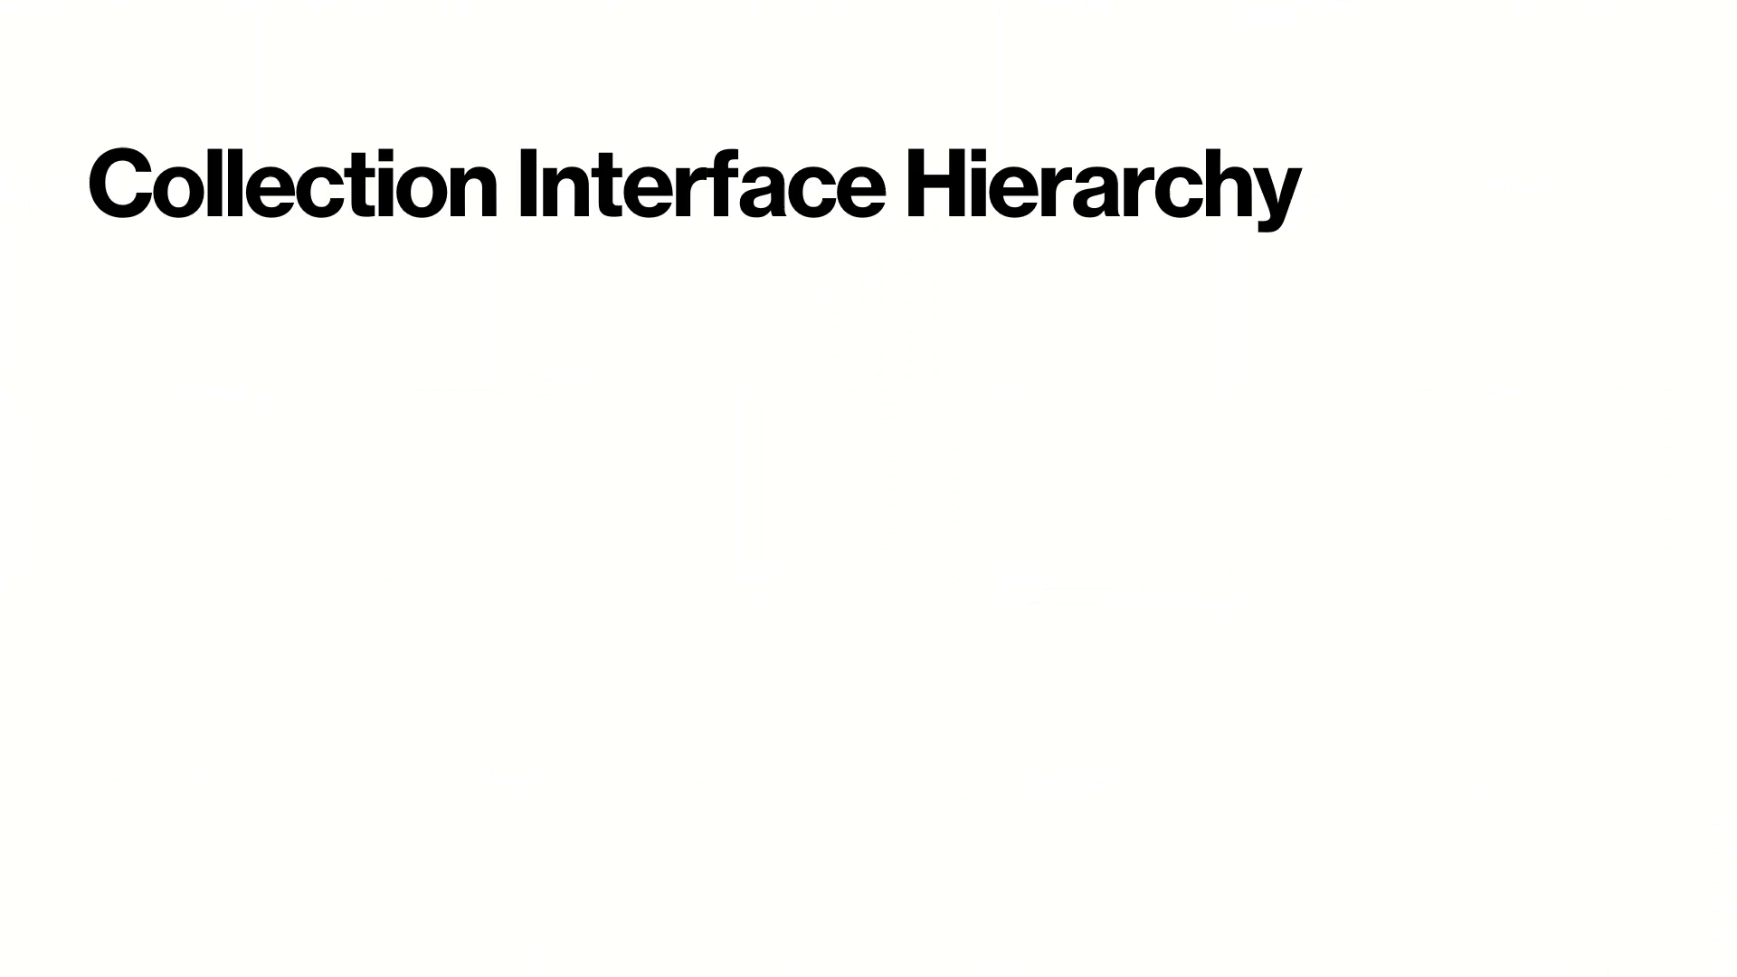
key("Right")
key("Right")
key("Right")
key("Right")
key("Right")
key("Right")
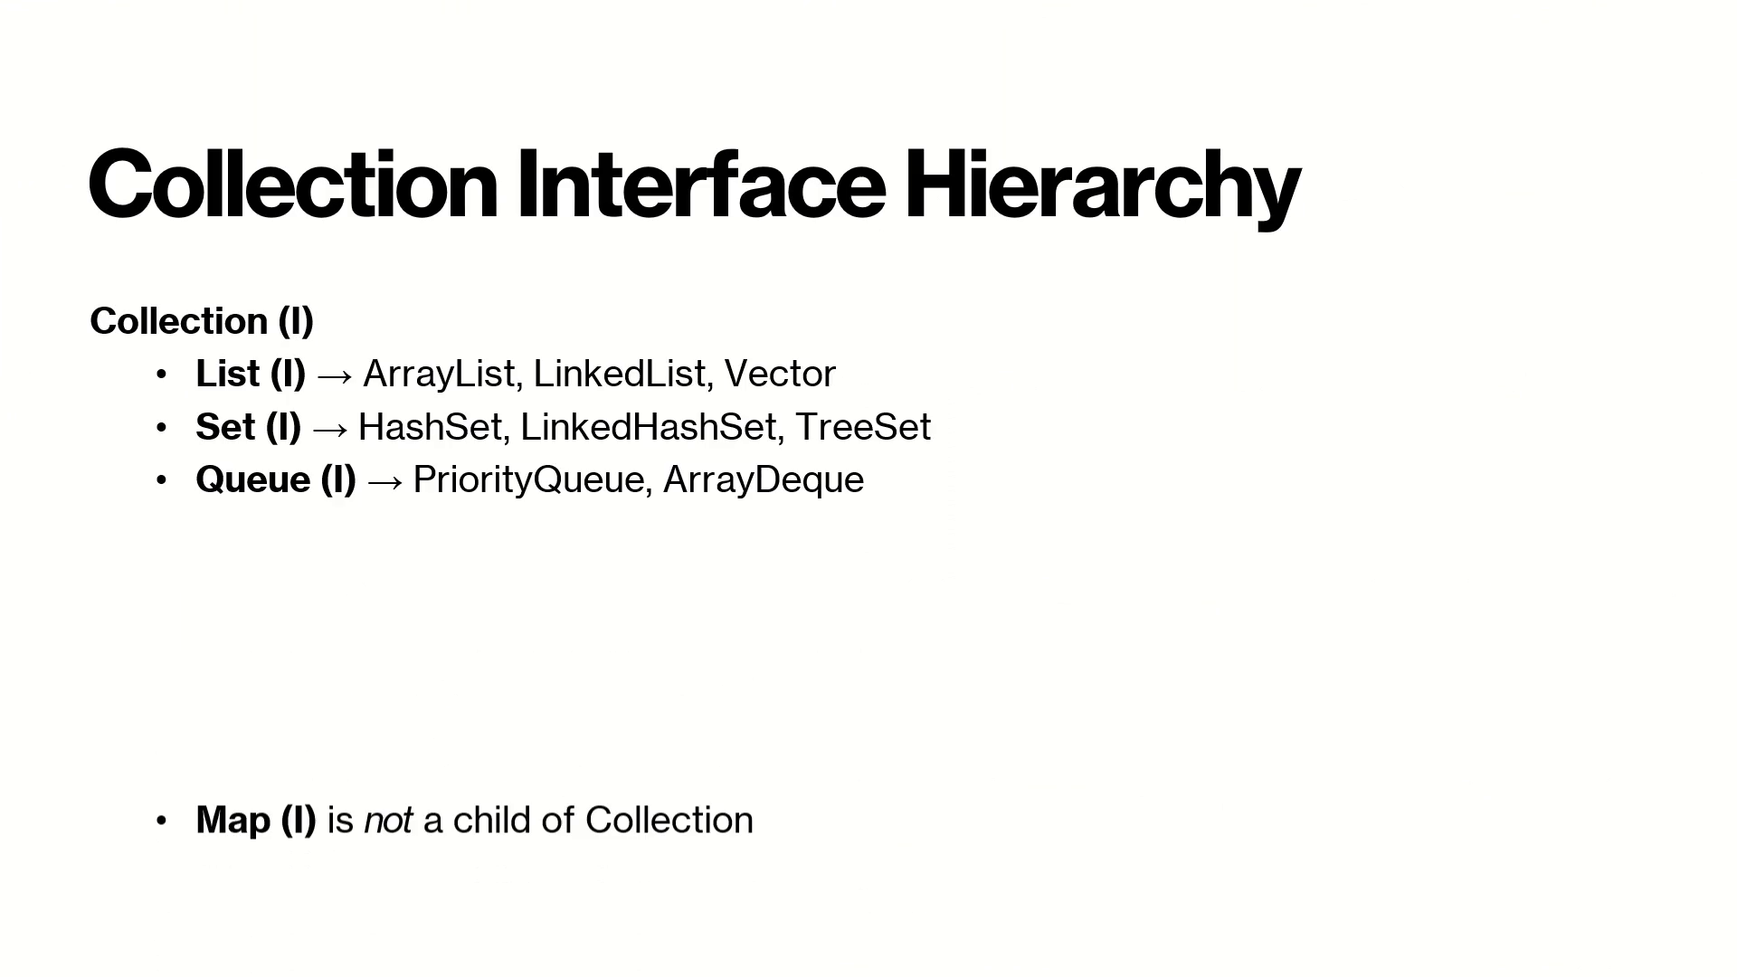
Advance the show to slide 5, Key Methods of Collection Interface, and play all its bullets and the transition to slide 6.
key("Right")
key("Right")
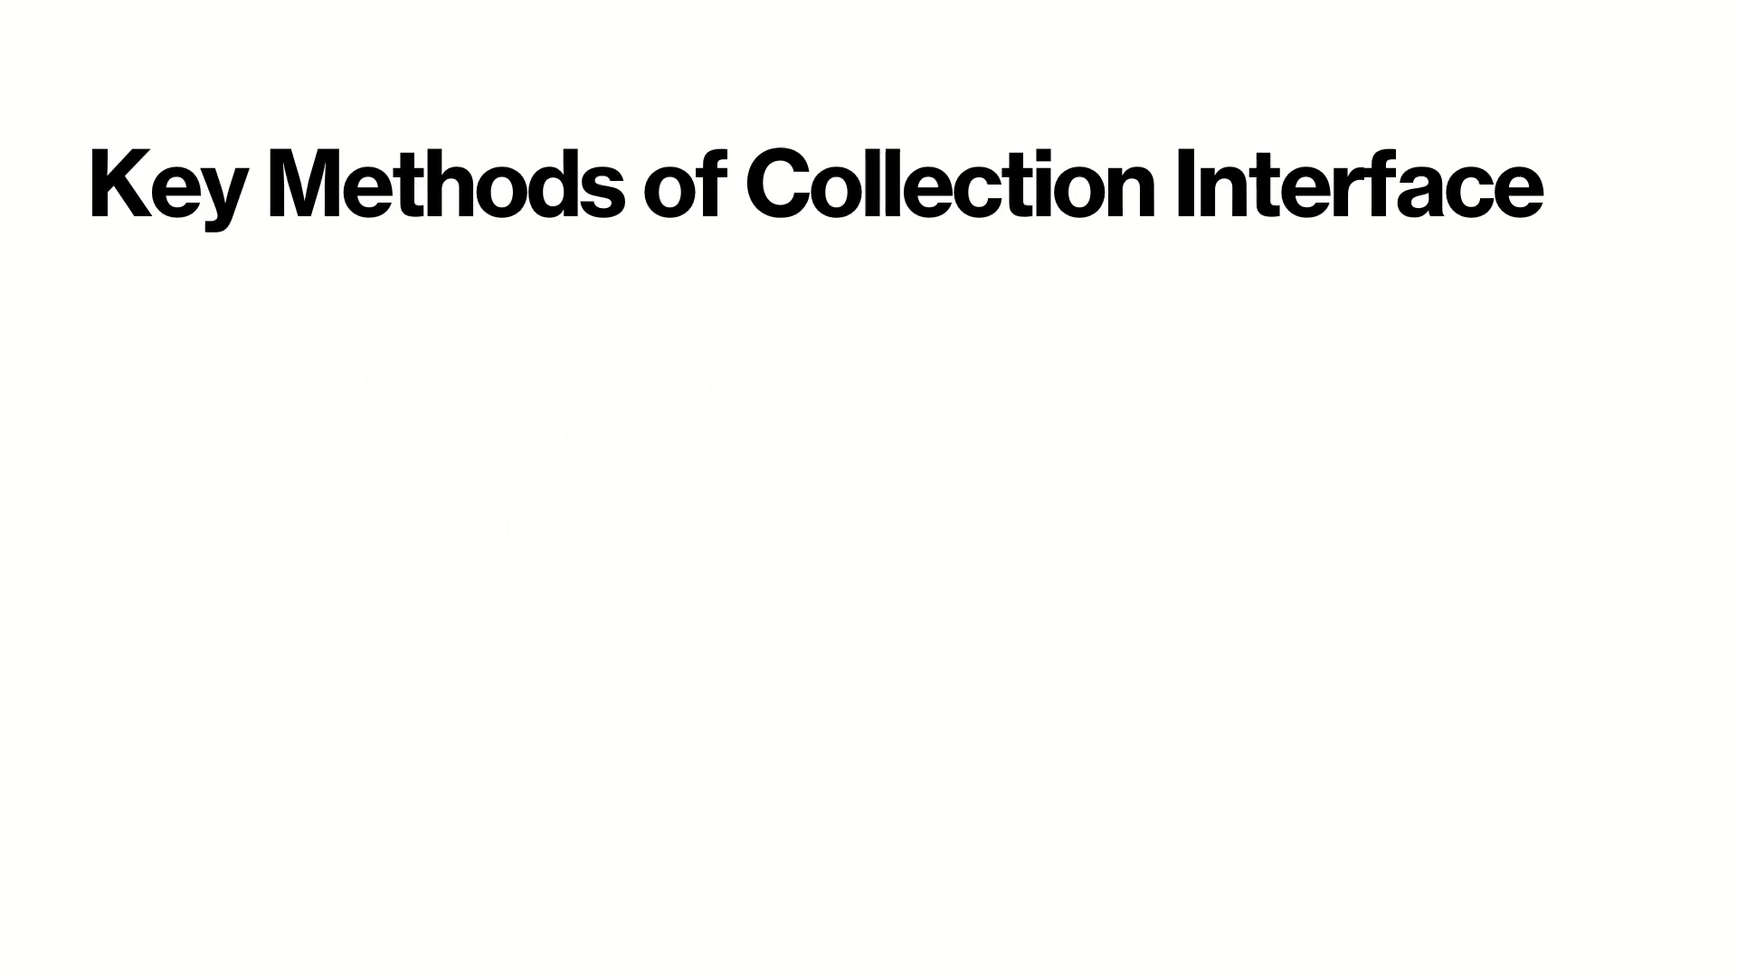
key("Right")
key("Right")
key("Right")
key("Right")
key("Right")
key("Right")
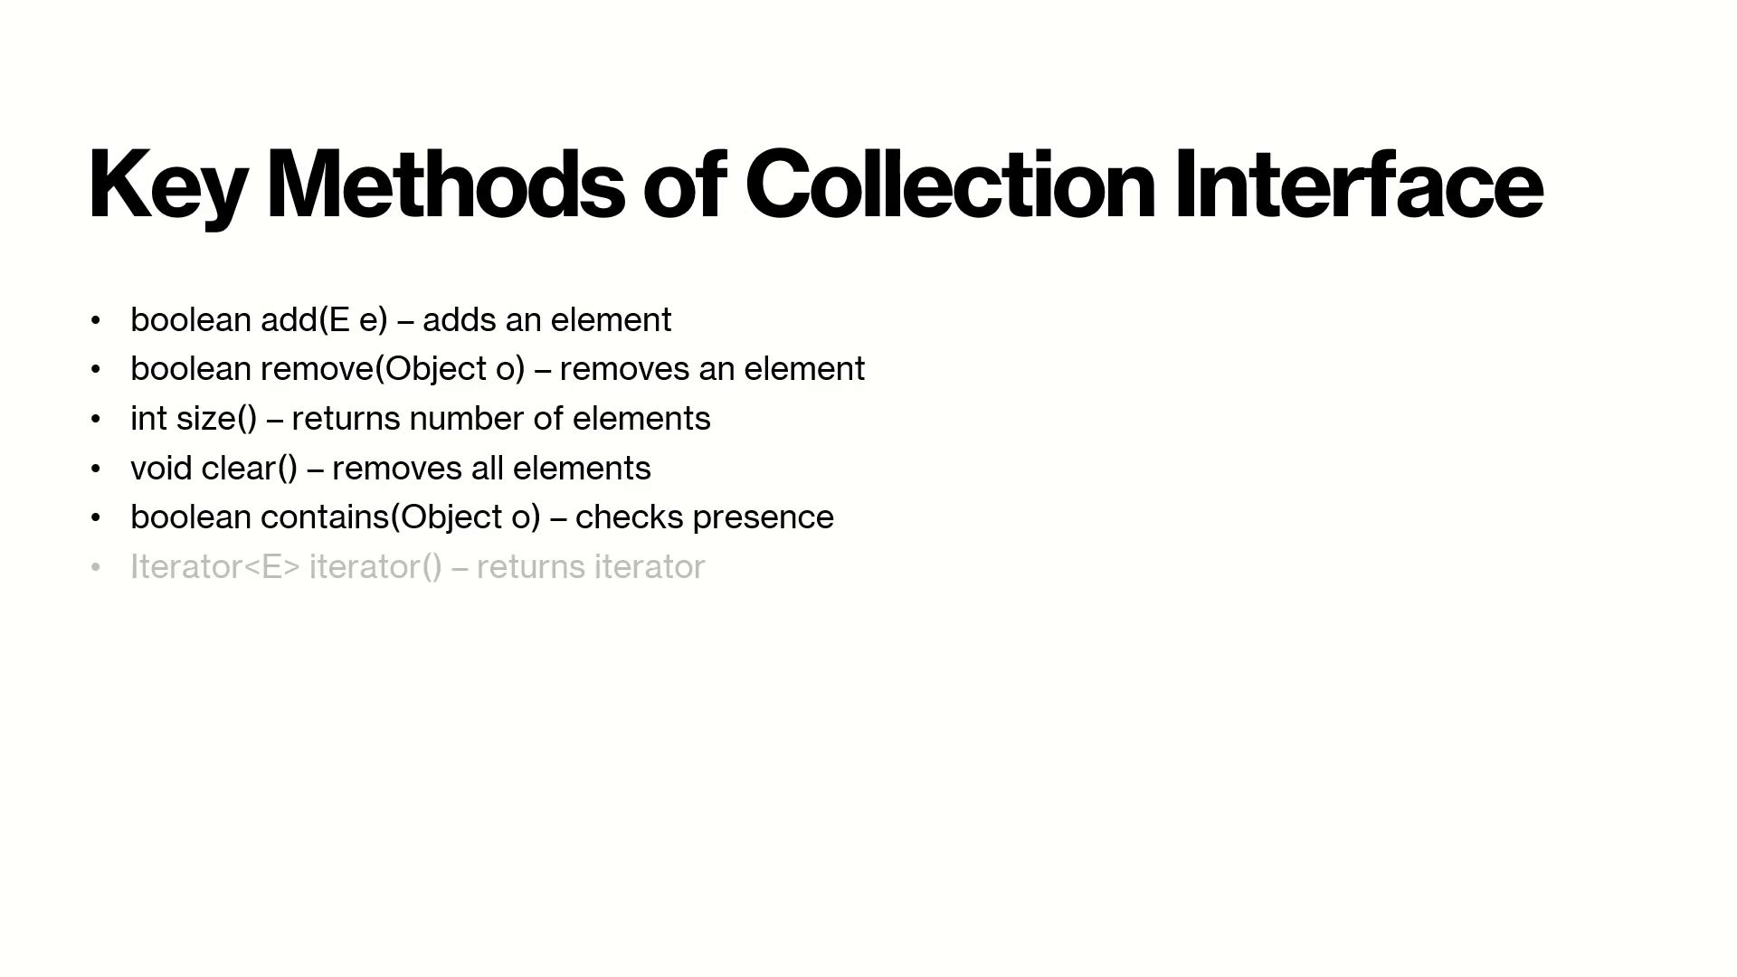
key("Right")
key("Right")
key("Right")
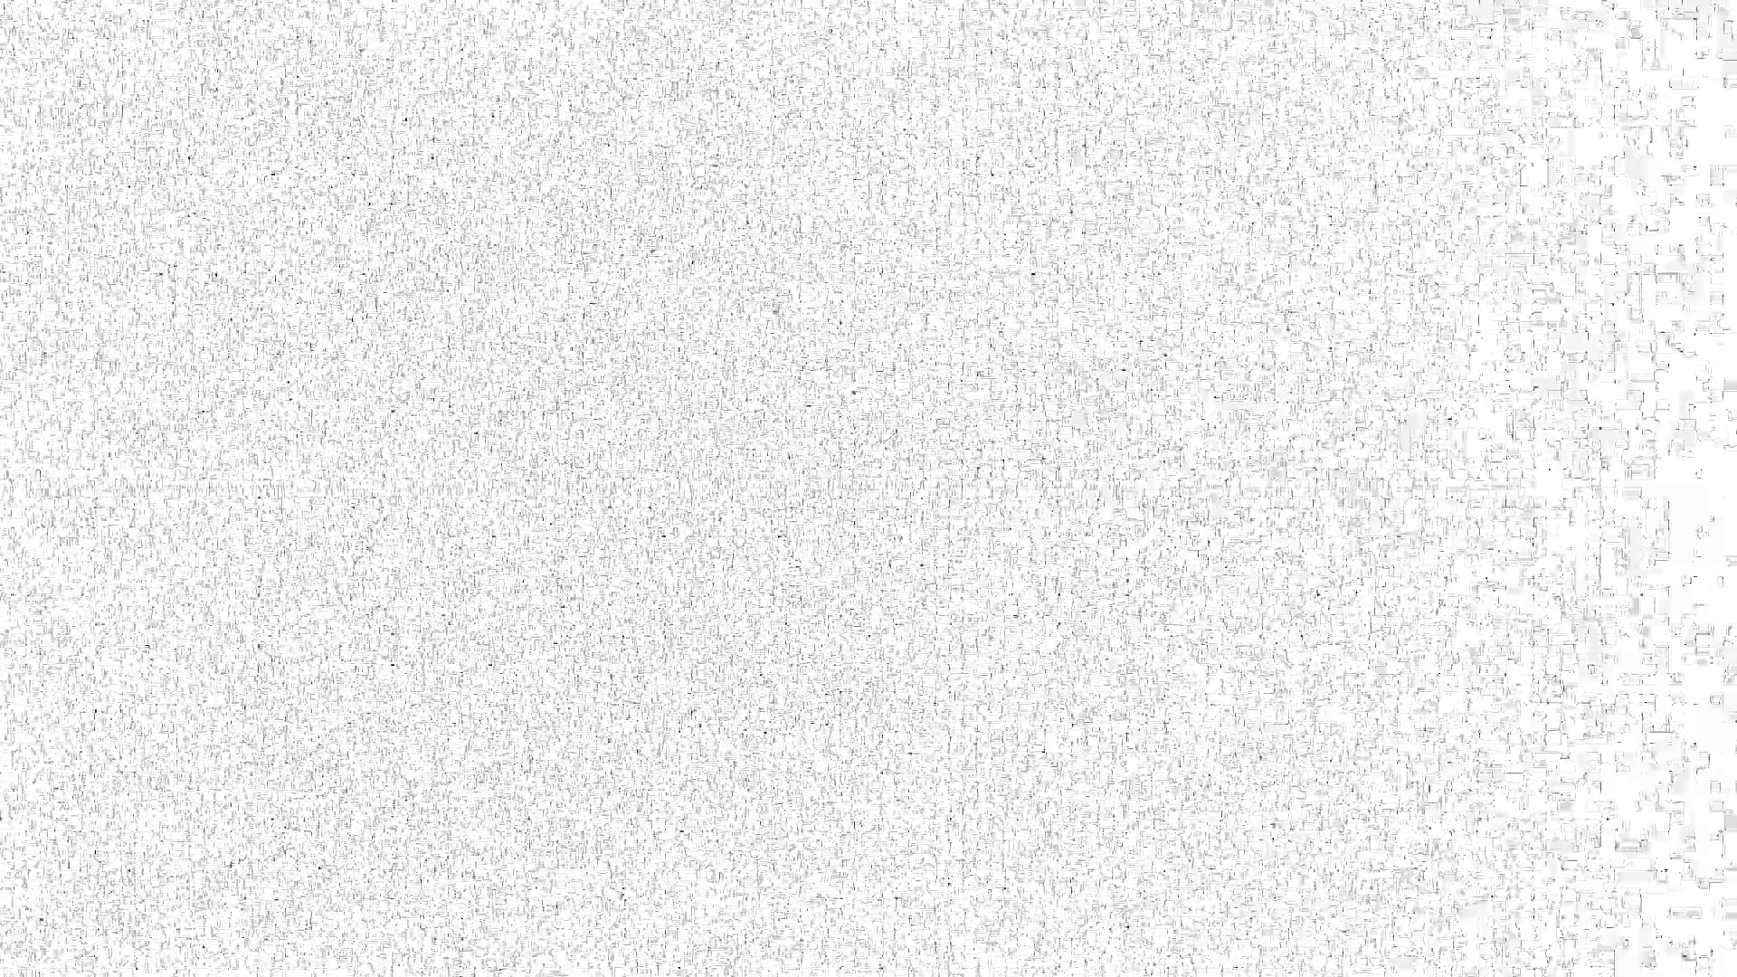
Step back through slide 5's last bullets, then replay them and the transition into slide 6.
key("Left")
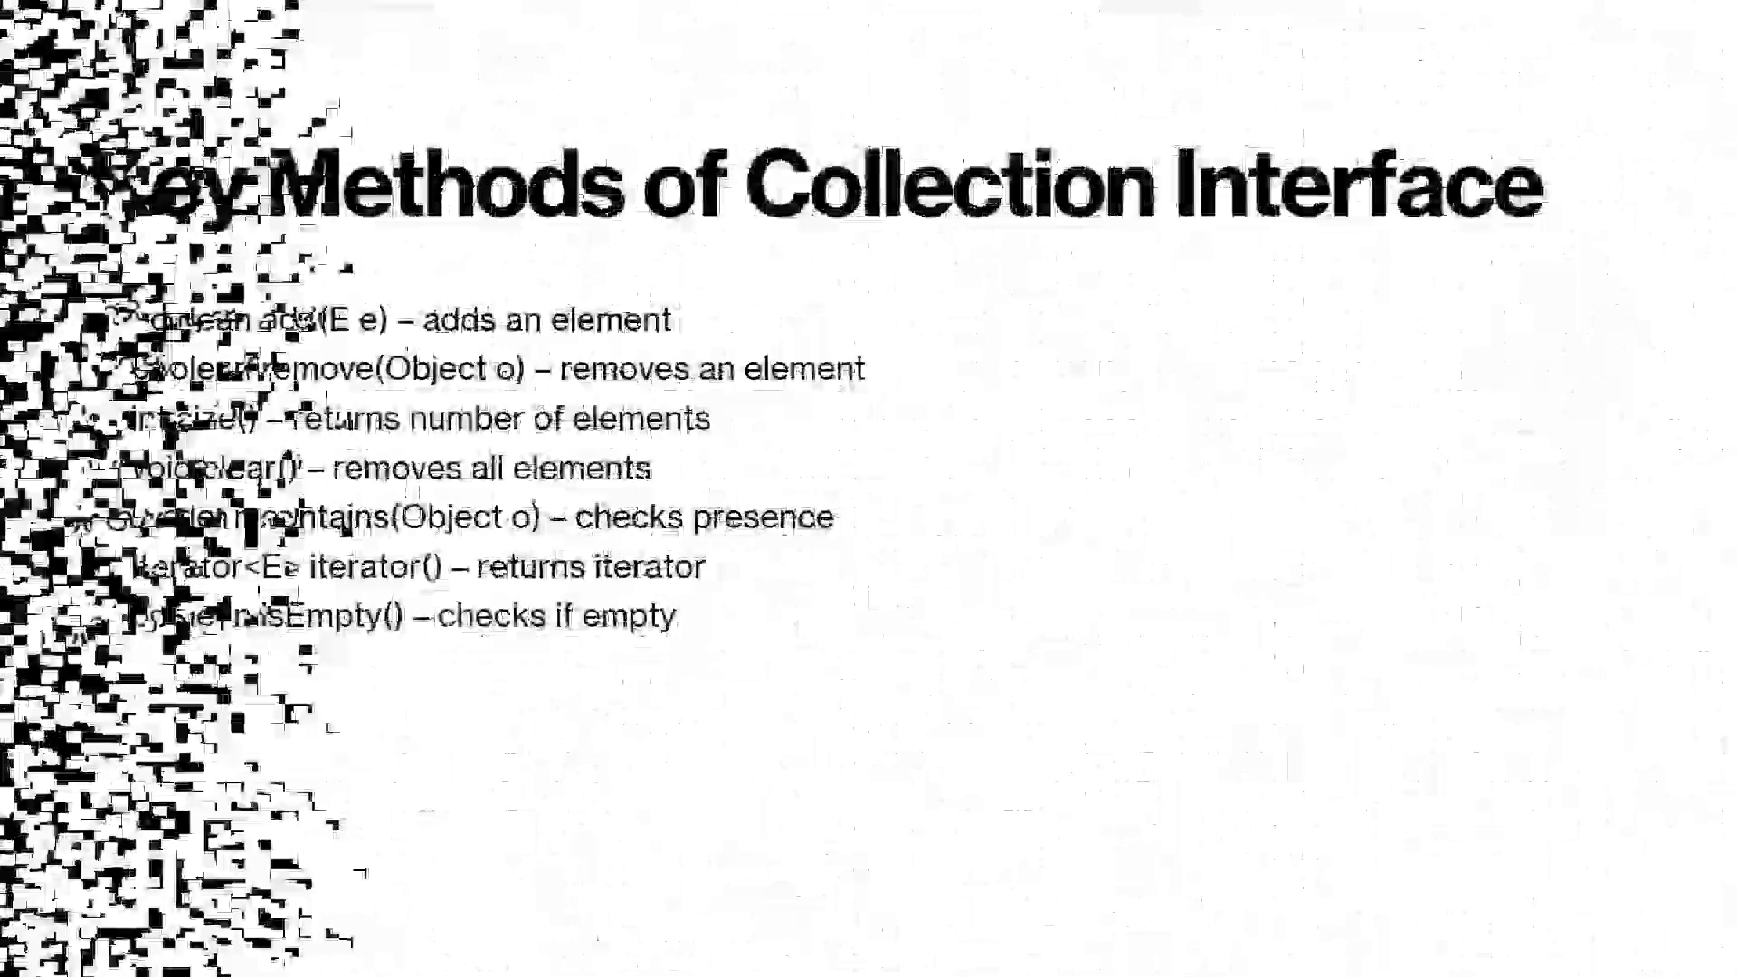
key("Left")
key("Left")
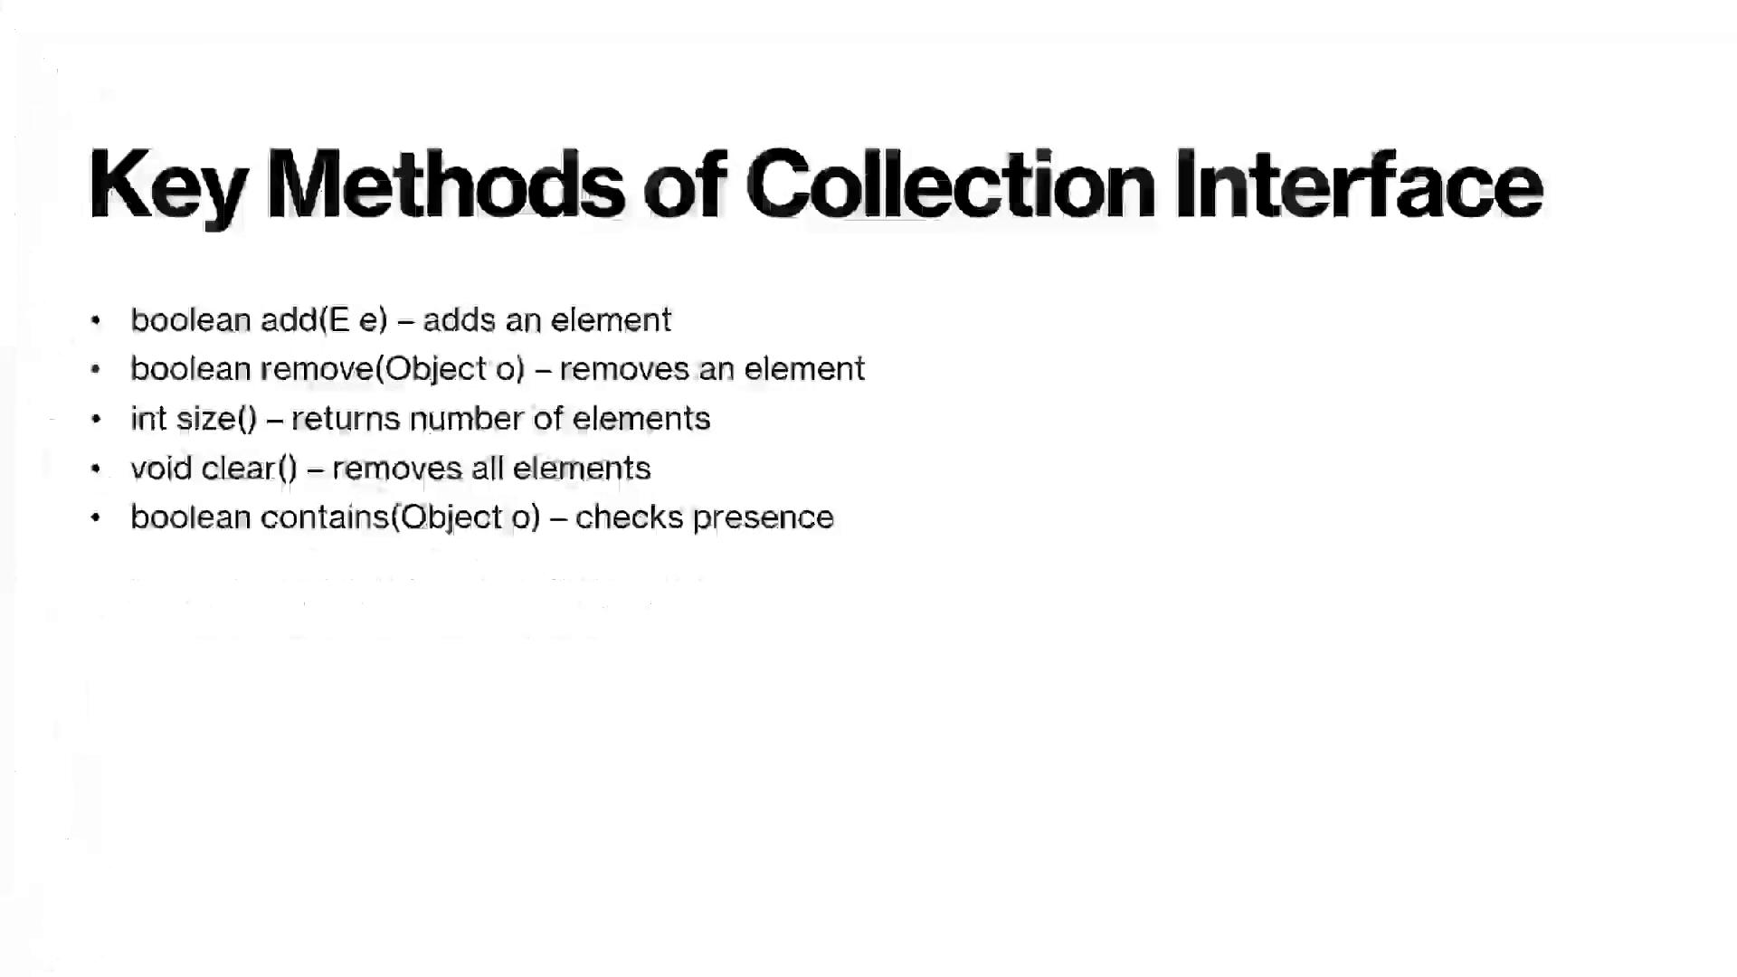
key("Left")
key("Right")
key("Right")
key("Right")
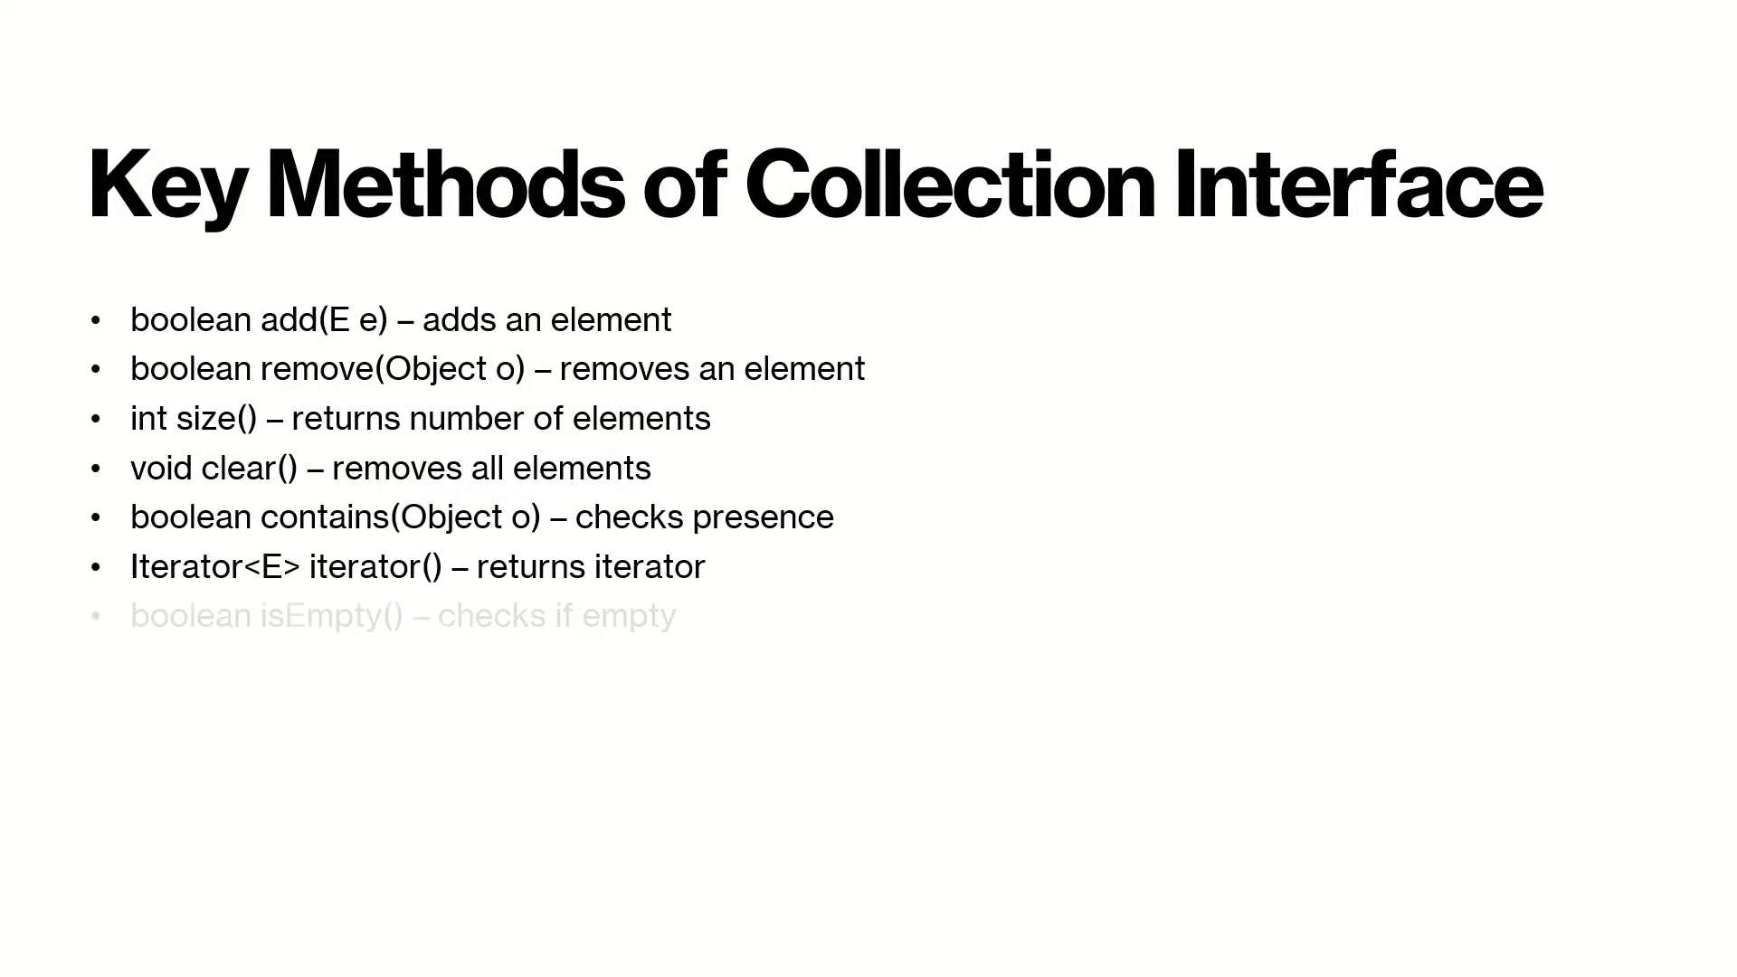
key("Right")
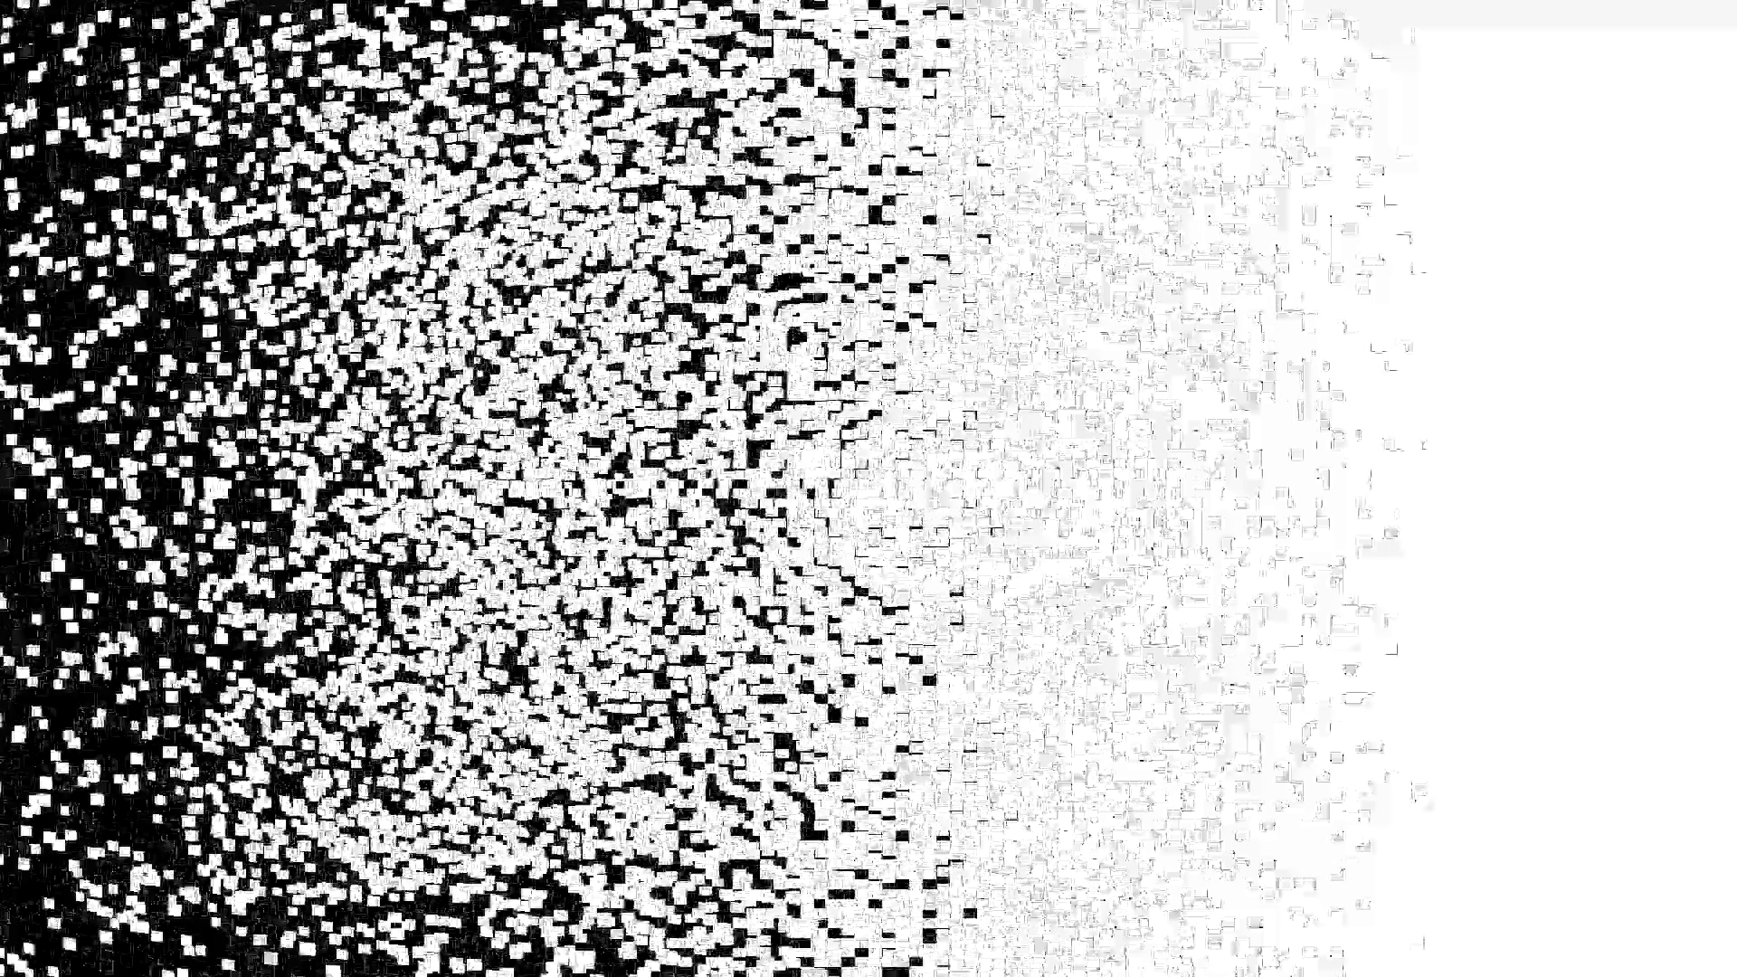
Play the List, Set and Queue text animations on slide 6, Subinterfaces Overview, and step back once from slide 7.
key("Right")
key("Right")
key("Right")
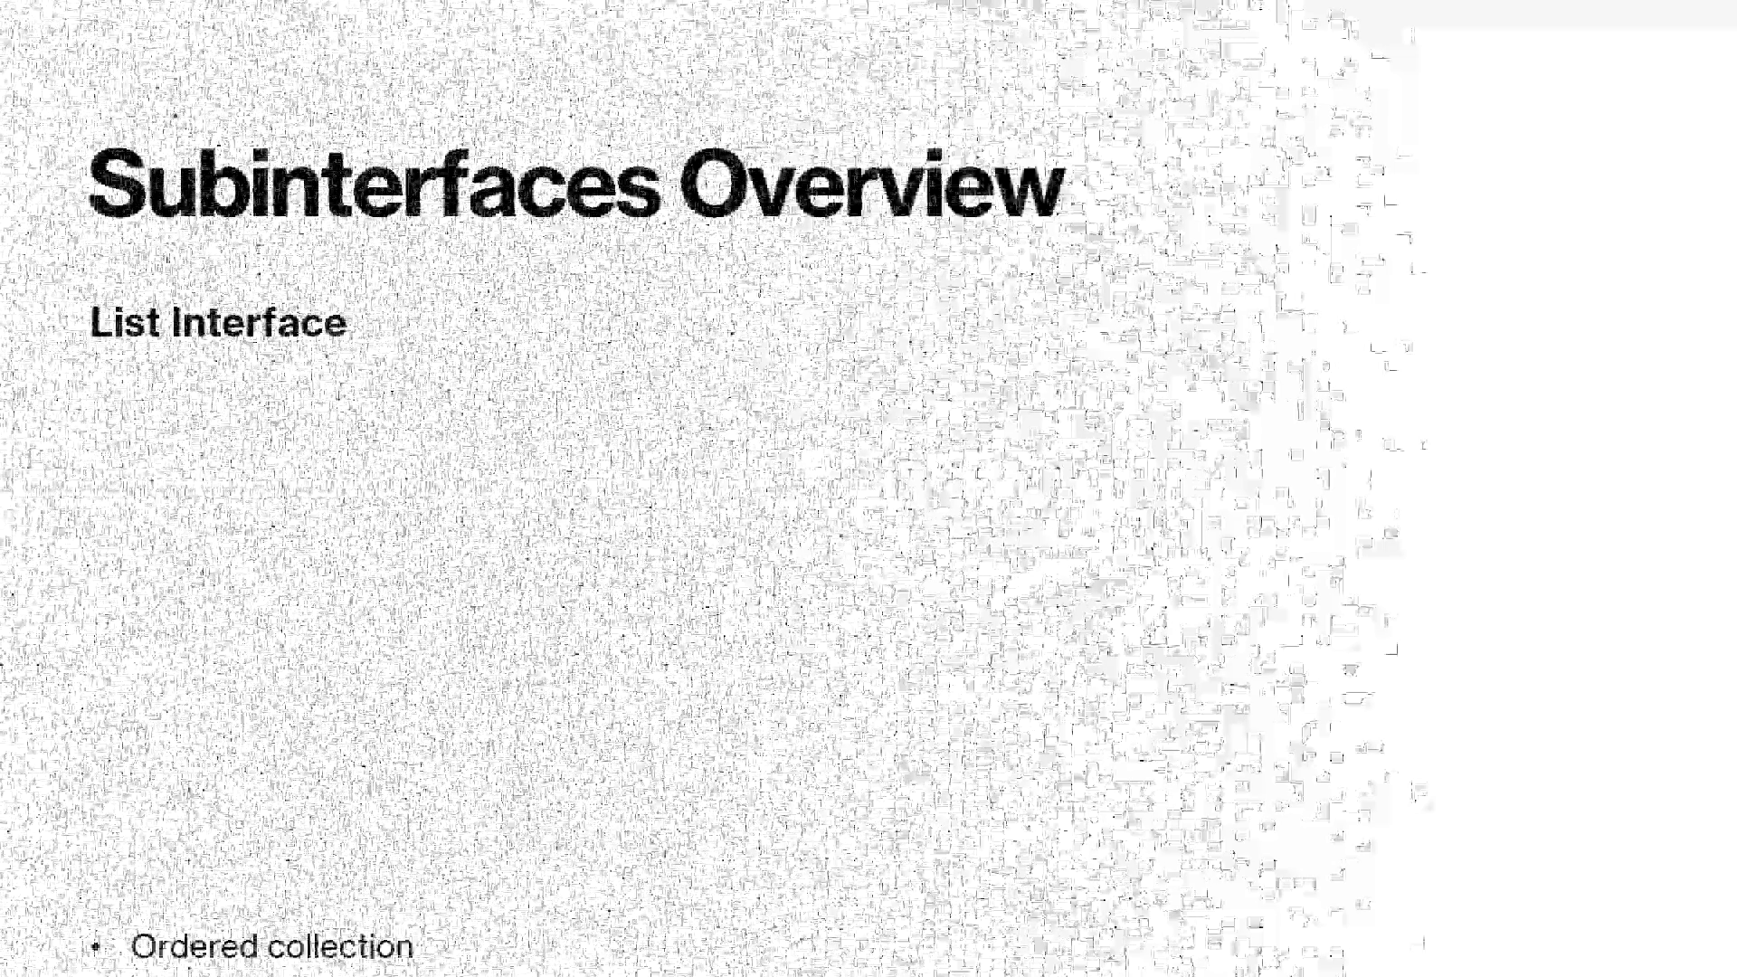
key("Right")
key("Right")
key("Right")
key("Right")
key("Right")
key("Right")
key("Right")
key("Right")
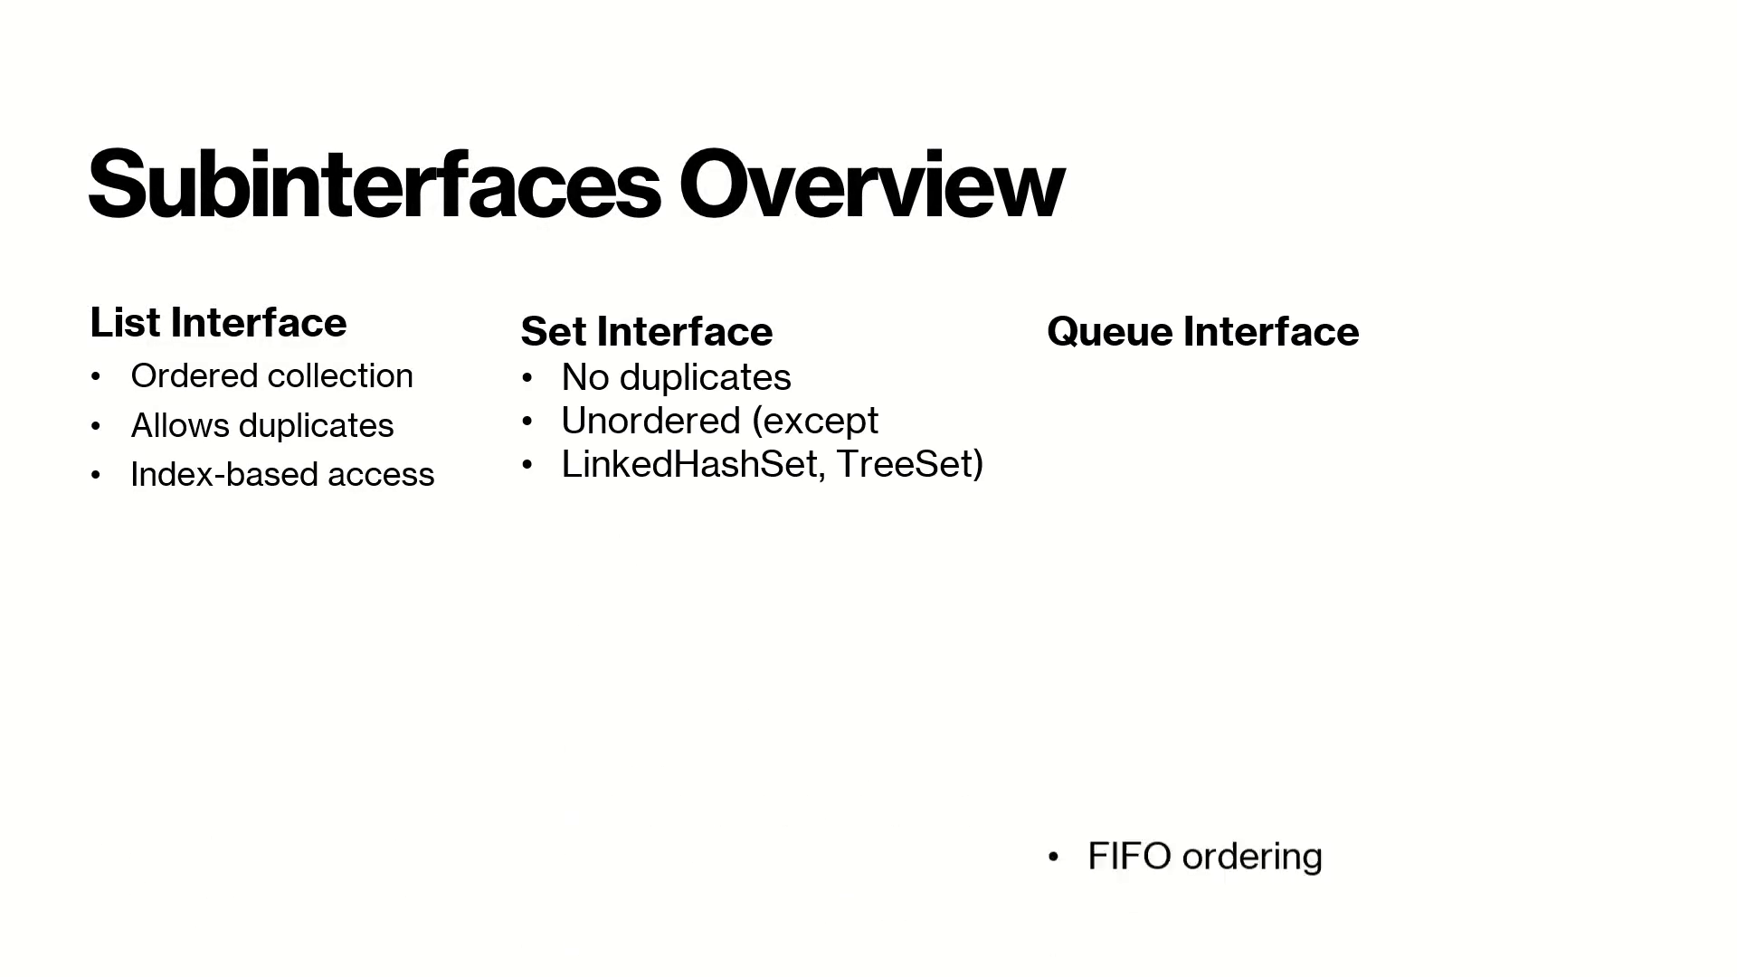
key("Right")
key("Right")
key("Right")
key("Left")
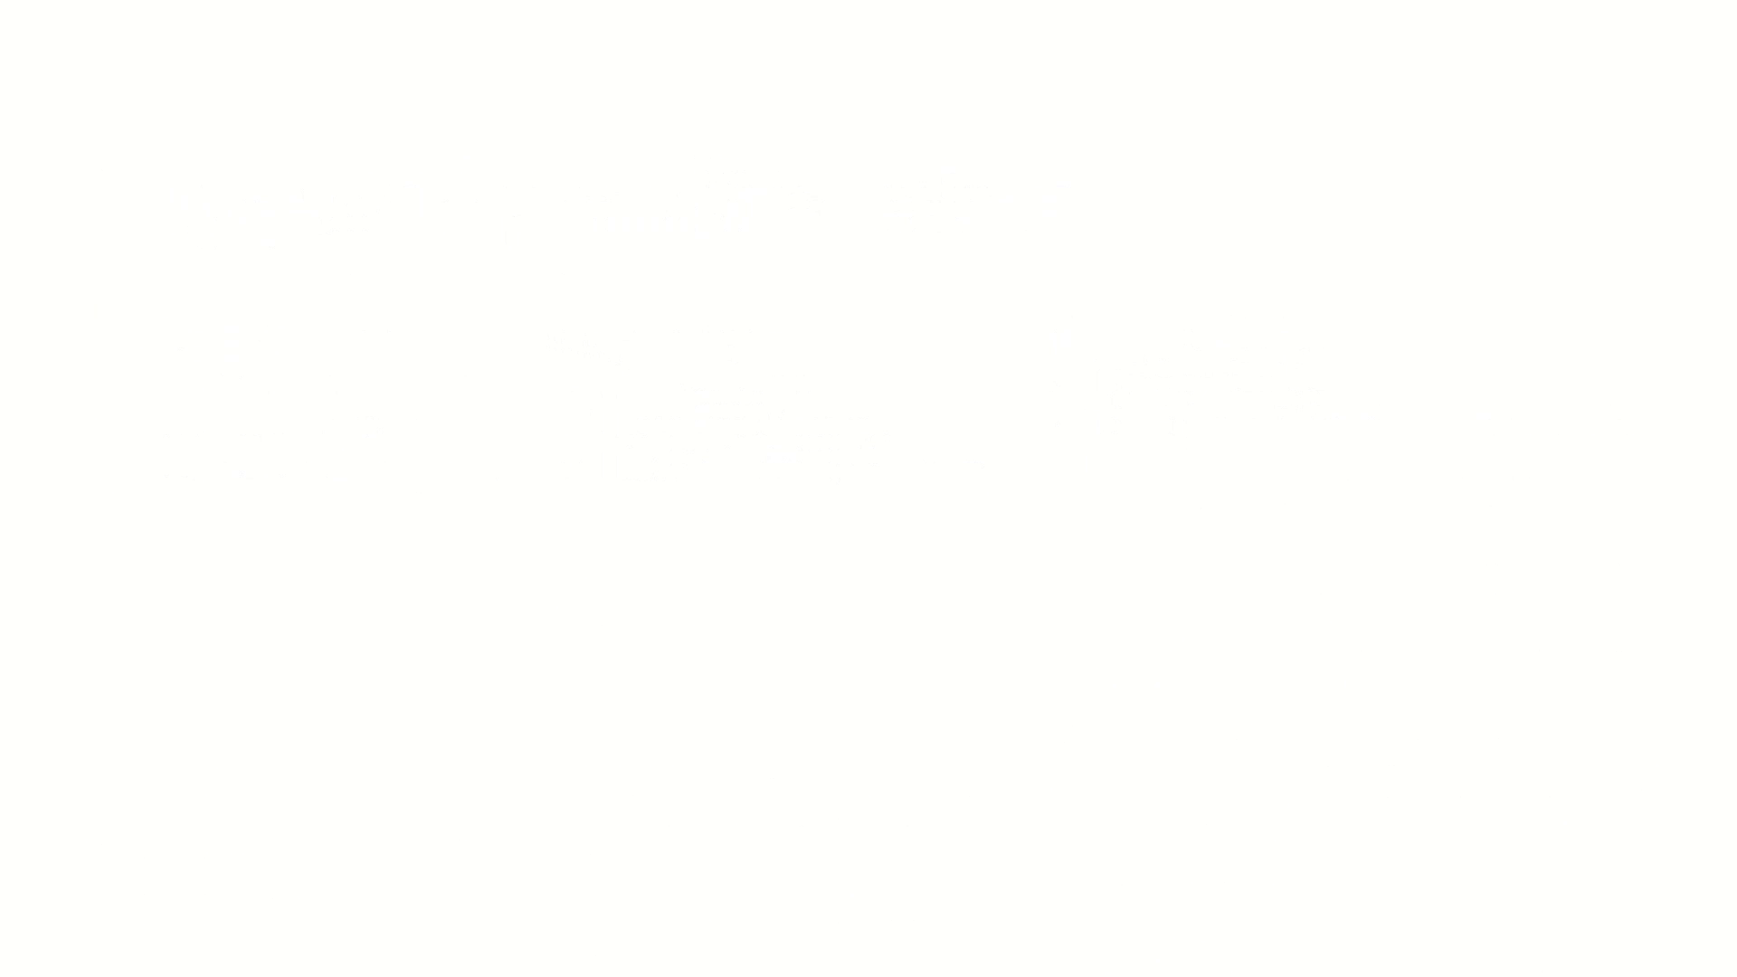
Replay the transition into slide 7, Examples, and play its list, set and queue text animations, stepping back once from slide 8.
key("Right")
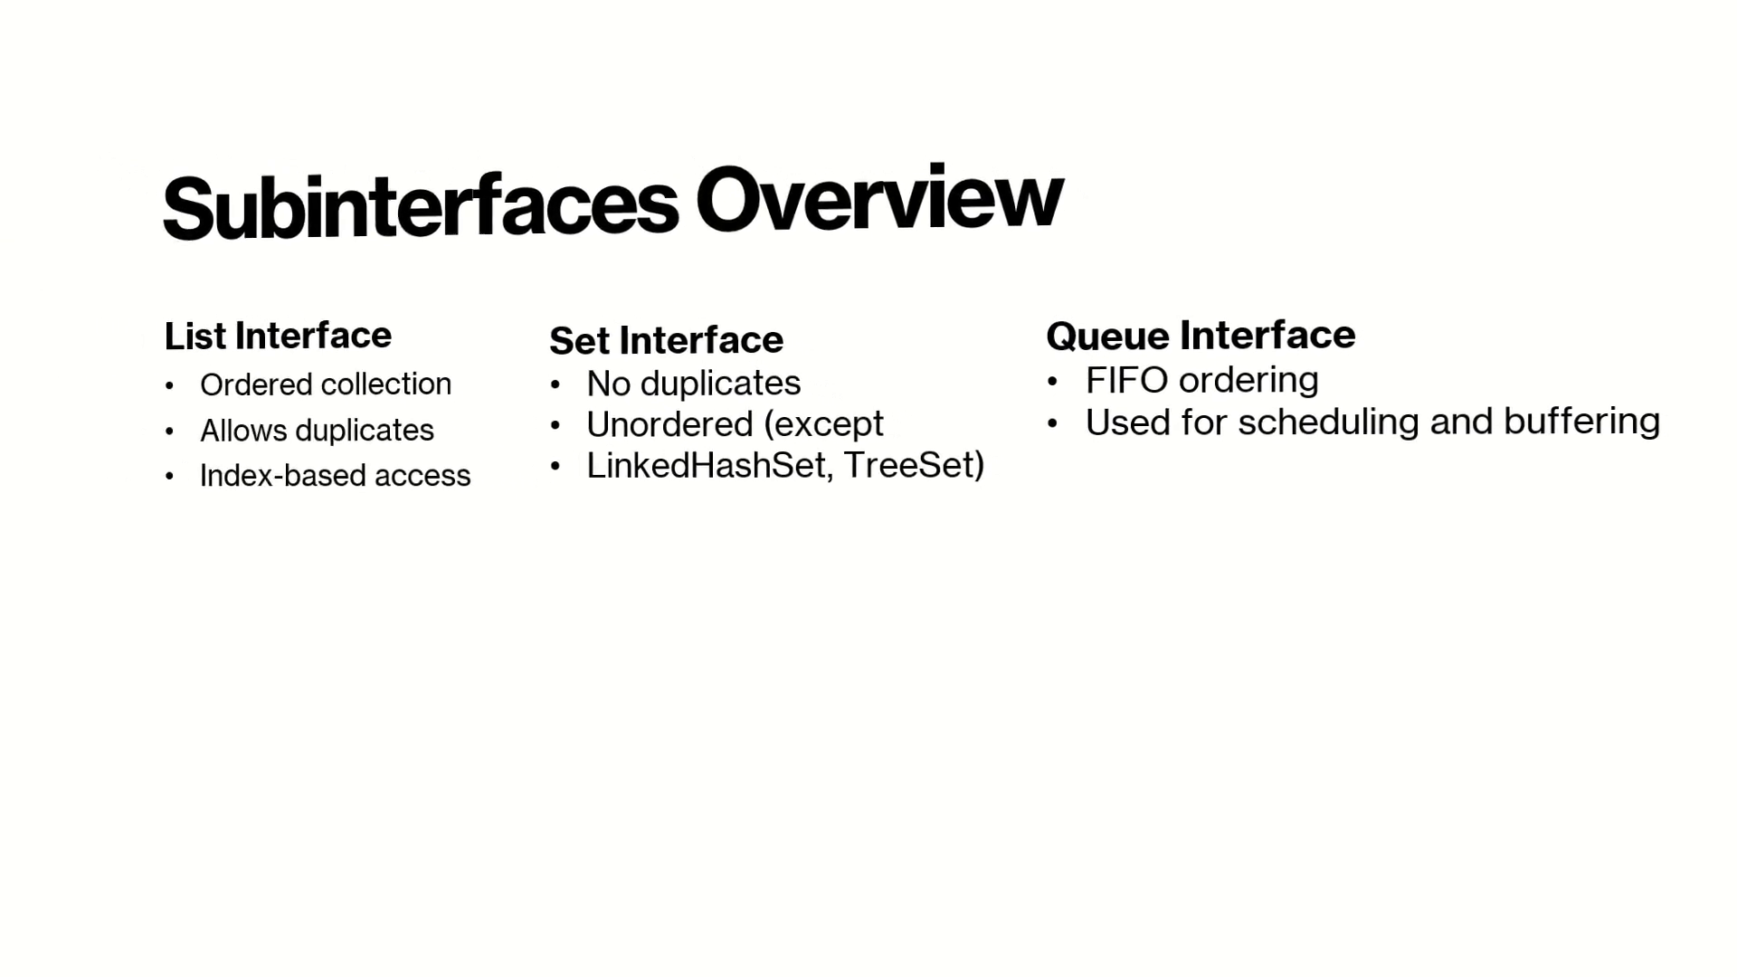
key("Right")
key("Right")
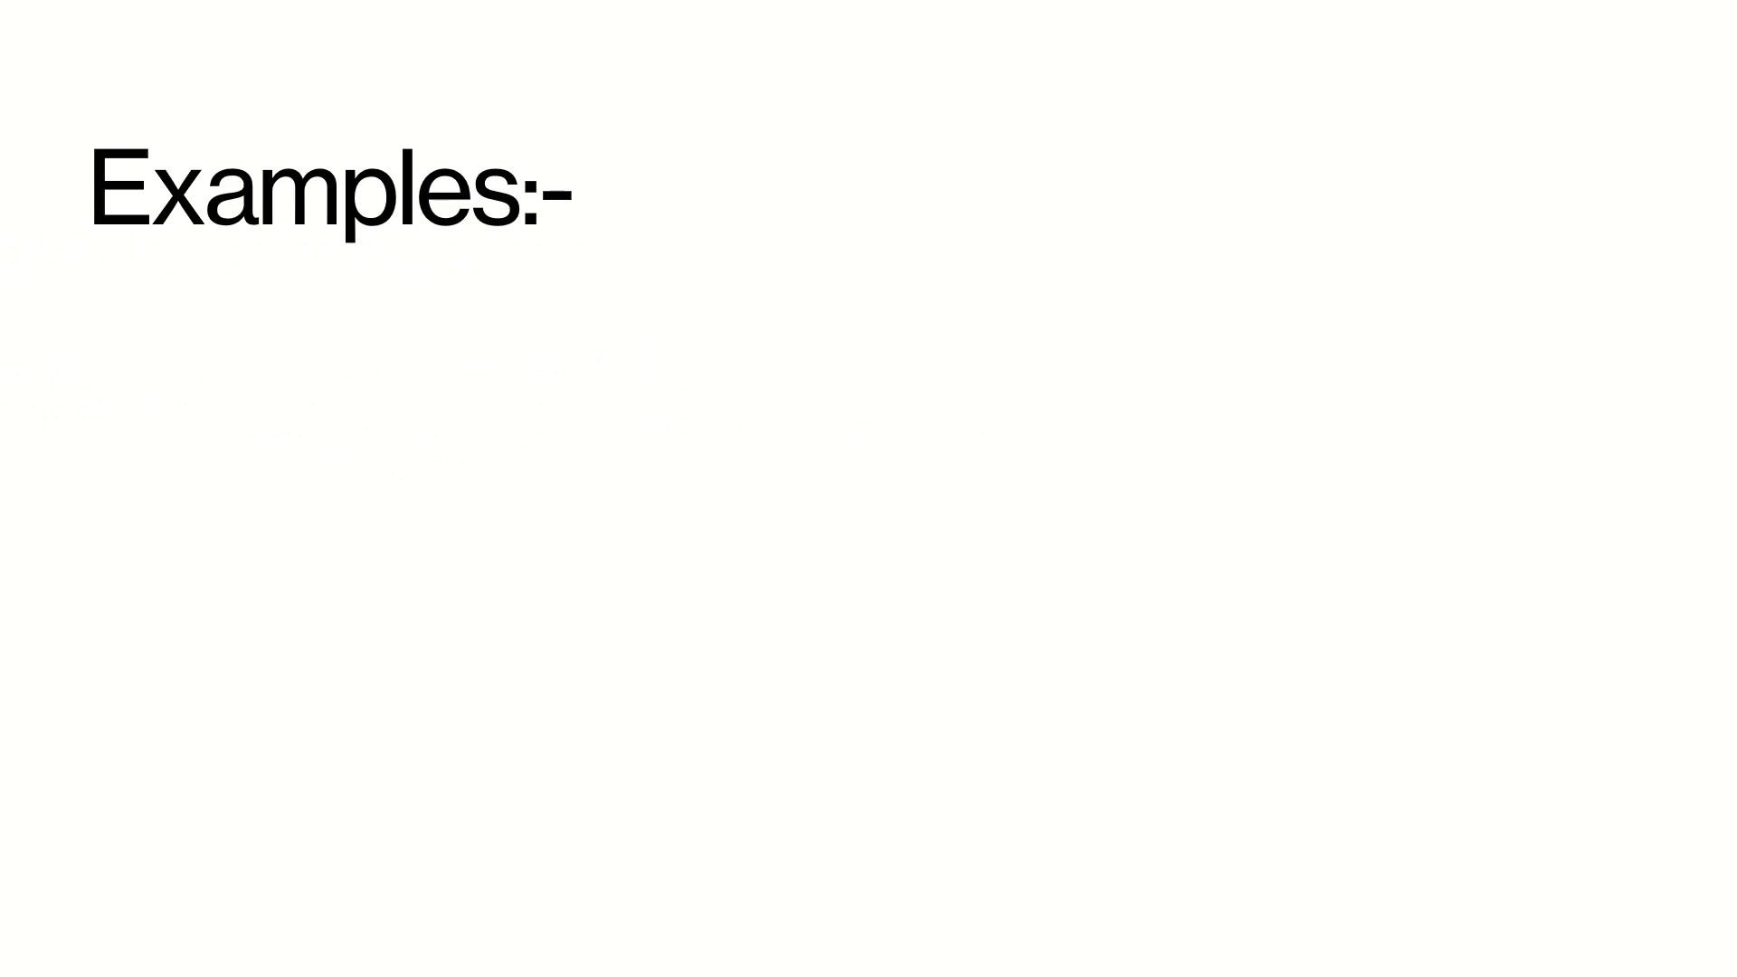
key("Right")
key("Right")
key("Right")
key("Right")
key("Right")
key("Right")
key("Right")
key("Right")
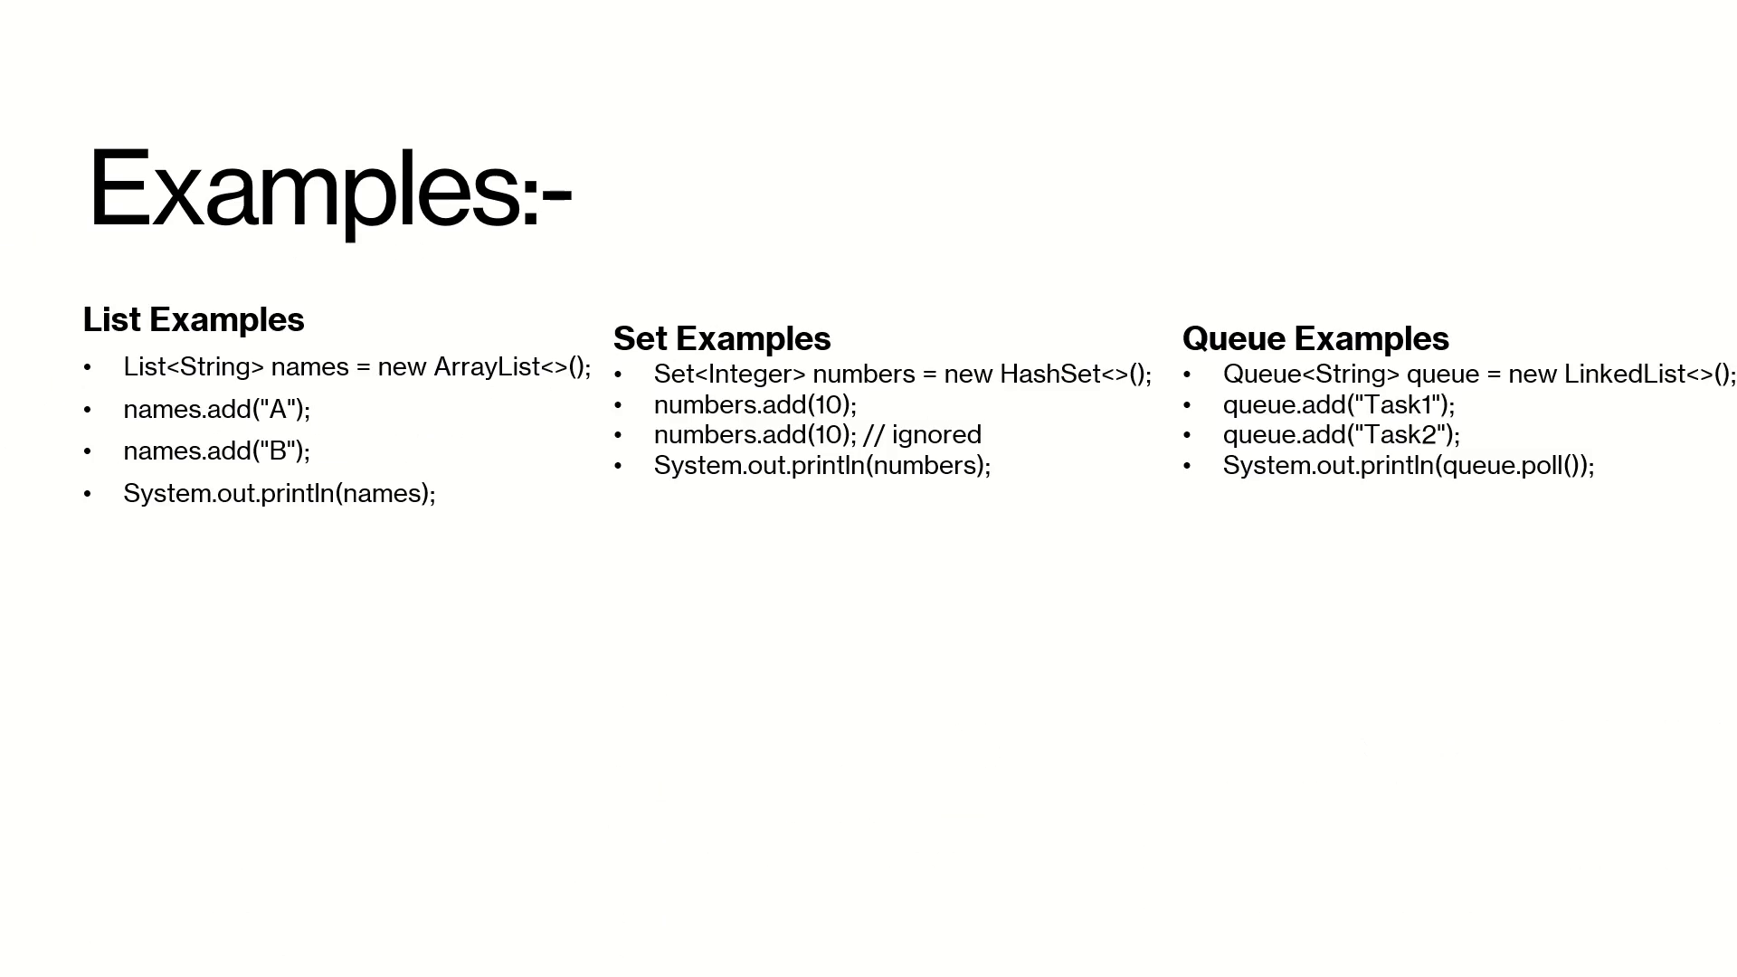
key("Right")
key("Left")
Replay the transition into slide 8, Advantages of Collection Interface, and play its bullets, stepping back after advancing past them.
key("Right")
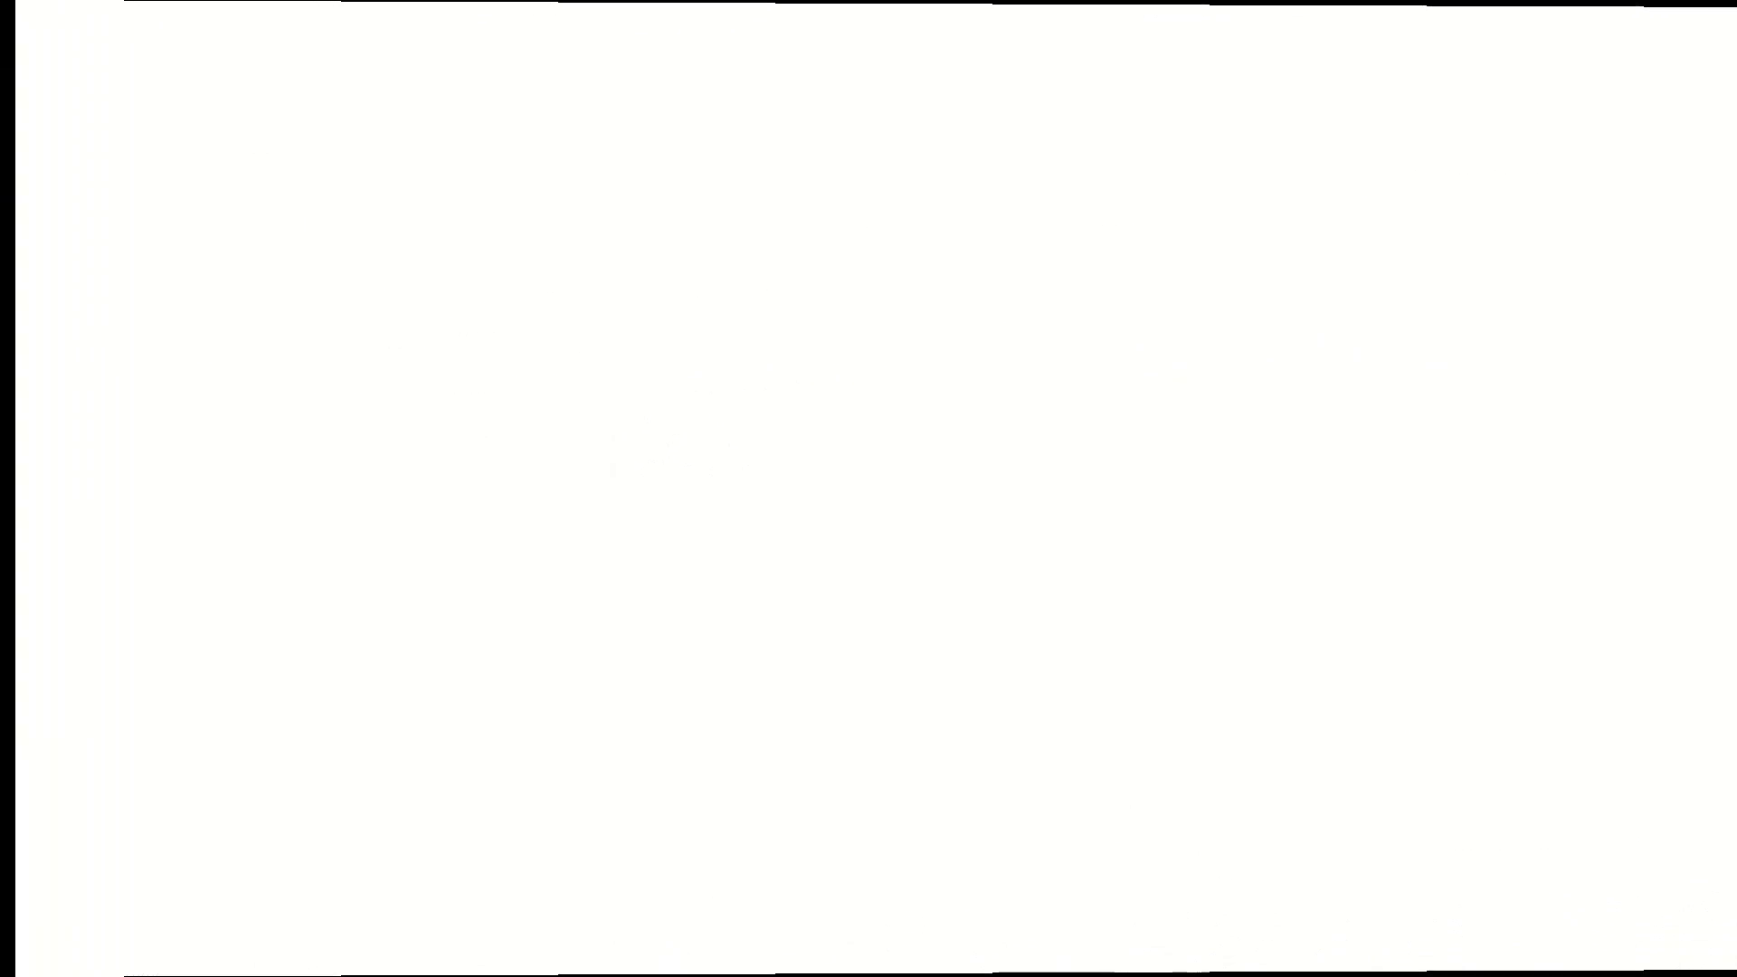
key("Right")
key("Right")
key("Right")
key("Right")
key("Right")
key("Right")
key("Right")
key("Right")
key("Right")
key("Right")
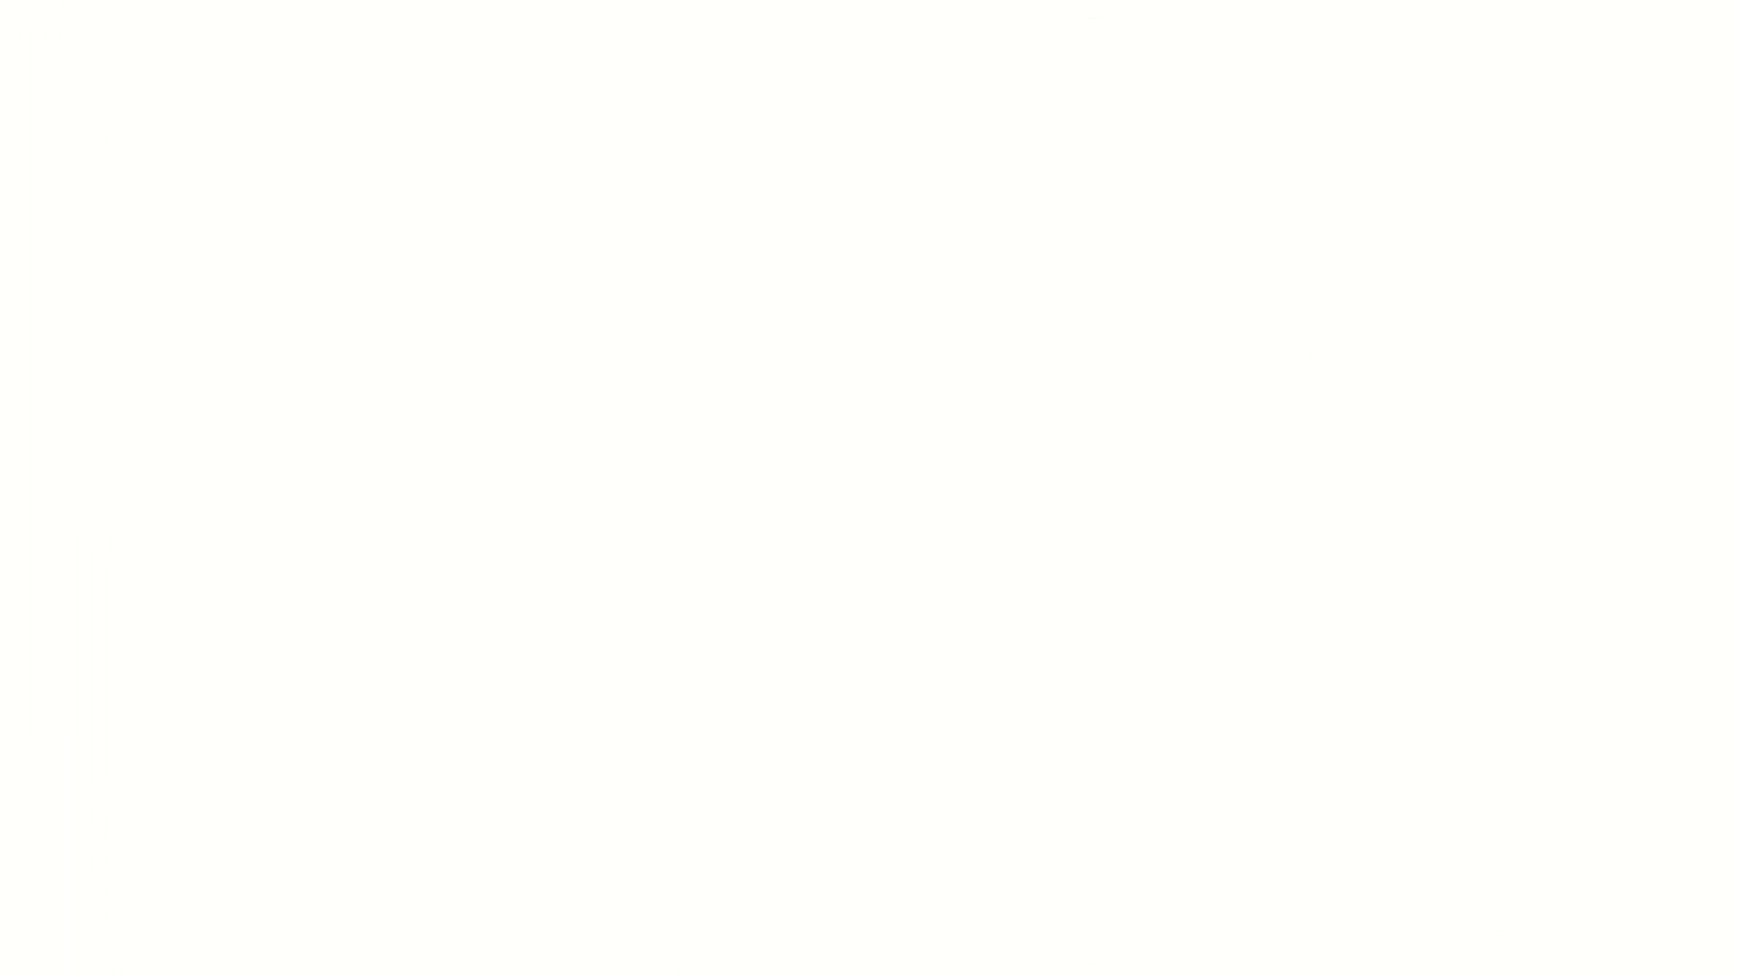
key("Left")
key("Left")
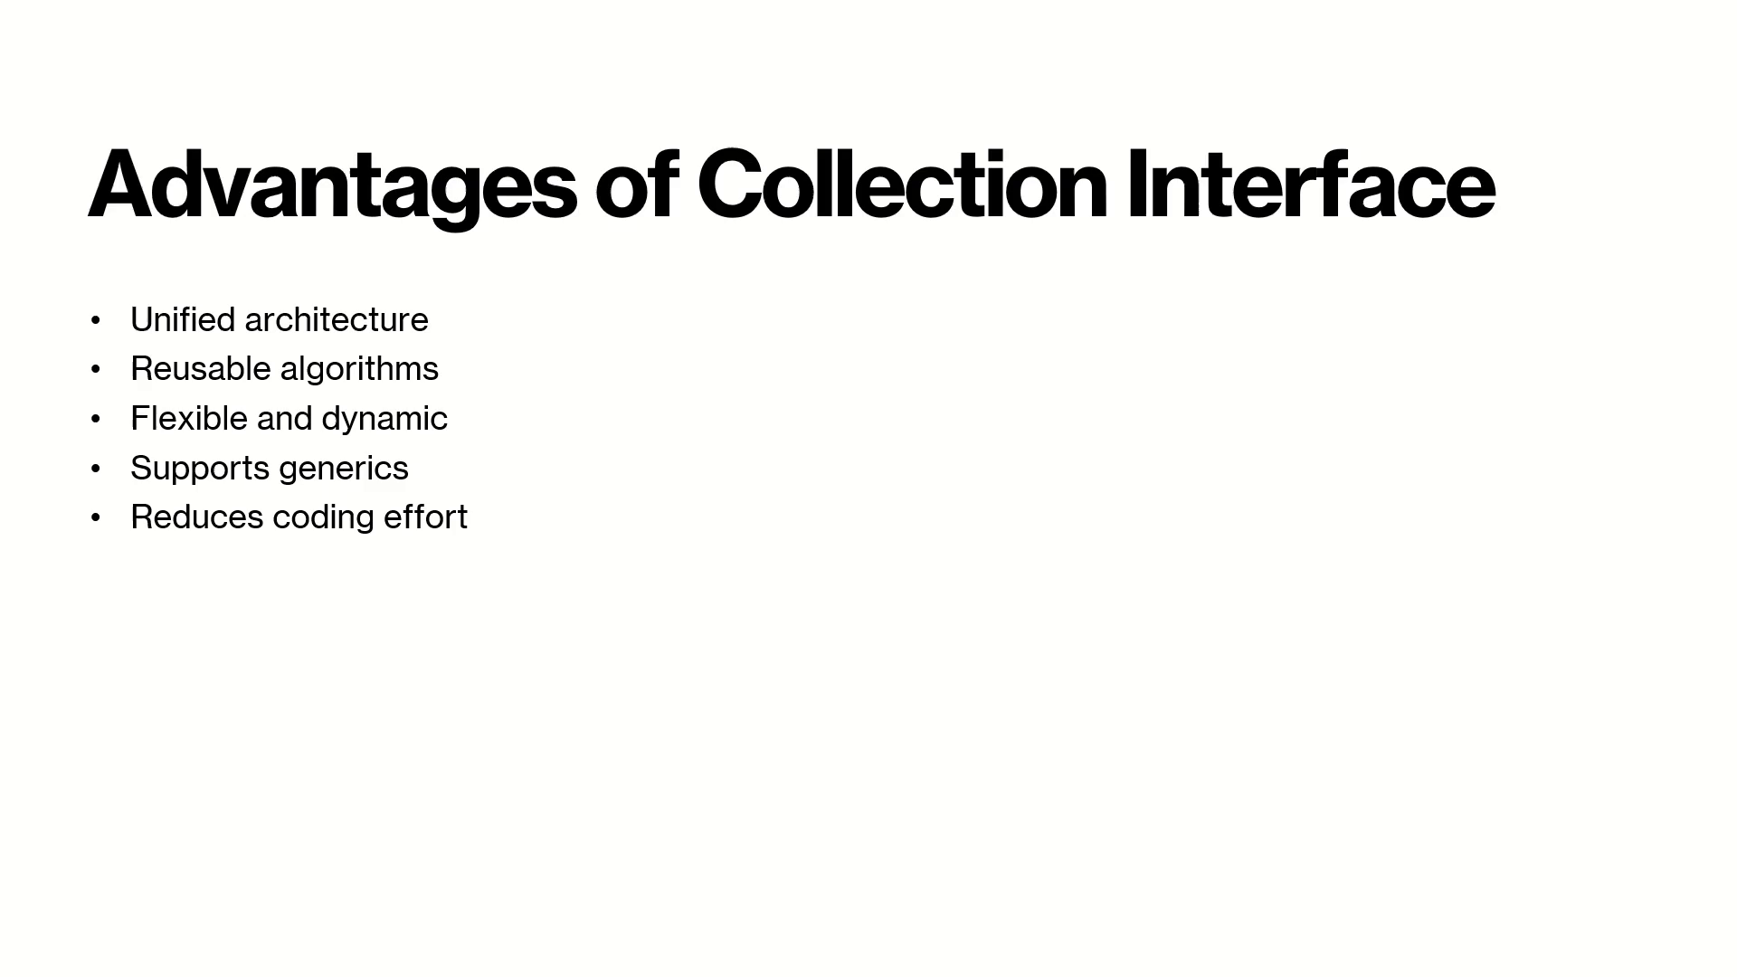
Play the transition into slide 9, Real-World Use Cases, its bullet animations and the transition out of it.
key("Right")
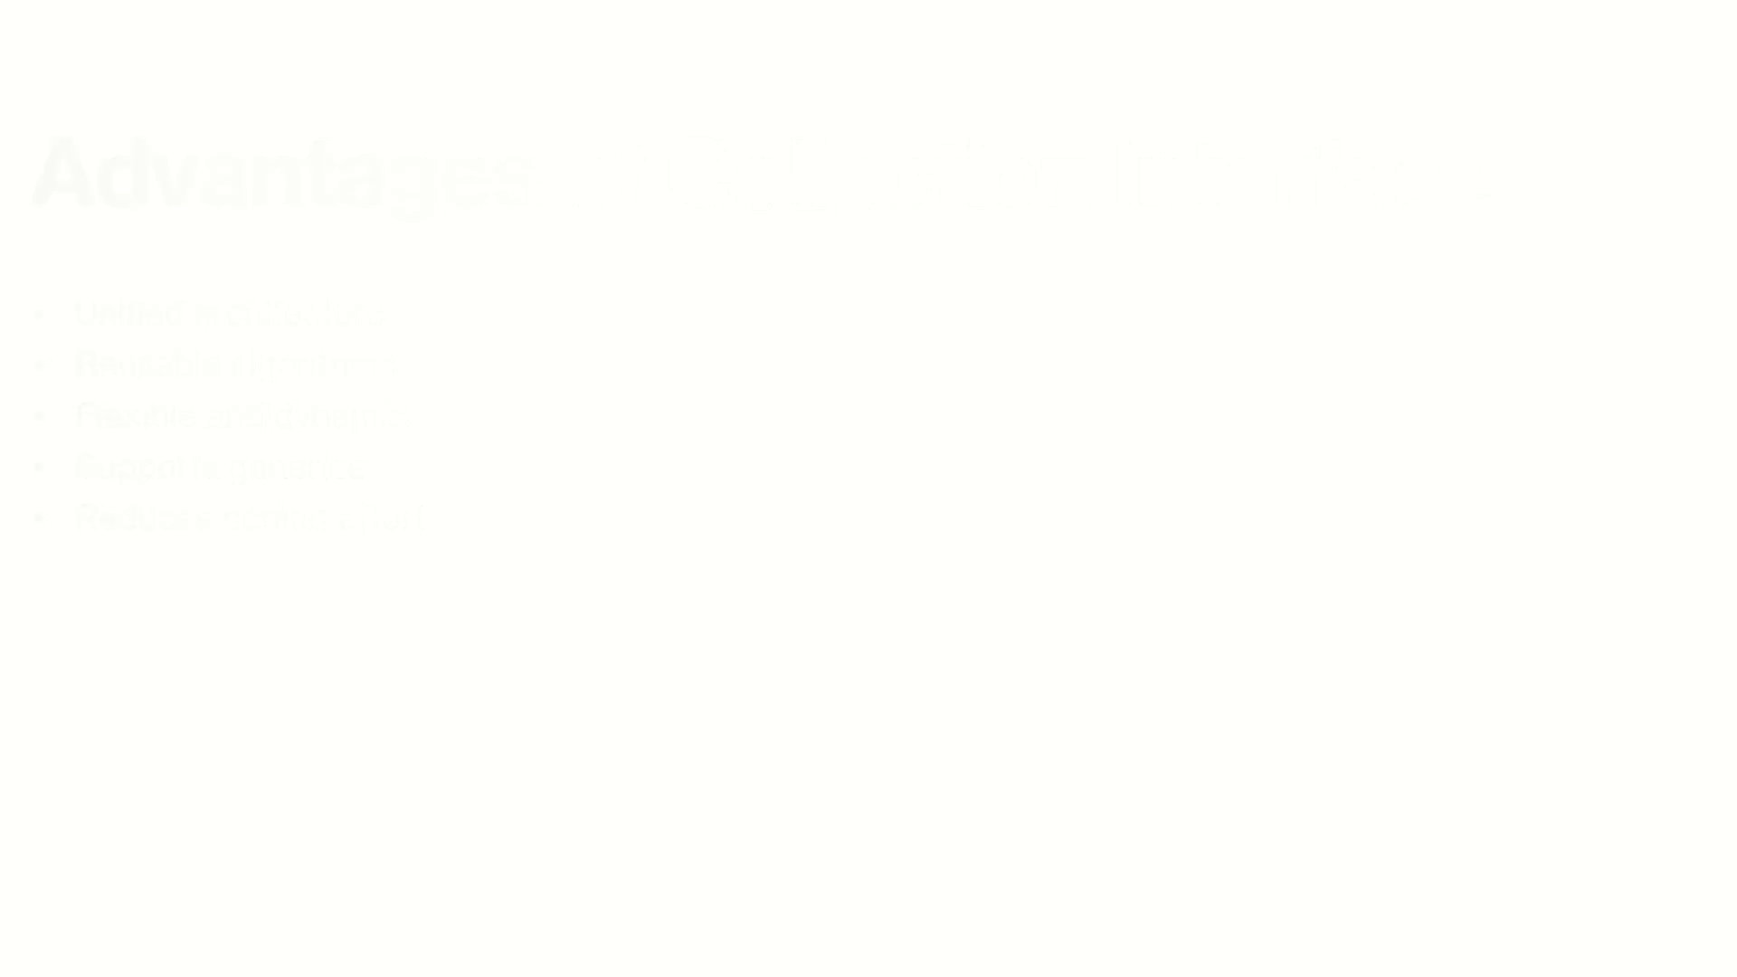
key("Right")
key("Right")
key("Right")
key("Right")
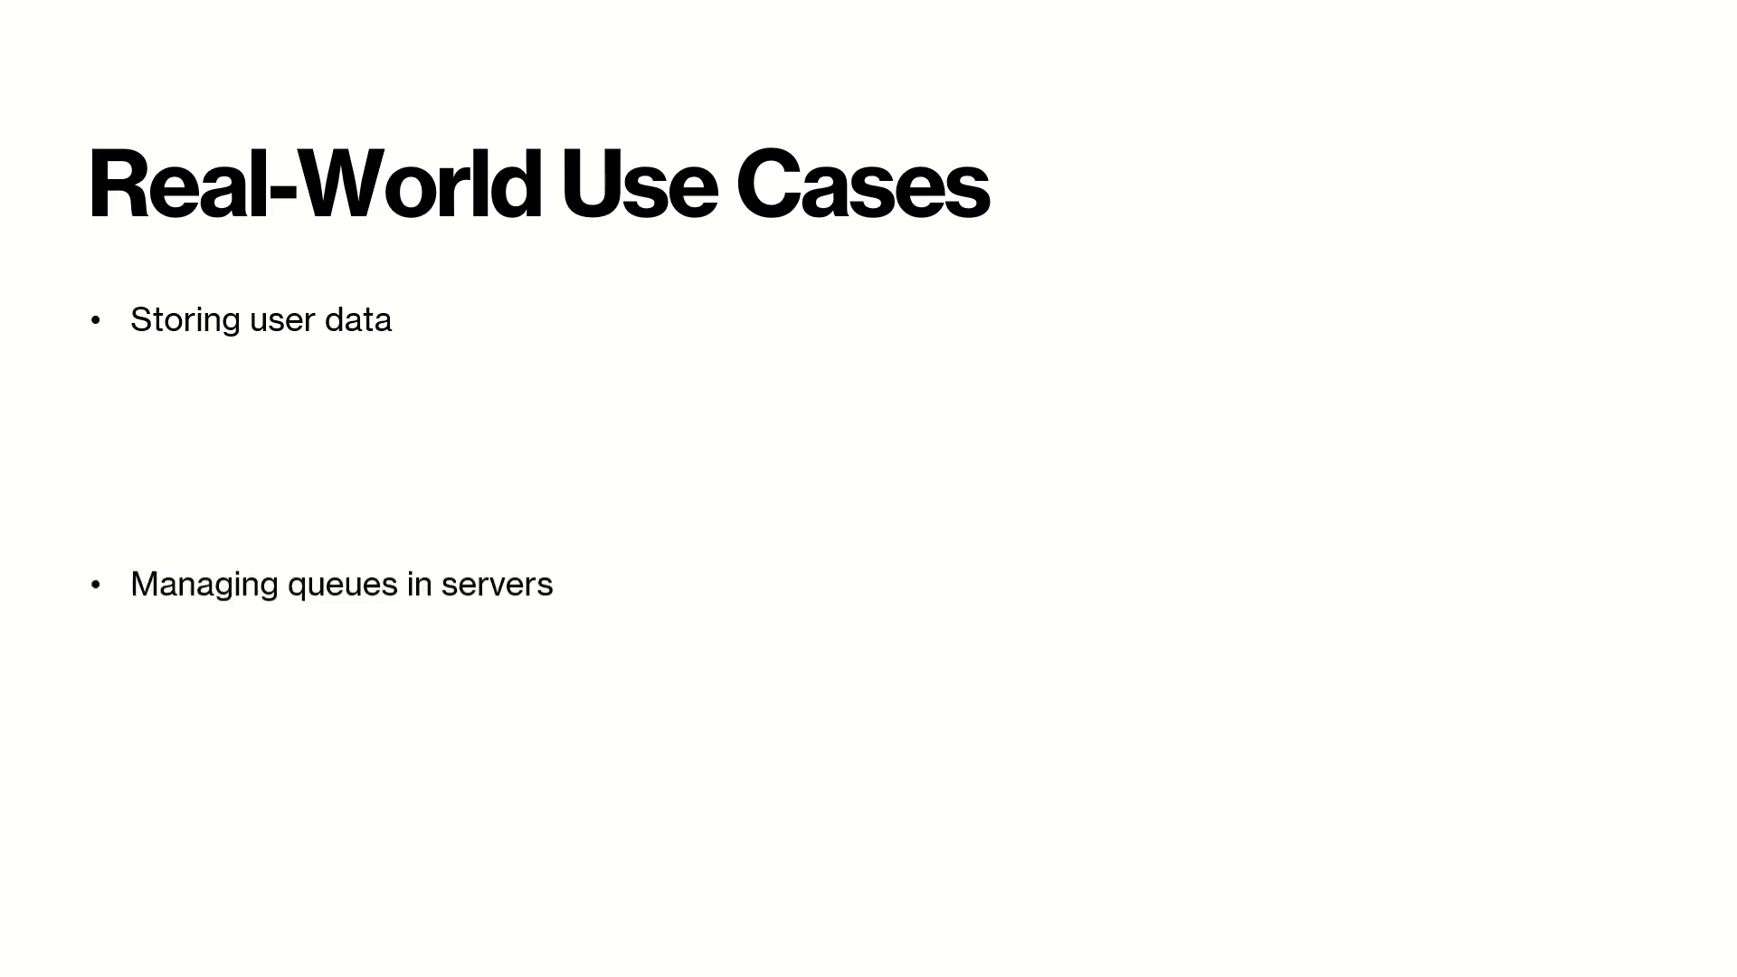
key("Right")
key("Right")
key("Right")
key("Right")
key("Right")
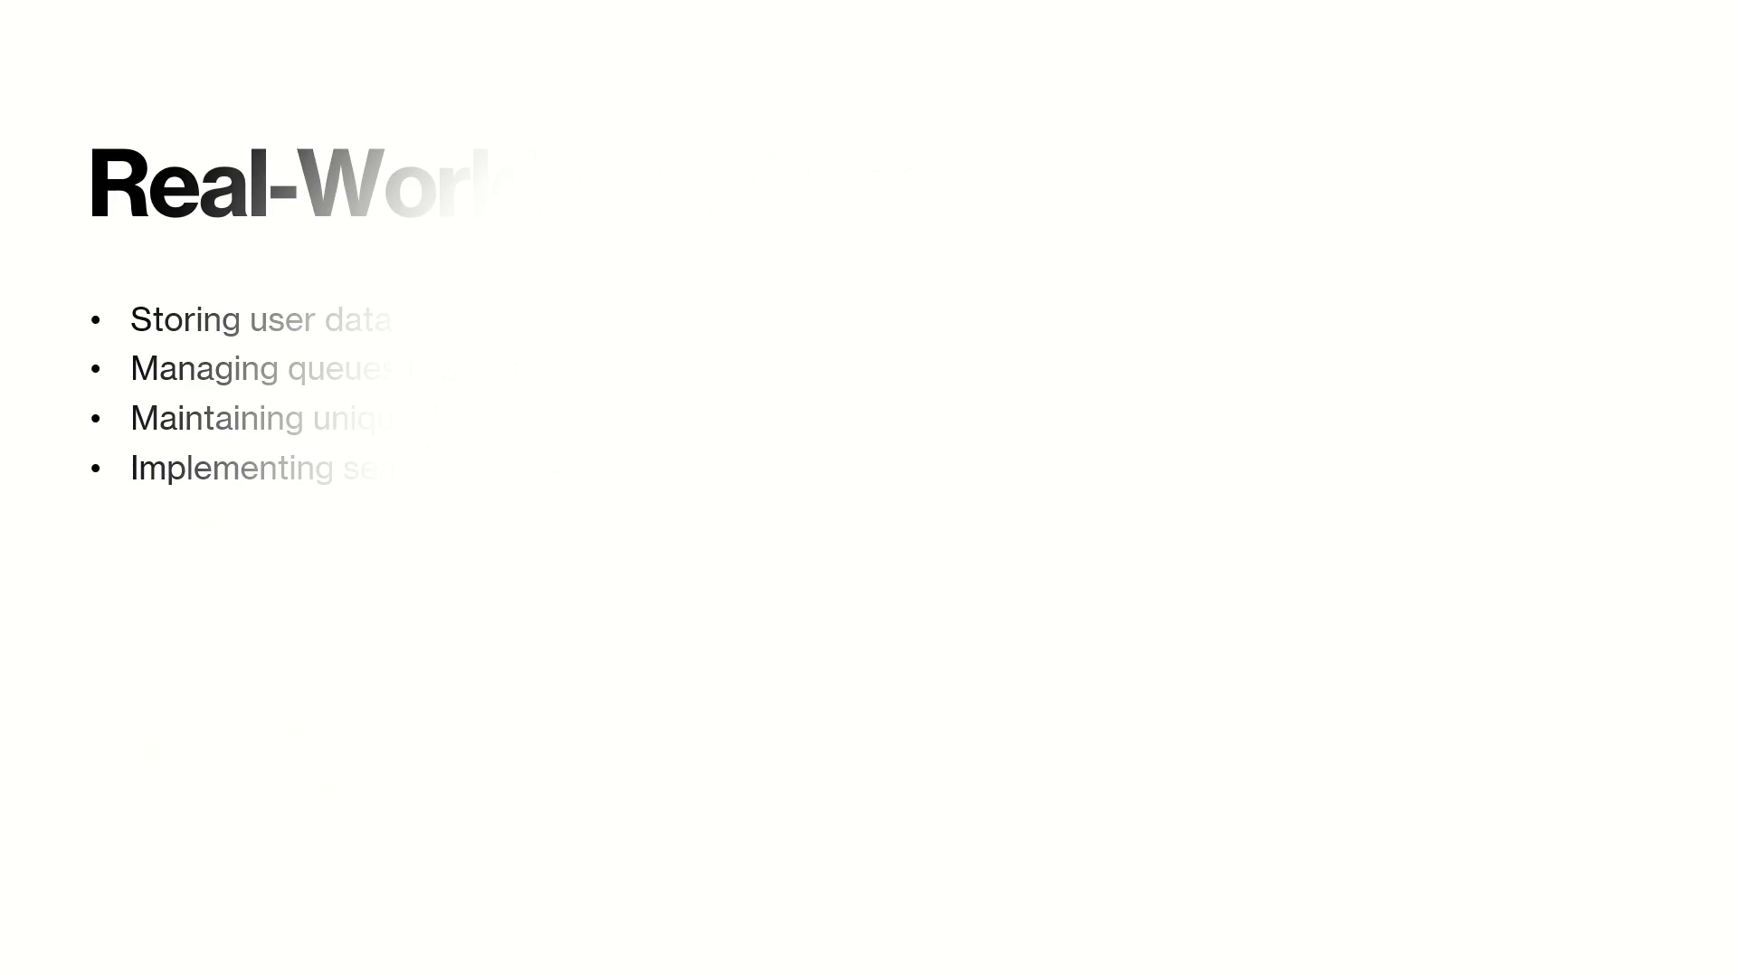
Play slide 10, Summary, replay the transition into the Thank you slide, and end the slide show.
key("Right")
key("Right")
key("Right")
key("Right")
key("Right")
key("Right")
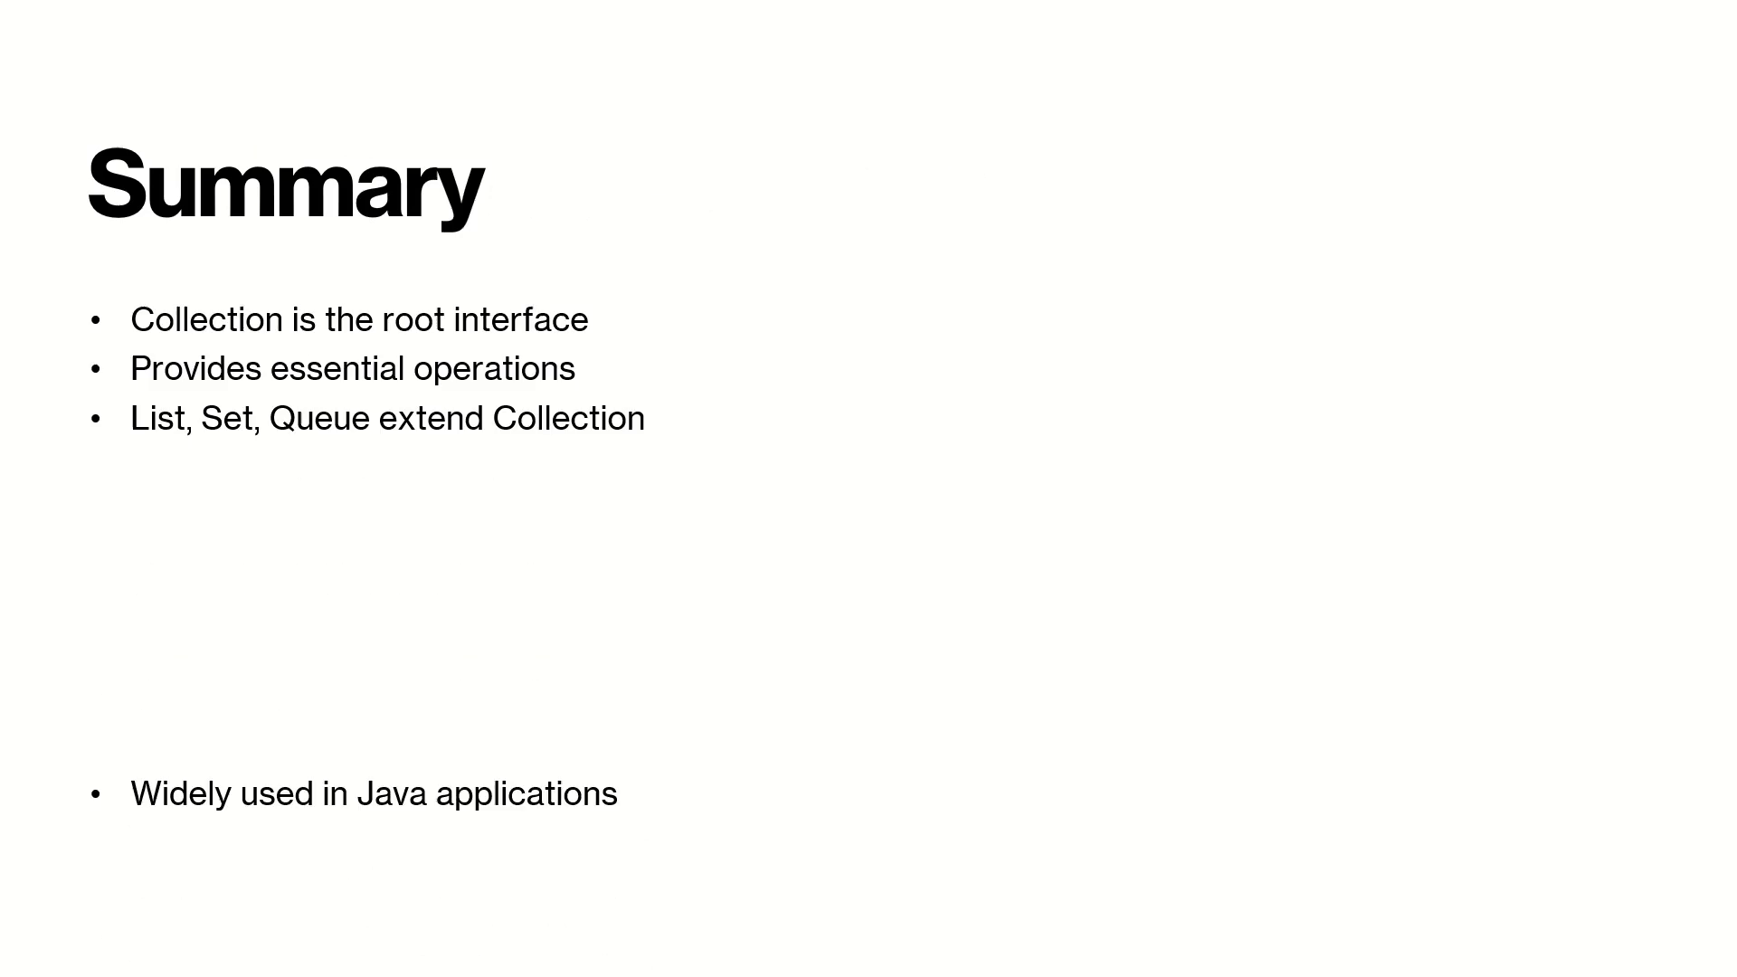
key("Right")
key("Left")
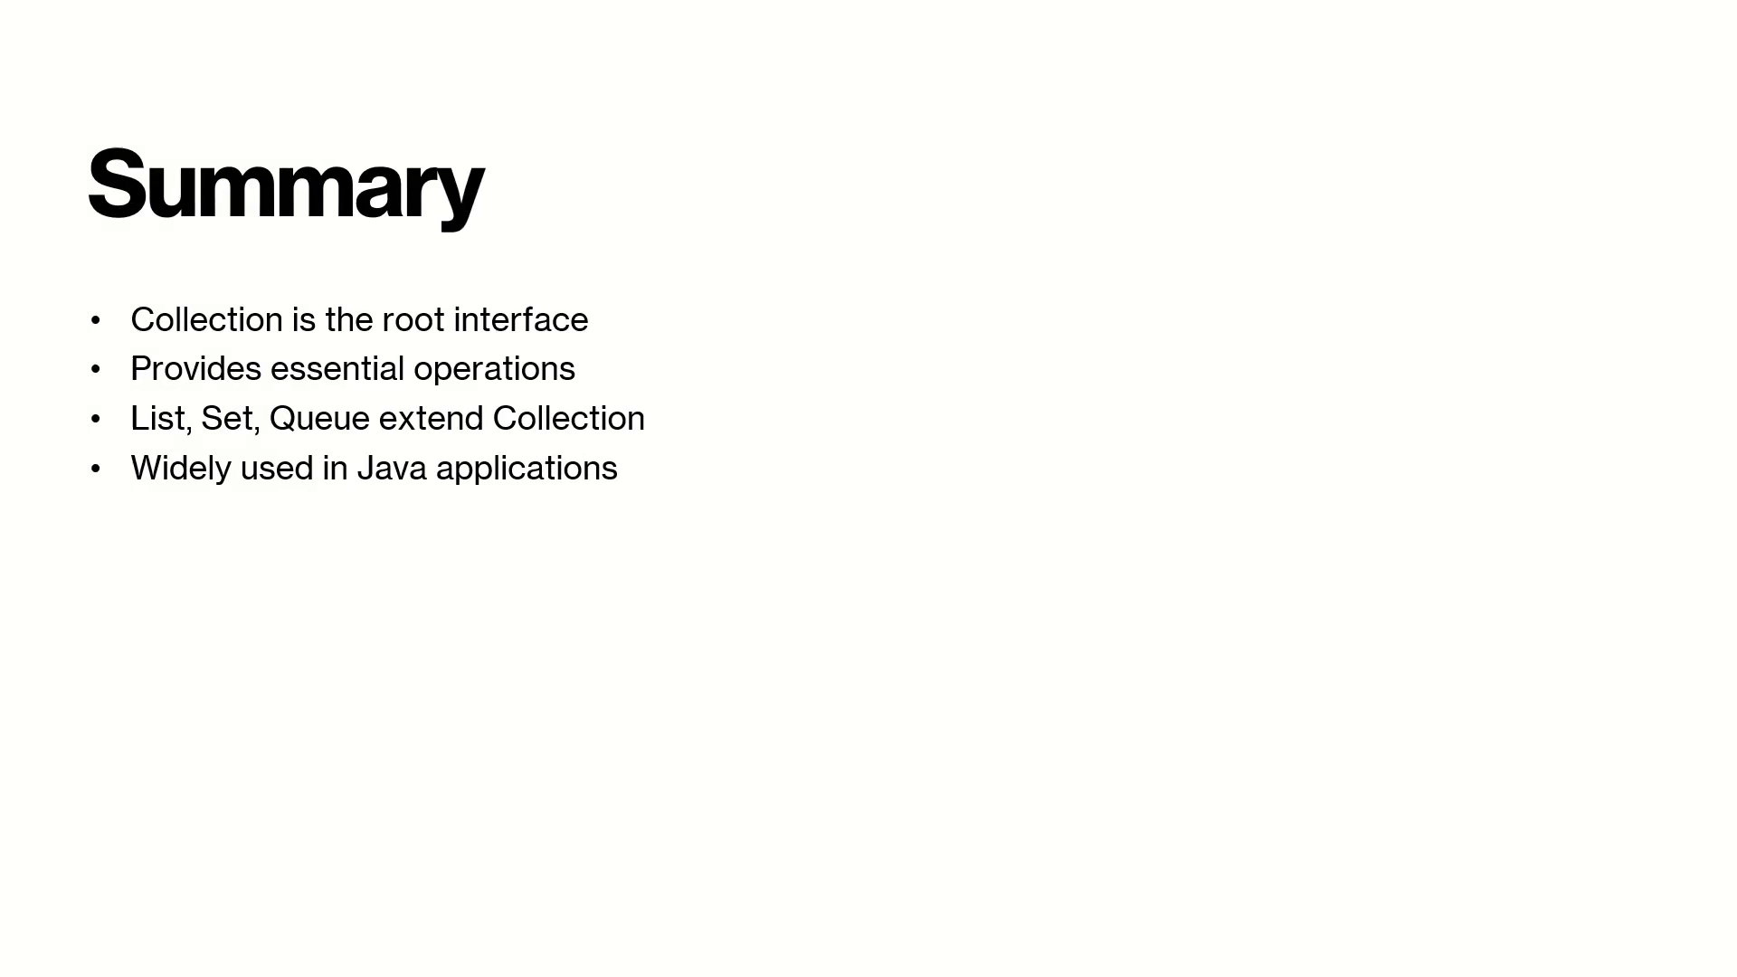
key("Right")
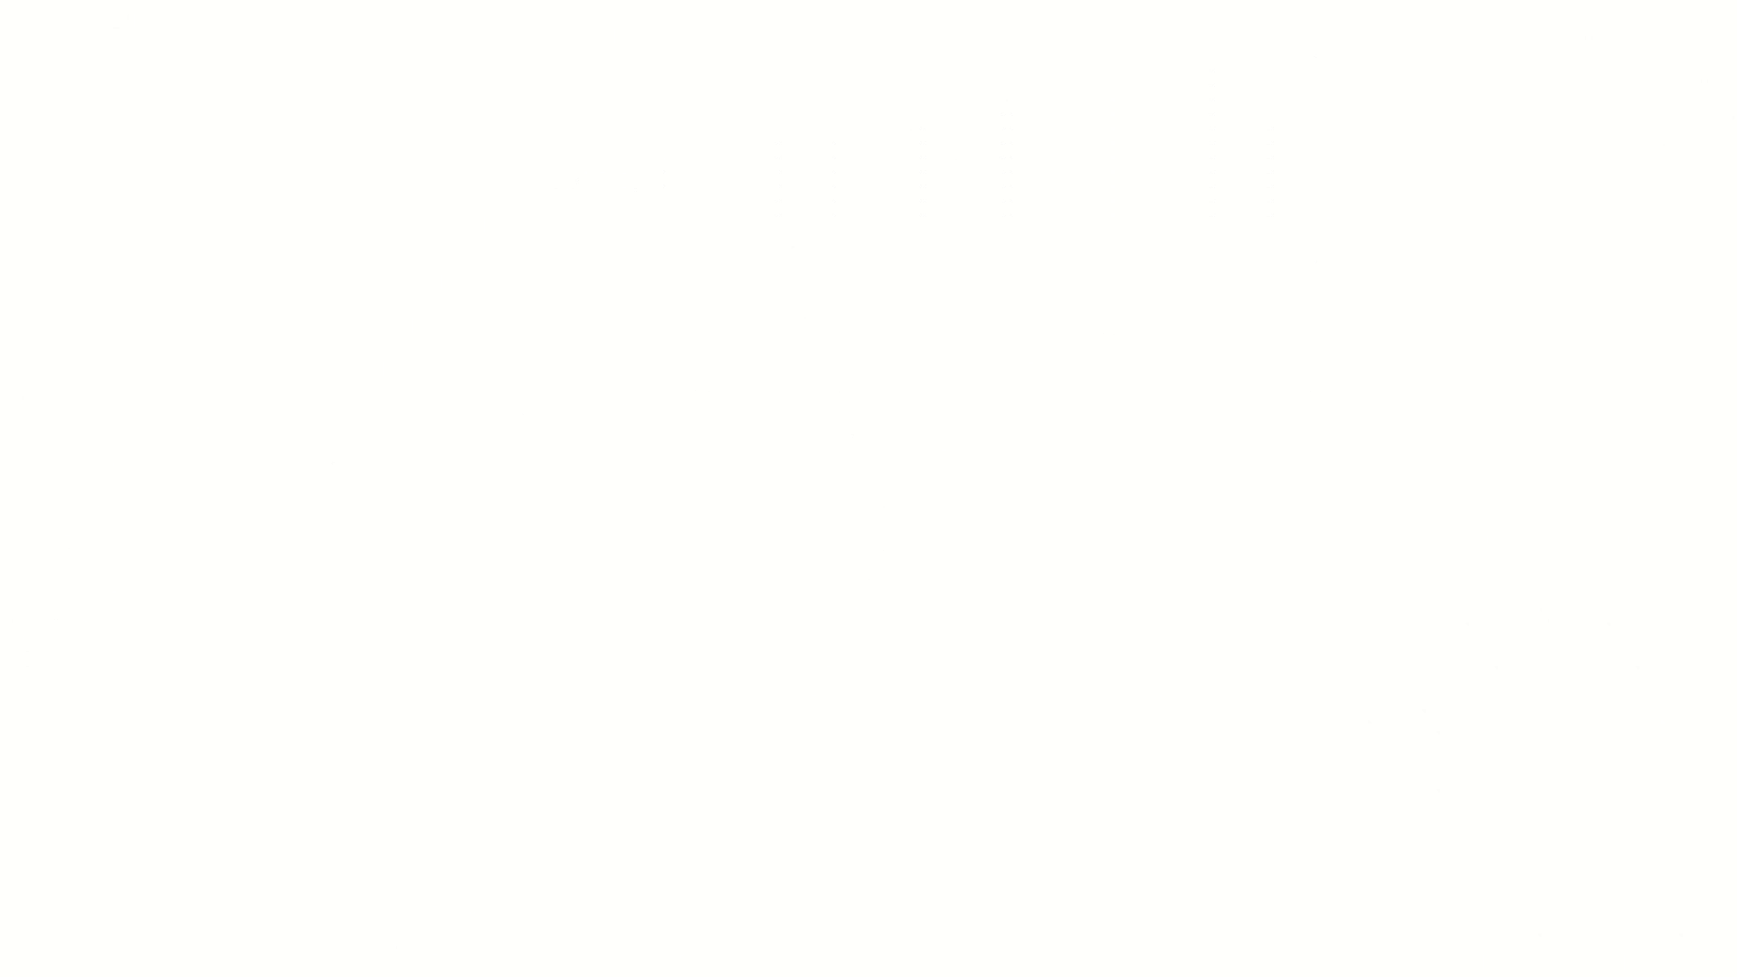
key("grave")
key("Escape")
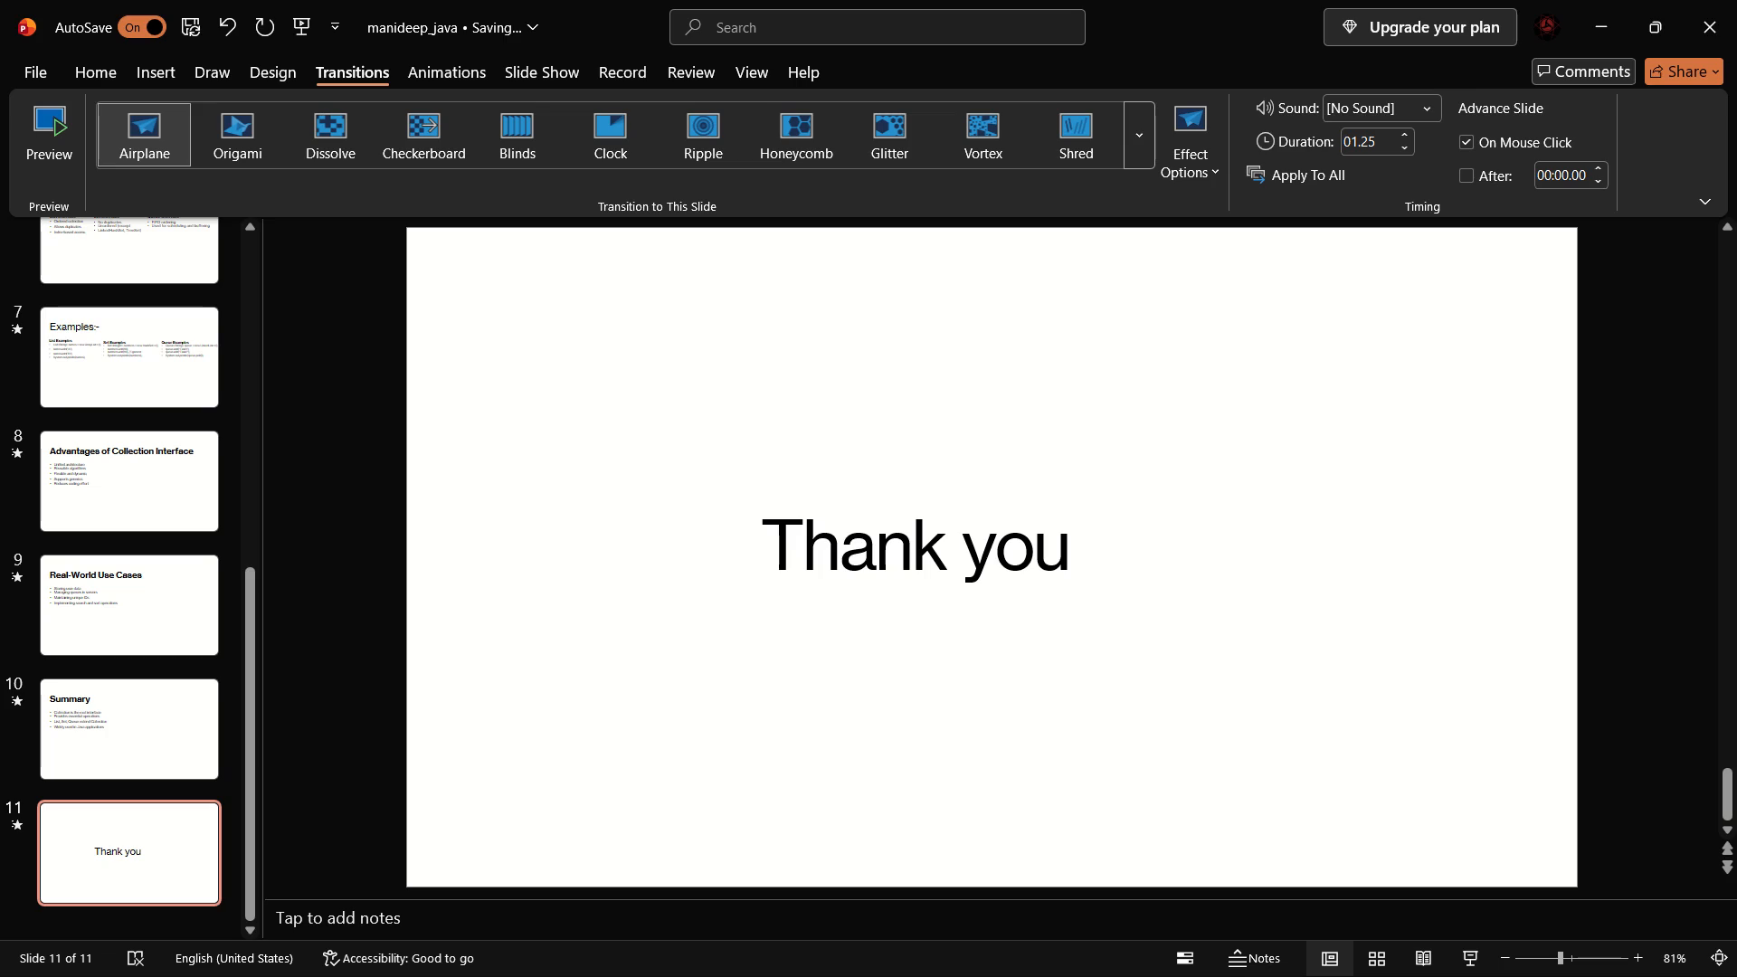
Apply the Checkerboard transition to slide 11, the Thank you slide.
left_click_drag(1557, 726, 1009, 421)
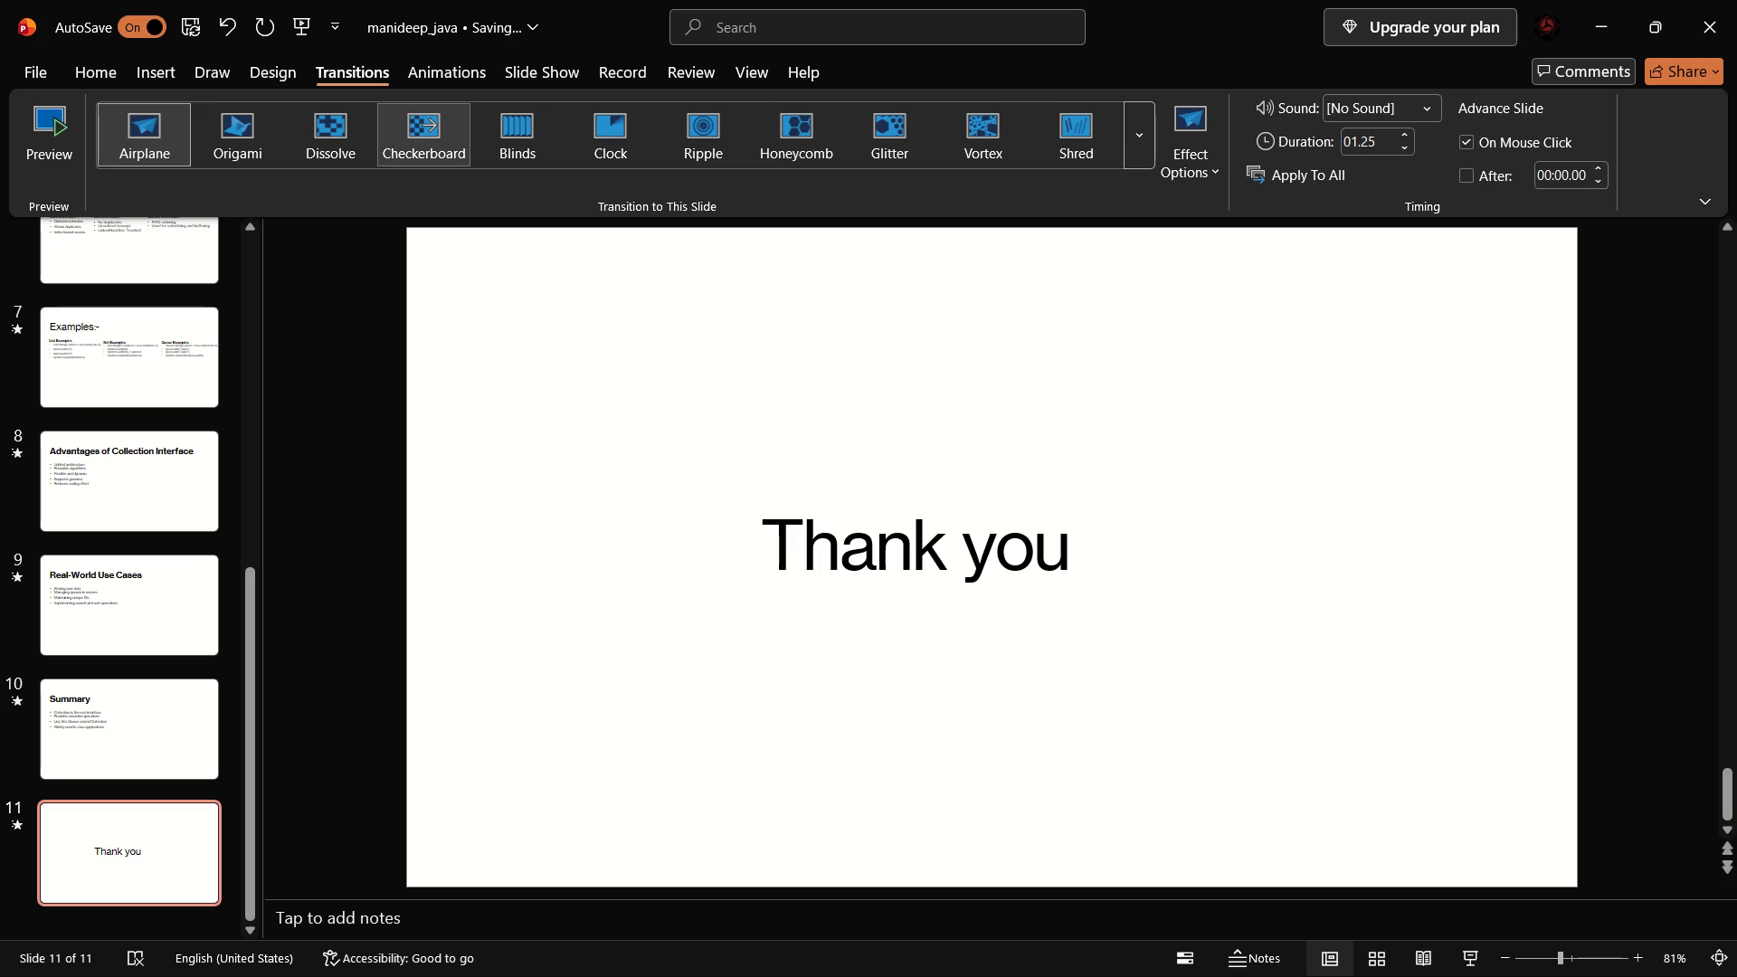
left_click(469, 130)
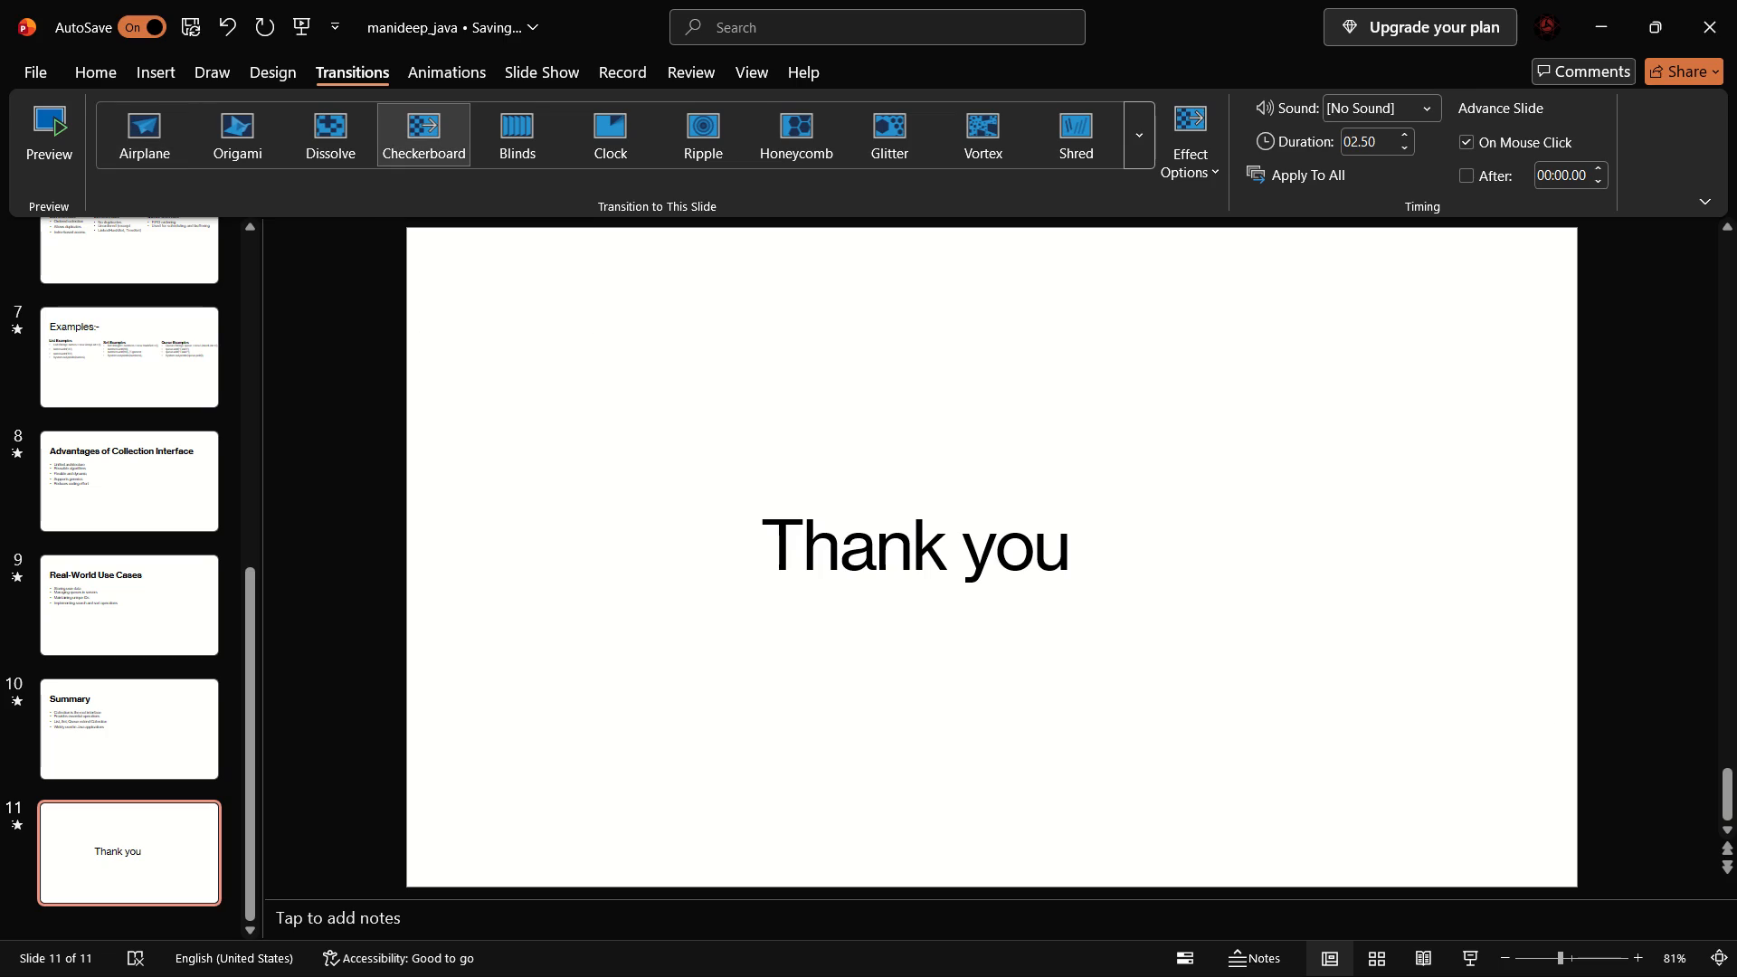
Apply the Split transition to slide 10, Summary, and preview it.
key("Left")
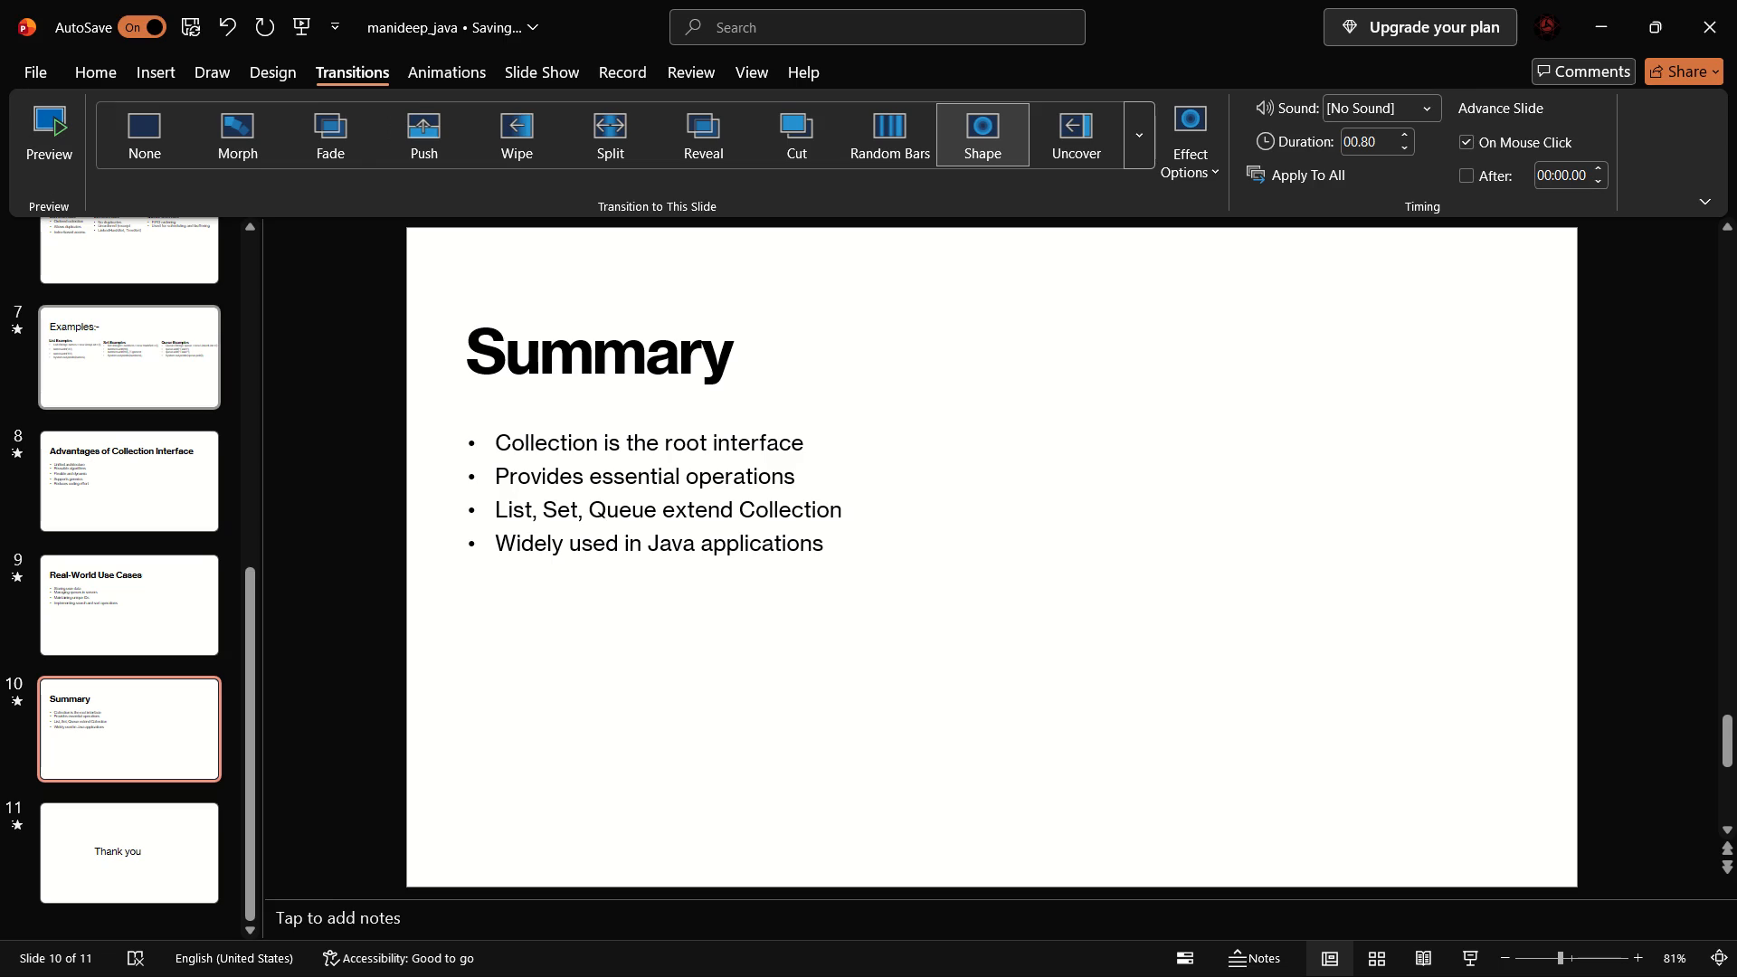
scroll(138, 331, "up", 7)
scroll(138, 331, "down", 19)
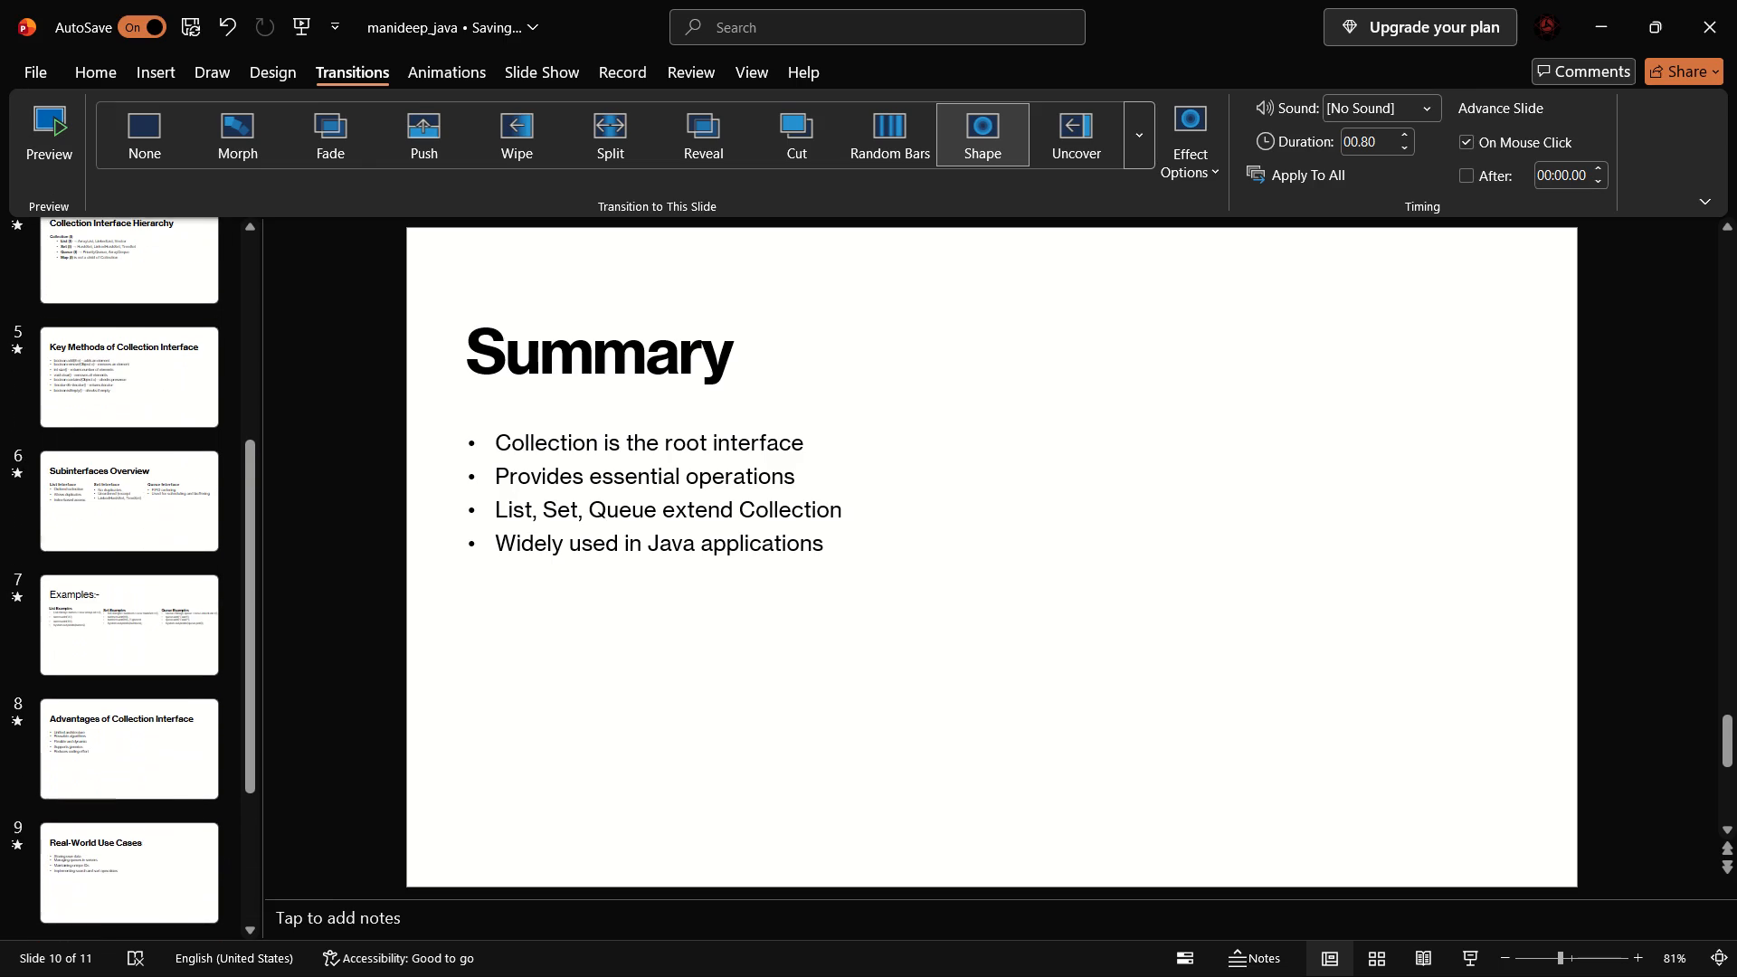
left_click(601, 123)
left_click(23, 135)
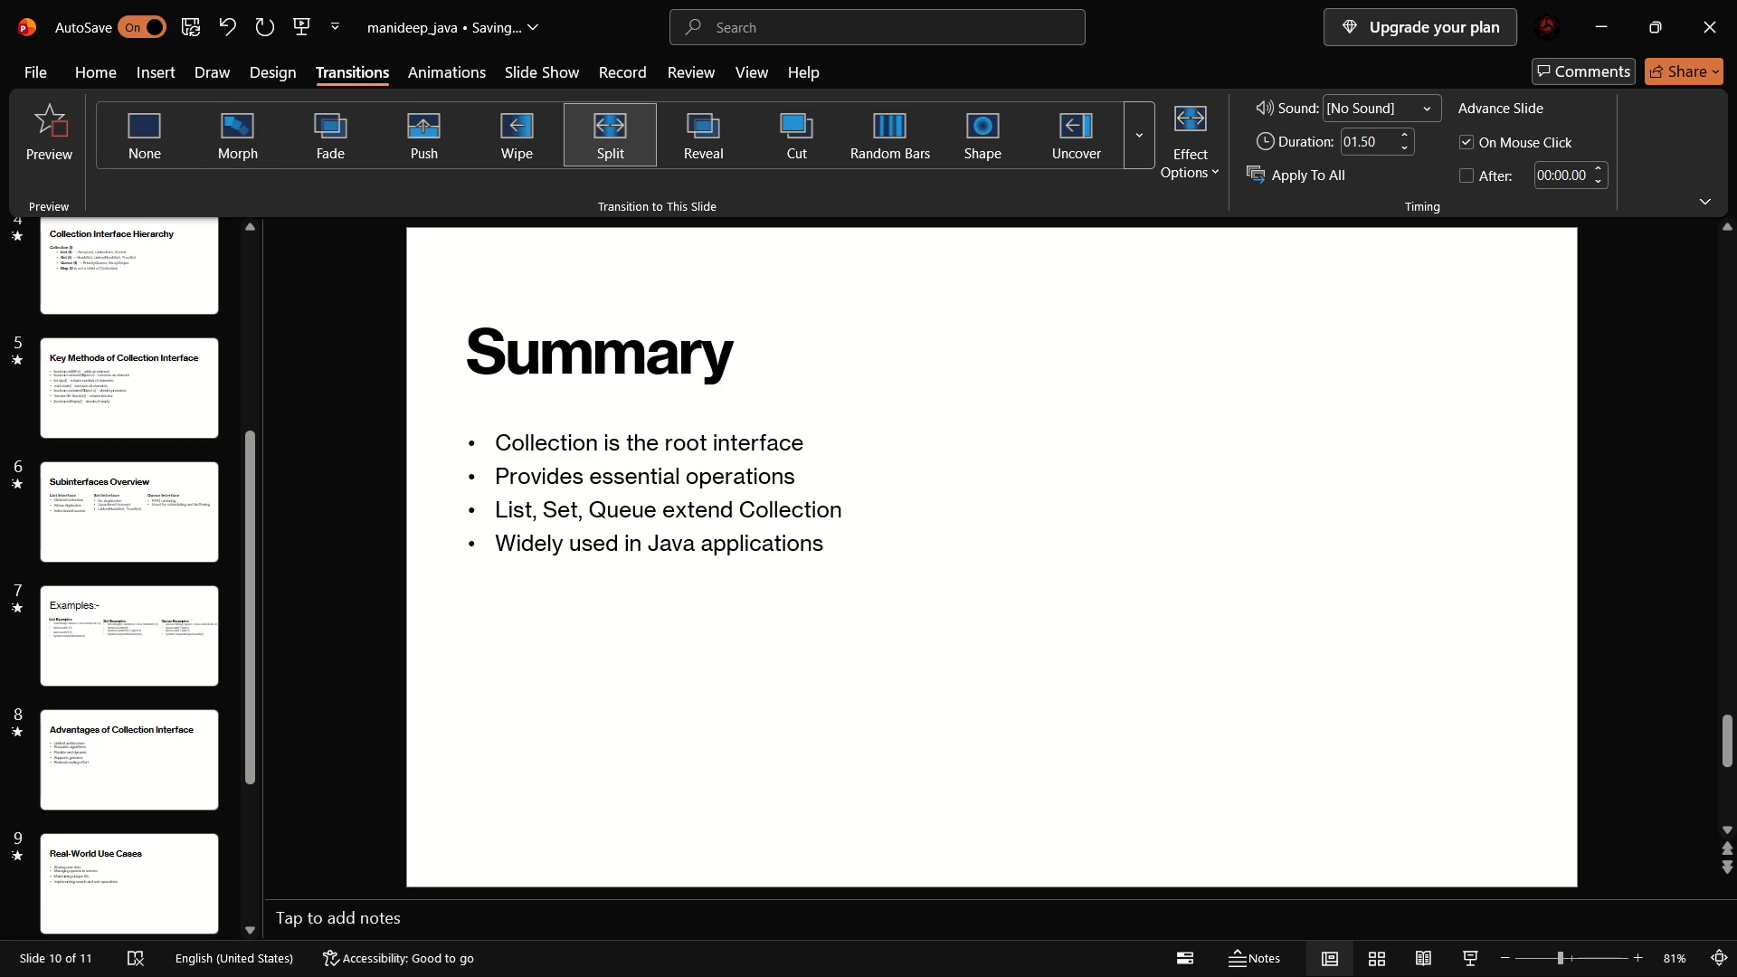
Check the transitions set on slides 2 and 4, and start the slide show from slide 4, Collection Interface Hierarchy.
scroll(138, 429, "up", 3)
scroll(138, 429, "down", 13)
left_click(133, 418)
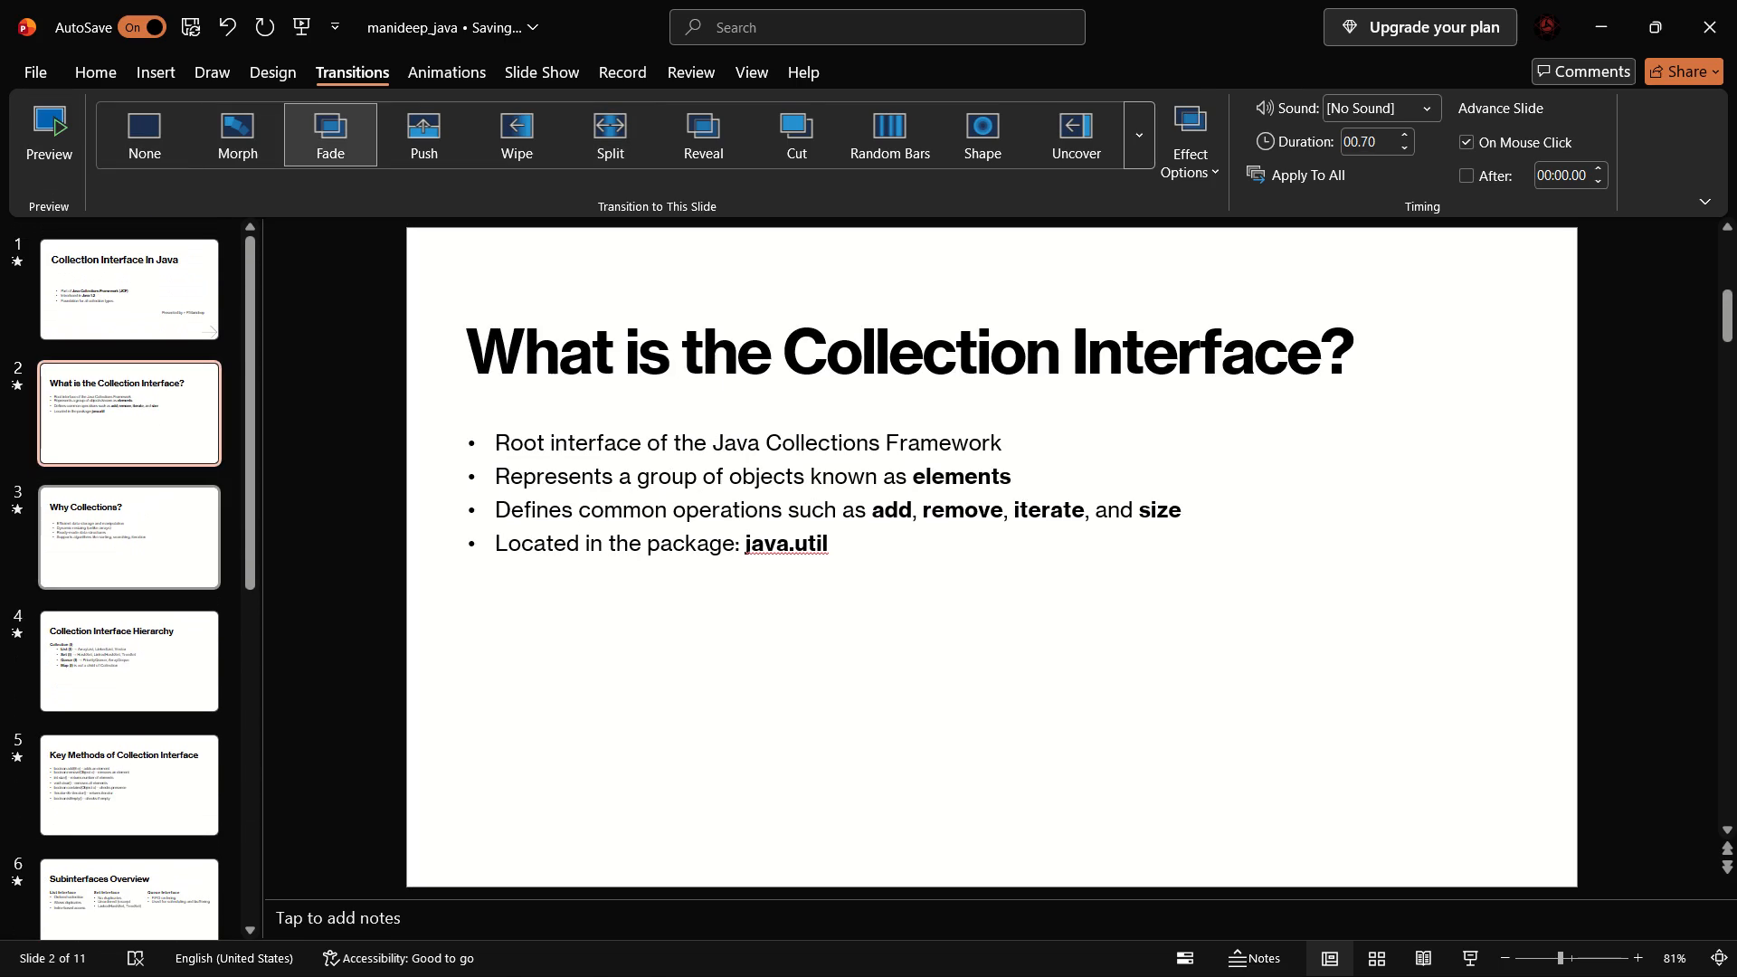
left_click(139, 645)
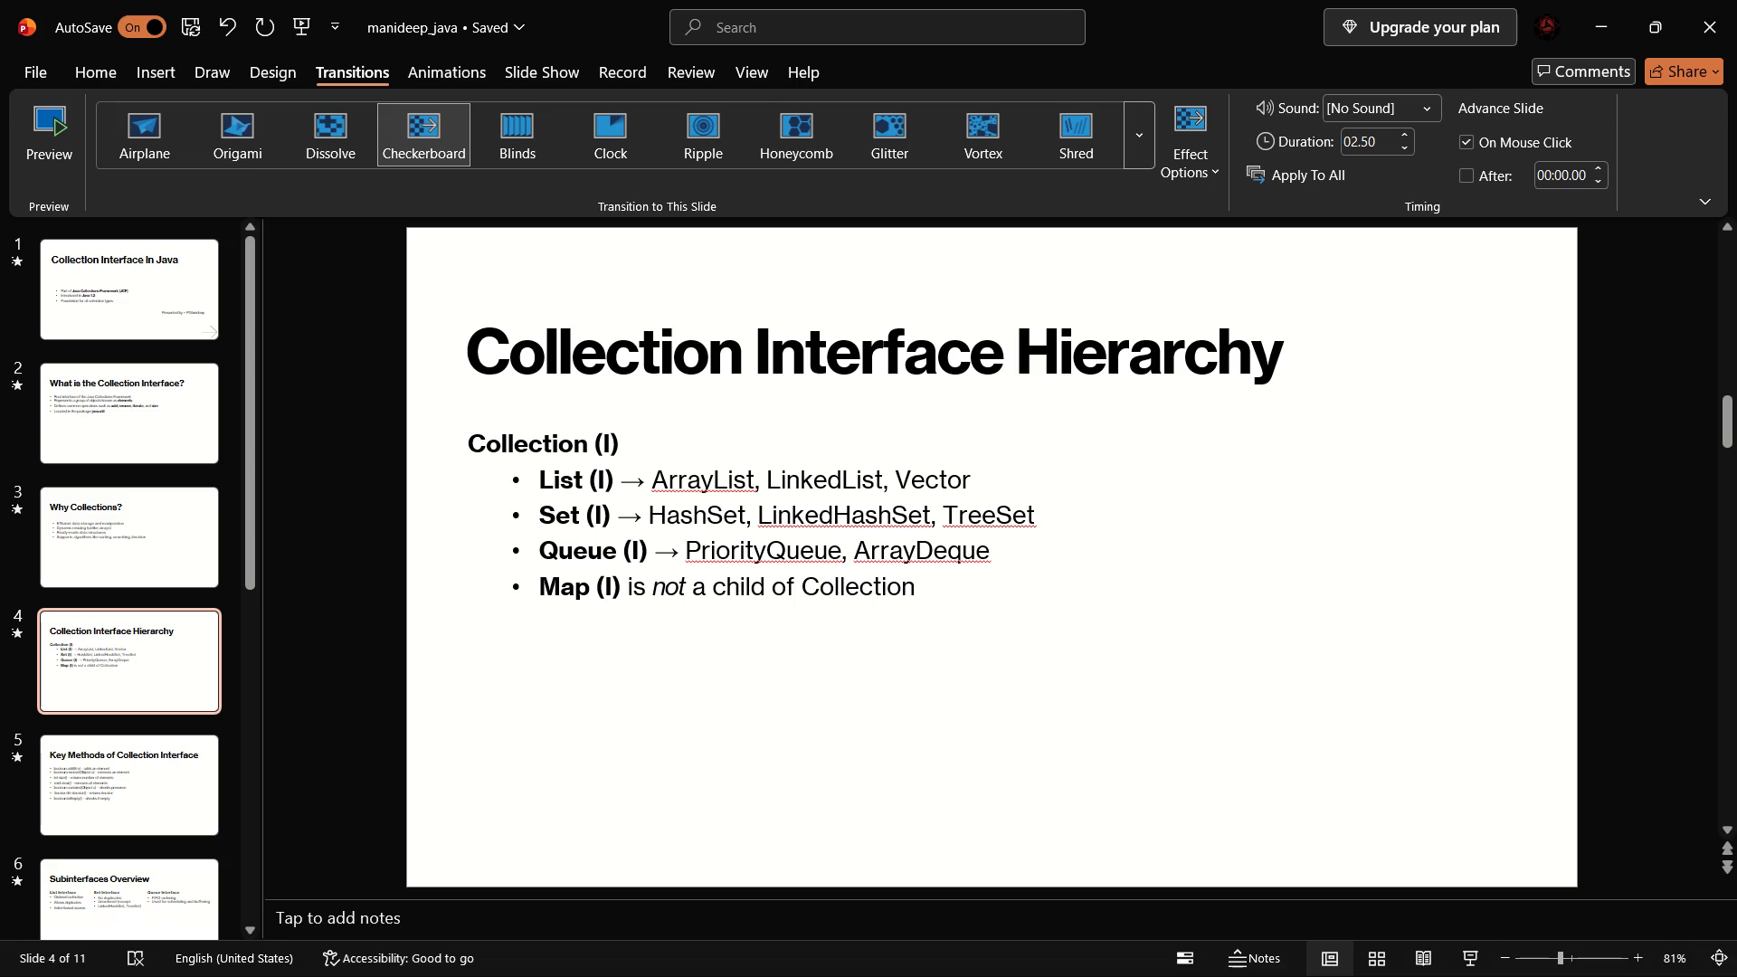
left_click(1457, 963)
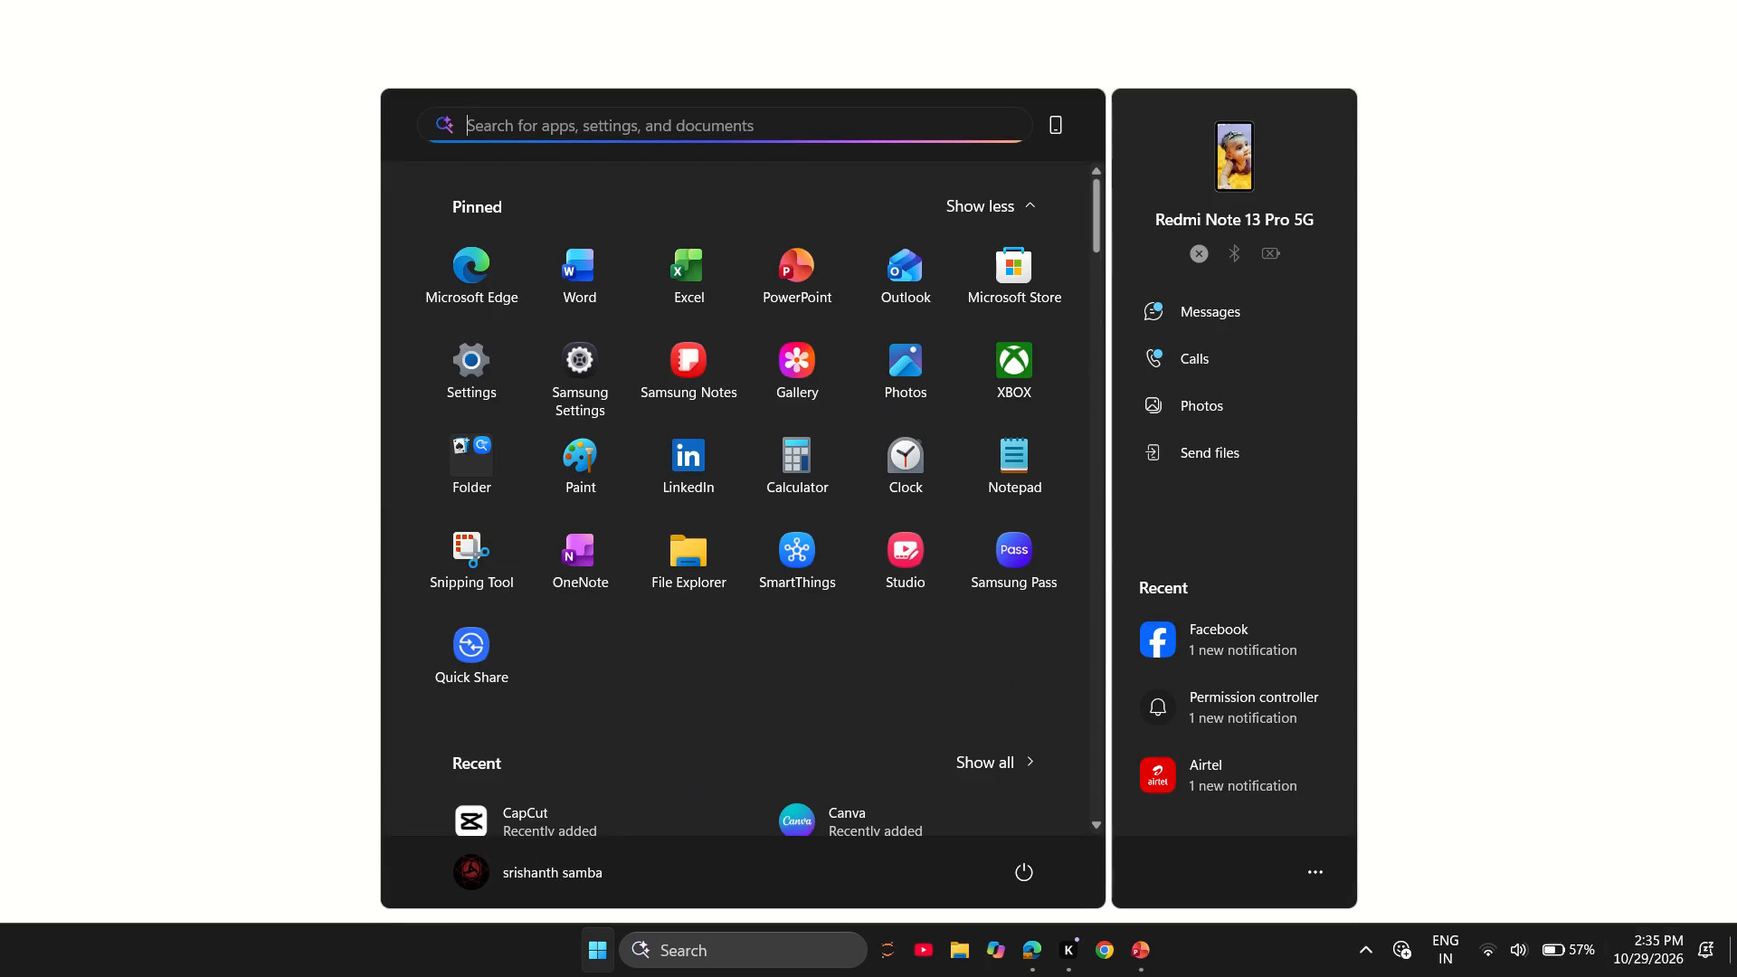
Turn on the computer's mobile hotspot in the Windows quick settings.
left_click(1595, 975)
scroll(1502, 607, "down", 1)
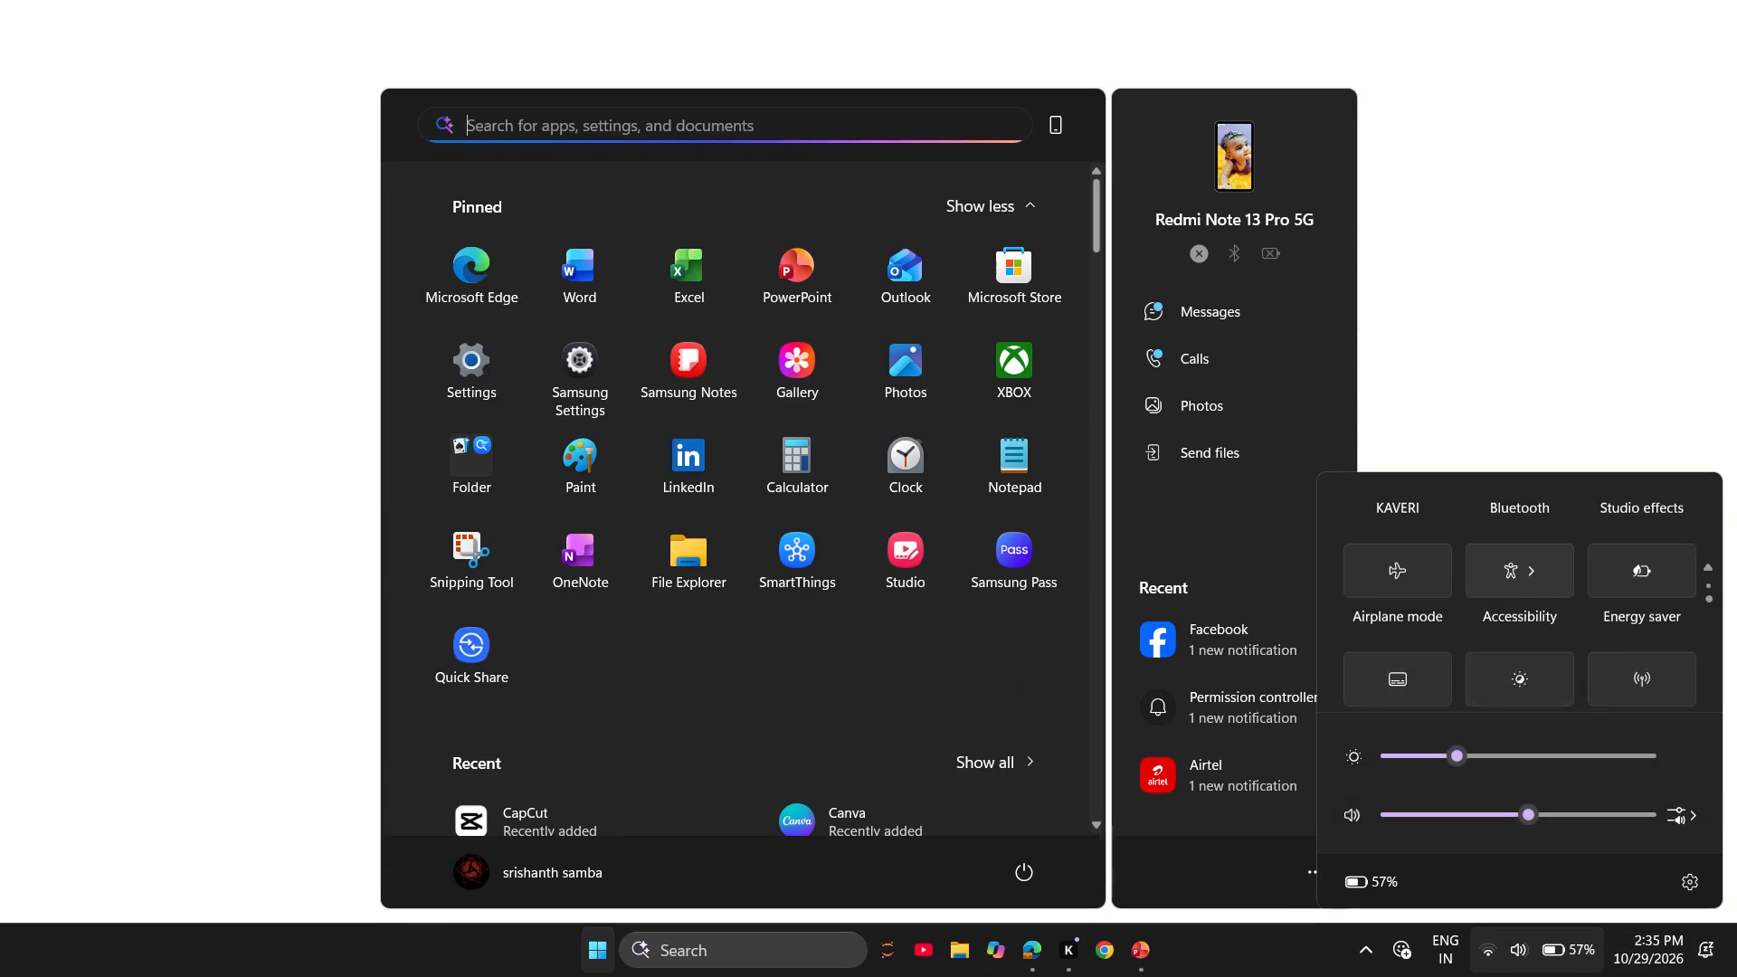
scroll(1502, 607, "down", 2)
left_click(1598, 526)
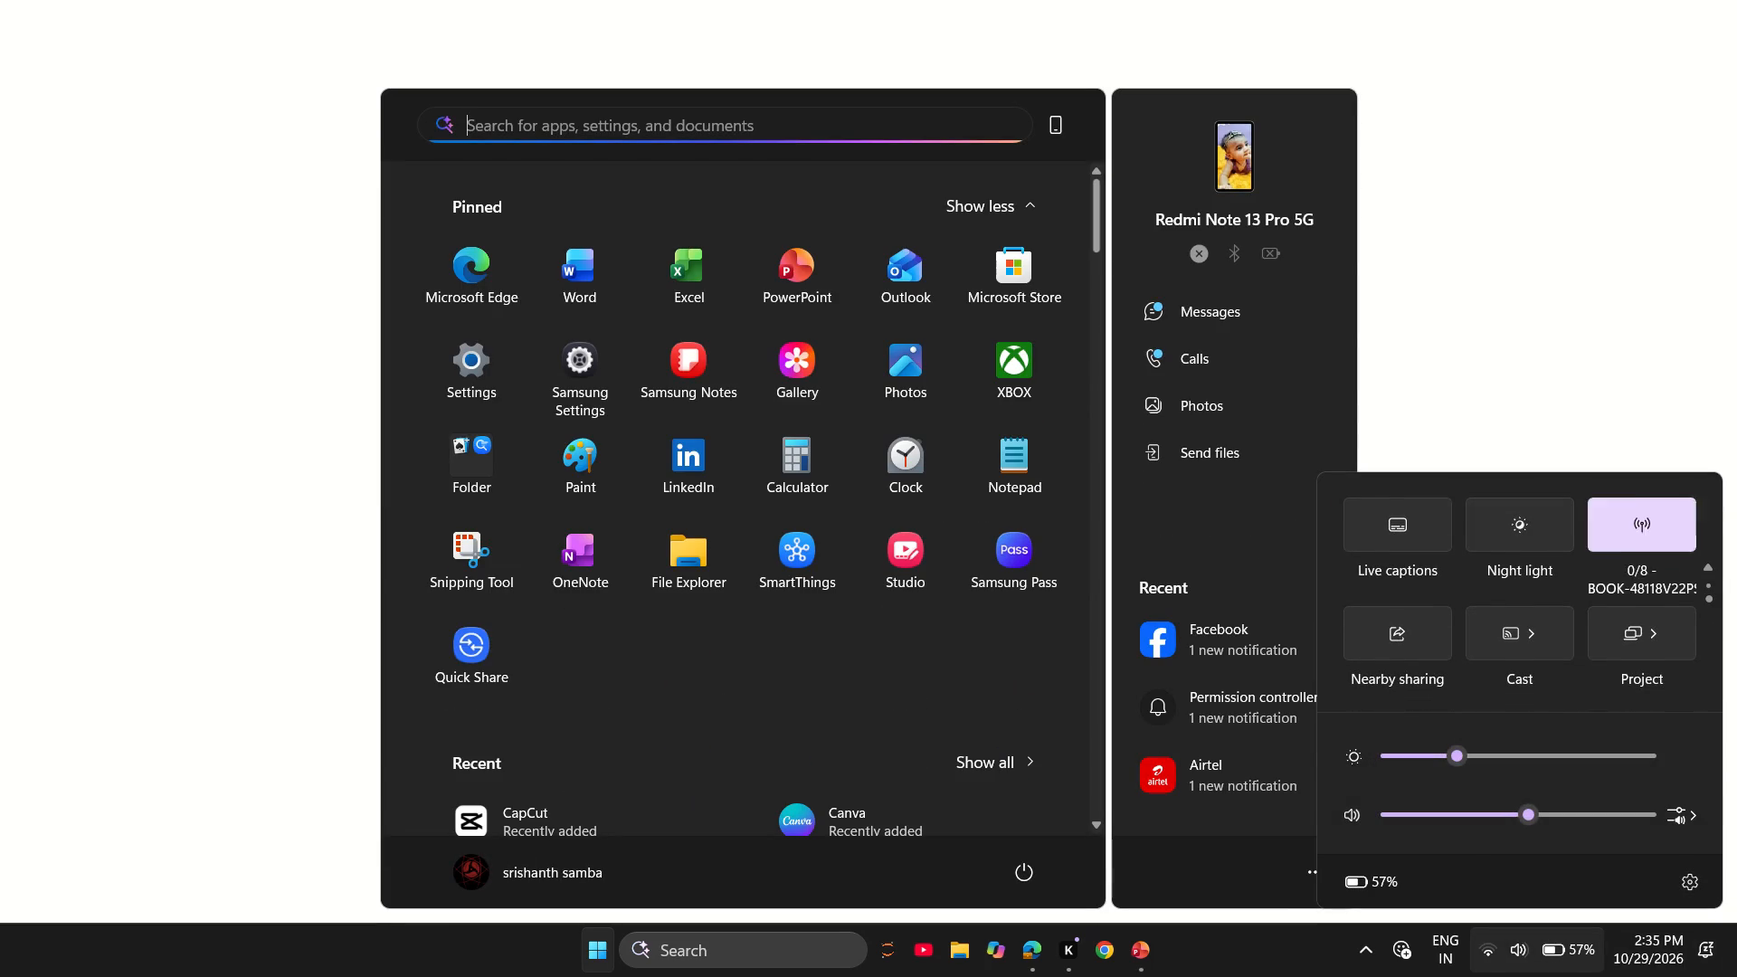
left_click(1268, 212)
left_click(1391, 186)
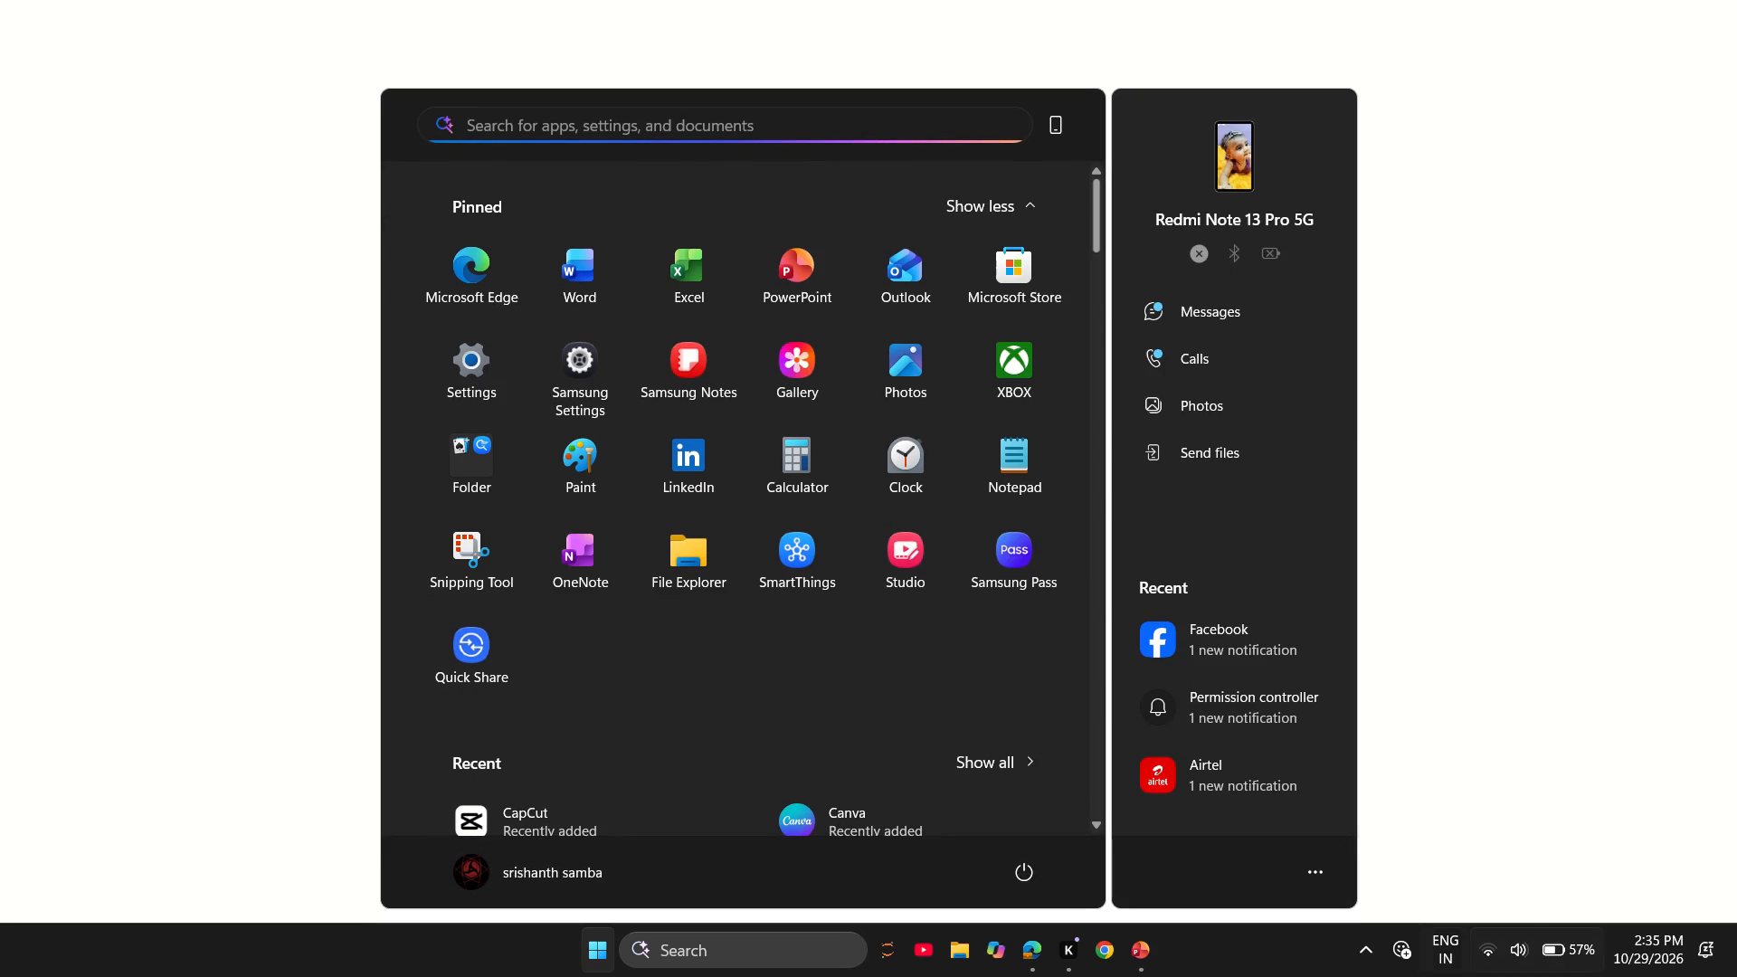